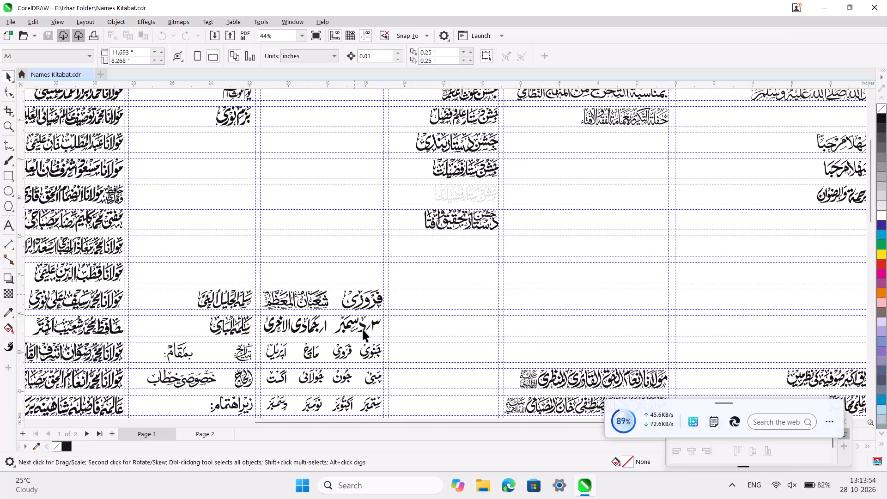
Open Page 2 and locate the decorative artwork with the curtains, geometric pattern and flowers.
{"action": "left_click", "coordinate": [209, 433]}
{"action": "scroll", "coordinate": [262, 189], "scroll_direction": "down", "scroll_amount": 2, "text": "ctrl"}
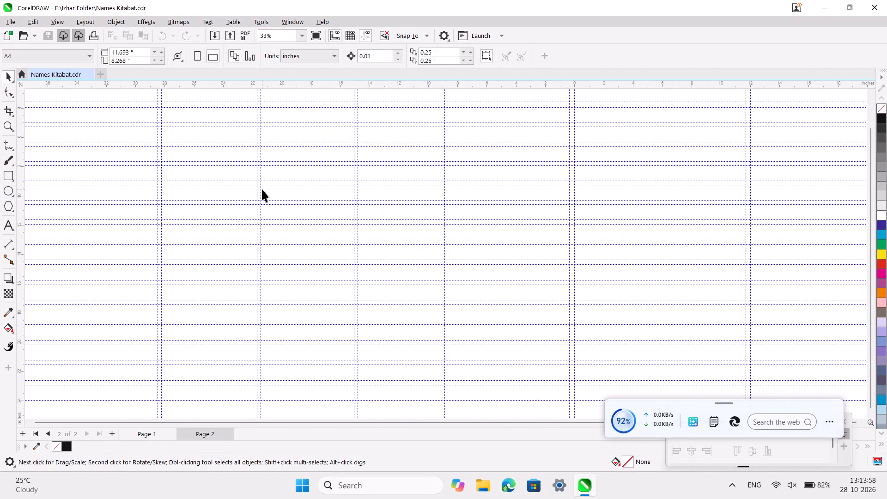
{"action": "scroll", "coordinate": [262, 189], "scroll_direction": "up", "scroll_amount": 3}
{"action": "scroll", "coordinate": [262, 189], "scroll_direction": "right", "scroll_amount": 2}
{"action": "scroll", "coordinate": [306, 184], "scroll_direction": "up", "scroll_amount": 5, "text": "ctrl"}
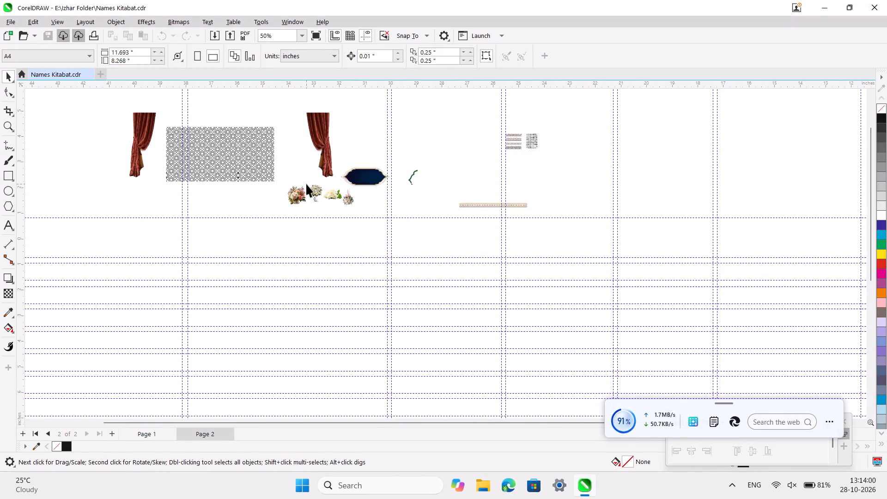
{"action": "scroll", "coordinate": [306, 184], "scroll_direction": "up", "scroll_amount": 4, "text": "ctrl"}
{"action": "scroll", "coordinate": [306, 184], "scroll_direction": "right", "scroll_amount": 3}
{"action": "scroll", "coordinate": [306, 184], "scroll_direction": "up", "scroll_amount": 2, "text": "ctrl"}
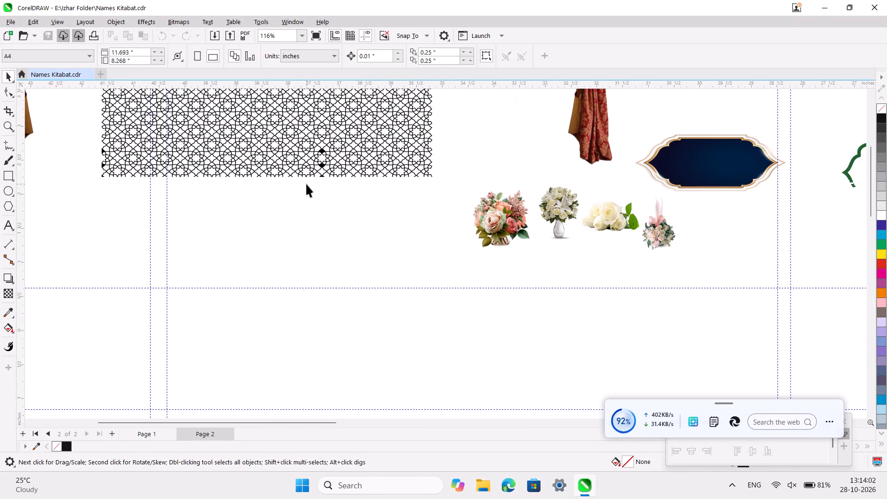
Examine the black geometric lattice pattern between the two curtains up close, especially along its lower edge.
{"action": "scroll", "coordinate": [306, 184], "scroll_direction": "up", "scroll_amount": 2, "text": "ctrl"}
{"action": "left_click", "coordinate": [346, 189]}
{"action": "scroll", "coordinate": [346, 189], "scroll_direction": "right", "scroll_amount": 3}
{"action": "scroll", "coordinate": [346, 189], "scroll_direction": "up", "scroll_amount": 3, "text": "ctrl"}
{"action": "scroll", "coordinate": [346, 189], "scroll_direction": "left", "scroll_amount": 1}
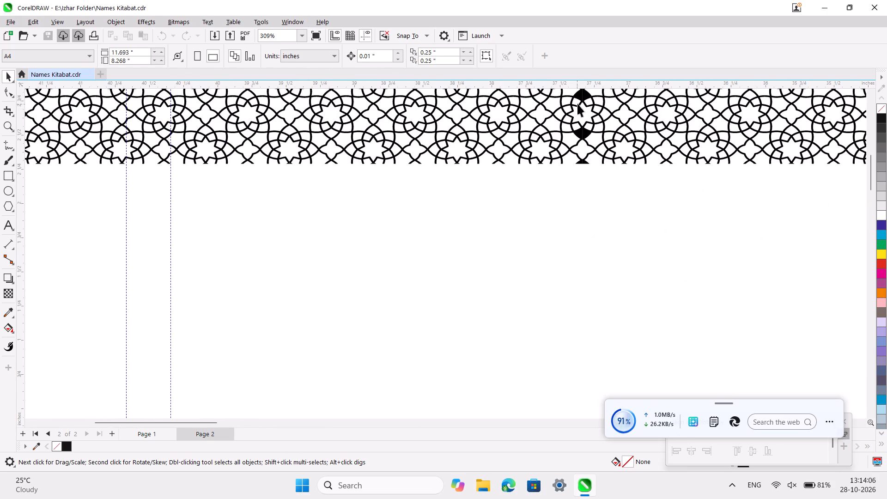
{"action": "left_click", "coordinate": [580, 96]}
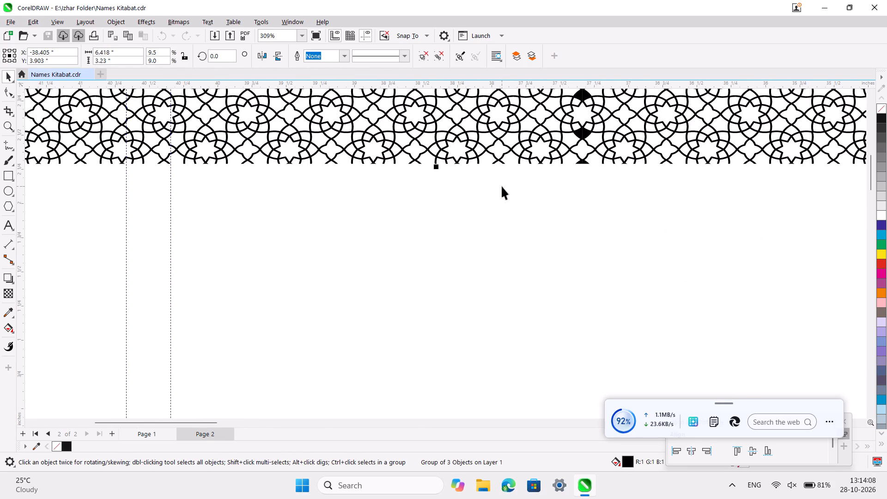
{"action": "scroll", "coordinate": [502, 186], "scroll_direction": "down", "scroll_amount": 7, "text": "ctrl"}
{"action": "left_click", "coordinate": [704, 140]}
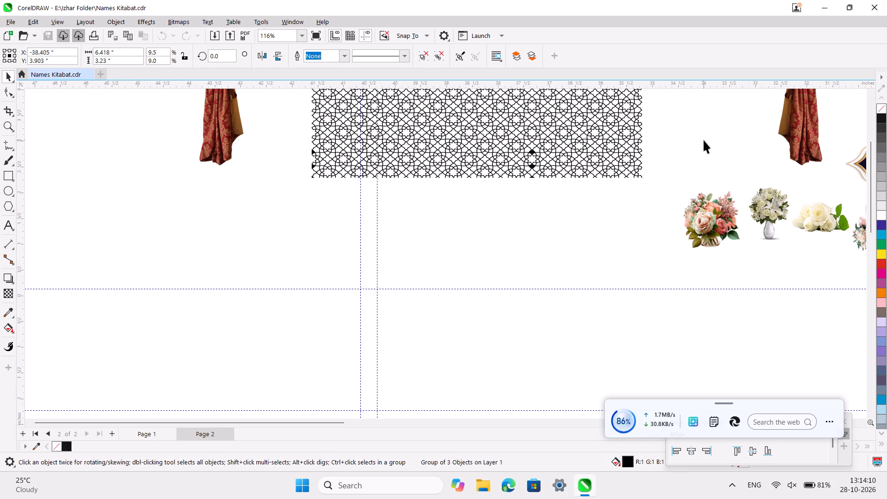
{"action": "scroll", "coordinate": [704, 140], "scroll_direction": "up", "scroll_amount": 1}
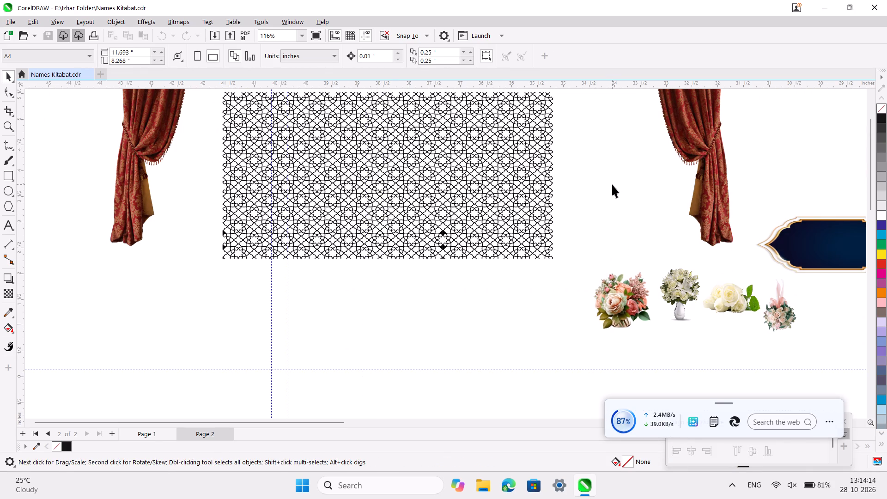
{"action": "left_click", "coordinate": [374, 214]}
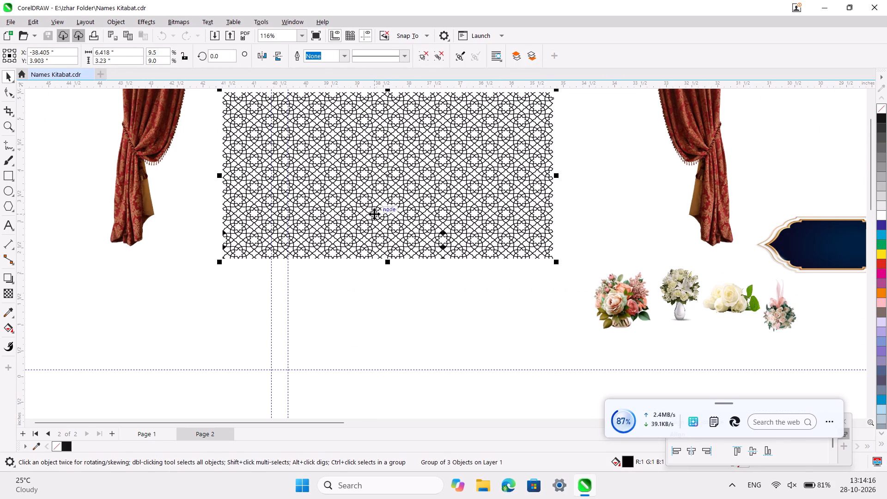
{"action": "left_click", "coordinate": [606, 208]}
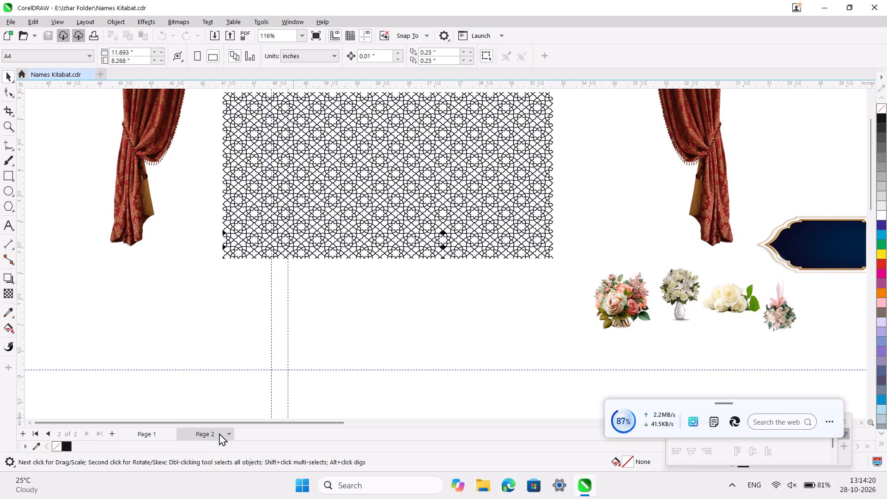
Go back to Page 1 of the document with the calligraphy artwork.
{"action": "left_click", "coordinate": [143, 432]}
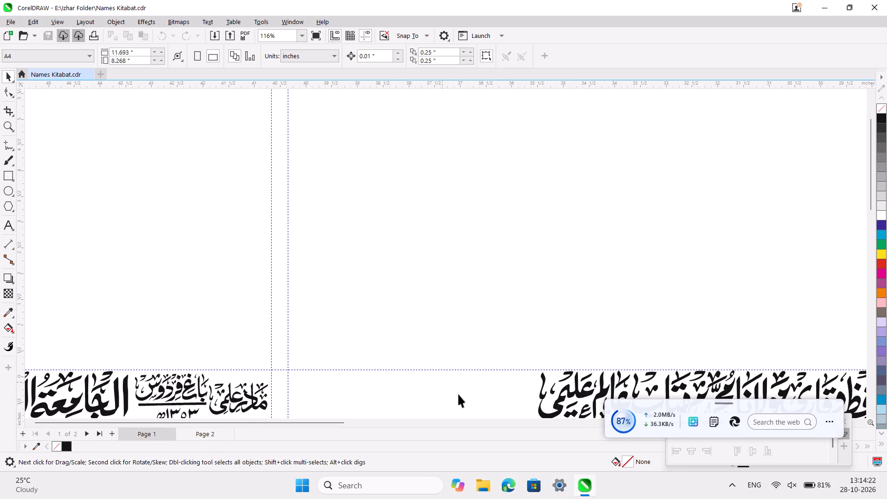
Switch to the Microsoft Edge browser.
{"action": "left_click", "coordinate": [506, 485]}
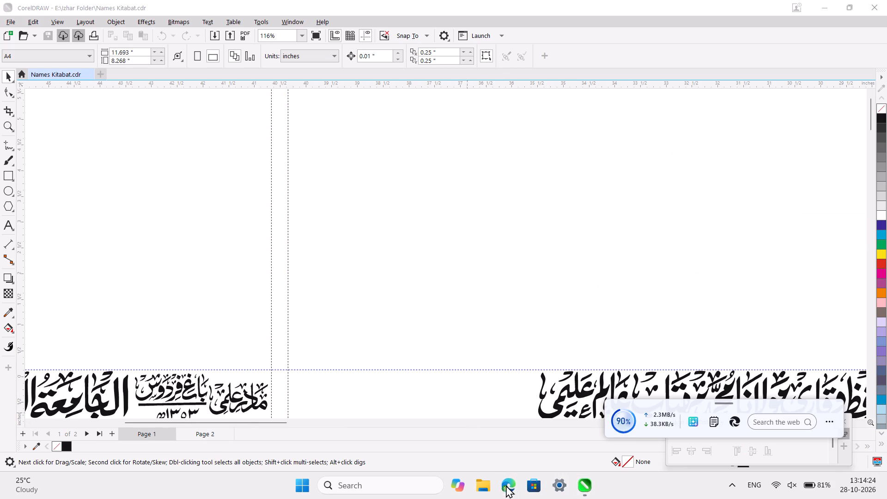
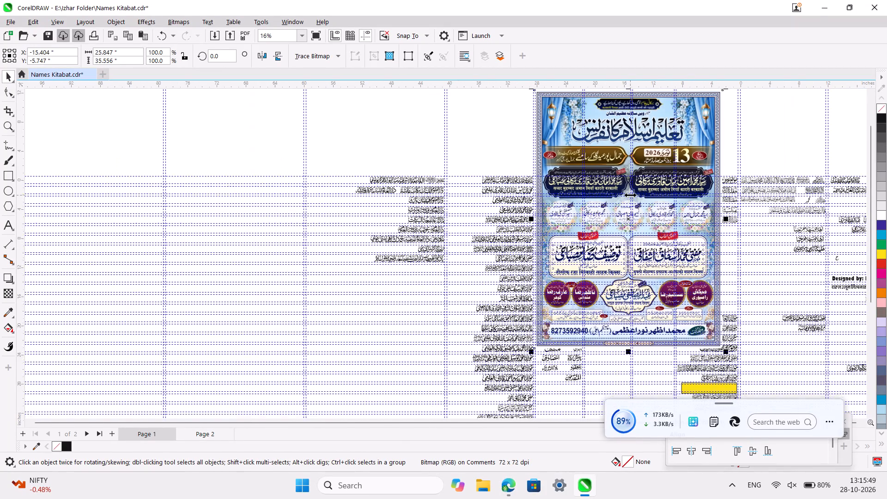
Scale the selected blue conference poster bitmap on Page 1 down proportionally to about 28.9%, roughly 7.46 by 10.27 inches.
{"action": "scroll", "coordinate": [630, 195], "scroll_direction": "down", "scroll_amount": 1}
{"action": "scroll", "coordinate": [589, 134], "scroll_direction": "up", "scroll_amount": 1}
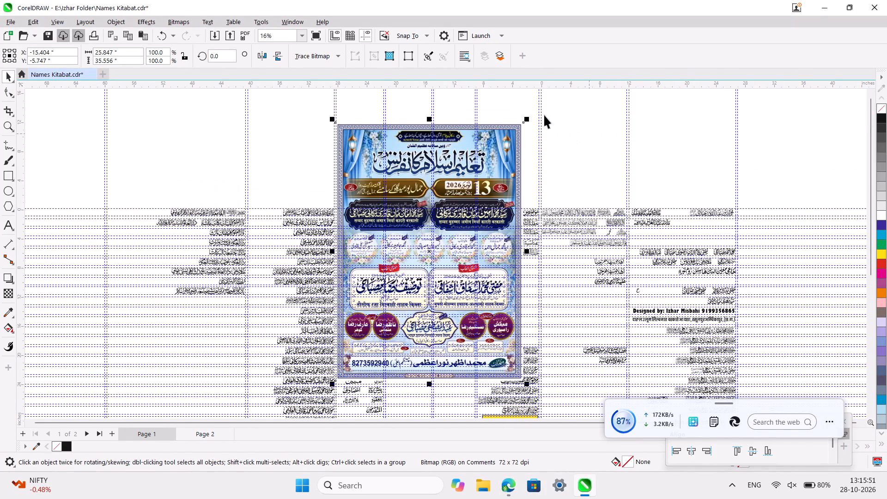
{"action": "left_click_drag", "start_coordinate": [526, 118], "coordinate": [393, 228]}
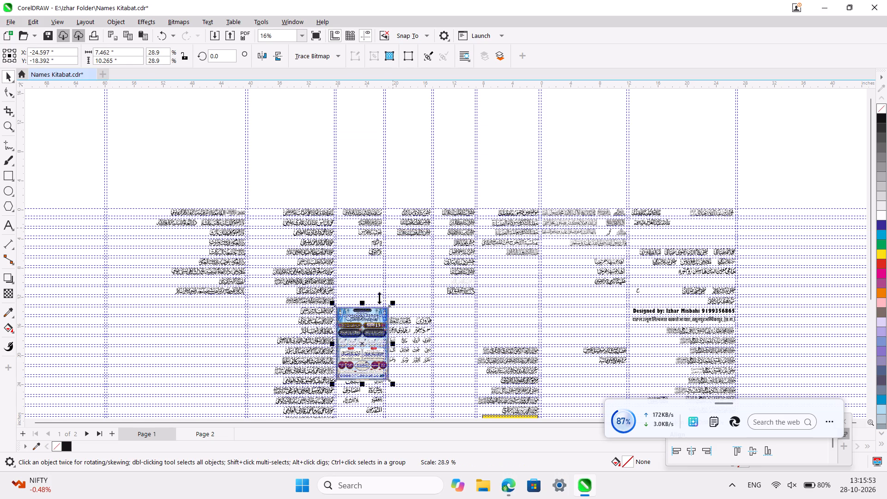
{"action": "scroll", "coordinate": [371, 330], "scroll_direction": "down", "scroll_amount": 3}
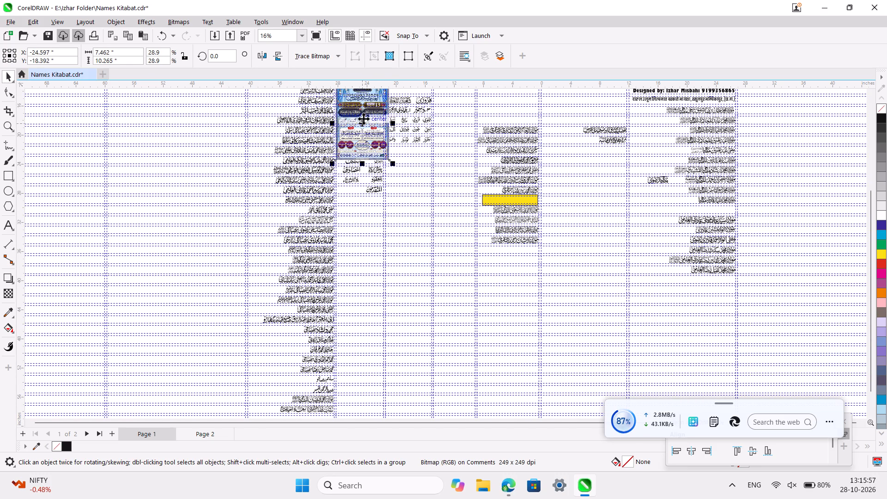
Move the conference poster image into the blank space beside the names listed below the yellow bar, centred at about X -12.28, Y -37.29 inches.
{"action": "left_click_drag", "start_coordinate": [363, 119], "coordinate": [496, 268]}
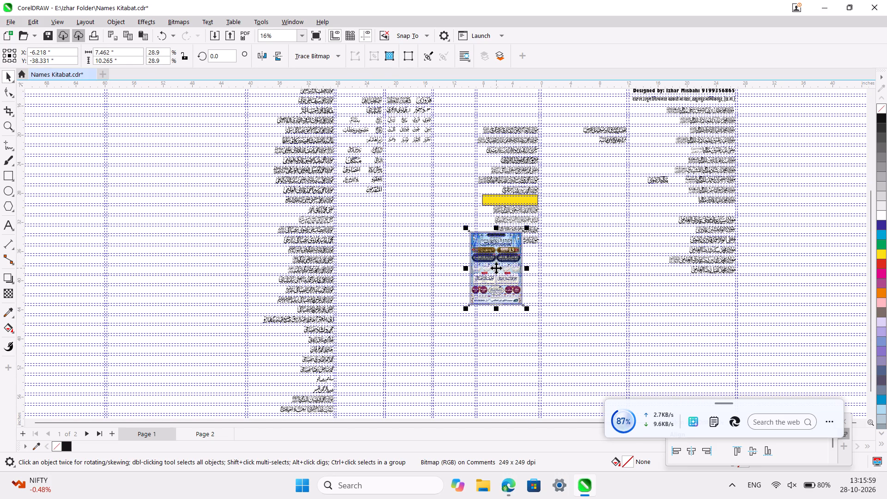
{"action": "scroll", "coordinate": [405, 190], "scroll_direction": "up", "scroll_amount": 3}
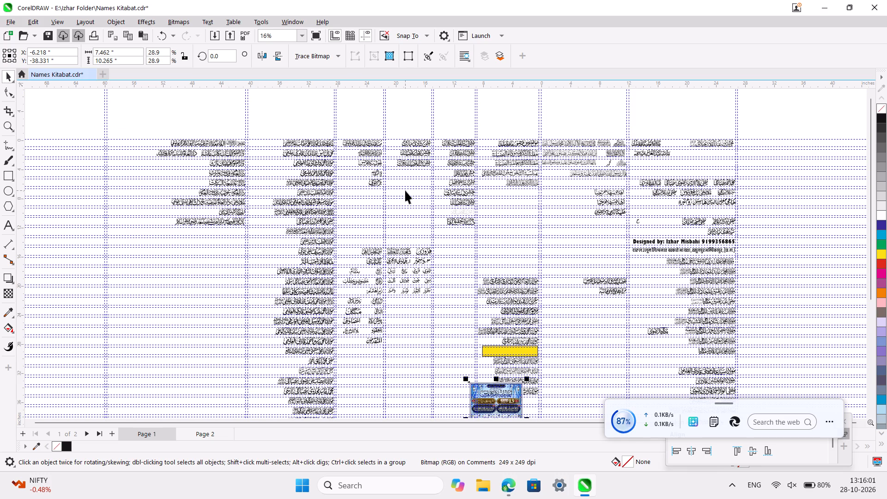
{"action": "scroll", "coordinate": [405, 190], "scroll_direction": "down", "scroll_amount": 2}
{"action": "scroll", "coordinate": [470, 333], "scroll_direction": "up", "scroll_amount": 4, "text": "ctrl"}
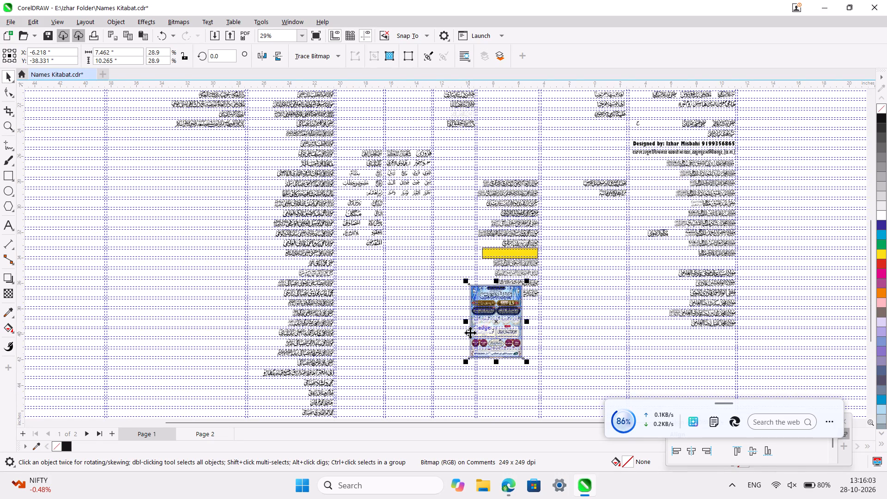
{"action": "scroll", "coordinate": [470, 333], "scroll_direction": "down", "scroll_amount": 3}
{"action": "scroll", "coordinate": [470, 333], "scroll_direction": "up", "scroll_amount": 2, "text": "ctrl"}
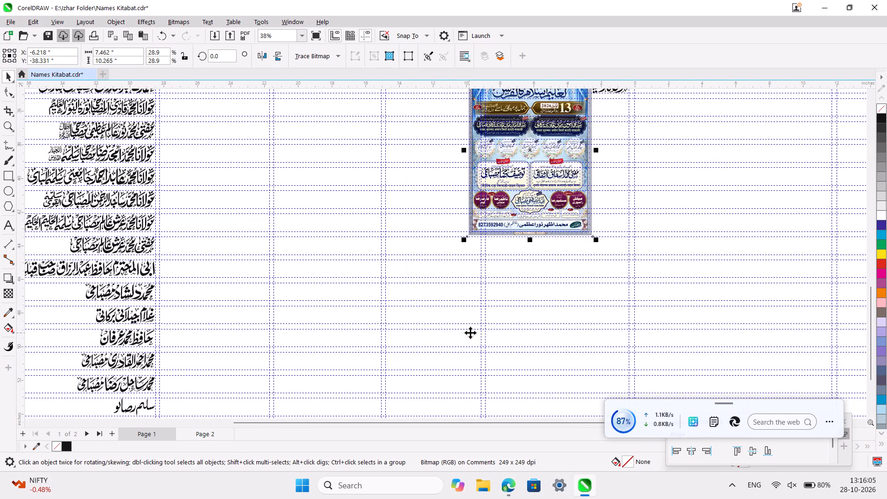
{"action": "scroll", "coordinate": [470, 333], "scroll_direction": "up", "scroll_amount": 2}
{"action": "scroll", "coordinate": [516, 334], "scroll_direction": "up", "scroll_amount": 6, "text": "ctrl"}
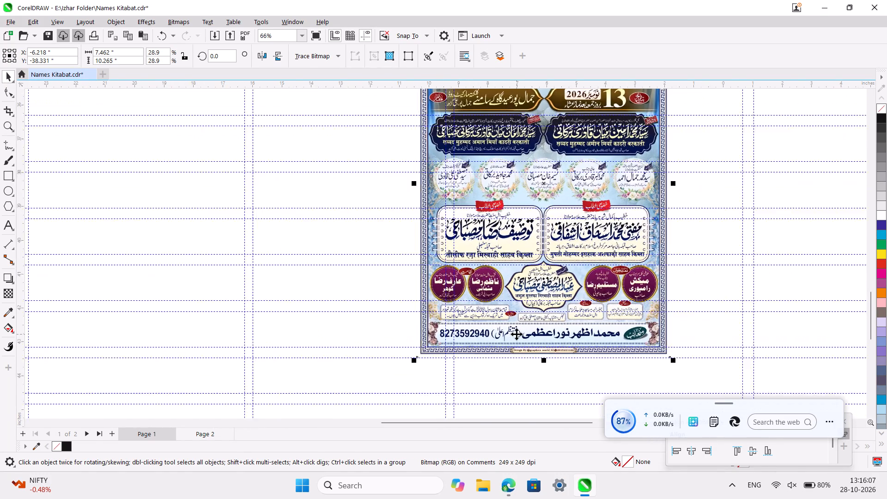
{"action": "scroll", "coordinate": [516, 334], "scroll_direction": "up", "scroll_amount": 2, "text": "ctrl"}
{"action": "scroll", "coordinate": [516, 334], "scroll_direction": "up", "scroll_amount": 3}
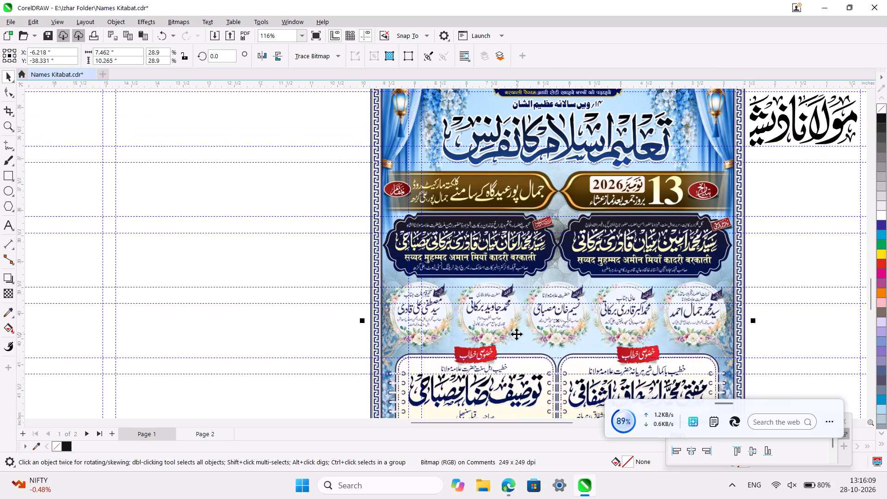
{"action": "scroll", "coordinate": [516, 334], "scroll_direction": "up", "scroll_amount": 1}
{"action": "scroll", "coordinate": [621, 223], "scroll_direction": "down", "scroll_amount": 3, "text": "ctrl"}
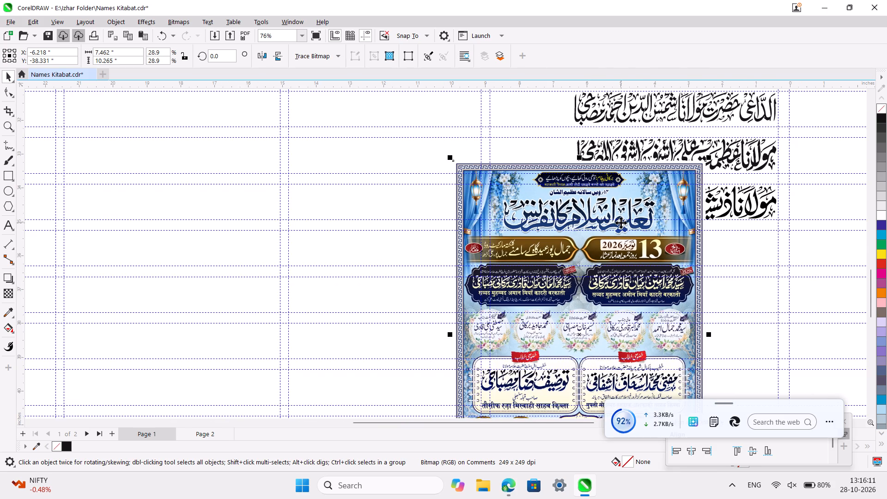
{"action": "scroll", "coordinate": [621, 223], "scroll_direction": "down", "scroll_amount": 2, "text": "ctrl"}
{"action": "left_click_drag", "start_coordinate": [621, 223], "coordinate": [466, 199]}
Duplicate the poster image and place the copy above the original, centred at about X -11.53, Y -30.14 inches.
{"action": "scroll", "coordinate": [466, 199], "scroll_direction": "up", "scroll_amount": 1}
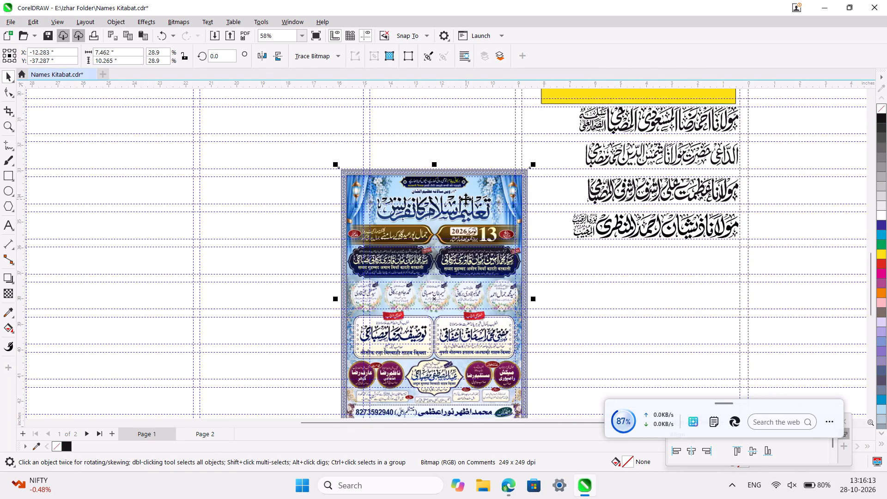
{"action": "scroll", "coordinate": [466, 199], "scroll_direction": "up", "scroll_amount": 1}
{"action": "scroll", "coordinate": [466, 199], "scroll_direction": "down", "scroll_amount": 2, "text": "ctrl"}
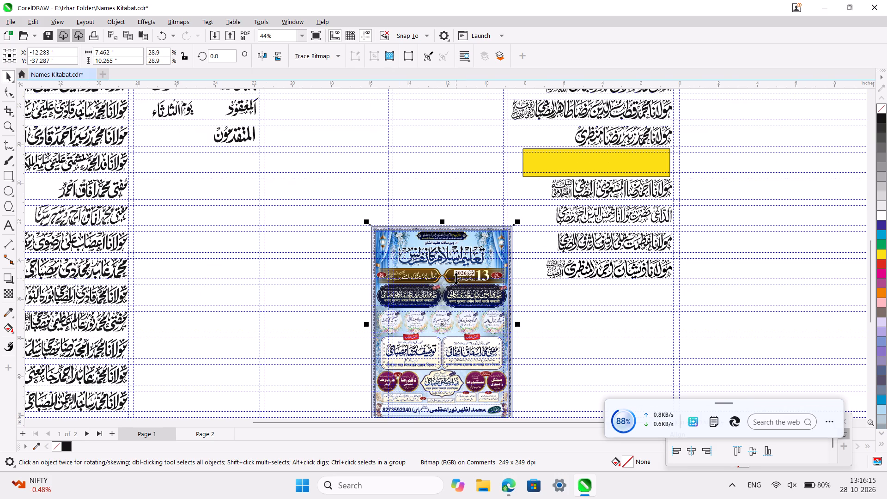
{"action": "key", "text": "ctrl+d"}
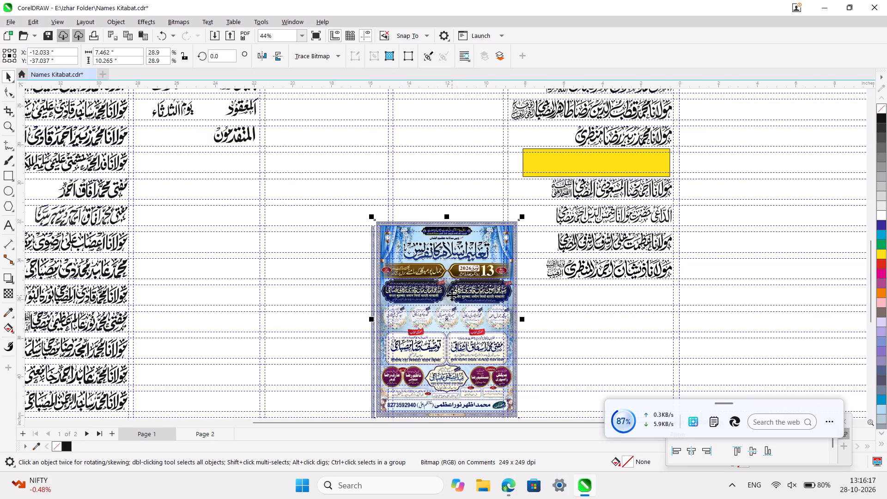
{"action": "left_click_drag", "start_coordinate": [452, 295], "coordinate": [462, 161]}
Crop the poster copy to the large Urdu name in the dark blue panel beneath the date, about 2.89 by 0.525 inches.
{"action": "scroll", "coordinate": [462, 161], "scroll_direction": "up", "scroll_amount": 5, "text": "ctrl"}
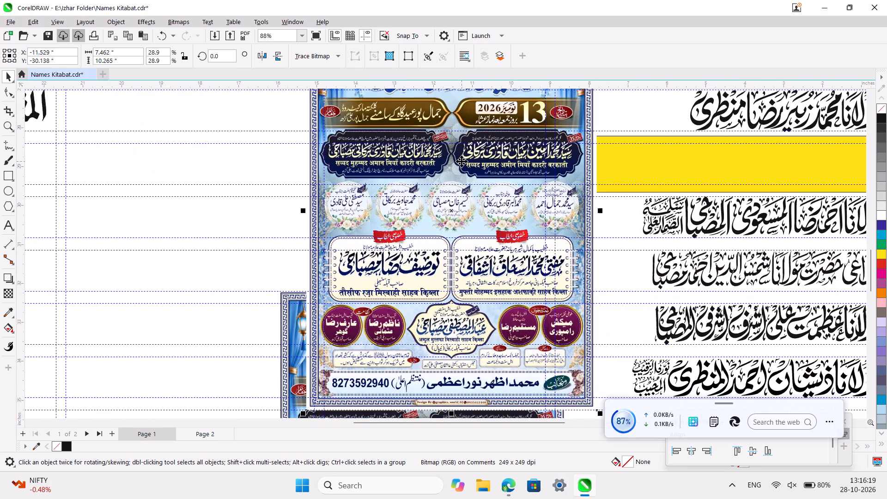
{"action": "scroll", "coordinate": [462, 161], "scroll_direction": "up", "scroll_amount": 5, "text": "ctrl"}
{"action": "scroll", "coordinate": [462, 161], "scroll_direction": "up", "scroll_amount": 1}
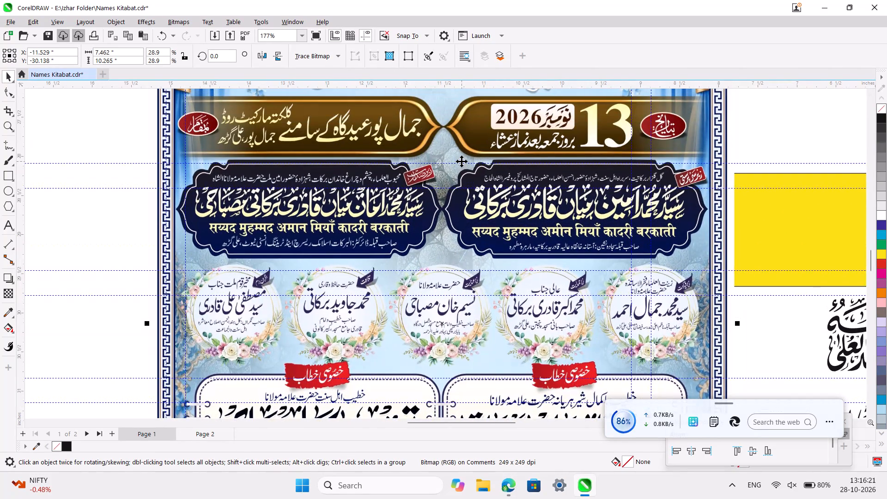
{"action": "scroll", "coordinate": [462, 161], "scroll_direction": "left", "scroll_amount": 1}
{"action": "scroll", "coordinate": [462, 161], "scroll_direction": "up", "scroll_amount": 3, "text": "ctrl"}
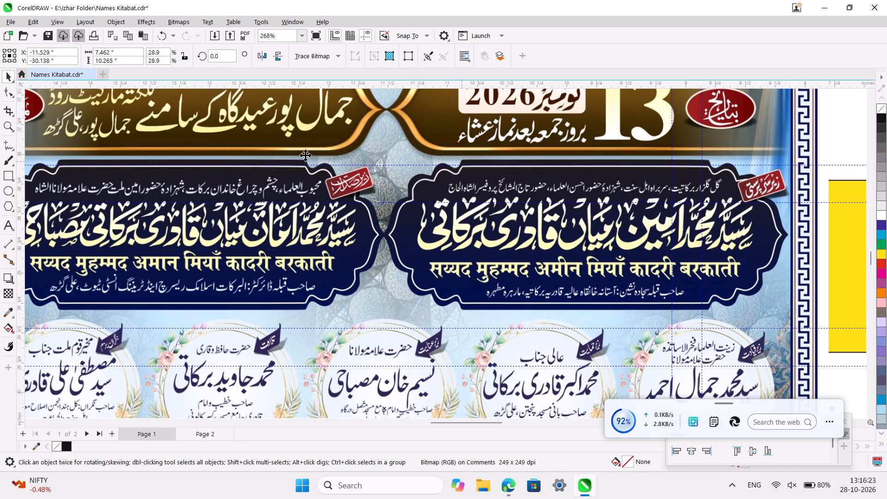
{"action": "left_click", "coordinate": [9, 113]}
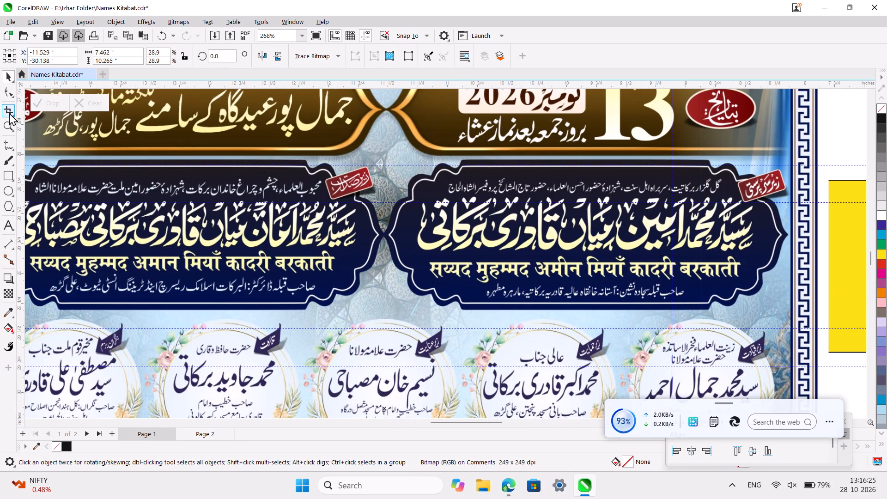
{"action": "scroll", "coordinate": [378, 230], "scroll_direction": "up", "scroll_amount": 2, "text": "ctrl"}
{"action": "scroll", "coordinate": [420, 218], "scroll_direction": "left", "scroll_amount": 1}
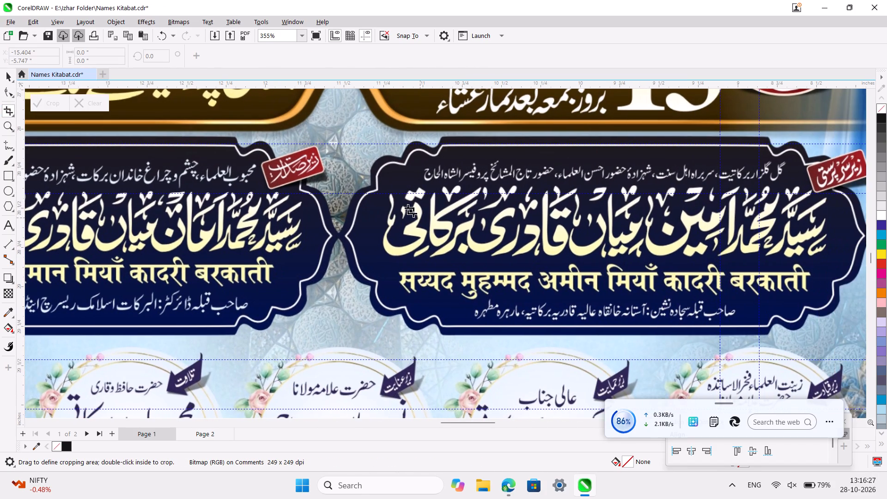
{"action": "left_click_drag", "start_coordinate": [382, 191], "coordinate": [415, 202]}
{"action": "left_click_drag", "start_coordinate": [415, 202], "coordinate": [841, 272]}
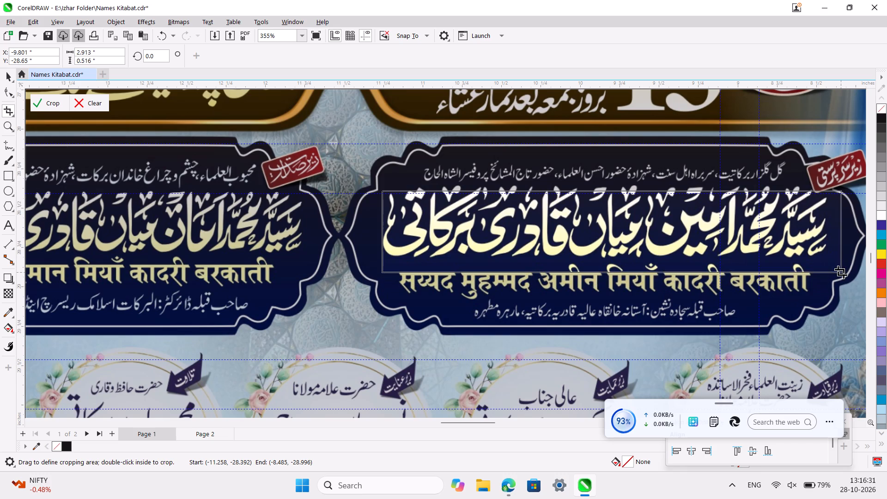
{"action": "left_click_drag", "start_coordinate": [841, 272], "coordinate": [837, 265]}
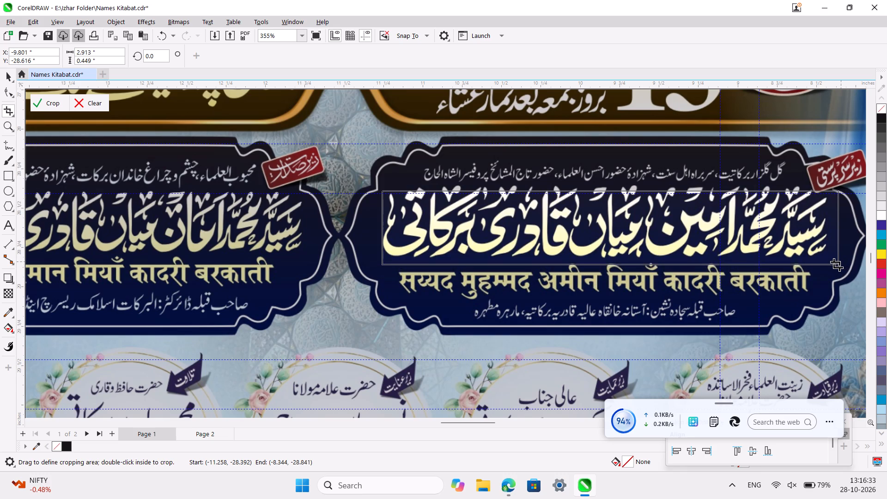
{"action": "left_click_drag", "start_coordinate": [837, 265], "coordinate": [835, 266]}
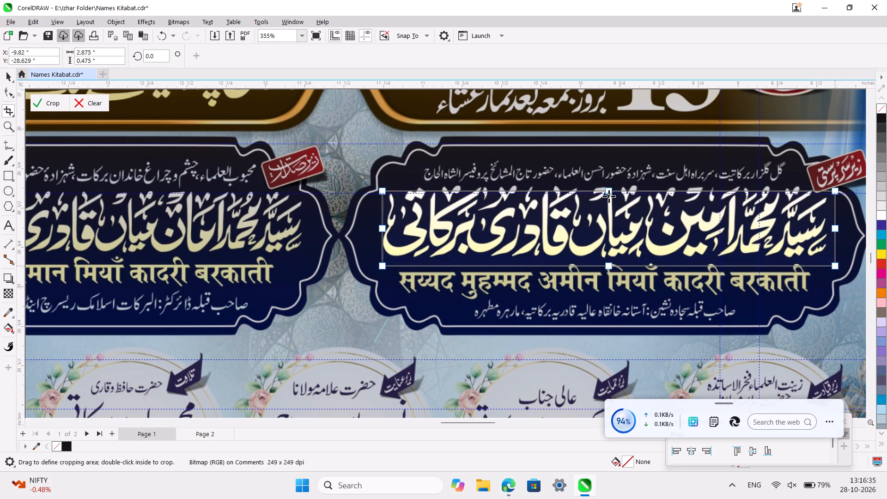
{"action": "left_click_drag", "start_coordinate": [609, 192], "coordinate": [608, 183]}
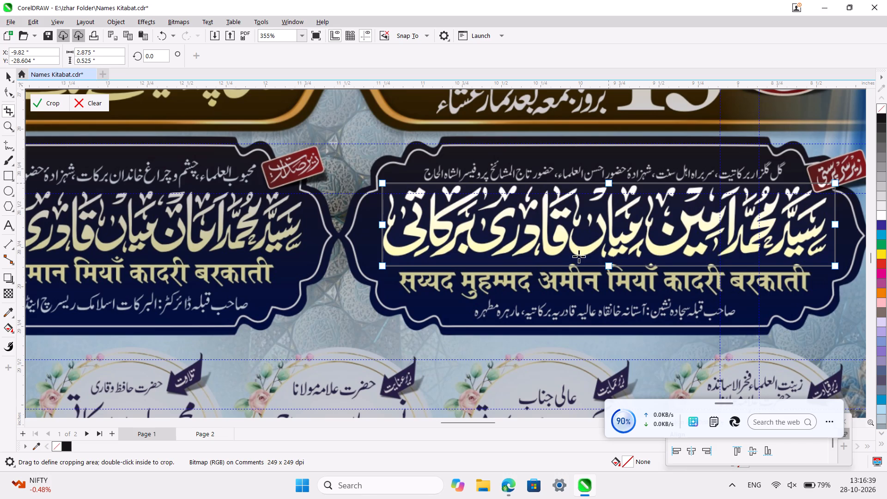
{"action": "left_click", "coordinate": [382, 223]}
{"action": "left_click", "coordinate": [55, 103]}
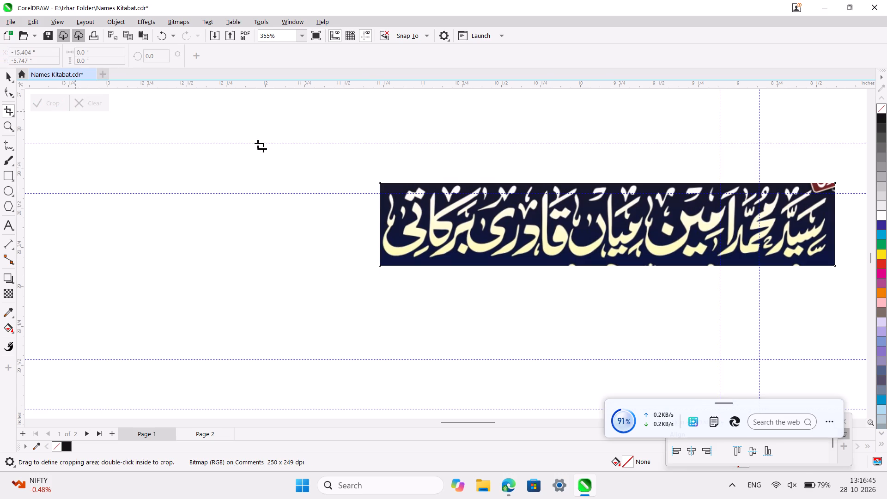
Start an Outline Trace of the cropped name bitmap using the High quality image type.
{"action": "left_click", "coordinate": [13, 74]}
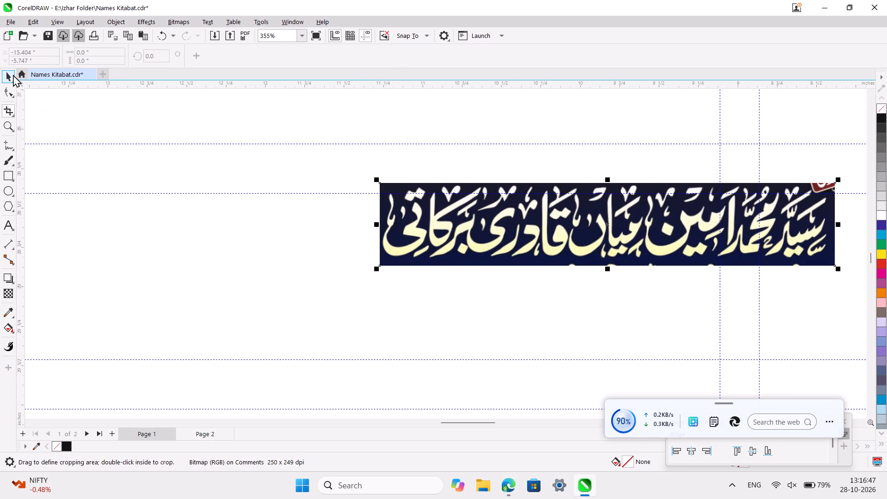
{"action": "left_click", "coordinate": [334, 51]}
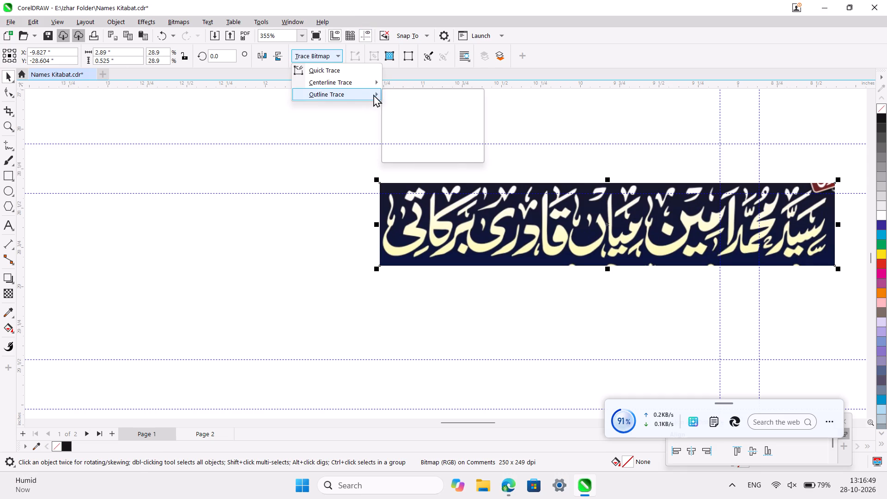
{"action": "left_click", "coordinate": [442, 158]}
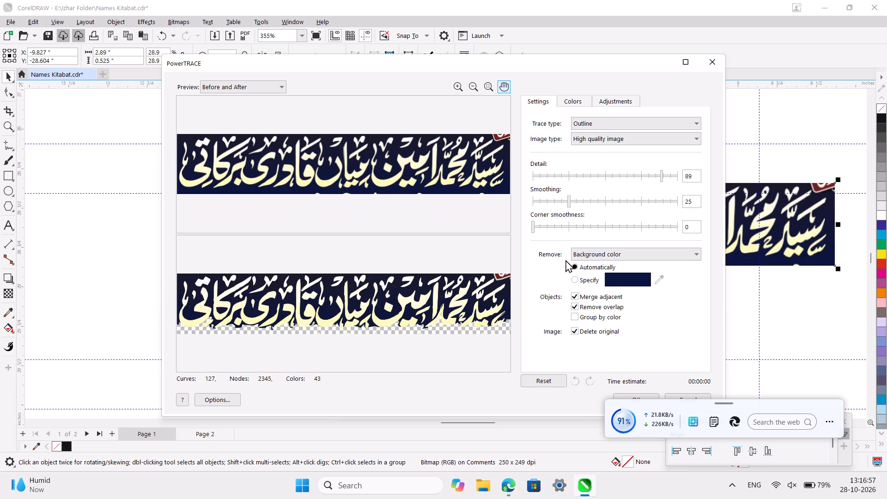
Set background removal to a specified colour, sampling the dark blue around the first two words at the name's right end.
{"action": "left_click", "coordinate": [576, 282]}
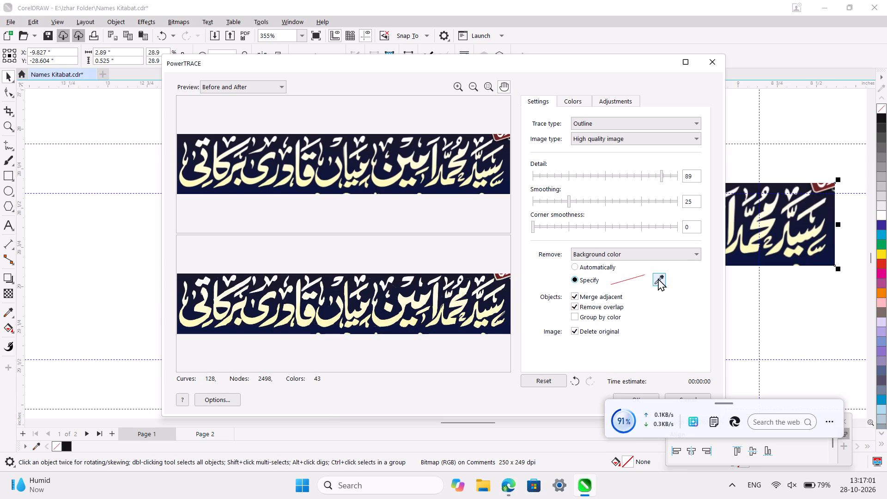
{"action": "left_click", "coordinate": [658, 278]}
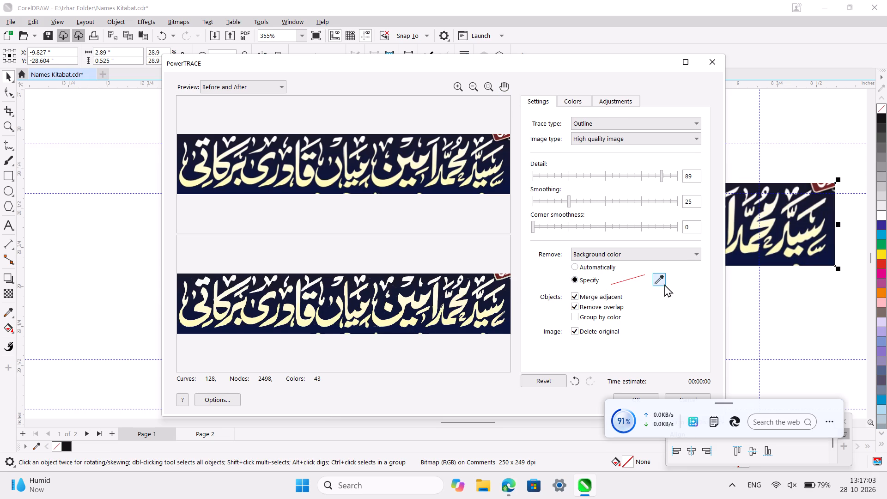
{"action": "left_click", "coordinate": [662, 284]}
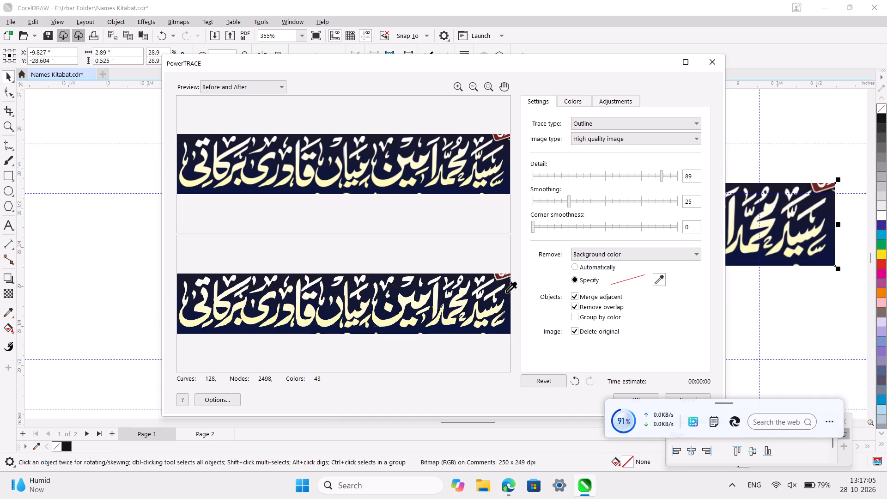
{"action": "left_click", "coordinate": [506, 292]}
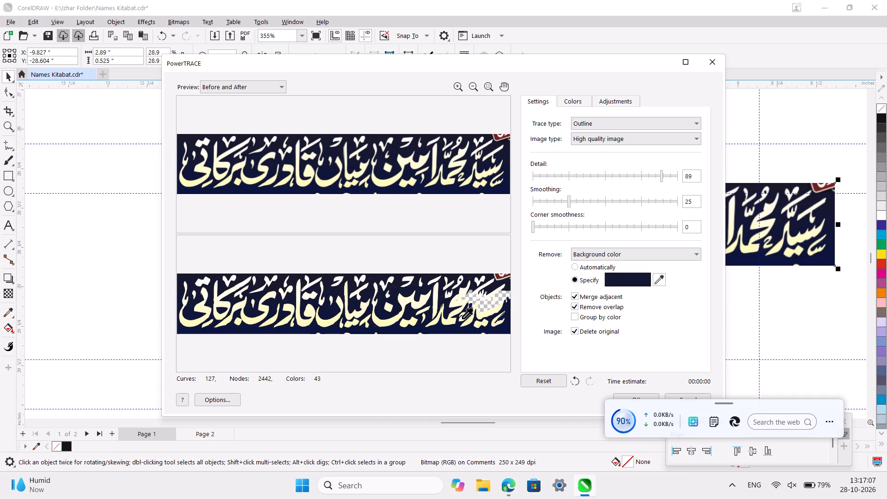
{"action": "scroll", "coordinate": [462, 319], "scroll_direction": "up", "scroll_amount": 5, "text": "ctrl"}
{"action": "right_click", "coordinate": [462, 319]}
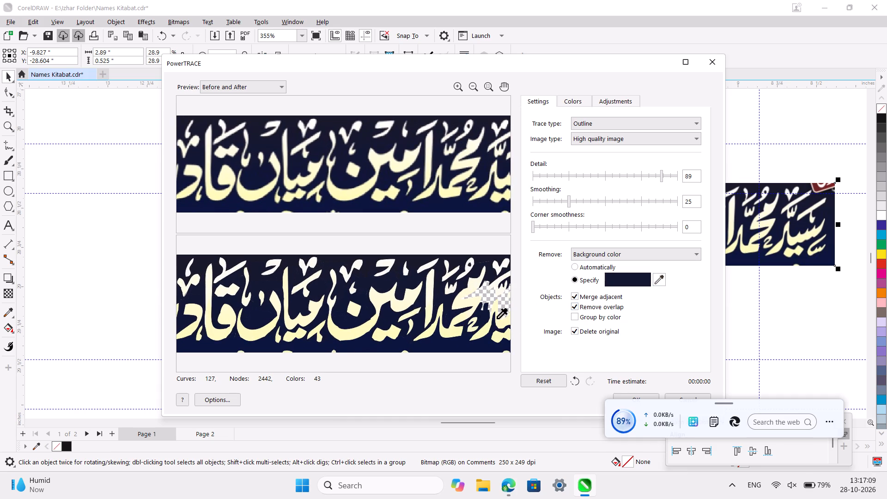
{"action": "left_click", "coordinate": [449, 311], "text": "shift"}
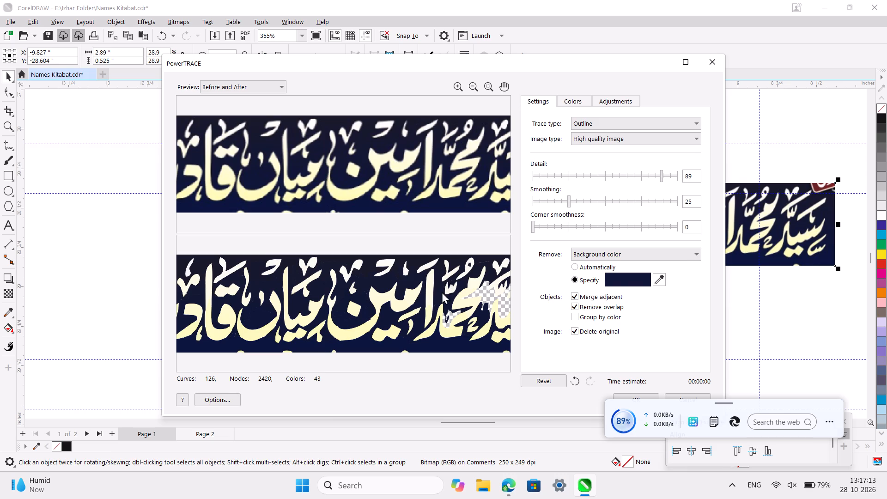
{"action": "left_click", "coordinate": [442, 292], "text": "shift"}
Remove the dark blue background around and inside the third word from the right, including the strips along the image's top and bottom edges.
{"action": "left_click", "coordinate": [411, 281], "text": "shift"}
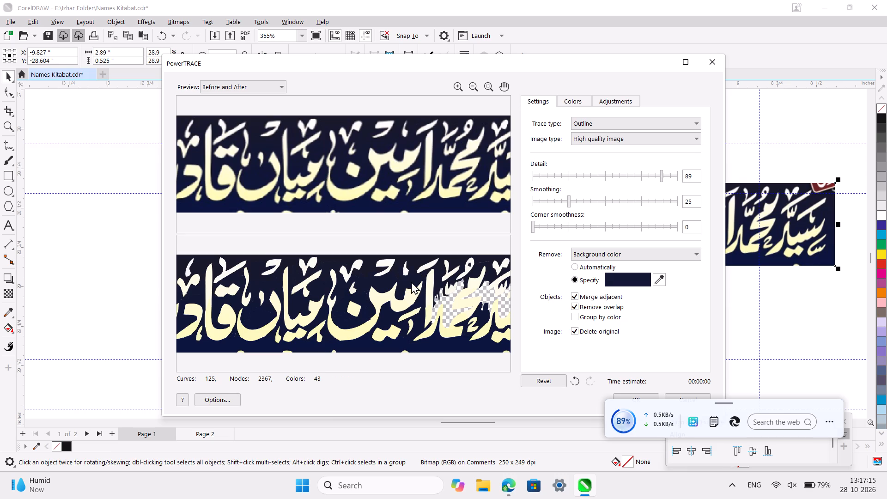
{"action": "left_click", "coordinate": [415, 263], "text": "shift"}
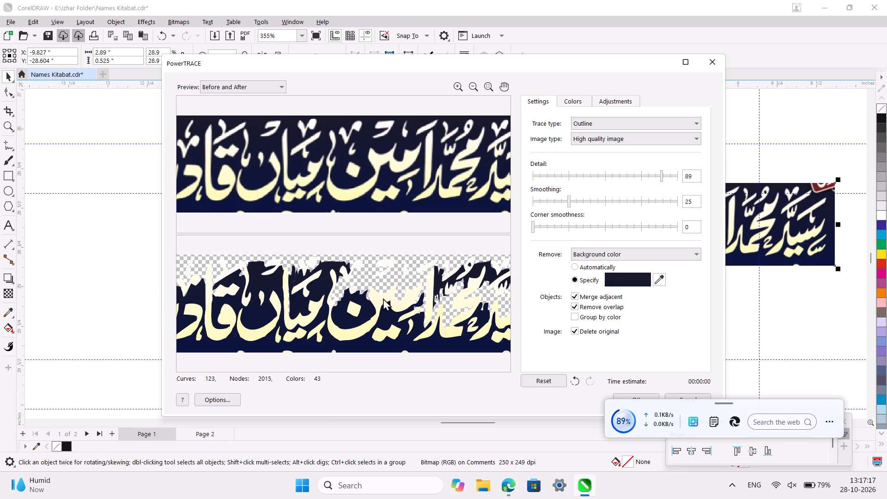
{"action": "left_click", "coordinate": [383, 319], "text": "shift"}
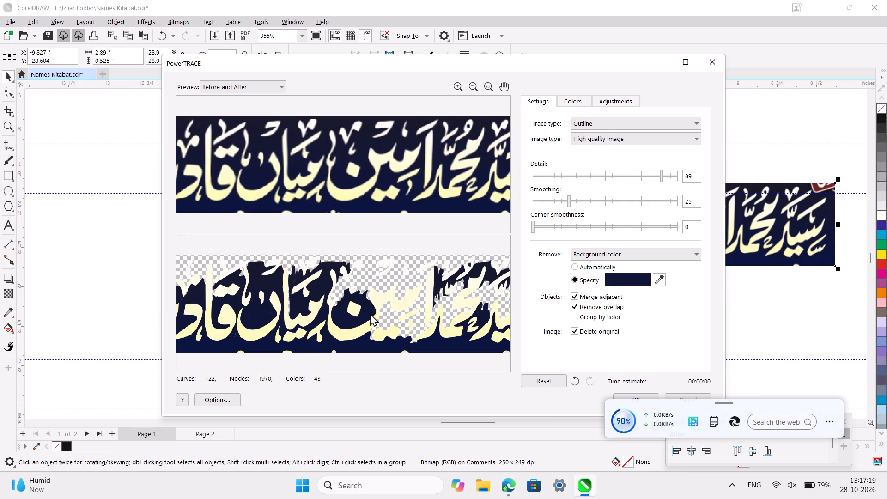
{"action": "left_click", "coordinate": [370, 313], "text": "shift"}
{"action": "left_click", "coordinate": [360, 341], "text": "shift"}
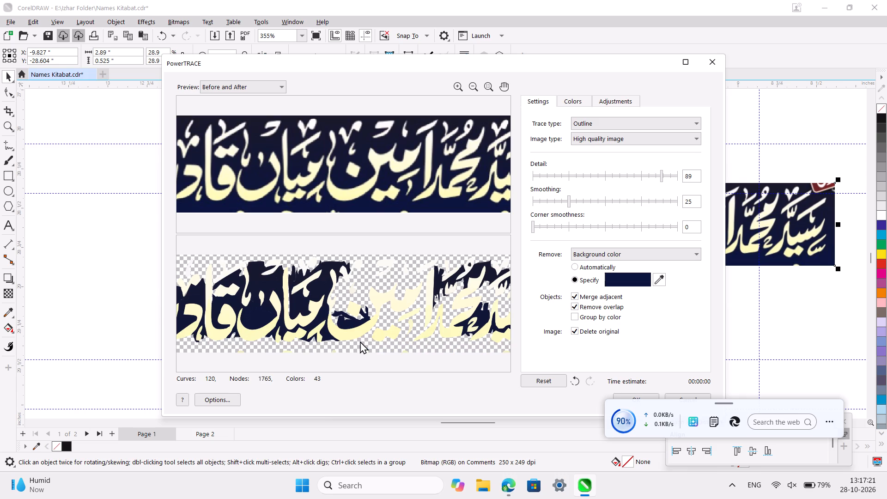
{"action": "left_click", "coordinate": [352, 320], "text": "shift"}
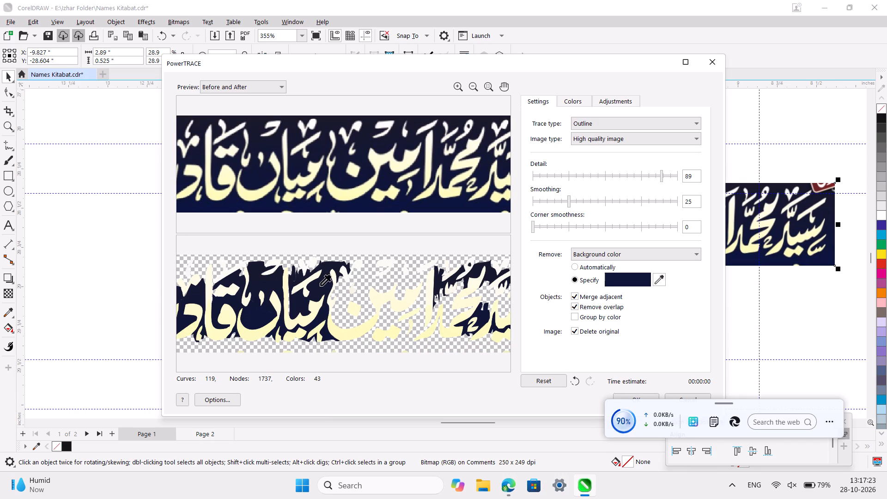
Remove the dark blue patches above, between and below the letters of the fourth word from the right.
{"action": "left_click", "coordinate": [320, 286], "text": "shift"}
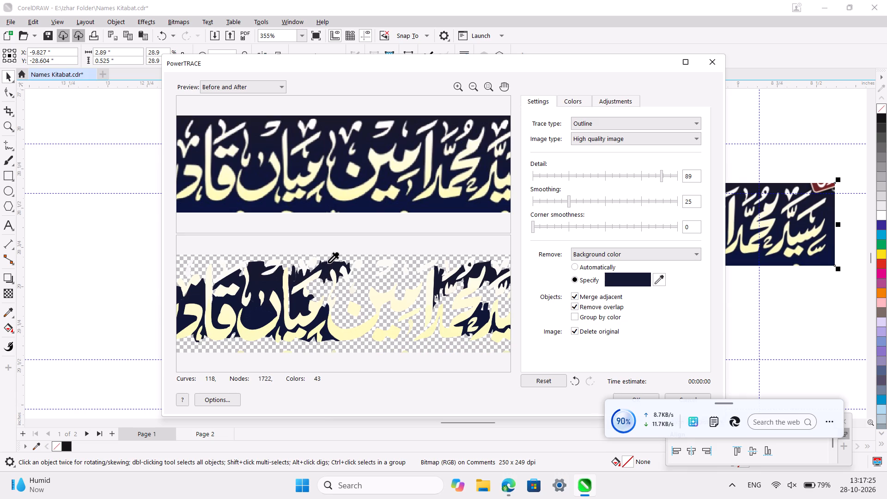
{"action": "left_click", "coordinate": [328, 266], "text": "shift"}
{"action": "left_click", "coordinate": [273, 282], "text": "shift"}
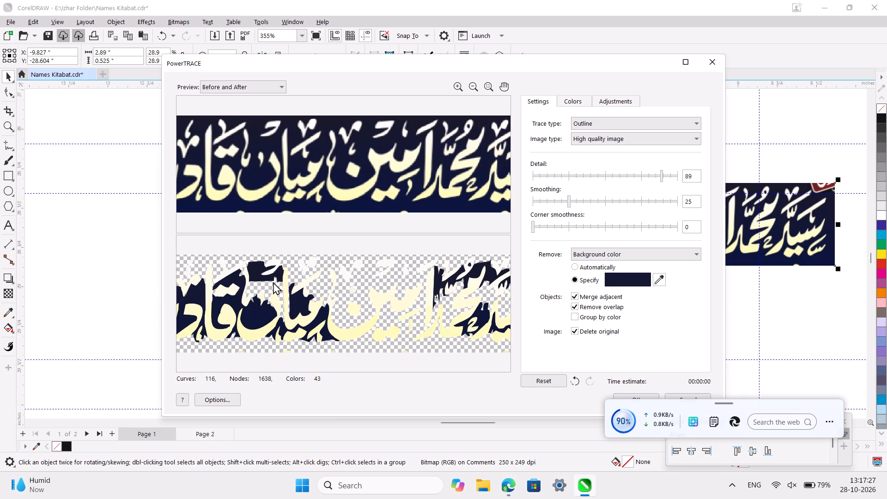
{"action": "left_click", "coordinate": [265, 310], "text": "shift"}
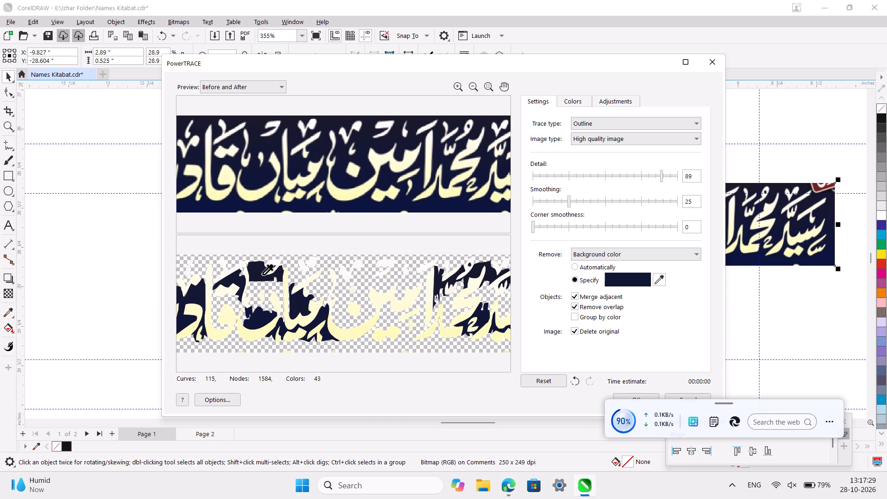
{"action": "left_click", "coordinate": [260, 272], "text": "shift"}
{"action": "left_click", "coordinate": [301, 304], "text": "shift"}
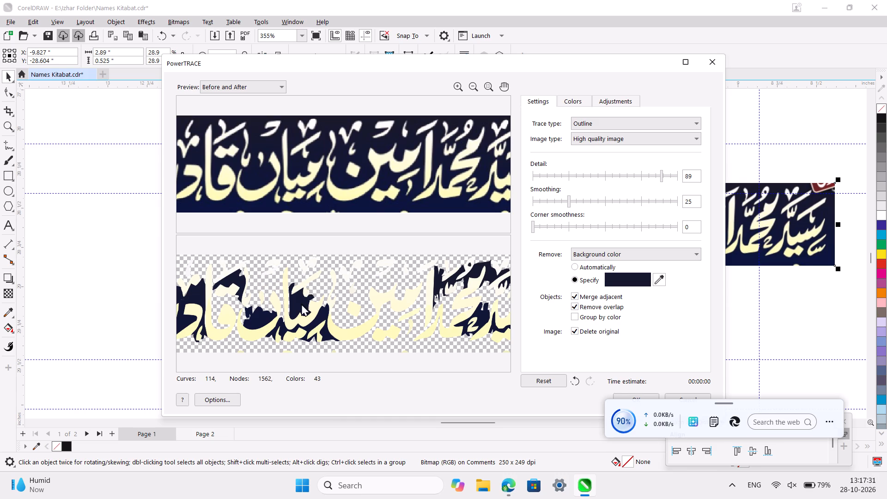
{"action": "left_click", "coordinate": [260, 316], "text": "shift"}
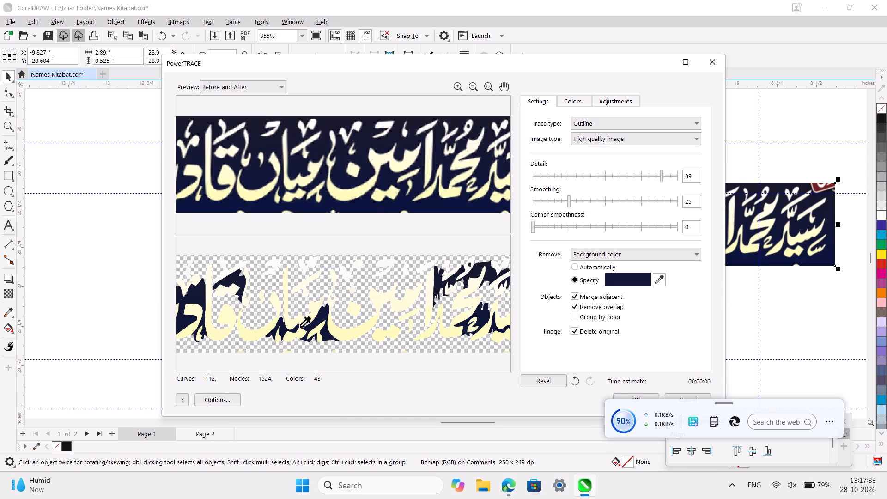
{"action": "left_click", "coordinate": [322, 316], "text": "shift"}
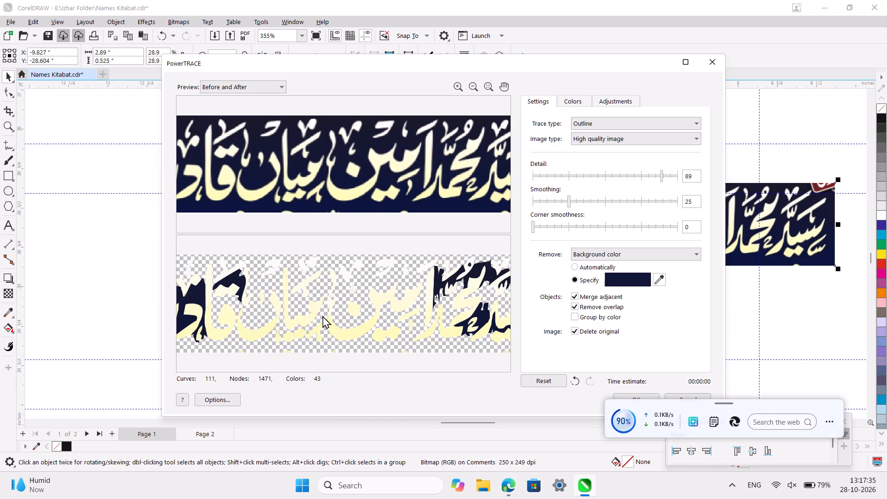
Remove the dark blue patches left around the second word from the right and beneath the first word.
{"action": "left_click", "coordinate": [439, 283], "text": "shift"}
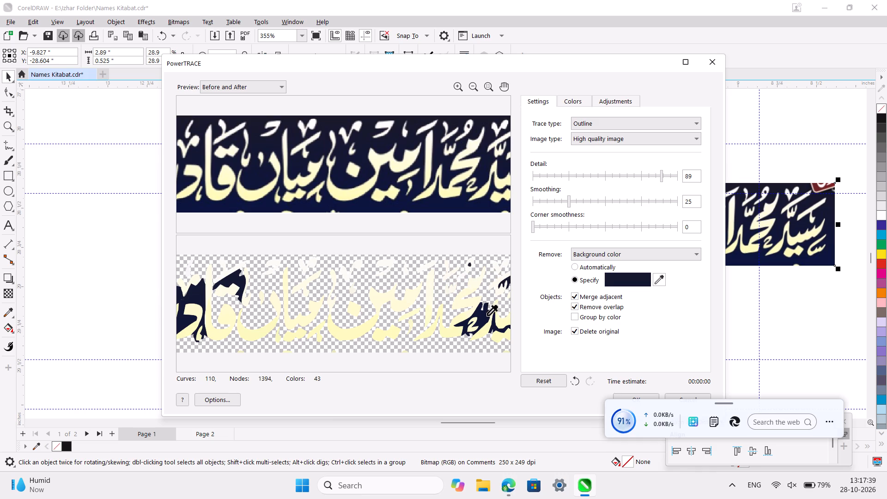
{"action": "left_click", "coordinate": [485, 316], "text": "shift"}
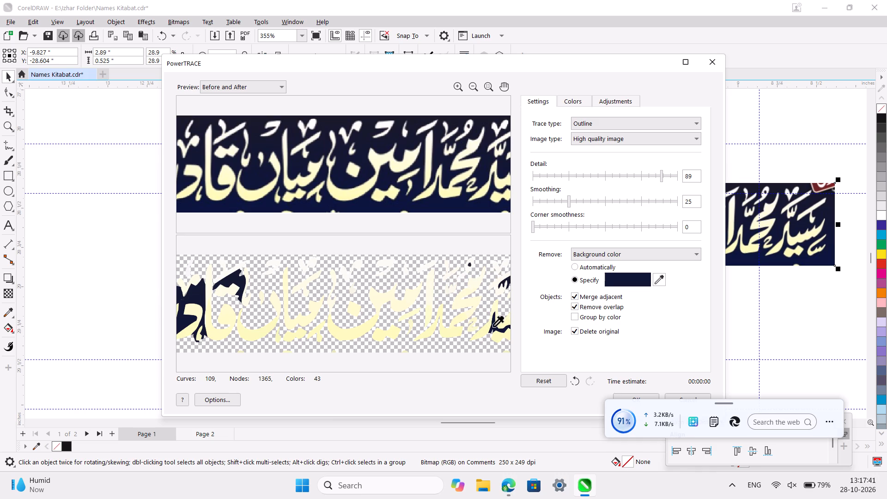
{"action": "left_click", "coordinate": [493, 327], "text": "shift"}
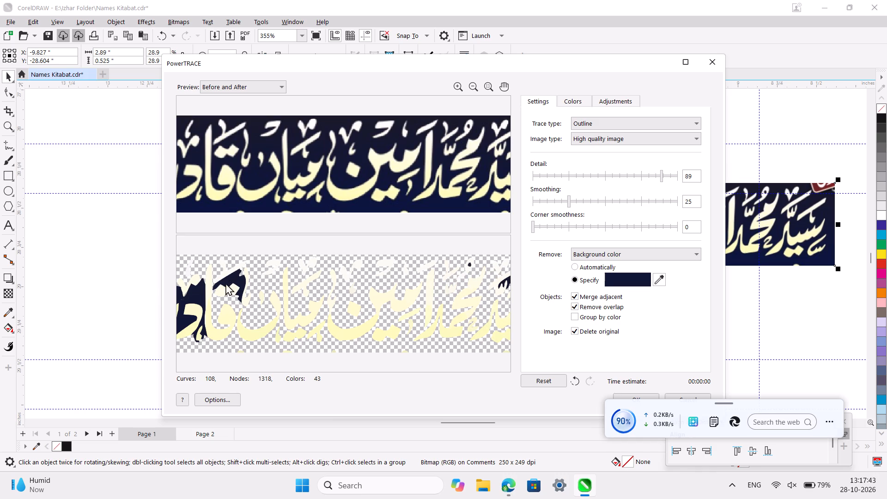
Remove the dark blue patches around the opening letters of the fifth word from the right.
{"action": "left_click", "coordinate": [231, 277], "text": "shift"}
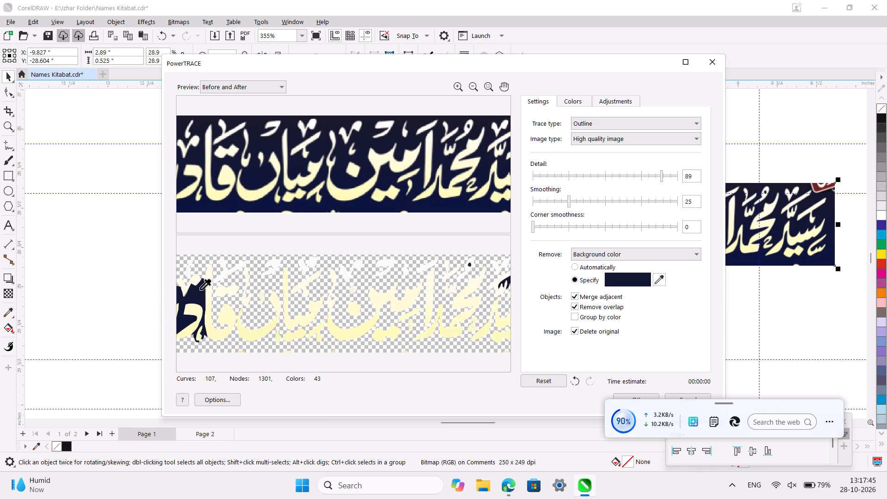
{"action": "left_click", "coordinate": [200, 290], "text": "shift"}
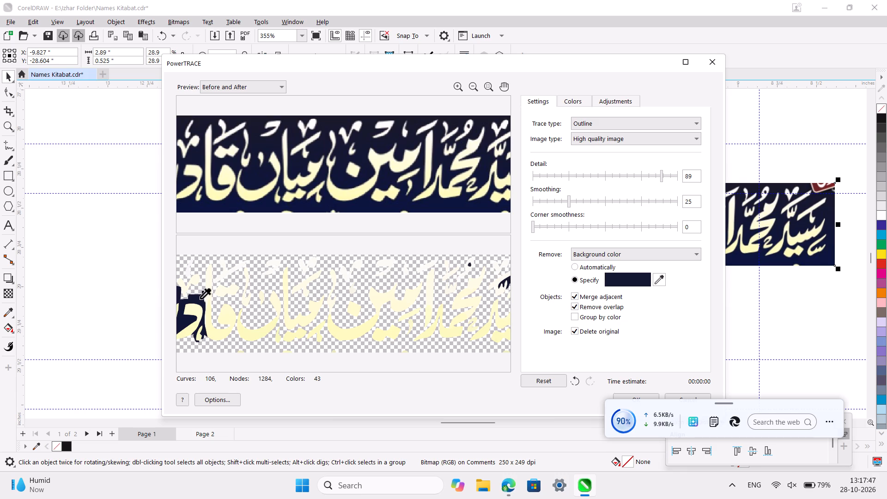
{"action": "left_click", "coordinate": [200, 299], "text": "shift"}
{"action": "left_click", "coordinate": [186, 321], "text": "shift"}
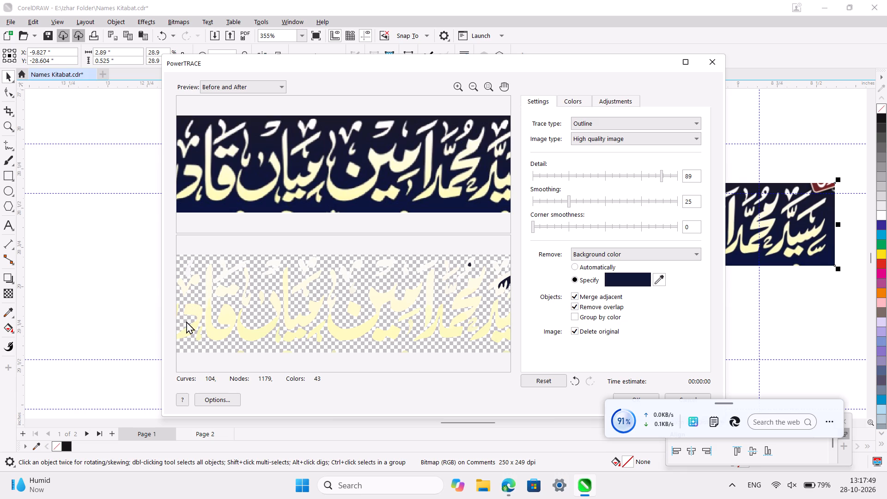
Remove the remaining dark blue patches from the end of the fifth word through the last word to the image's left edge.
{"action": "scroll", "coordinate": [371, 310], "scroll_direction": "left", "scroll_amount": 1}
{"action": "scroll", "coordinate": [371, 310], "scroll_direction": "down", "scroll_amount": 3, "text": "ctrl"}
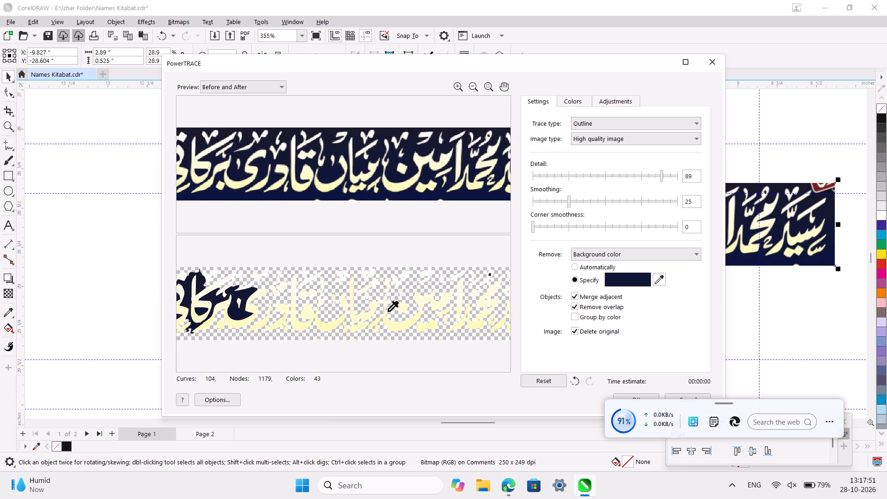
{"action": "left_click", "coordinate": [246, 292], "text": "shift"}
{"action": "left_click", "coordinate": [240, 315], "text": "shift"}
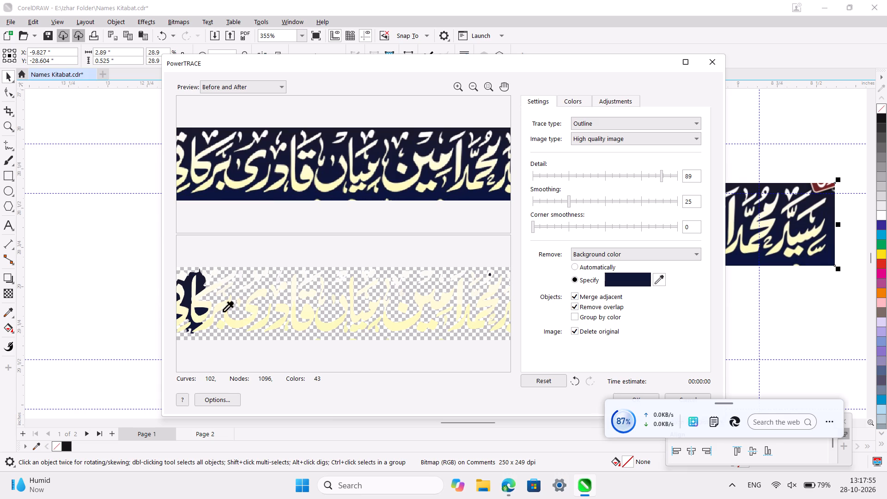
{"action": "left_click", "coordinate": [198, 282], "text": "shift"}
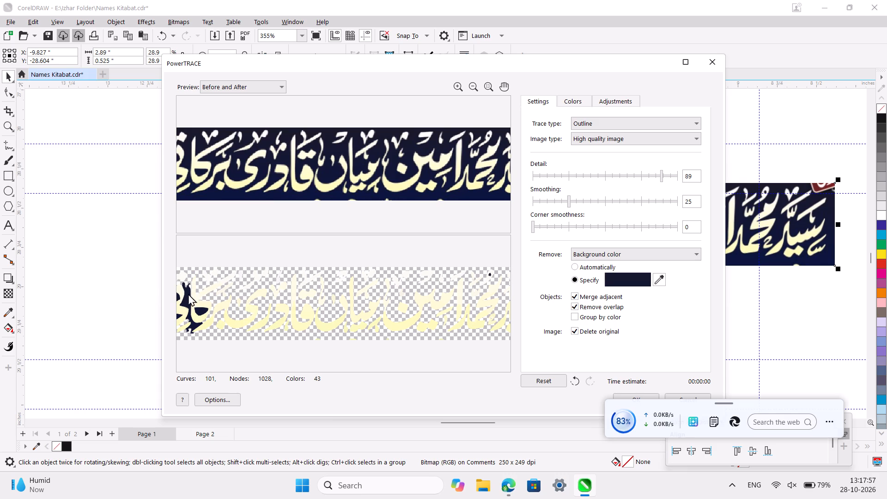
{"action": "left_click", "coordinate": [188, 303], "text": "shift"}
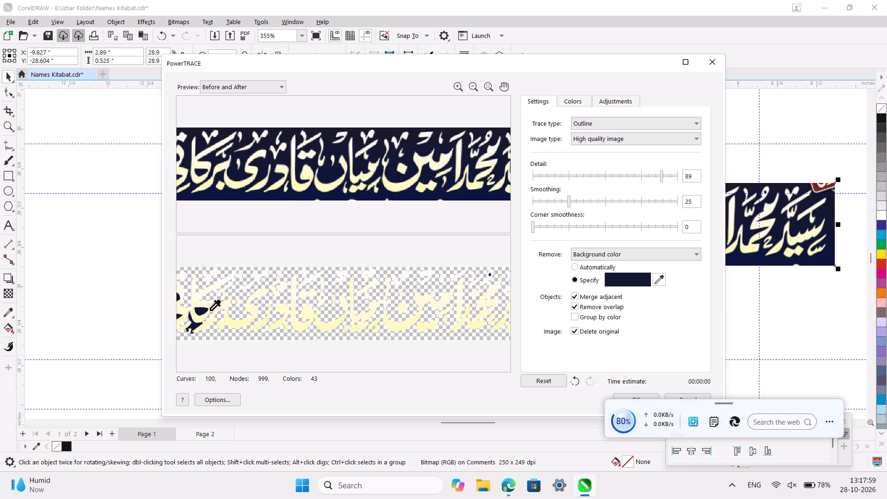
{"action": "left_click", "coordinate": [203, 312], "text": "shift"}
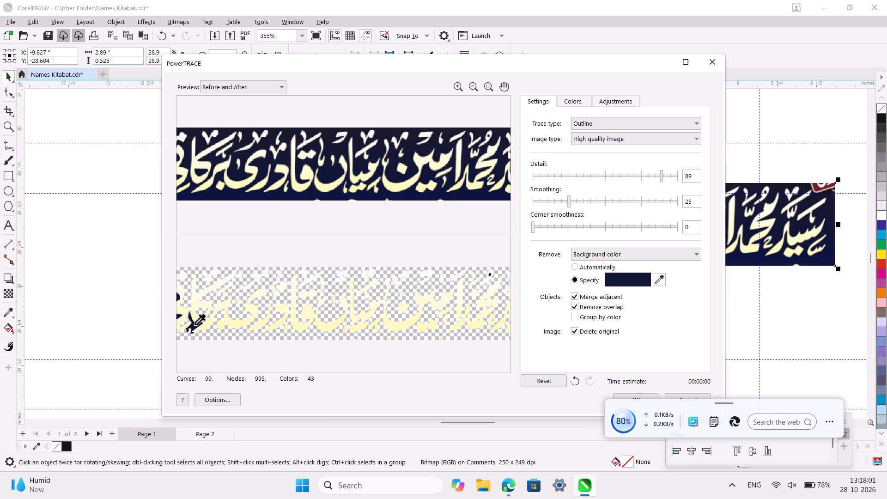
{"action": "left_click", "coordinate": [194, 325], "text": "shift"}
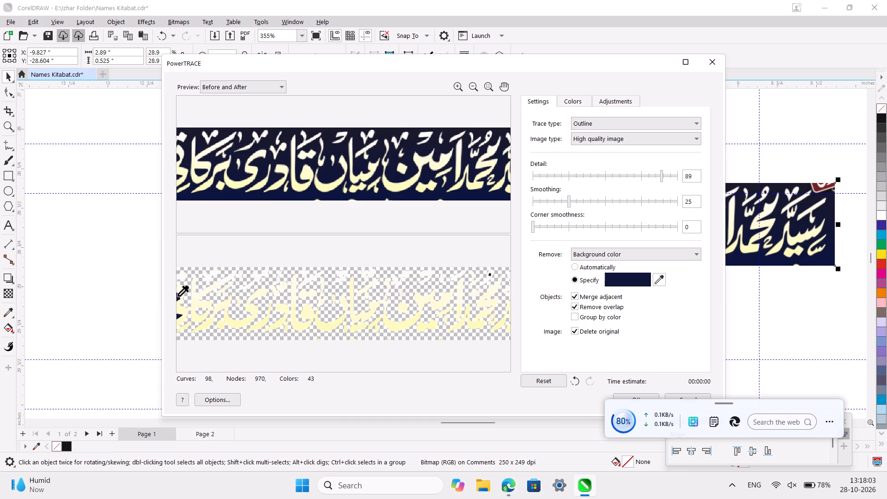
{"action": "left_click", "coordinate": [178, 296], "text": "shift"}
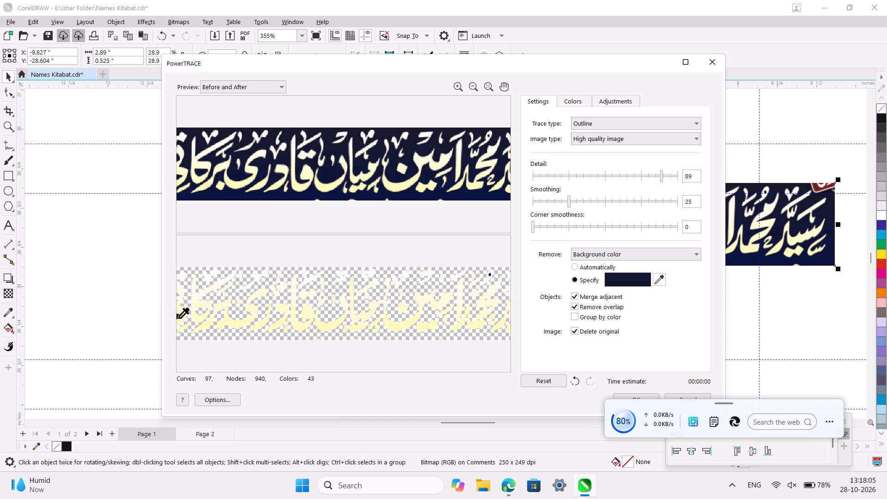
{"action": "left_click", "coordinate": [177, 316], "text": "shift"}
{"action": "scroll", "coordinate": [371, 305], "scroll_direction": "down", "scroll_amount": 5, "text": "ctrl"}
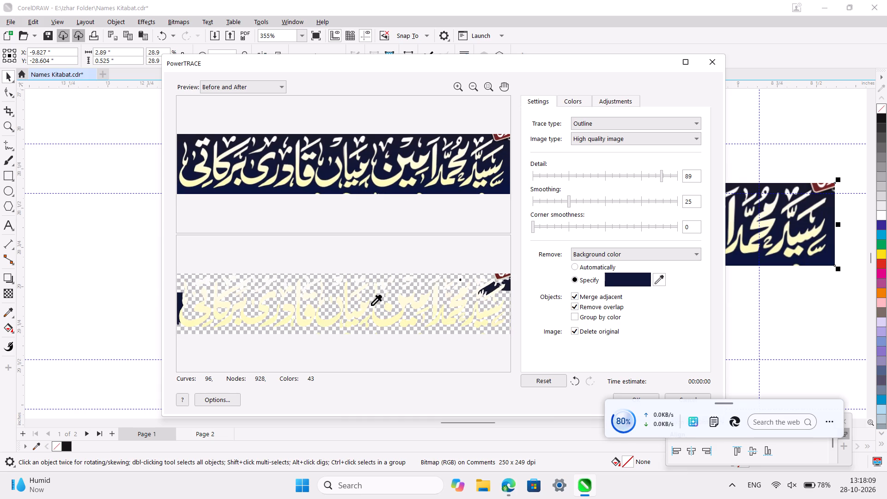
{"action": "scroll", "coordinate": [371, 305], "scroll_direction": "right", "scroll_amount": 1}
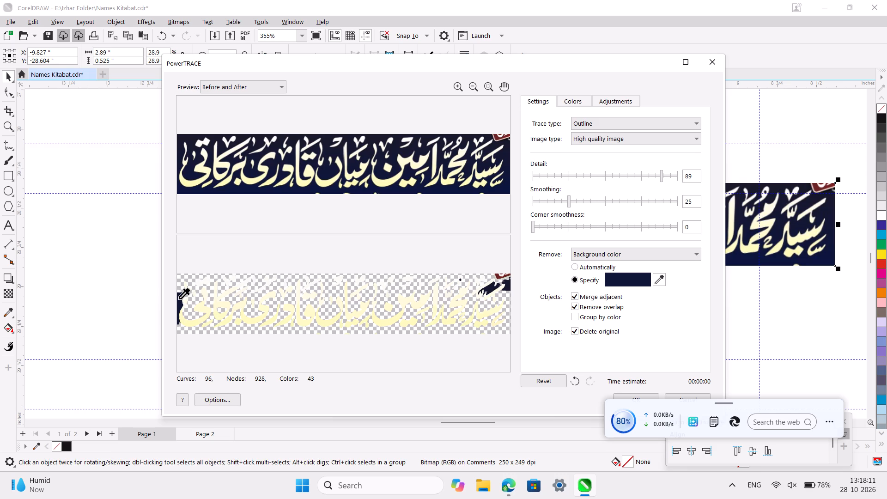
{"action": "left_click", "coordinate": [179, 299], "text": "shift"}
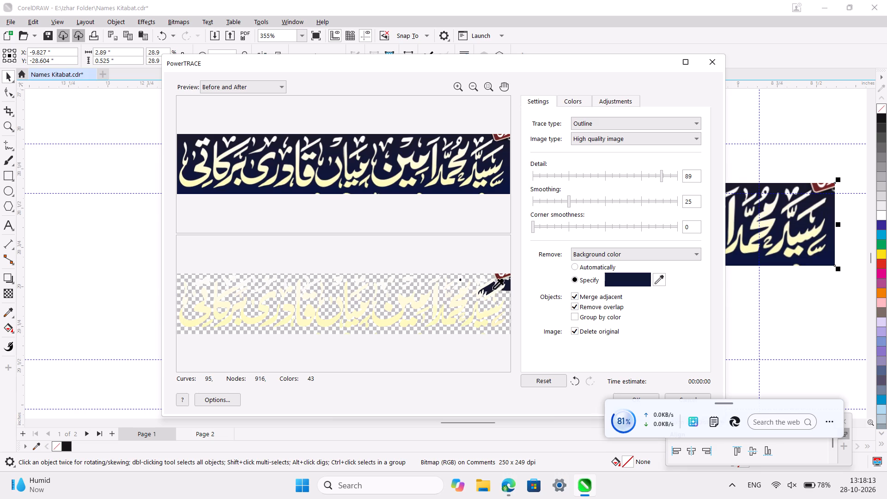
Remove the last dark blue patches above the first word and beside the dark red emblem in the trace preview.
{"action": "left_click", "coordinate": [490, 288], "text": "shift"}
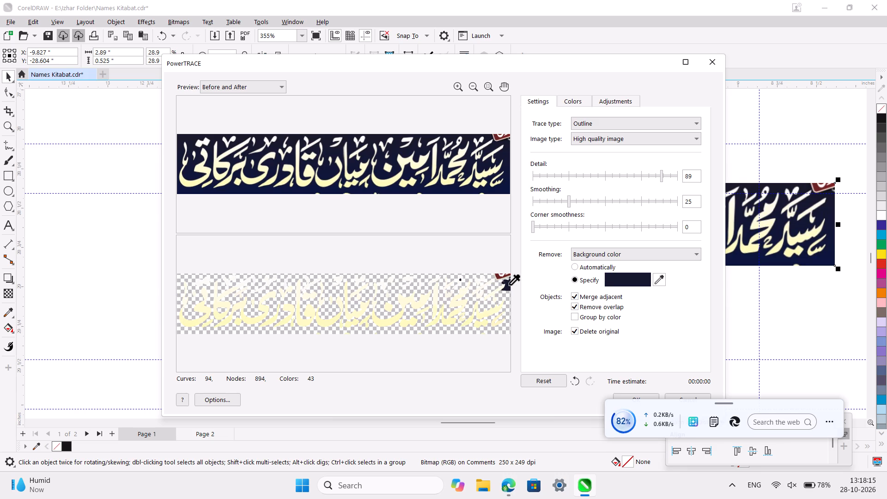
{"action": "left_click", "coordinate": [509, 285], "text": "shift"}
Hide the floating PC Manager toolbar covering the trace dialog and apply the trace.
{"action": "scroll", "coordinate": [463, 285], "scroll_direction": "up", "scroll_amount": 3, "text": "ctrl+shift"}
{"action": "scroll", "coordinate": [463, 285], "scroll_direction": "left", "scroll_amount": 1}
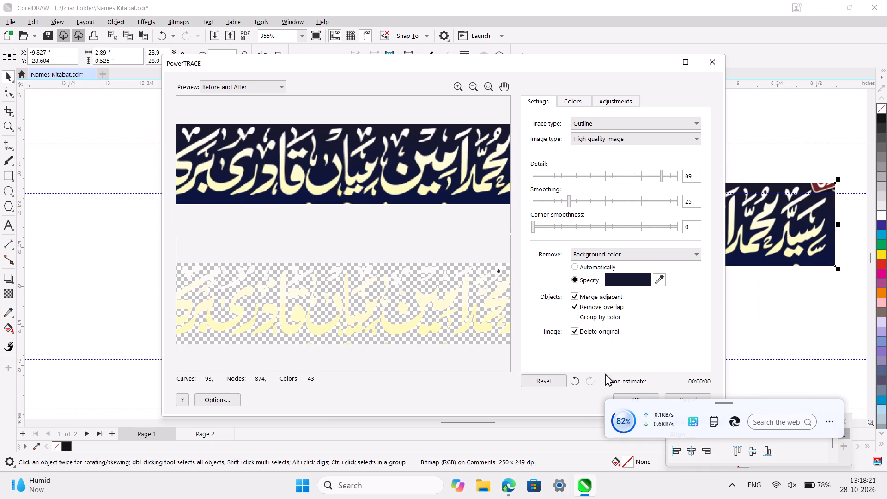
{"action": "left_click", "coordinate": [624, 416]}
{"action": "left_click", "coordinate": [824, 426]}
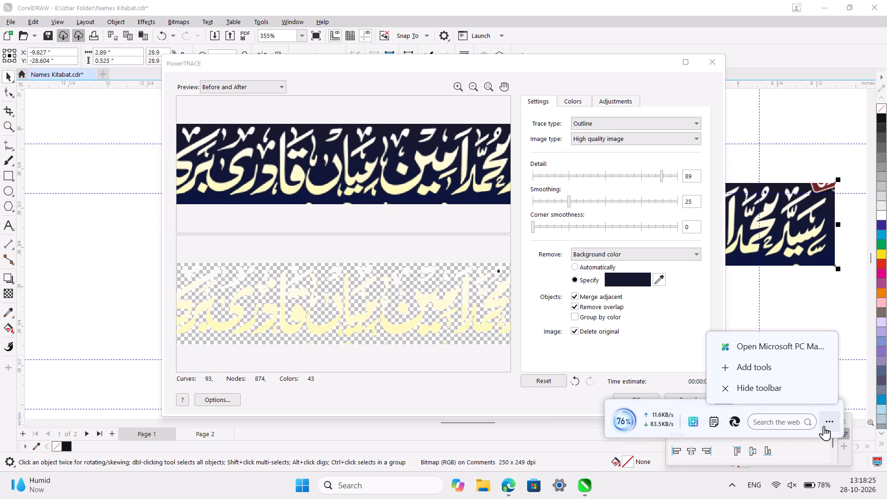
{"action": "left_click", "coordinate": [742, 389]}
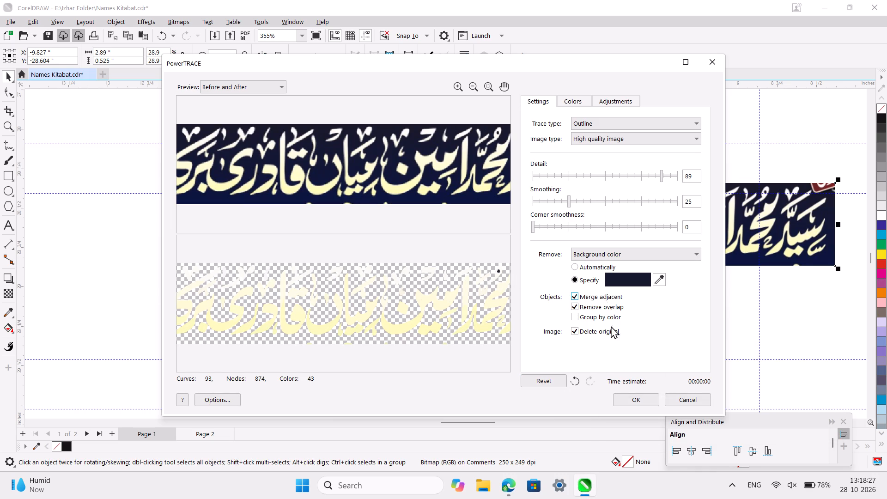
{"action": "left_click", "coordinate": [637, 397]}
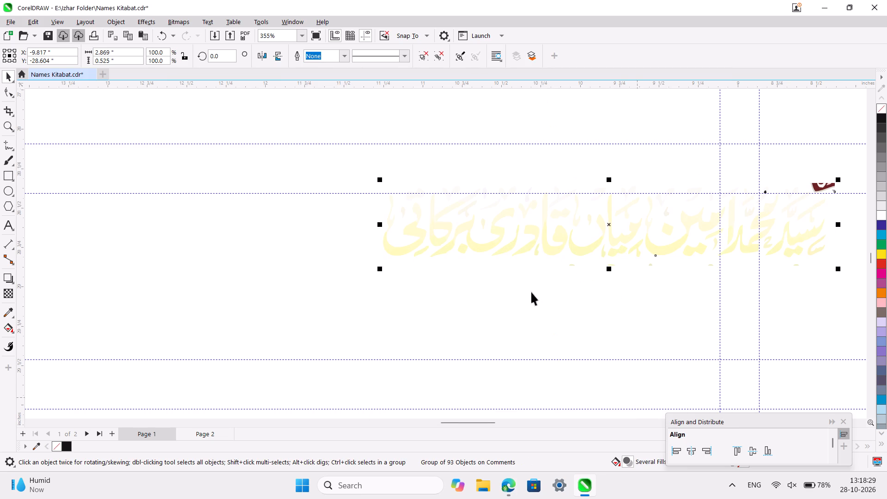
Move the traced calligraphy group onto the yellow rectangle between the black names.
{"action": "scroll", "coordinate": [623, 251], "scroll_direction": "down", "scroll_amount": 6, "text": "ctrl"}
{"action": "scroll", "coordinate": [623, 251], "scroll_direction": "left", "scroll_amount": 2}
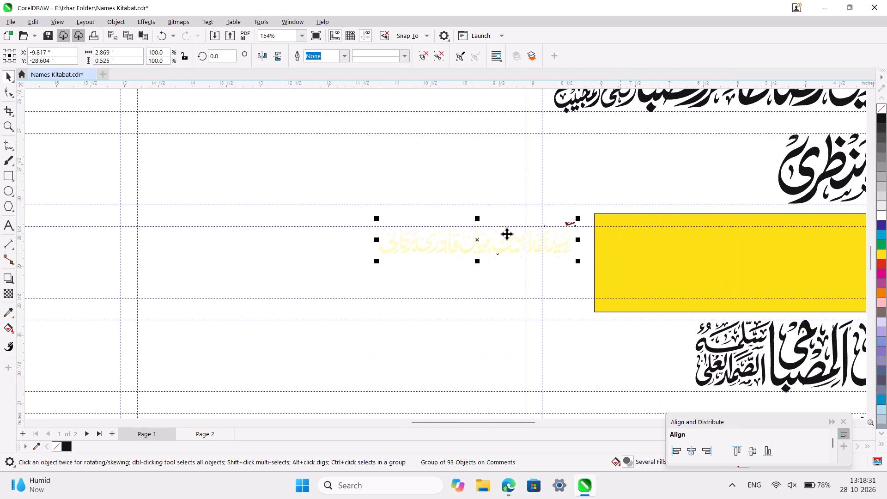
{"action": "left_click_drag", "start_coordinate": [474, 240], "coordinate": [694, 262]}
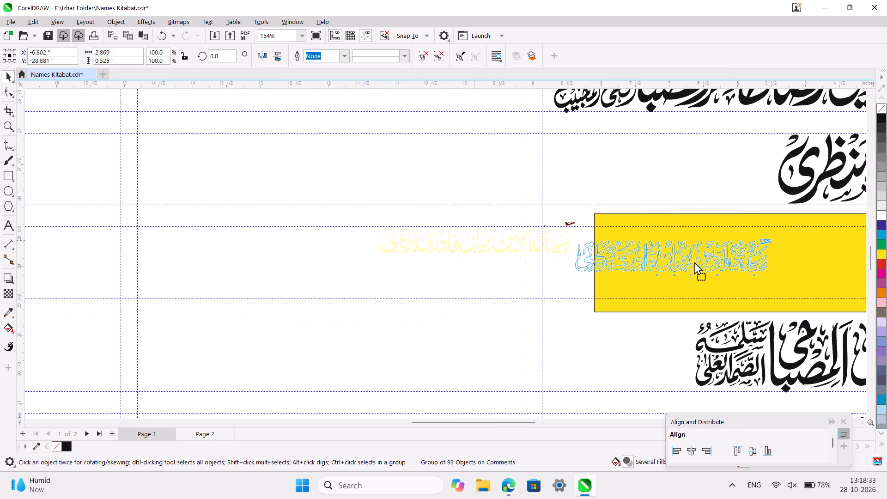
{"action": "left_click_drag", "start_coordinate": [694, 262], "coordinate": [742, 264]}
{"action": "scroll", "coordinate": [742, 264], "scroll_direction": "left", "scroll_amount": 3}
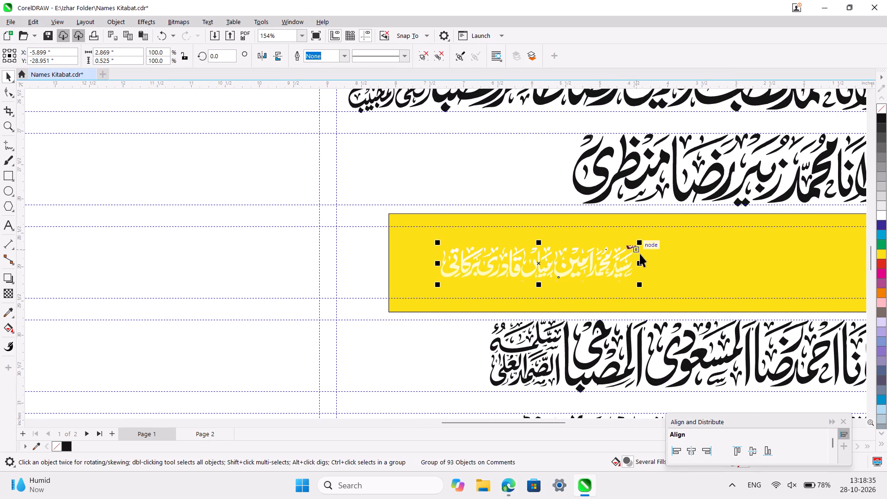
Enlarge the traced name proportionally within the yellow rectangle to about 6.19 by 1.13 inches.
{"action": "left_click_drag", "start_coordinate": [643, 289], "coordinate": [765, 319]}
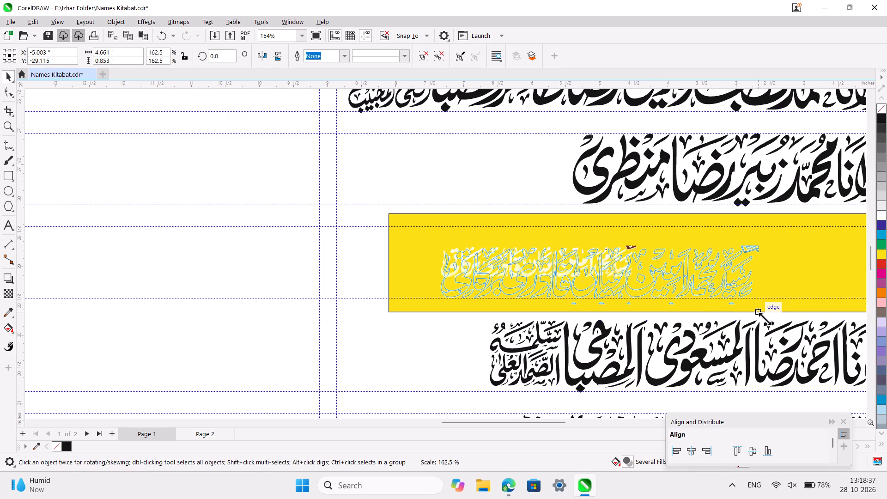
{"action": "left_click_drag", "start_coordinate": [765, 319], "coordinate": [760, 317]}
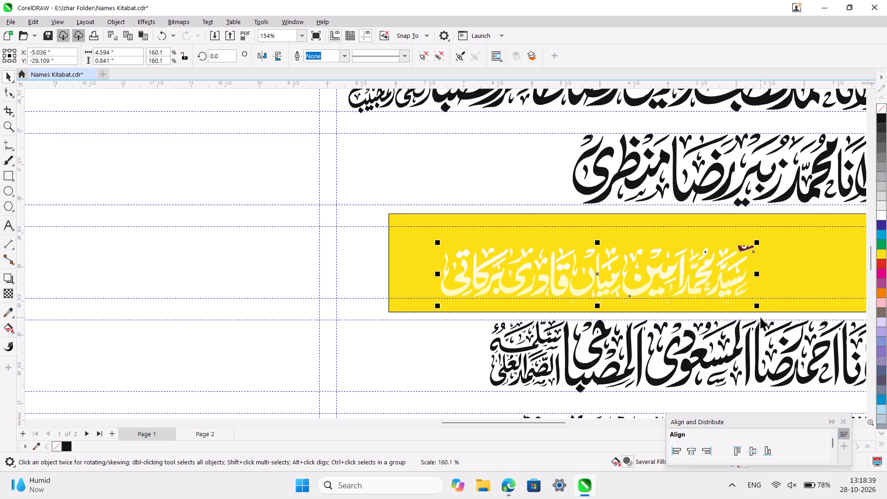
{"action": "scroll", "coordinate": [760, 317], "scroll_direction": "left", "scroll_amount": 3}
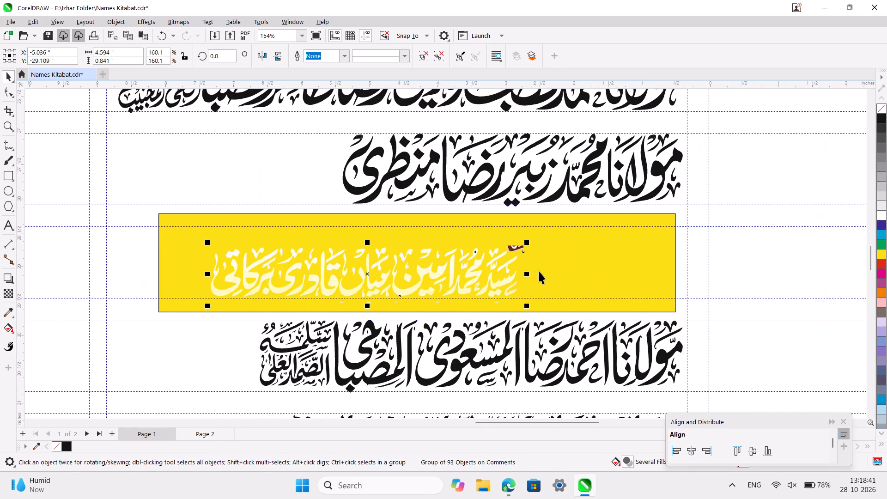
{"action": "left_click_drag", "start_coordinate": [526, 243], "coordinate": [623, 213]}
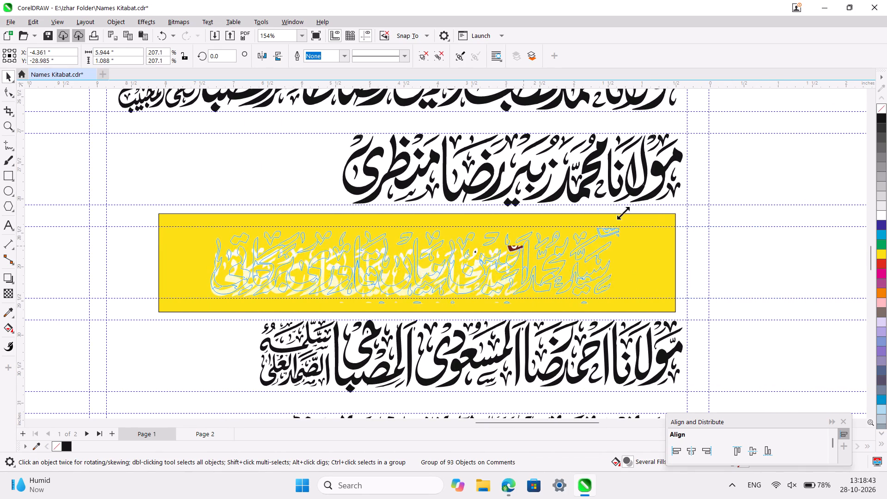
{"action": "left_click_drag", "start_coordinate": [623, 213], "coordinate": [634, 217]}
{"action": "left_click", "coordinate": [656, 242]}
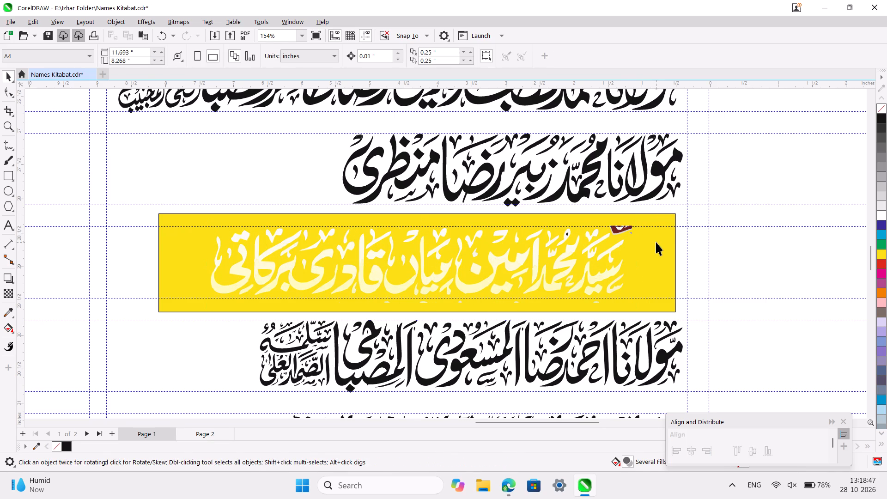
Ungroup the traced calligraphy on the yellow rectangle into separate objects.
{"action": "scroll", "coordinate": [640, 255], "scroll_direction": "up", "scroll_amount": 1}
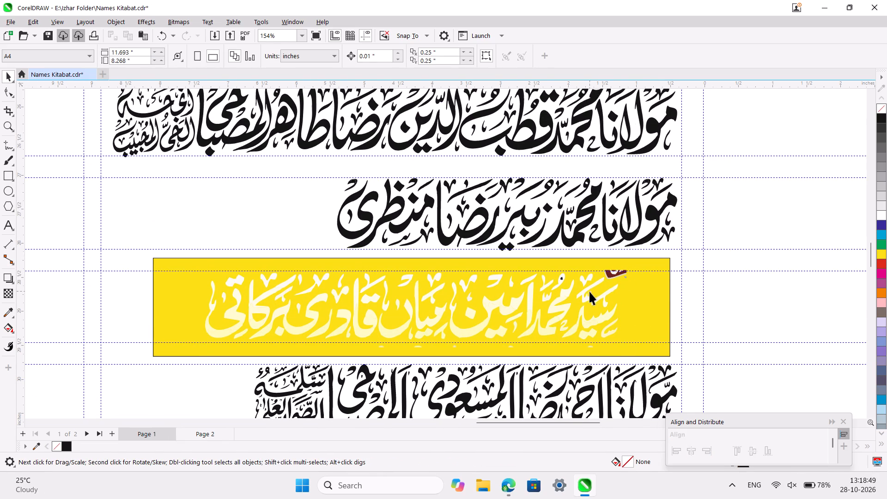
{"action": "left_click", "coordinate": [587, 287]}
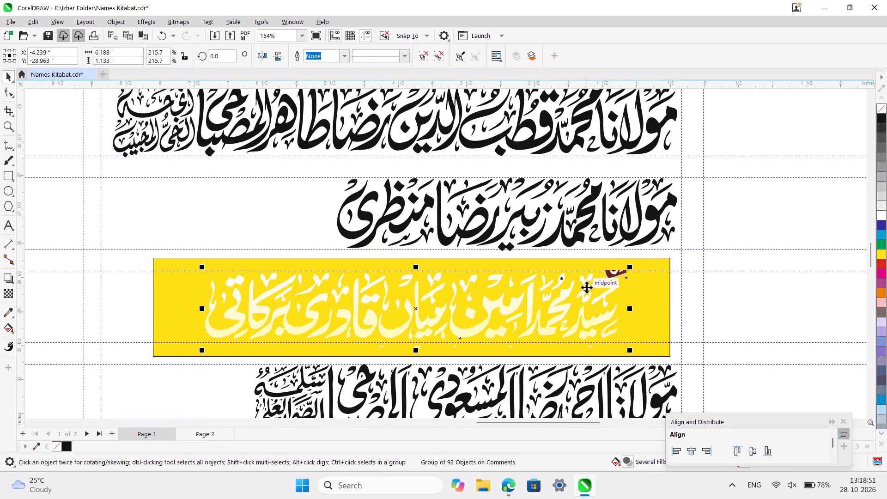
{"action": "key", "text": "ctrl+u"}
{"action": "left_click", "coordinate": [653, 294]}
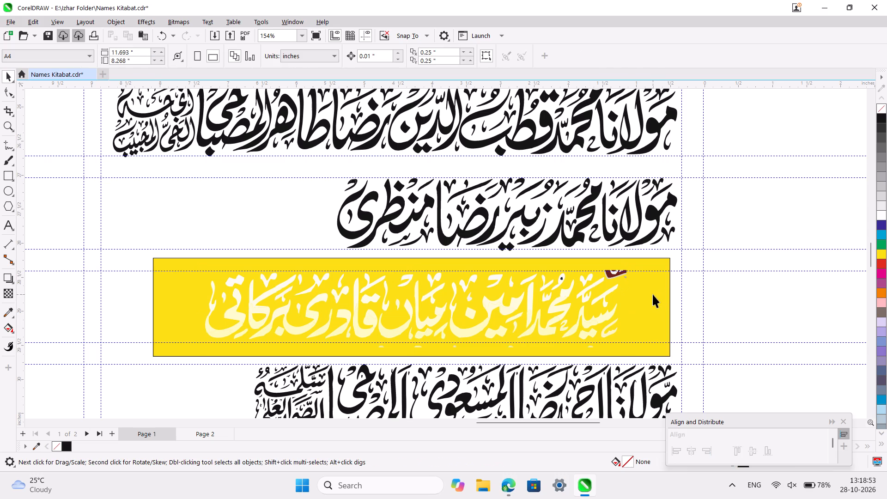
Delete the dark red emblem fragment and its small speck above the first word of the traced name.
{"action": "scroll", "coordinate": [653, 294], "scroll_direction": "up", "scroll_amount": 6, "text": "ctrl"}
{"action": "left_click_drag", "start_coordinate": [525, 218], "coordinate": [616, 278]}
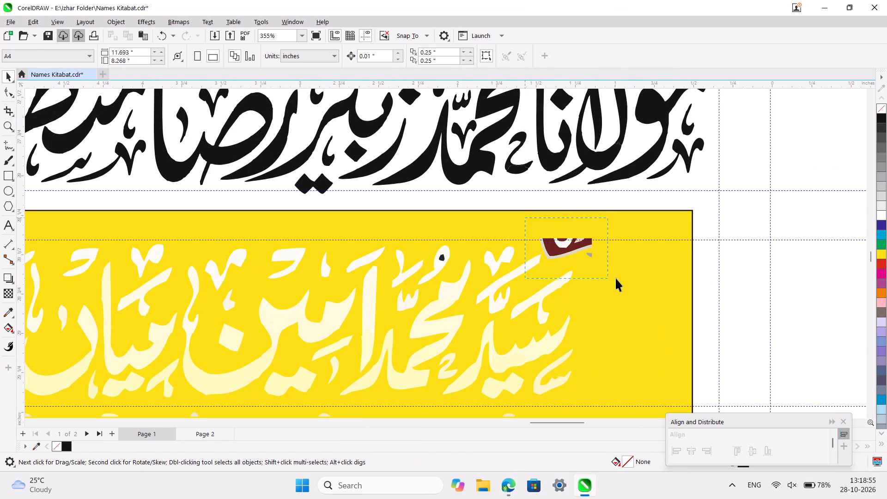
{"action": "left_click_drag", "start_coordinate": [616, 278], "coordinate": [623, 278]}
{"action": "key", "text": "BackSpace"}
{"action": "key", "text": "Delete"}
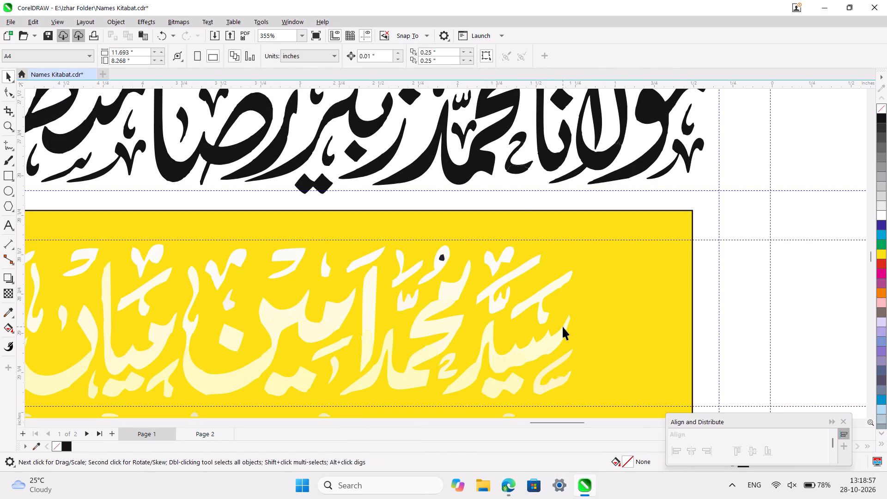
Delete the dark dot inside the loop at the top of the second word from the right.
{"action": "scroll", "coordinate": [563, 327], "scroll_direction": "down", "scroll_amount": 1}
{"action": "left_click", "coordinate": [440, 235]}
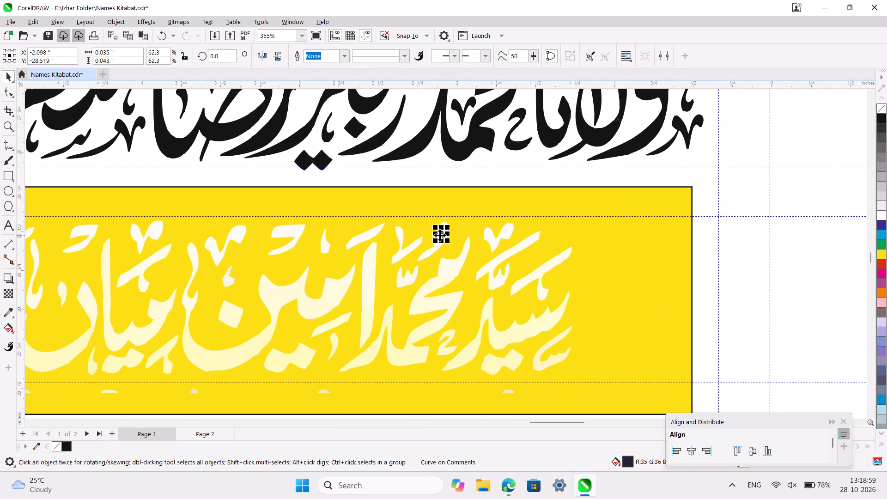
{"action": "key", "text": "Delete"}
Delete the row of stray cream specks beneath the traced name on the yellow rectangle.
{"action": "scroll", "coordinate": [440, 235], "scroll_direction": "right", "scroll_amount": 2}
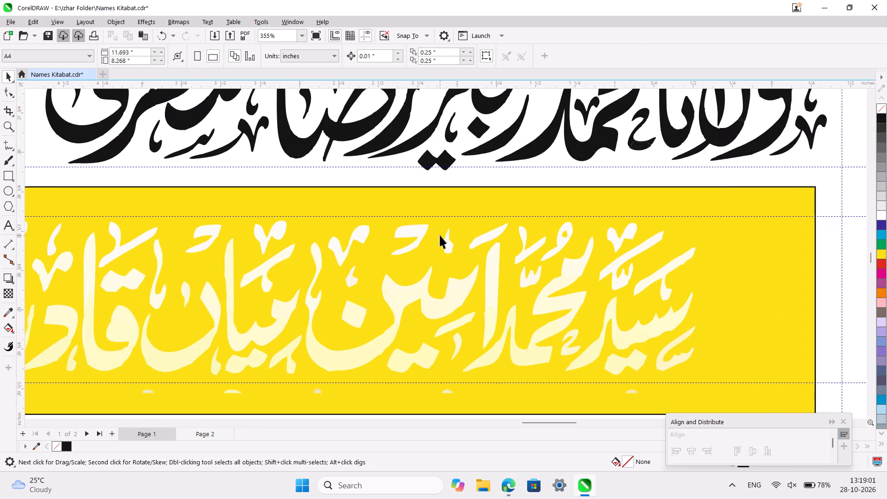
{"action": "scroll", "coordinate": [440, 235], "scroll_direction": "right", "scroll_amount": 5}
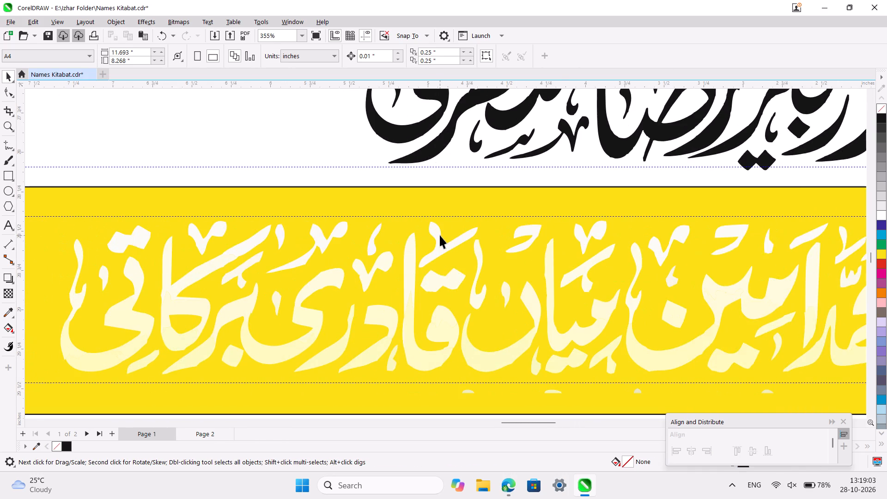
{"action": "scroll", "coordinate": [440, 235], "scroll_direction": "right", "scroll_amount": 2}
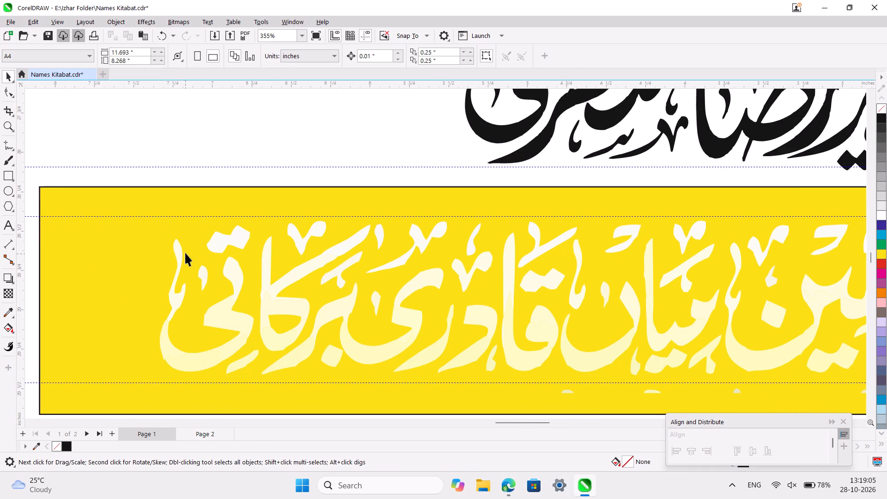
{"action": "left_click", "coordinate": [181, 244]}
{"action": "left_click", "coordinate": [196, 228]}
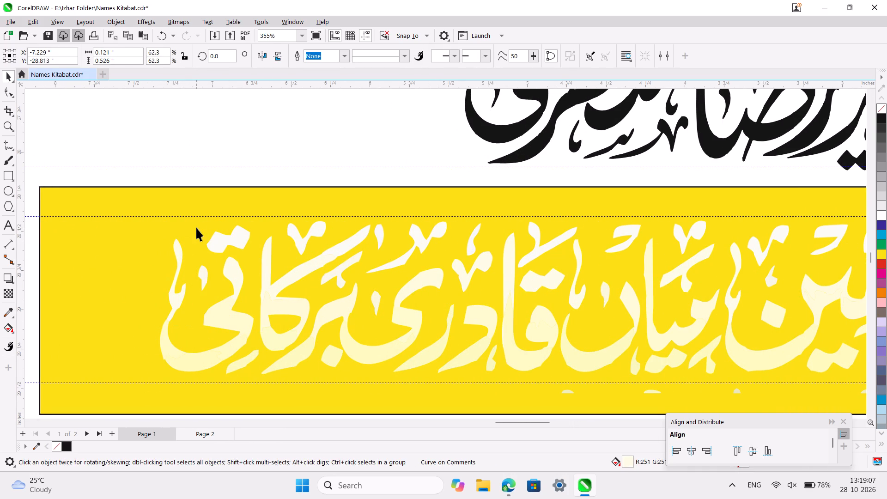
{"action": "scroll", "coordinate": [190, 318], "scroll_direction": "down", "scroll_amount": 1}
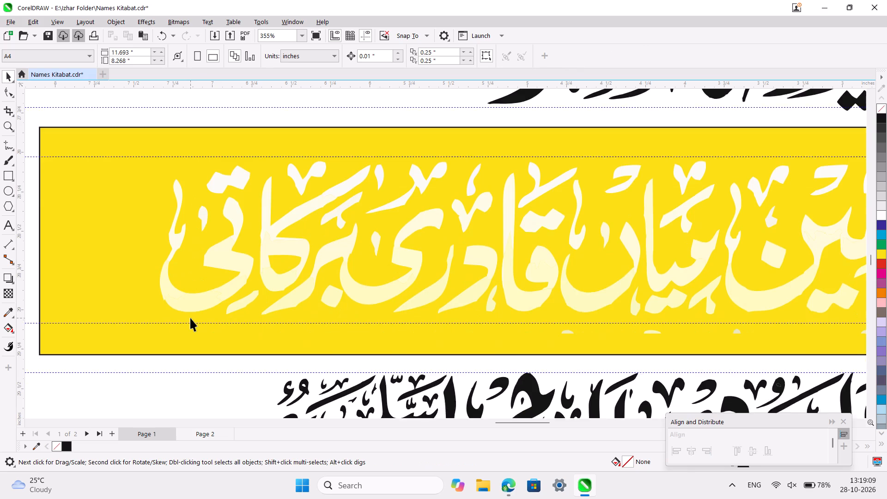
{"action": "scroll", "coordinate": [190, 318], "scroll_direction": "down", "scroll_amount": 1}
{"action": "scroll", "coordinate": [190, 318], "scroll_direction": "down", "scroll_amount": 2, "text": "ctrl"}
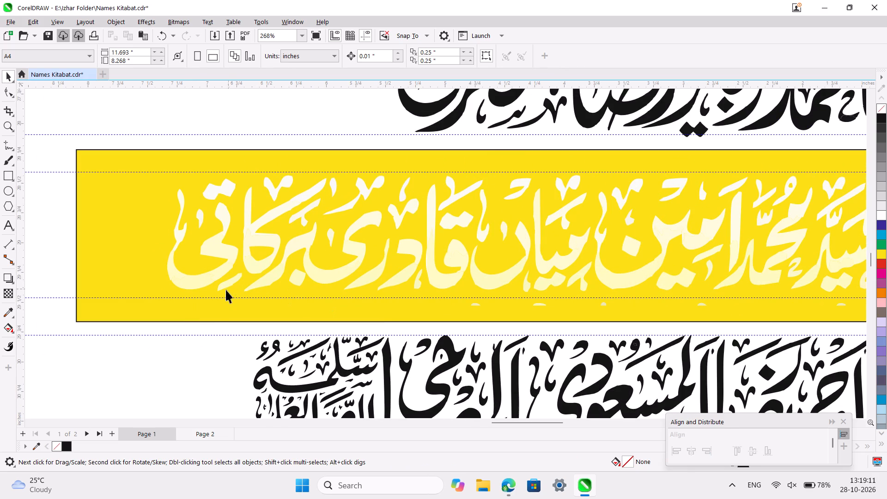
{"action": "left_click_drag", "start_coordinate": [222, 292], "coordinate": [652, 311]}
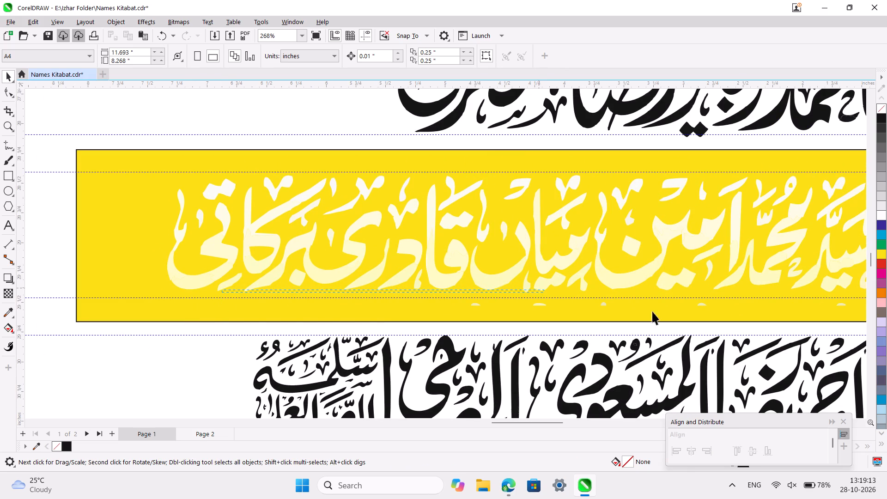
{"action": "left_click_drag", "start_coordinate": [652, 311], "coordinate": [723, 335]}
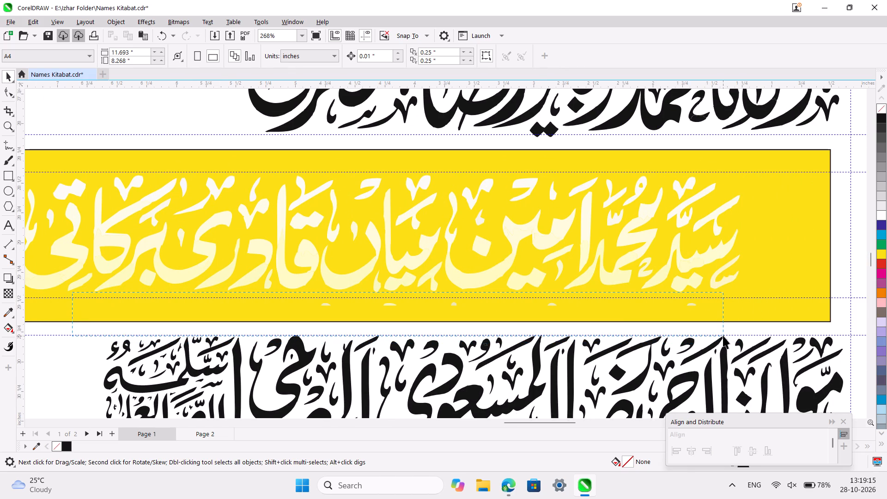
{"action": "left_click_drag", "start_coordinate": [723, 335], "coordinate": [723, 336]}
{"action": "key", "text": "Delete"}
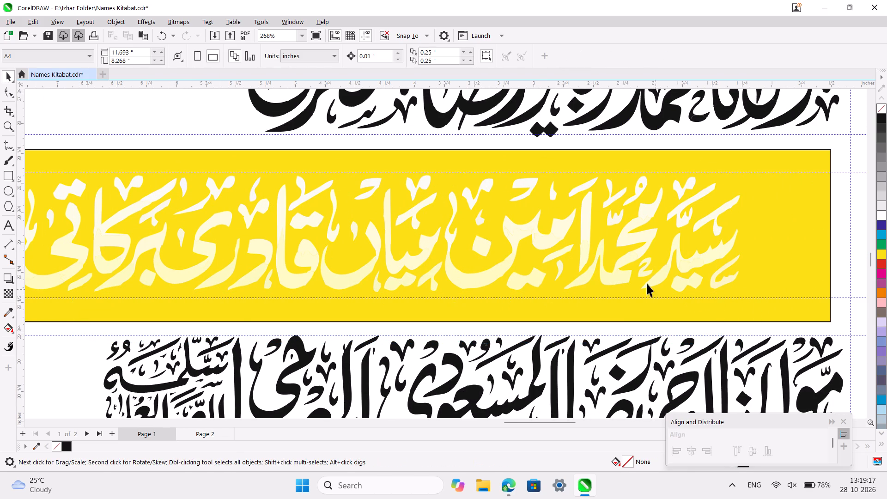
Fill all the letters and marks of the traced name with black.
{"action": "scroll", "coordinate": [603, 250], "scroll_direction": "down", "scroll_amount": 2, "text": "ctrl"}
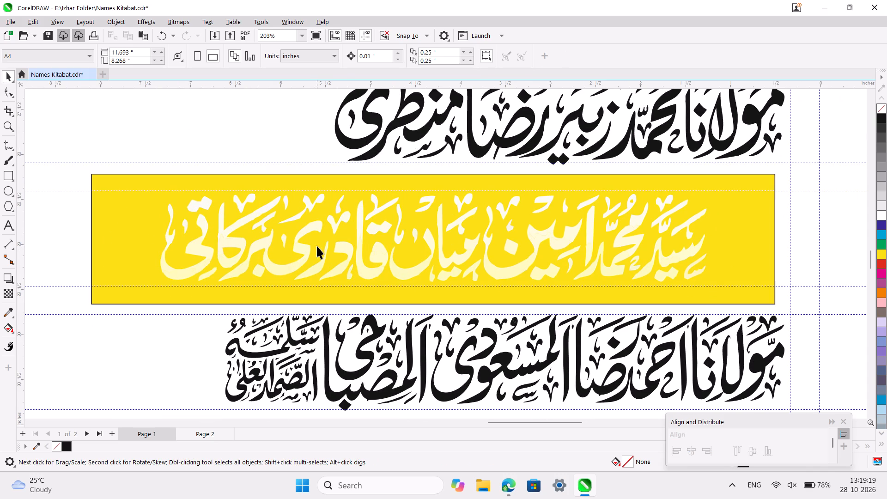
{"action": "left_click_drag", "start_coordinate": [135, 182], "coordinate": [560, 297]}
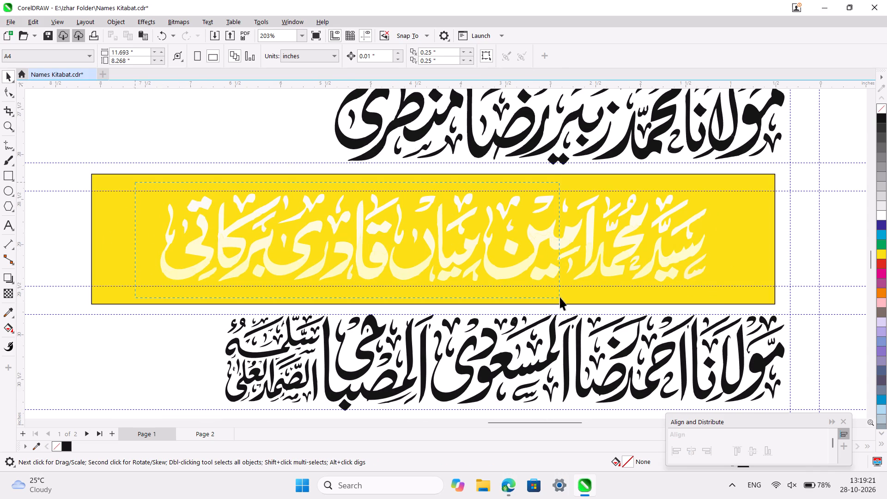
{"action": "left_click_drag", "start_coordinate": [560, 297], "coordinate": [713, 302]}
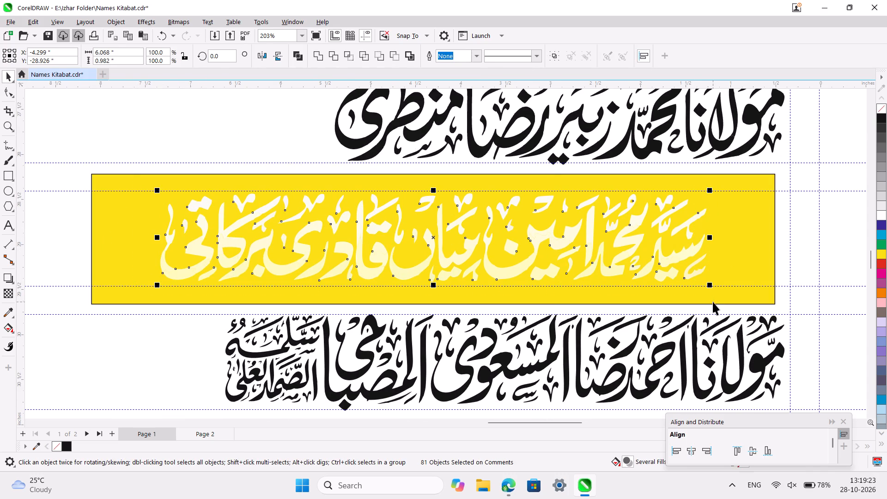
{"action": "left_click", "coordinate": [67, 447]}
{"action": "left_click", "coordinate": [746, 225]}
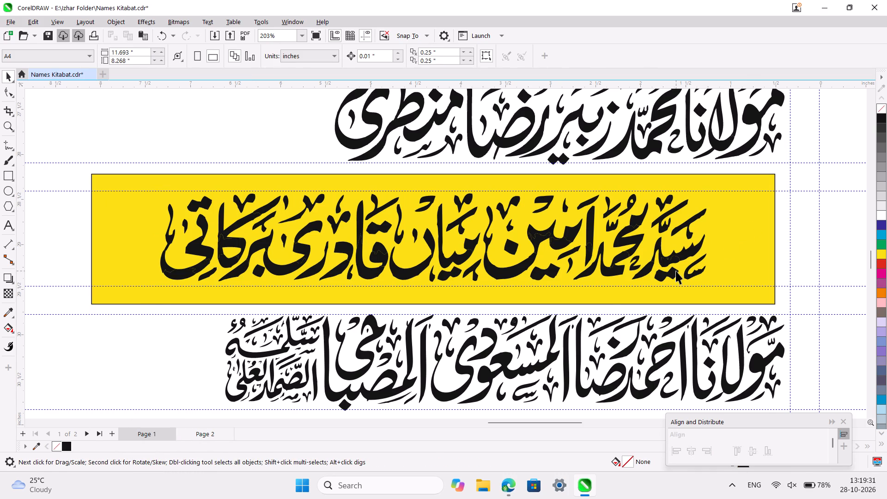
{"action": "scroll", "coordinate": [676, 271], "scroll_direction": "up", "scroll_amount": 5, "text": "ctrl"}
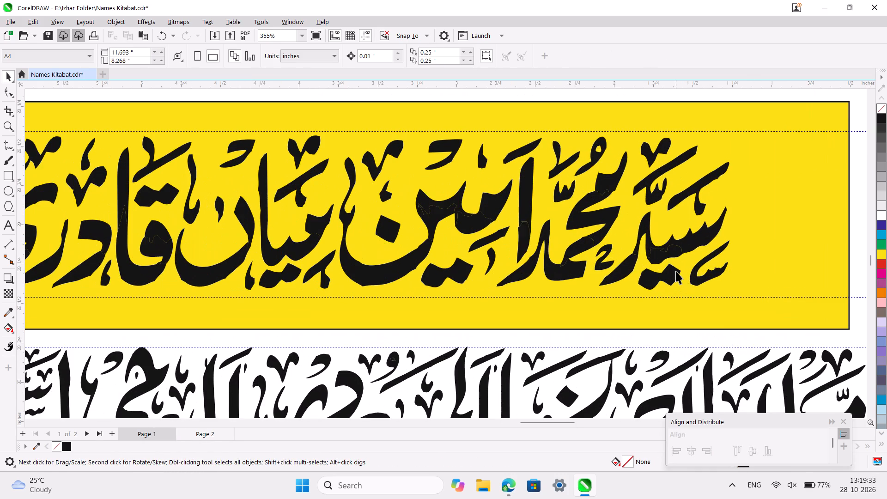
Weld the three overlapping pieces of the rightmost word's toothed main stroke into one shape.
{"action": "scroll", "coordinate": [676, 271], "scroll_direction": "up", "scroll_amount": 1, "text": "ctrl"}
{"action": "scroll", "coordinate": [676, 271], "scroll_direction": "left", "scroll_amount": 2}
{"action": "scroll", "coordinate": [574, 263], "scroll_direction": "up", "scroll_amount": 5, "text": "ctrl"}
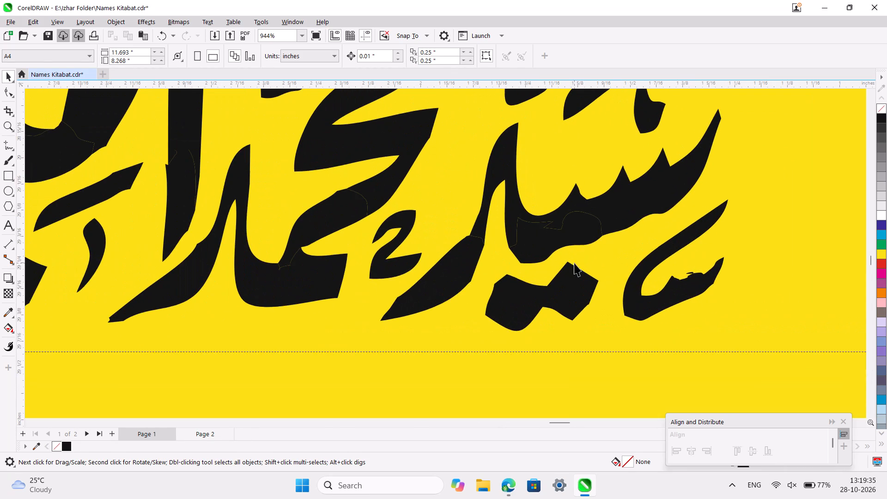
{"action": "left_click", "coordinate": [582, 233]}
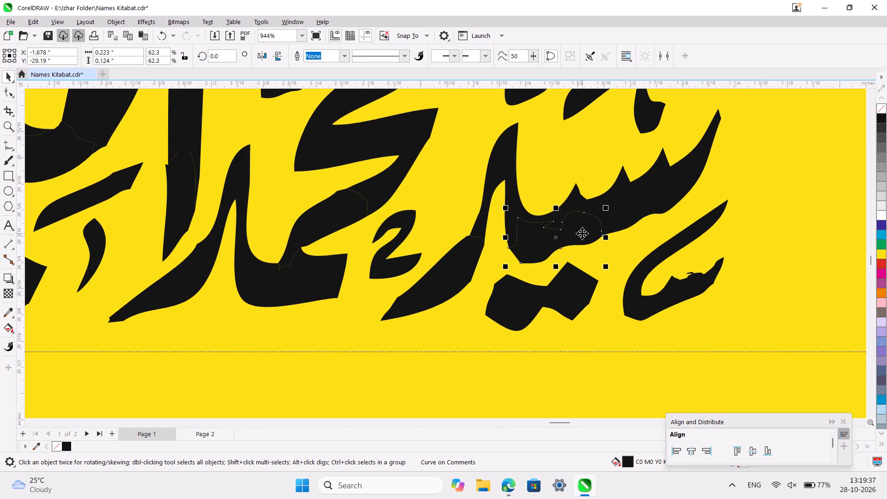
{"action": "left_click", "coordinate": [631, 213], "text": "shift"}
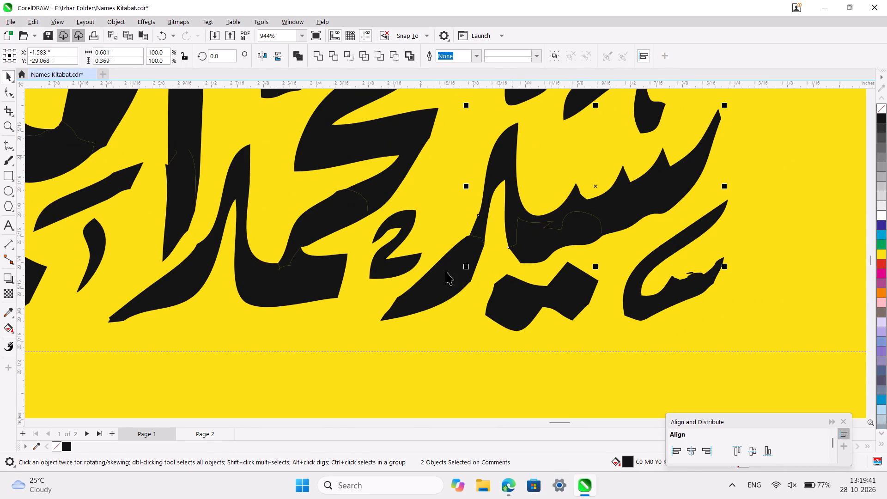
{"action": "left_click", "coordinate": [441, 288], "text": "shift"}
{"action": "left_click", "coordinate": [319, 59]}
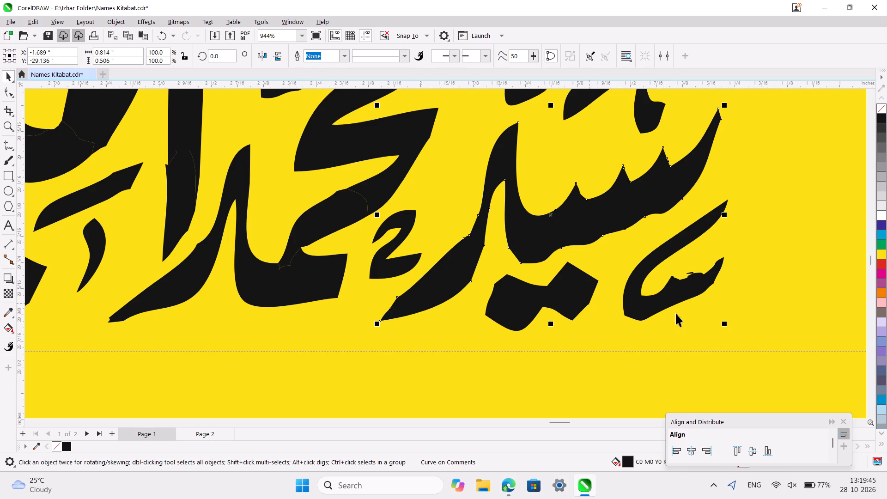
Weld the four pieces of the second word's main stroke, from its upper hook to its long lower tail.
{"action": "scroll", "coordinate": [698, 283], "scroll_direction": "up", "scroll_amount": 3}
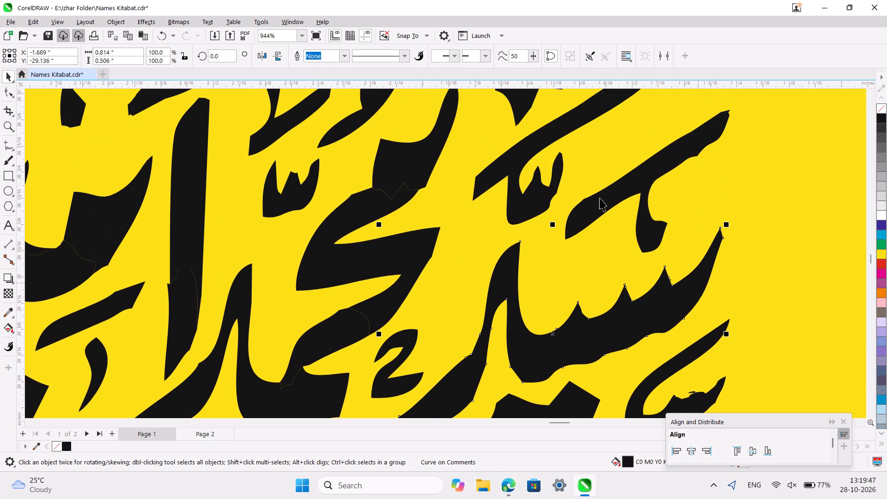
{"action": "scroll", "coordinate": [600, 198], "scroll_direction": "down", "scroll_amount": 2, "text": "ctrl"}
{"action": "left_click", "coordinate": [467, 156]}
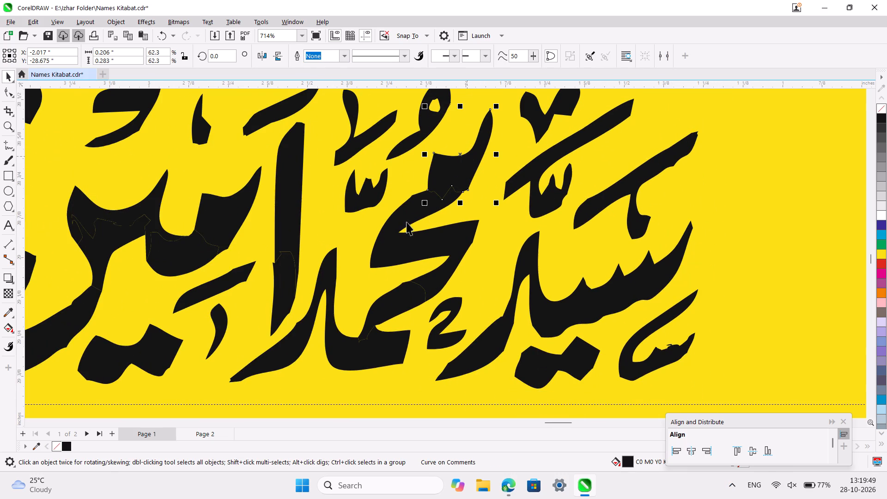
{"action": "left_click", "coordinate": [396, 228], "text": "shift"}
{"action": "left_click", "coordinate": [393, 297], "text": "shift"}
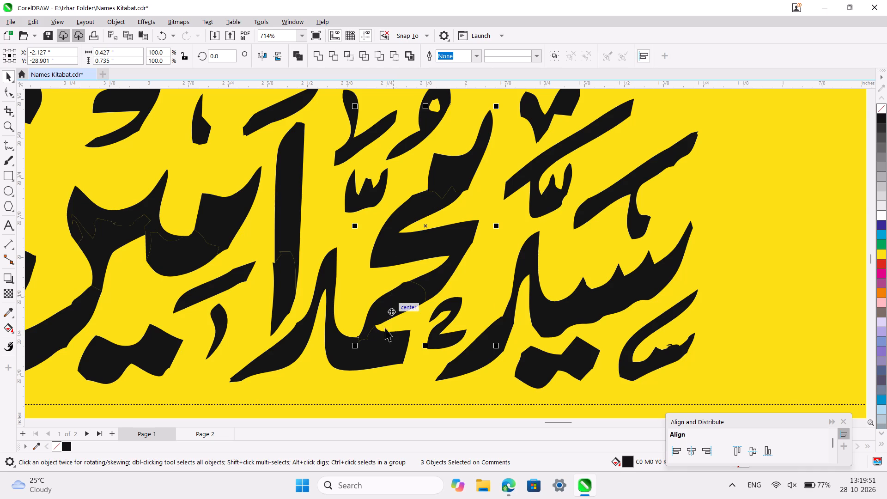
{"action": "left_click", "coordinate": [379, 358], "text": "shift"}
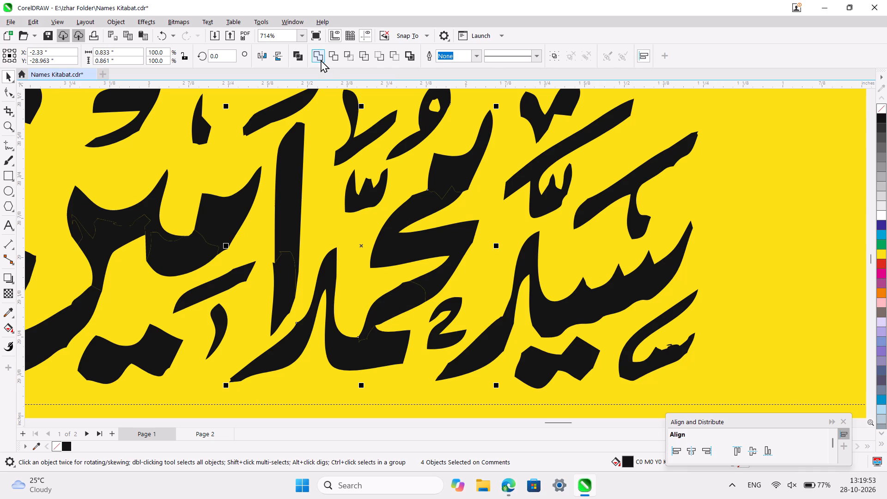
{"action": "left_click", "coordinate": [321, 60]}
Weld the upper and lower pieces of the tall alif stroke after the second word.
{"action": "scroll", "coordinate": [343, 261], "scroll_direction": "up", "scroll_amount": 1}
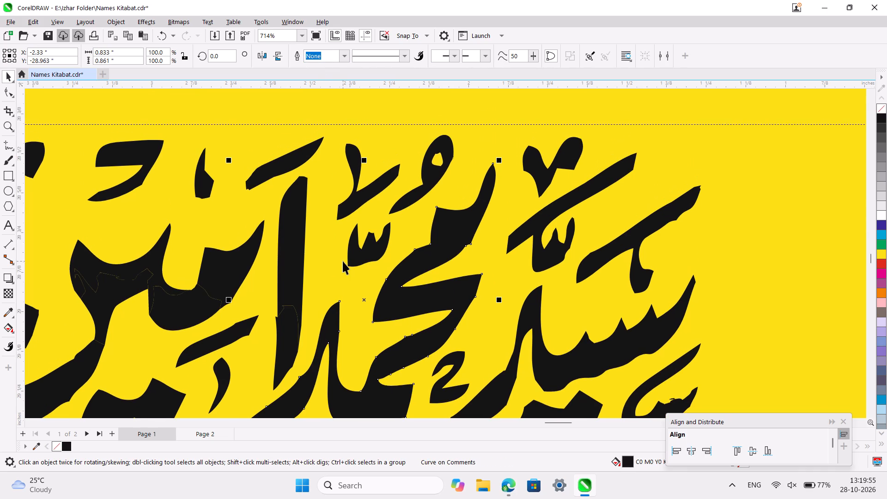
{"action": "scroll", "coordinate": [334, 304], "scroll_direction": "right", "scroll_amount": 1}
{"action": "left_click", "coordinate": [287, 271]}
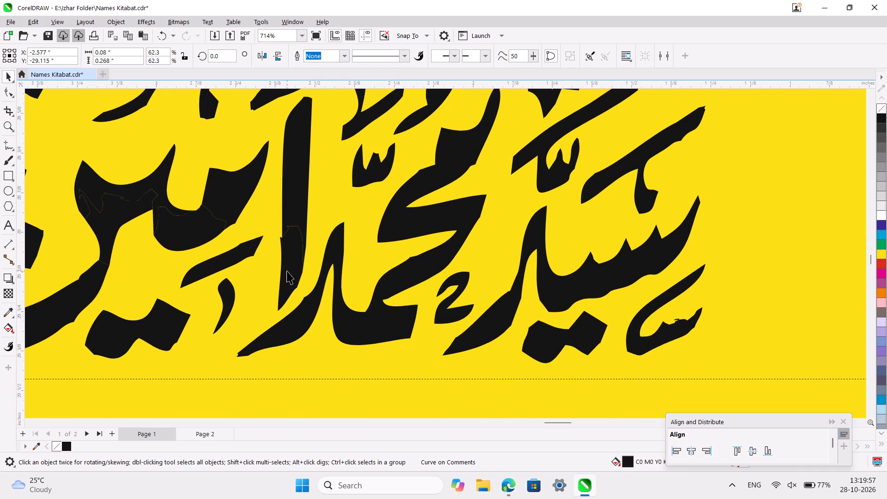
{"action": "left_click", "coordinate": [299, 172], "text": "shift"}
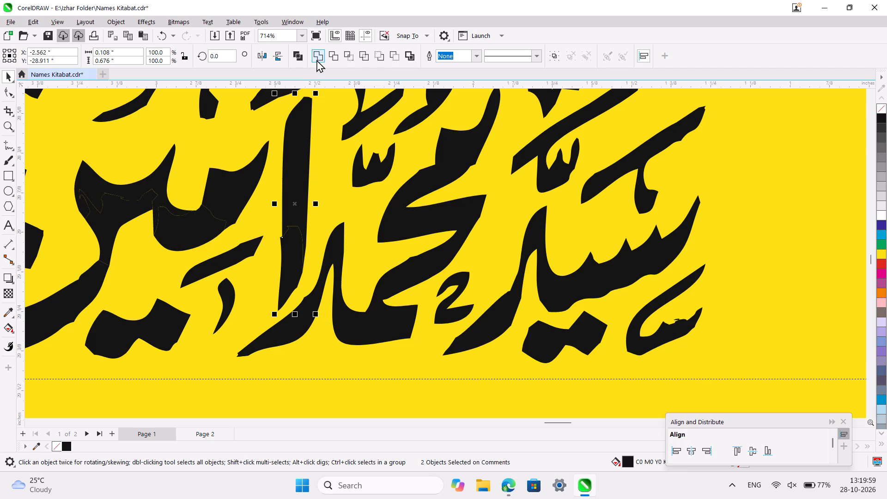
{"action": "left_click", "coordinate": [316, 60]}
Weld the five pieces of the third word's toothed stroke and large noon bowl into one shape.
{"action": "scroll", "coordinate": [310, 273], "scroll_direction": "right", "scroll_amount": 3}
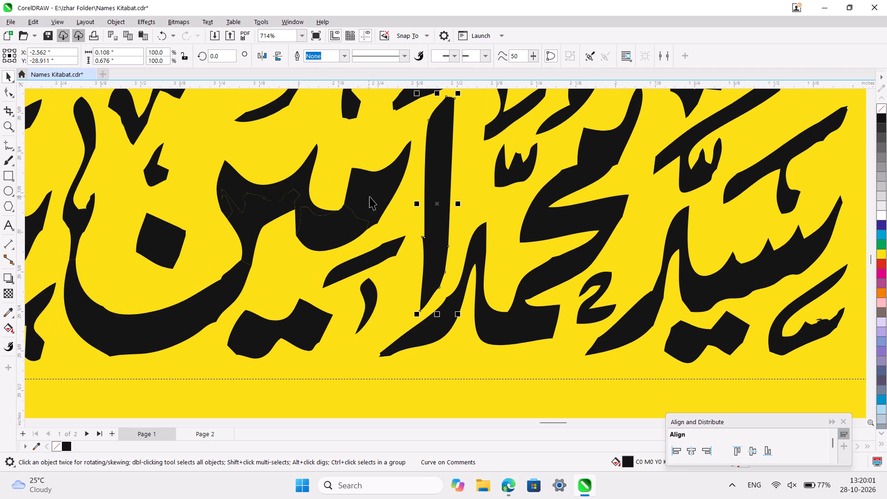
{"action": "left_click", "coordinate": [371, 195]}
{"action": "left_click", "coordinate": [321, 231], "text": "shift"}
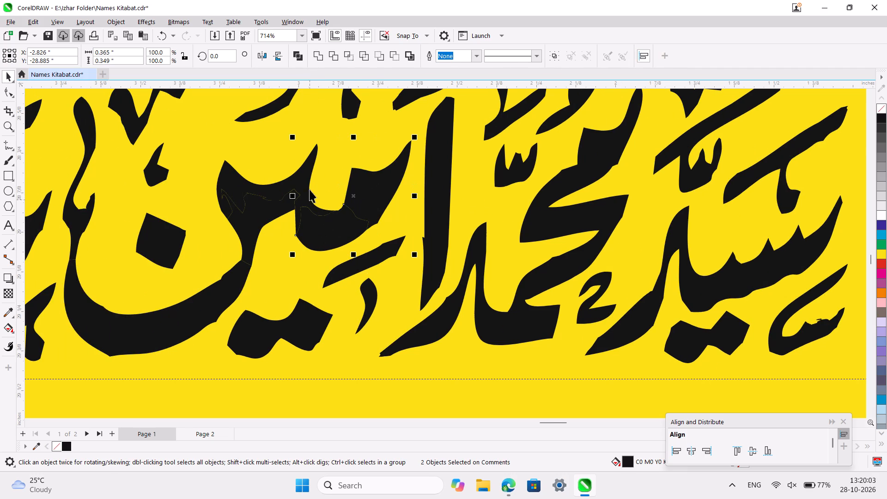
{"action": "left_click", "coordinate": [281, 186], "text": "shift"}
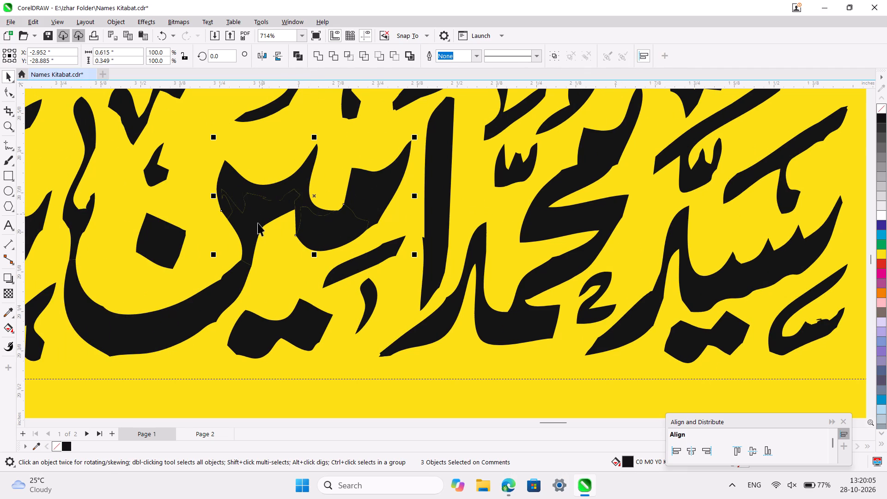
{"action": "left_click", "coordinate": [256, 225], "text": "shift"}
{"action": "left_click", "coordinate": [233, 293], "text": "shift"}
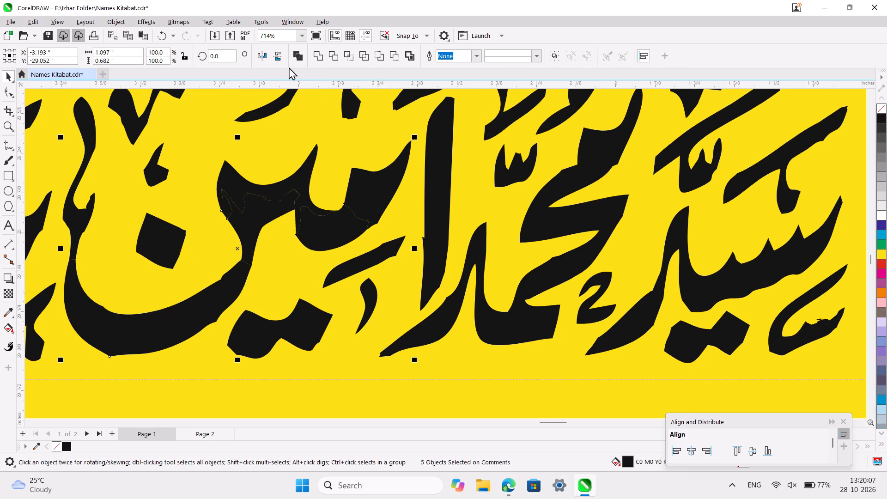
{"action": "left_click", "coordinate": [318, 58]}
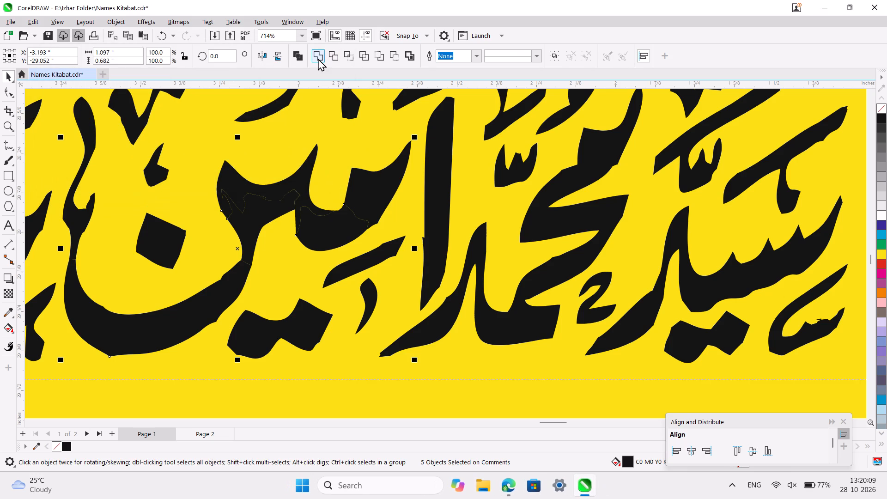
Weld the two pieces of the fourth word's toothed stroke and attached tall alif.
{"action": "scroll", "coordinate": [301, 253], "scroll_direction": "up", "scroll_amount": 4}
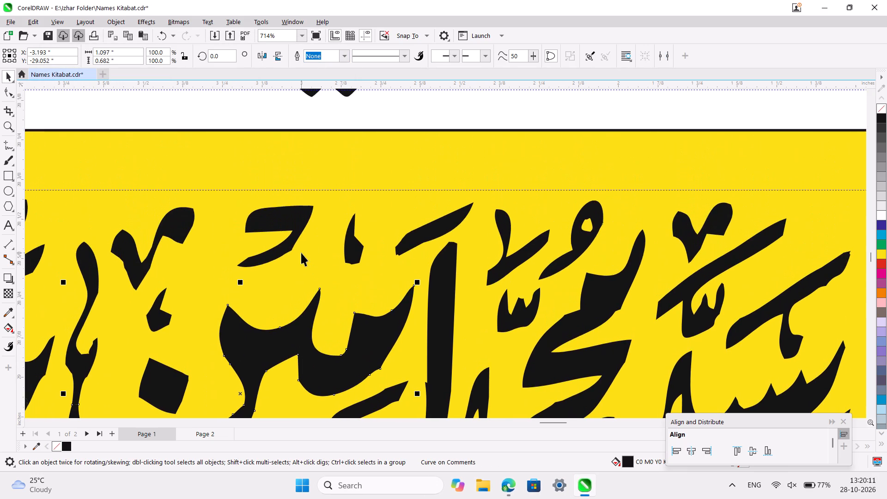
{"action": "scroll", "coordinate": [301, 253], "scroll_direction": "right", "scroll_amount": 3}
{"action": "scroll", "coordinate": [301, 253], "scroll_direction": "down", "scroll_amount": 1}
{"action": "scroll", "coordinate": [301, 253], "scroll_direction": "right", "scroll_amount": 3}
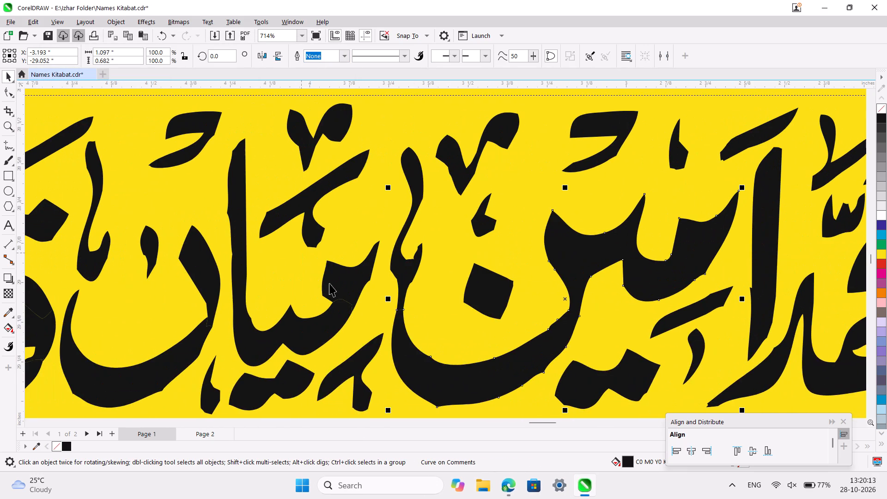
{"action": "left_click", "coordinate": [338, 279]}
{"action": "left_click", "coordinate": [297, 338], "text": "shift"}
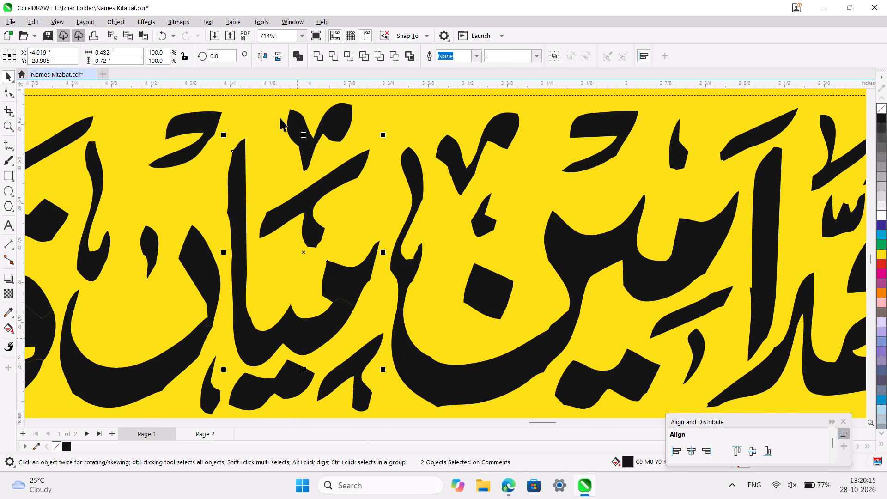
{"action": "left_click", "coordinate": [317, 53]}
Weld the two pieces of the noon bowl that ends the fourth word.
{"action": "scroll", "coordinate": [279, 173], "scroll_direction": "down", "scroll_amount": 1}
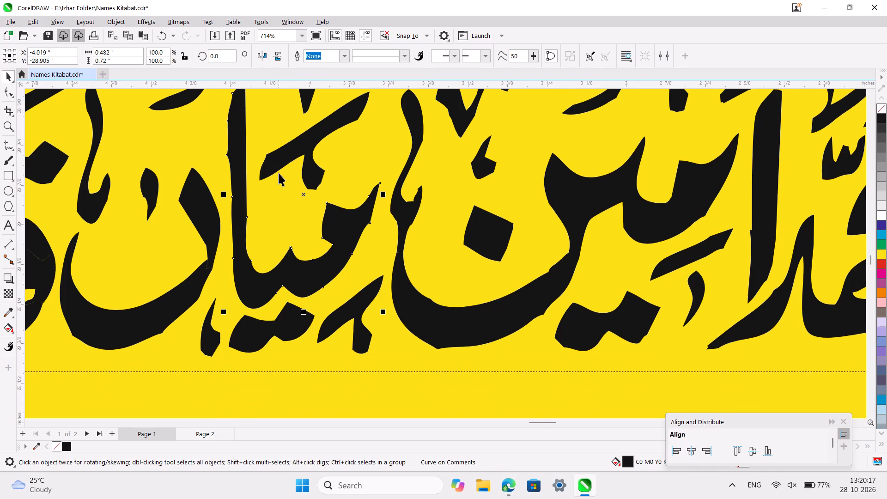
{"action": "scroll", "coordinate": [279, 173], "scroll_direction": "down", "scroll_amount": 1}
{"action": "scroll", "coordinate": [279, 173], "scroll_direction": "right", "scroll_amount": 3}
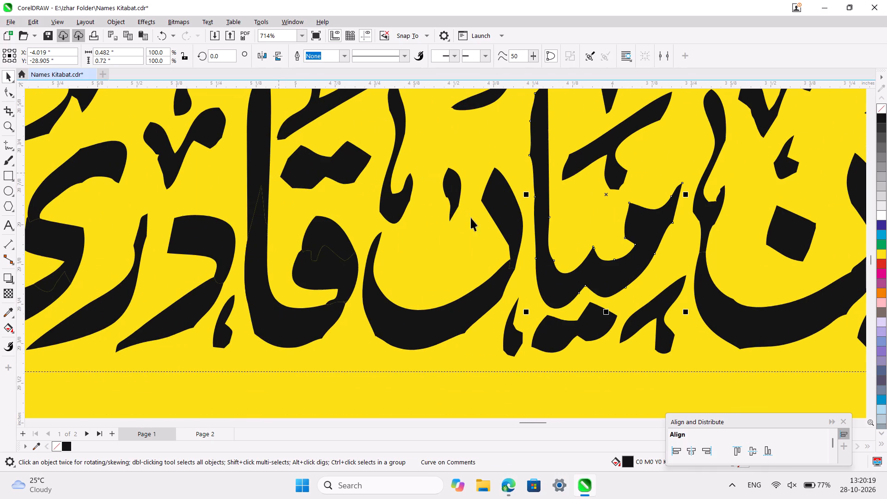
{"action": "left_click", "coordinate": [523, 251]}
{"action": "left_click", "coordinate": [512, 228]}
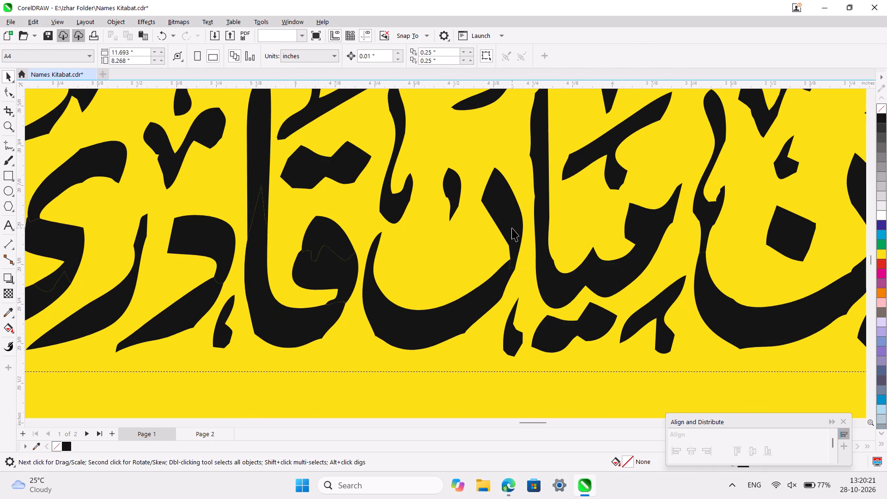
{"action": "left_click", "coordinate": [436, 331], "text": "shift"}
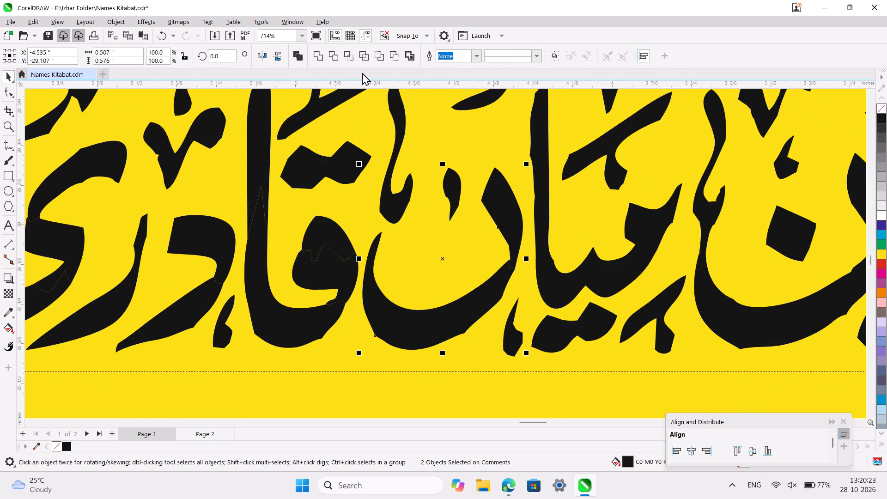
{"action": "left_click", "coordinate": [324, 61]}
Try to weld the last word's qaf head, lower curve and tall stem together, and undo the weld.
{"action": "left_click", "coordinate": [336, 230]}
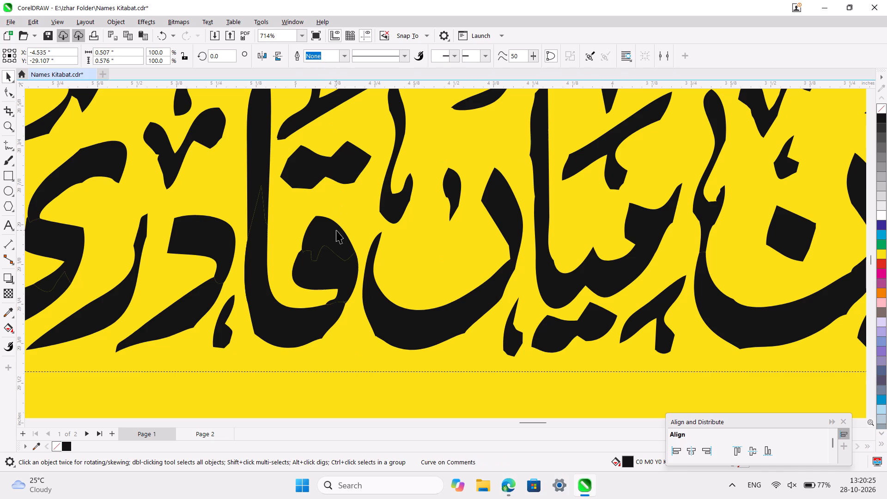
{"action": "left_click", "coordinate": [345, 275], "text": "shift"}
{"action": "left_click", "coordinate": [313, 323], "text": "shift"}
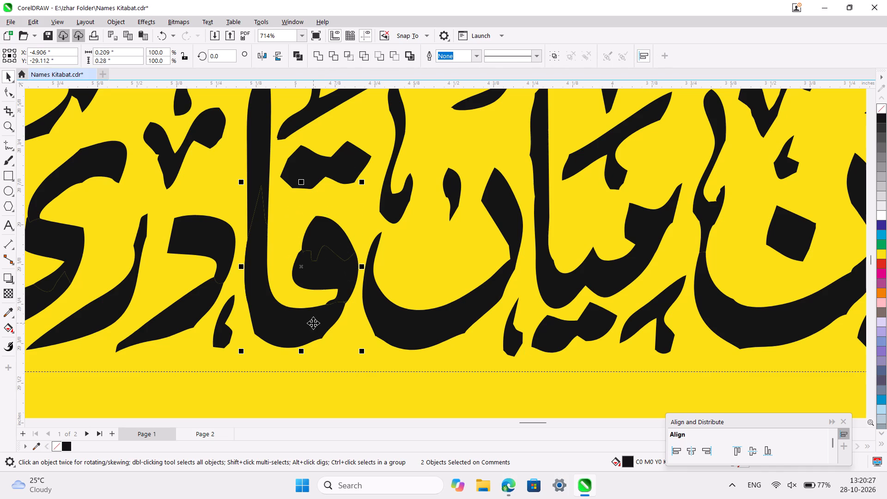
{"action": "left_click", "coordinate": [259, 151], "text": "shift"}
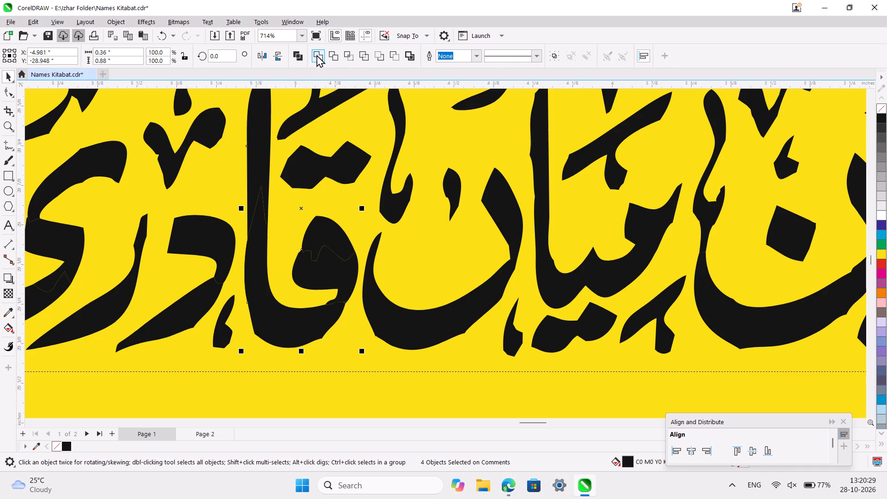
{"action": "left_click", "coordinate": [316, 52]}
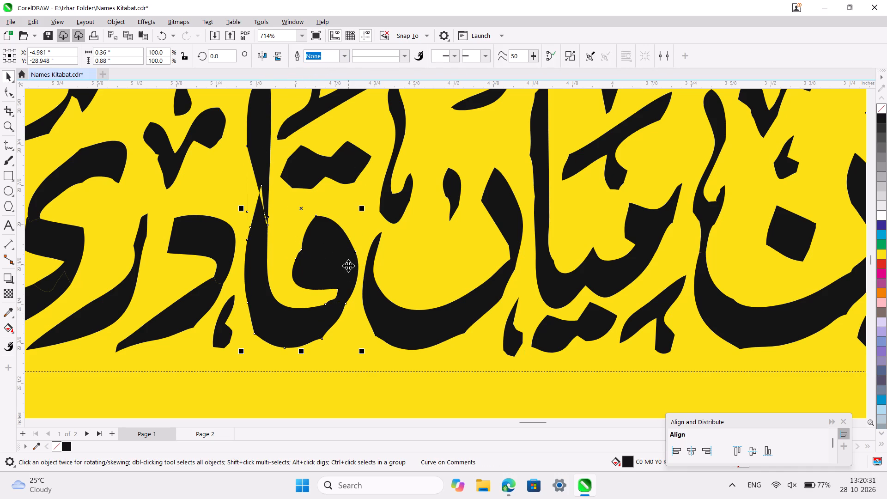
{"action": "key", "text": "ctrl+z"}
Weld only the last word's three qaf head and lower curve pieces, leaving out the upper tall stem.
{"action": "left_click", "coordinate": [292, 267]}
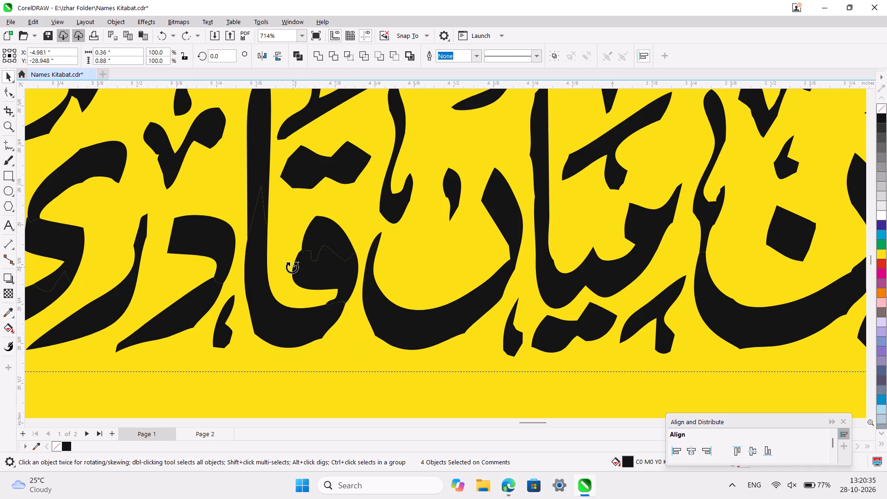
{"action": "left_click", "coordinate": [313, 272]}
{"action": "left_click", "coordinate": [369, 283]}
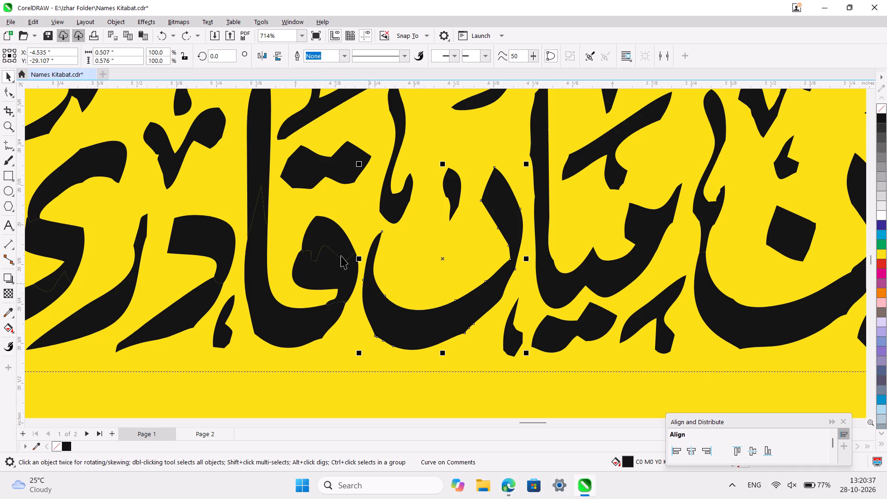
{"action": "left_click", "coordinate": [340, 256]}
{"action": "left_click", "coordinate": [340, 281], "text": "shift"}
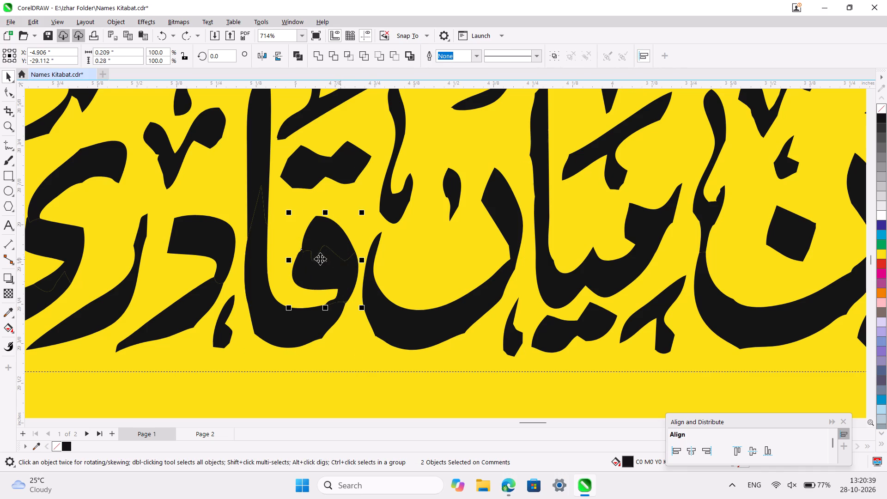
{"action": "left_click", "coordinate": [257, 271], "text": "shift"}
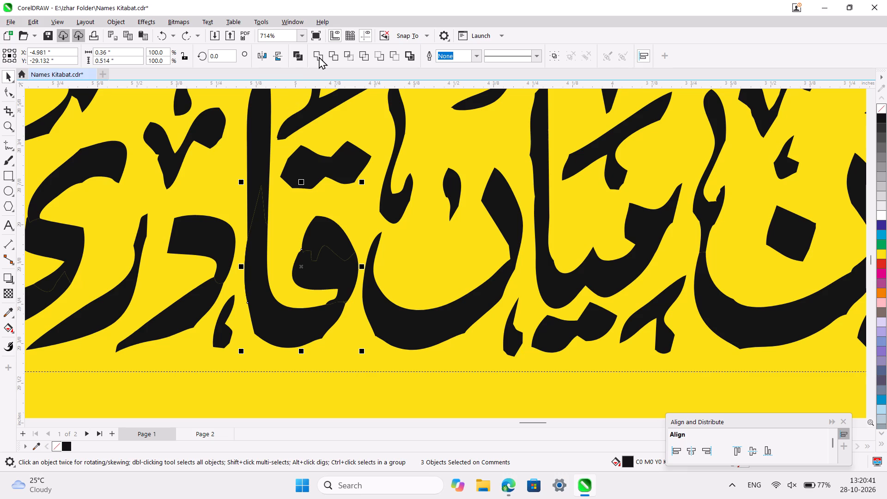
{"action": "left_click", "coordinate": [319, 56]}
Reshape the lower end of the tall stem above the qaf, pulling both curve handles of its outer edge inward over the qaf's body.
{"action": "left_click", "coordinate": [296, 172]}
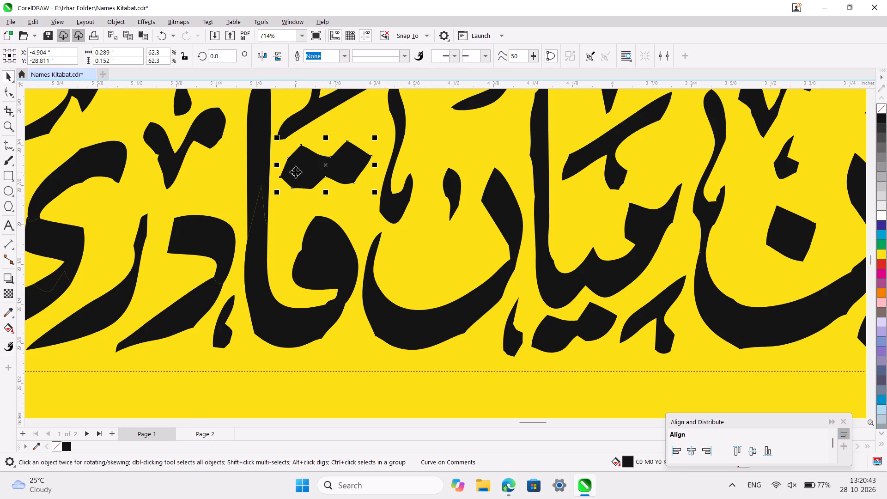
{"action": "scroll", "coordinate": [296, 172], "scroll_direction": "up", "scroll_amount": 2, "text": "ctrl"}
{"action": "scroll", "coordinate": [296, 172], "scroll_direction": "right", "scroll_amount": 1}
{"action": "left_click", "coordinate": [319, 149]}
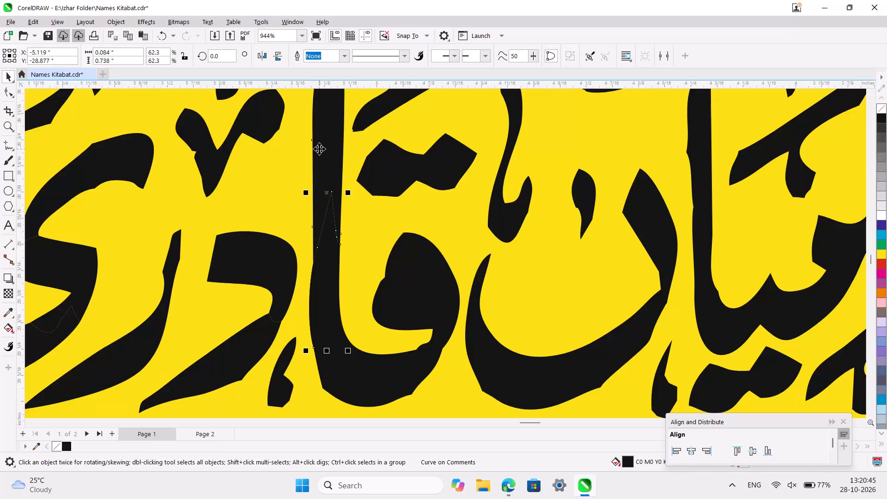
{"action": "left_click", "coordinate": [10, 98]}
{"action": "scroll", "coordinate": [209, 229], "scroll_direction": "up", "scroll_amount": 1, "text": "ctrl"}
{"action": "scroll", "coordinate": [291, 297], "scroll_direction": "up", "scroll_amount": 2, "text": "ctrl"}
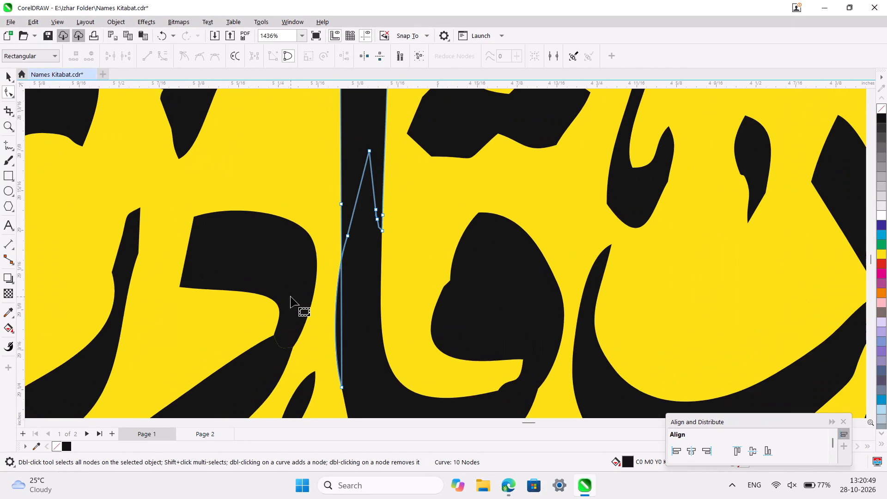
{"action": "scroll", "coordinate": [291, 297], "scroll_direction": "down", "scroll_amount": 1}
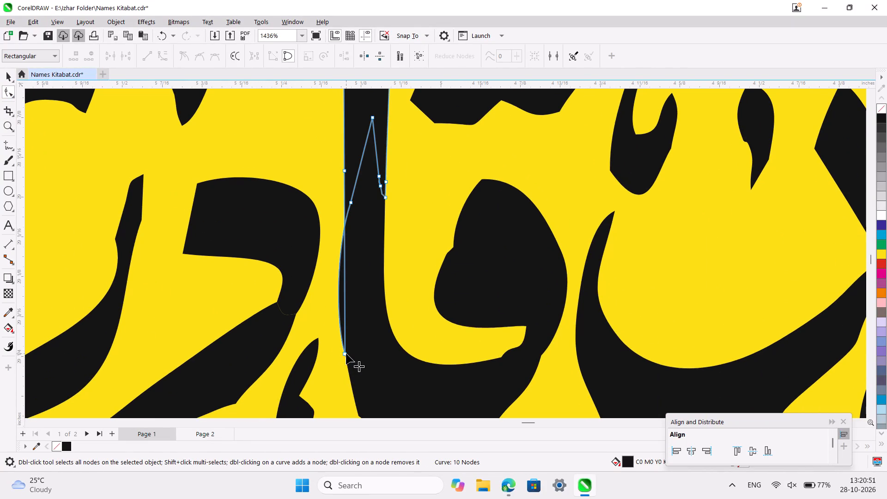
{"action": "left_click", "coordinate": [346, 353]}
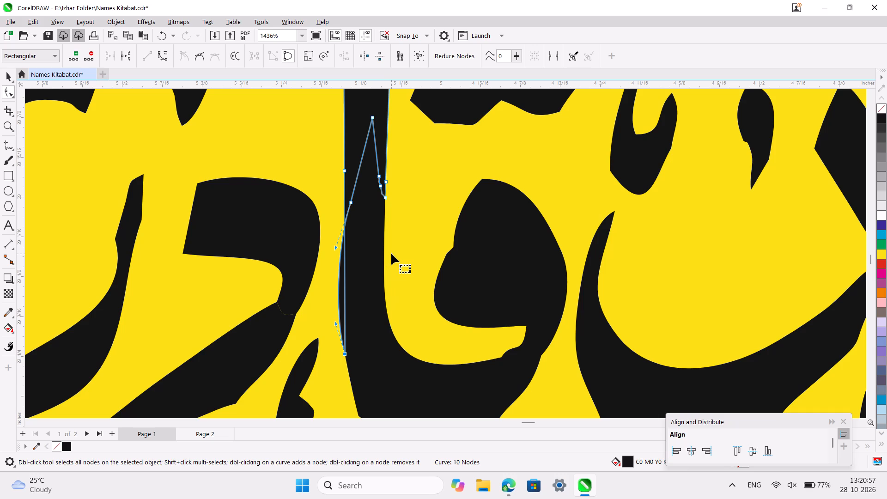
{"action": "scroll", "coordinate": [391, 254], "scroll_direction": "up", "scroll_amount": 3, "text": "ctrl"}
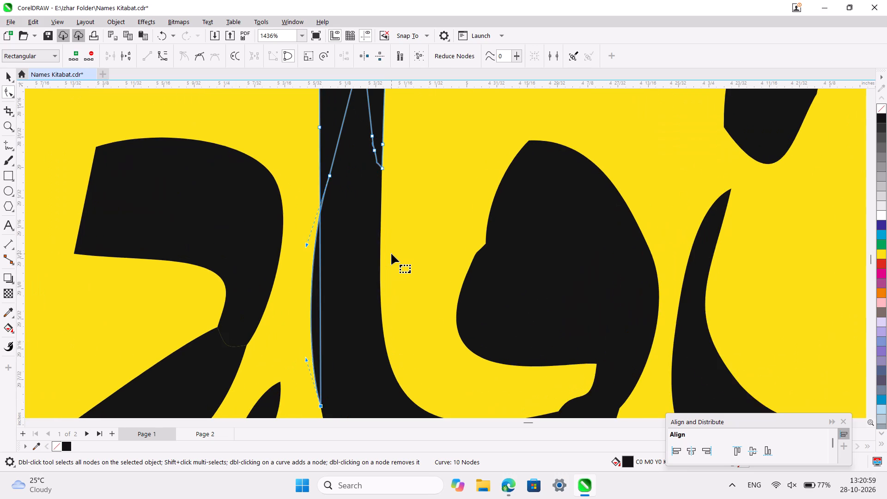
{"action": "scroll", "coordinate": [391, 254], "scroll_direction": "down", "scroll_amount": 1}
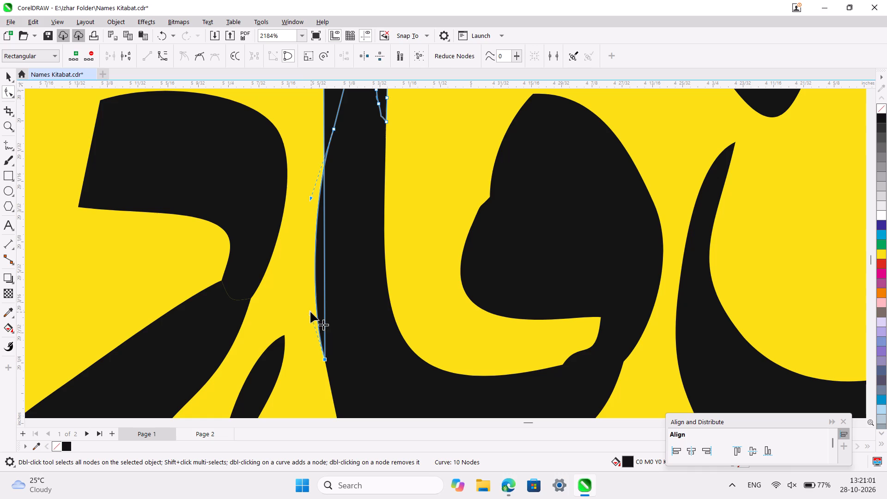
{"action": "left_click_drag", "start_coordinate": [310, 312], "coordinate": [345, 320]}
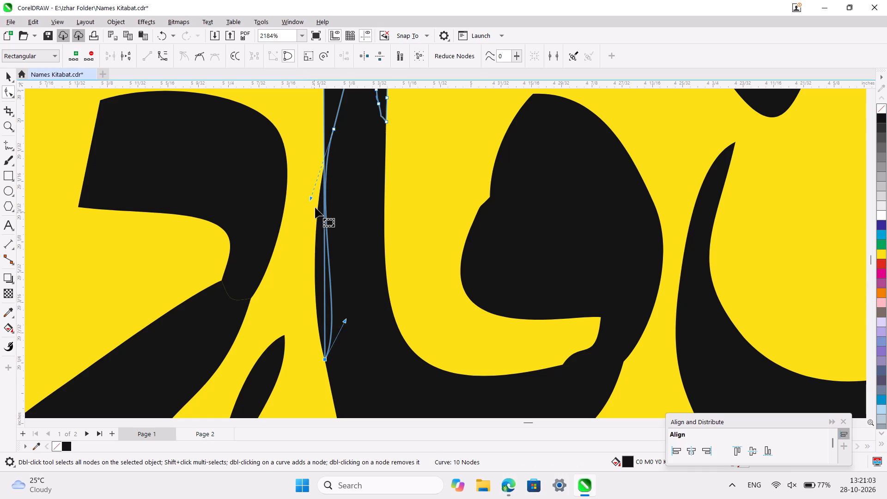
{"action": "left_click_drag", "start_coordinate": [312, 199], "coordinate": [340, 195]}
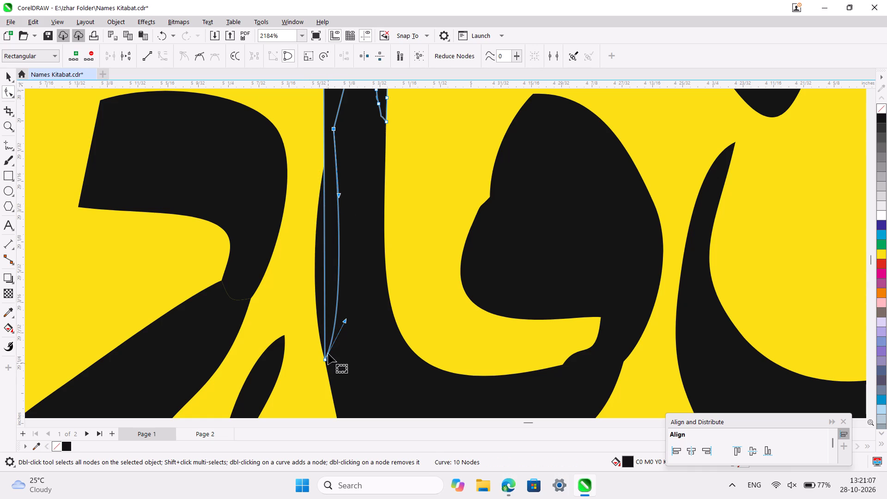
{"action": "key", "text": "ctrl+space"}
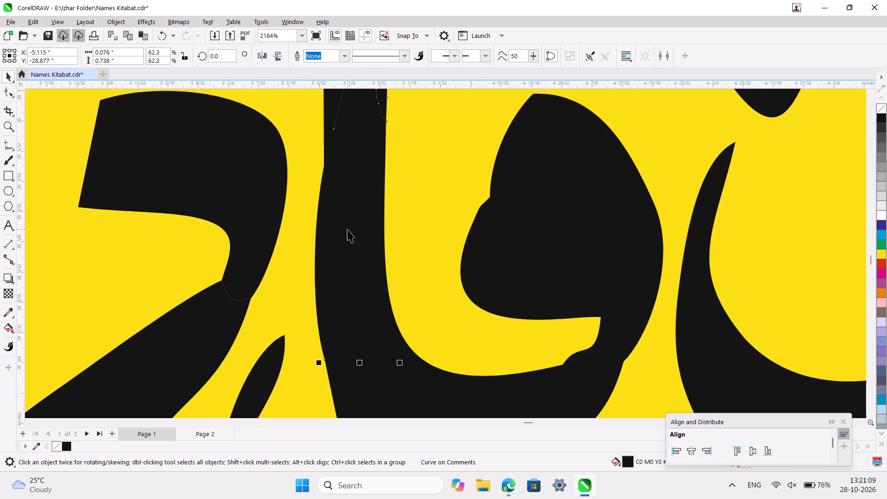
Weld the reshaped tall stem to the qaf's head and lower curve.
{"action": "left_click", "coordinate": [436, 387], "text": "shift"}
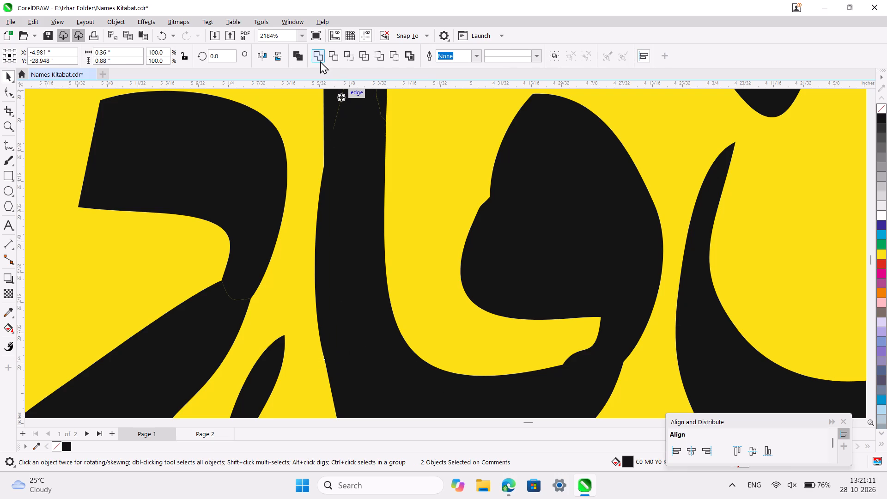
{"action": "left_click", "coordinate": [320, 61]}
Weld the two pieces of the daal that follows the qaf and tall stem.
{"action": "scroll", "coordinate": [323, 183], "scroll_direction": "down", "scroll_amount": 5, "text": "ctrl"}
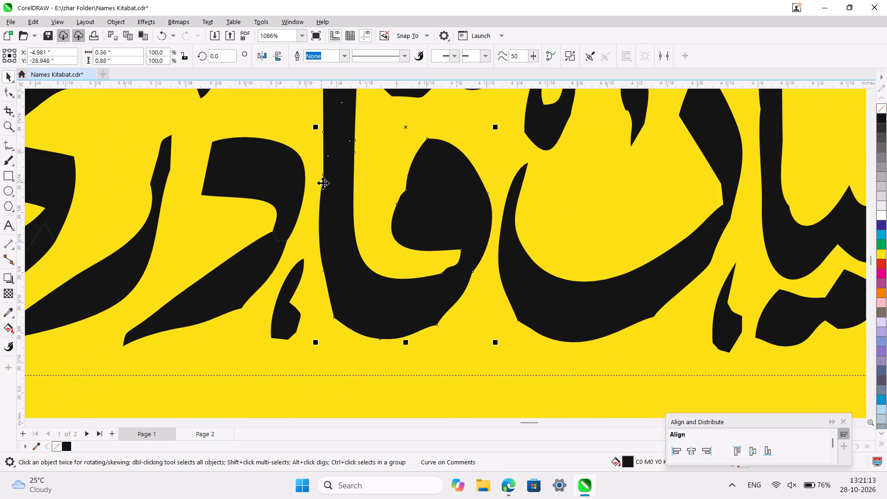
{"action": "scroll", "coordinate": [323, 183], "scroll_direction": "down", "scroll_amount": 2, "text": "ctrl"}
{"action": "scroll", "coordinate": [323, 183], "scroll_direction": "up", "scroll_amount": 3}
{"action": "scroll", "coordinate": [323, 183], "scroll_direction": "down", "scroll_amount": 1}
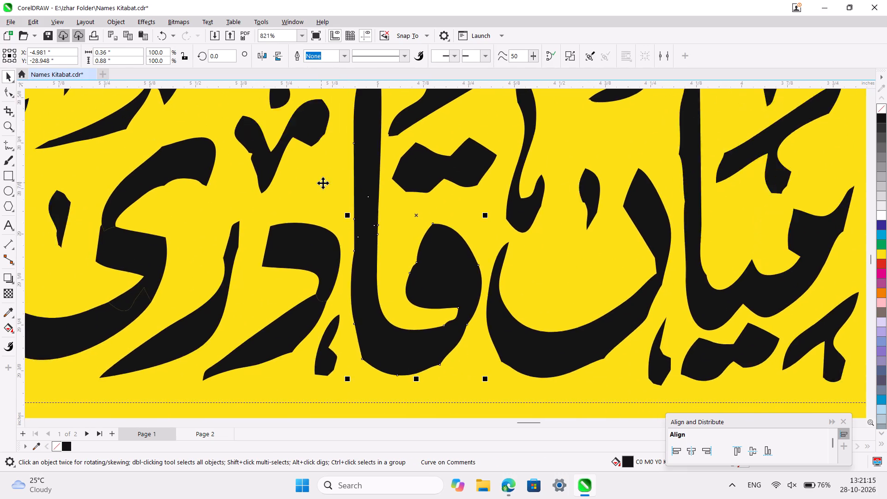
{"action": "scroll", "coordinate": [323, 183], "scroll_direction": "down", "scroll_amount": 1}
{"action": "left_click", "coordinate": [408, 271]}
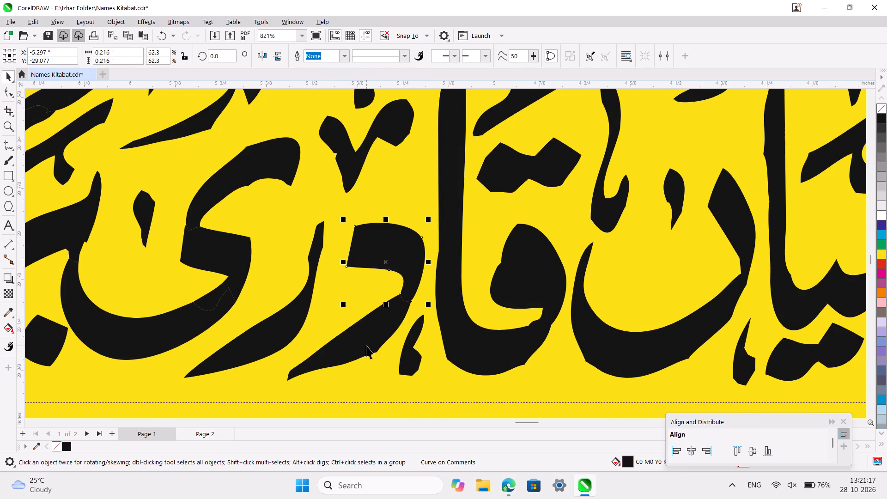
{"action": "left_click", "coordinate": [366, 346], "text": "shift"}
{"action": "left_click", "coordinate": [323, 60]}
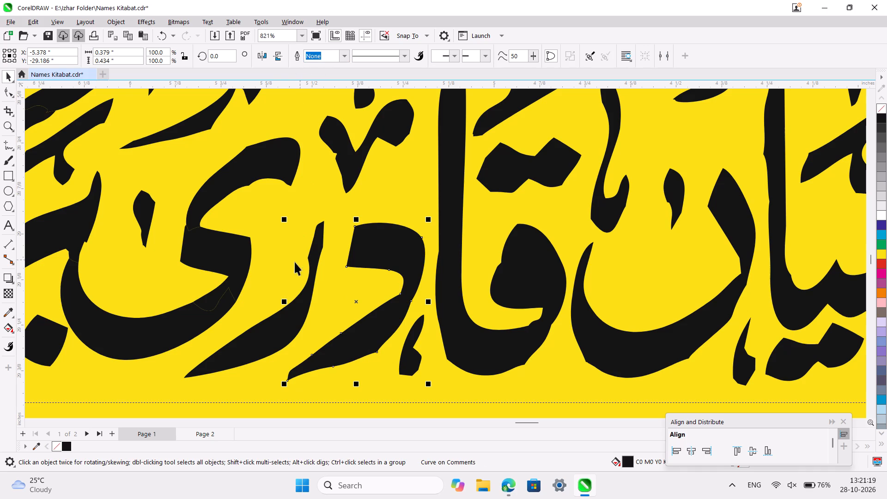
Weld the three pieces of the yeh: its curved head, middle bend and wide bottom bowl.
{"action": "left_click", "coordinate": [272, 176]}
{"action": "left_click", "coordinate": [223, 264], "text": "shift"}
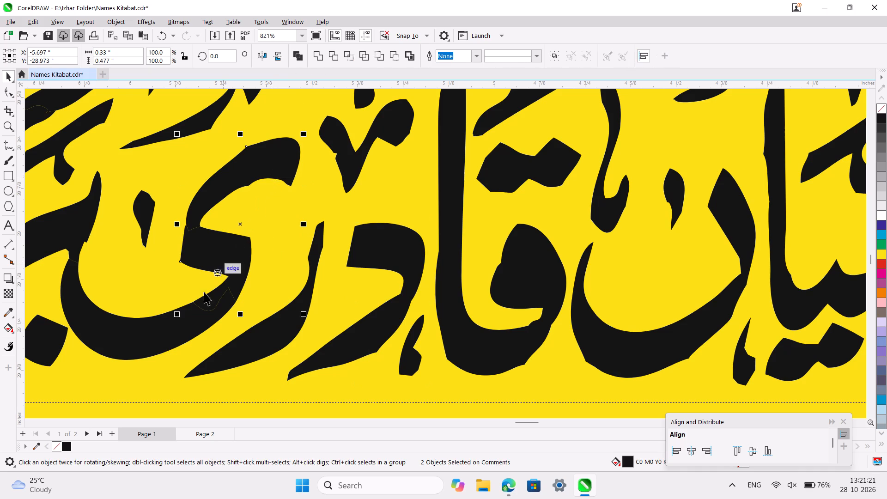
{"action": "left_click", "coordinate": [176, 327], "text": "shift"}
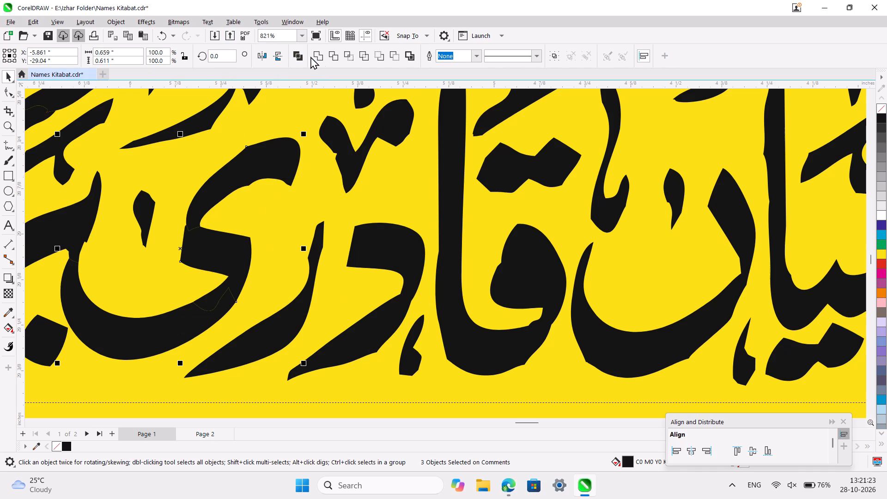
{"action": "left_click", "coordinate": [319, 58]}
Weld the two pieces of the toothed stroke with the long descending tail that adjoins the yeh's bowl.
{"action": "scroll", "coordinate": [182, 189], "scroll_direction": "right", "scroll_amount": 3}
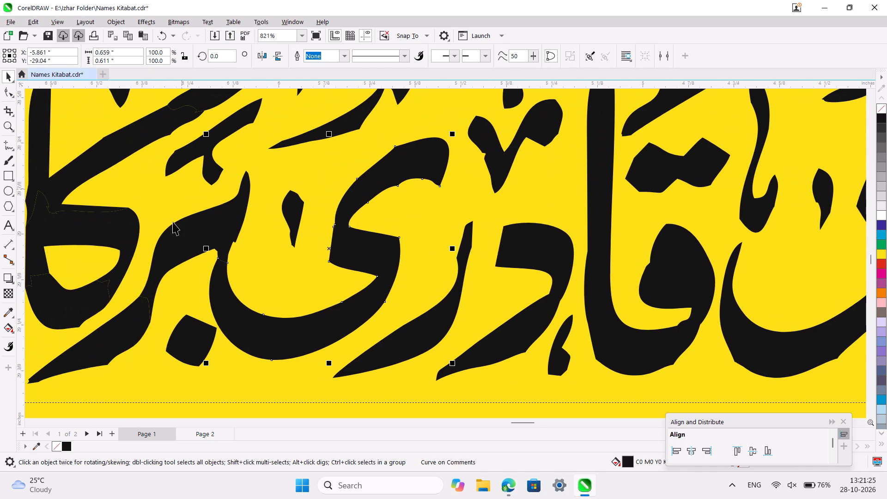
{"action": "left_click", "coordinate": [165, 249]}
{"action": "left_click", "coordinate": [105, 341], "text": "shift"}
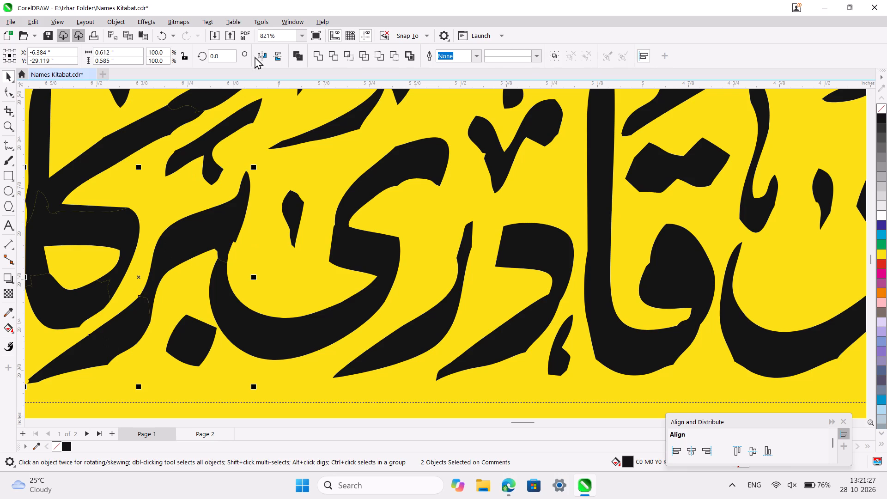
{"action": "left_click", "coordinate": [319, 54]}
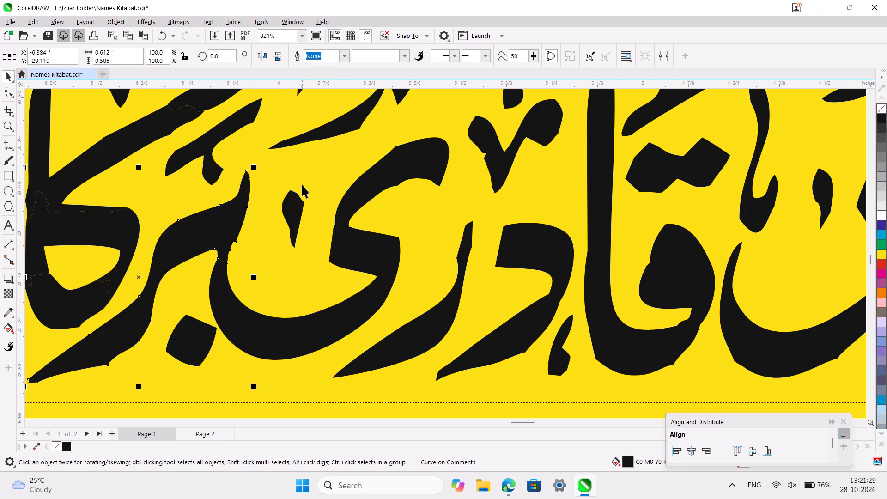
{"action": "left_click", "coordinate": [302, 185]}
Weld the toothed long-tailed stroke to the adjoining yeh.
{"action": "scroll", "coordinate": [302, 185], "scroll_direction": "right", "scroll_amount": 1}
{"action": "scroll", "coordinate": [320, 241], "scroll_direction": "up", "scroll_amount": 1, "text": "ctrl"}
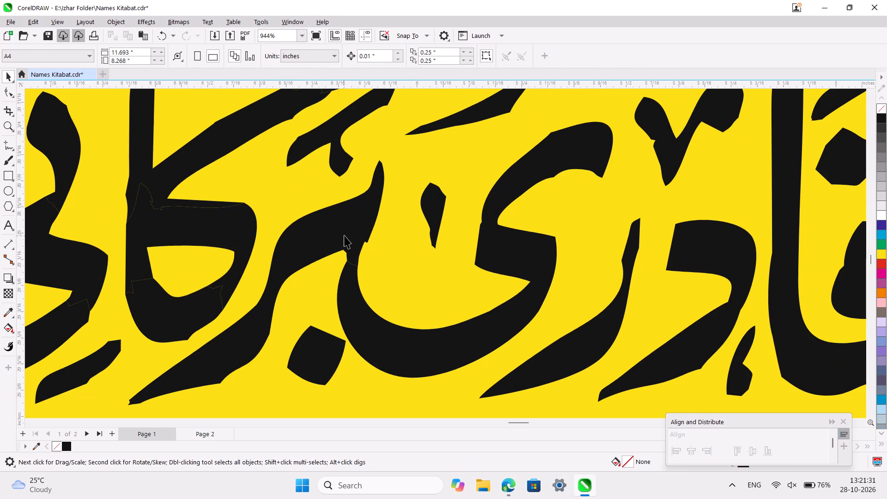
{"action": "left_click", "coordinate": [344, 235]}
{"action": "left_click", "coordinate": [412, 334], "text": "shift"}
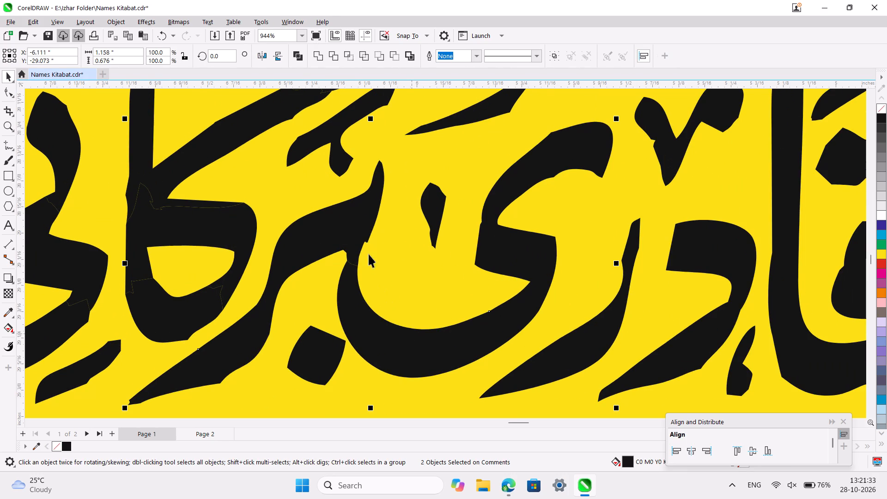
{"action": "left_click", "coordinate": [325, 58]}
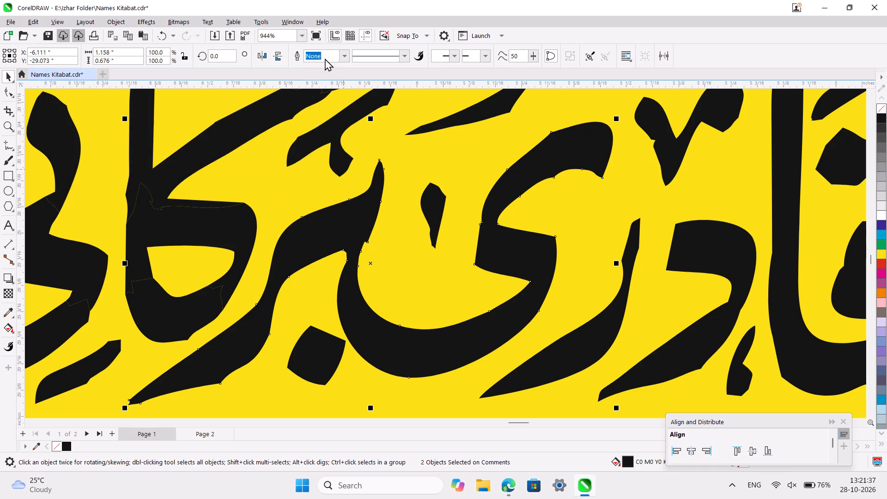
{"action": "left_click", "coordinate": [424, 267]}
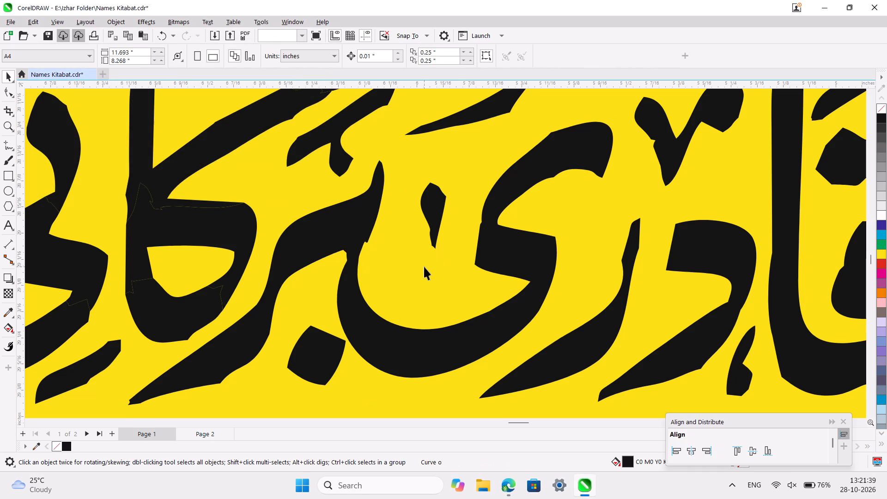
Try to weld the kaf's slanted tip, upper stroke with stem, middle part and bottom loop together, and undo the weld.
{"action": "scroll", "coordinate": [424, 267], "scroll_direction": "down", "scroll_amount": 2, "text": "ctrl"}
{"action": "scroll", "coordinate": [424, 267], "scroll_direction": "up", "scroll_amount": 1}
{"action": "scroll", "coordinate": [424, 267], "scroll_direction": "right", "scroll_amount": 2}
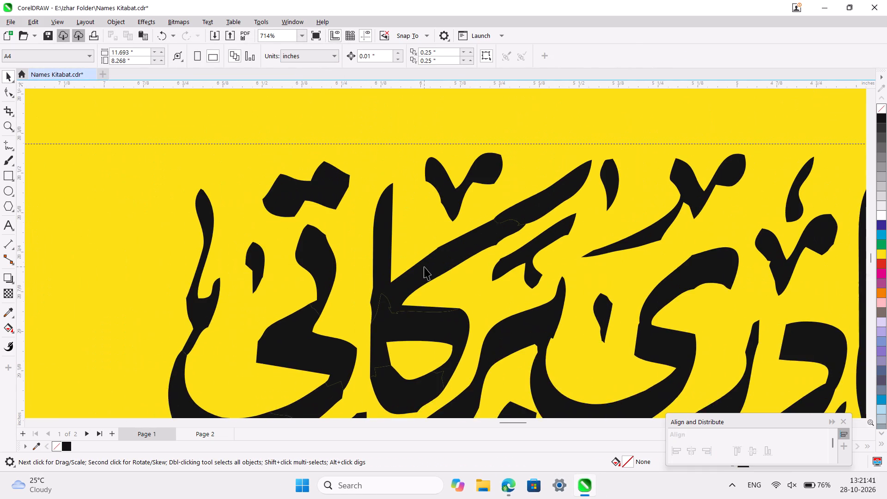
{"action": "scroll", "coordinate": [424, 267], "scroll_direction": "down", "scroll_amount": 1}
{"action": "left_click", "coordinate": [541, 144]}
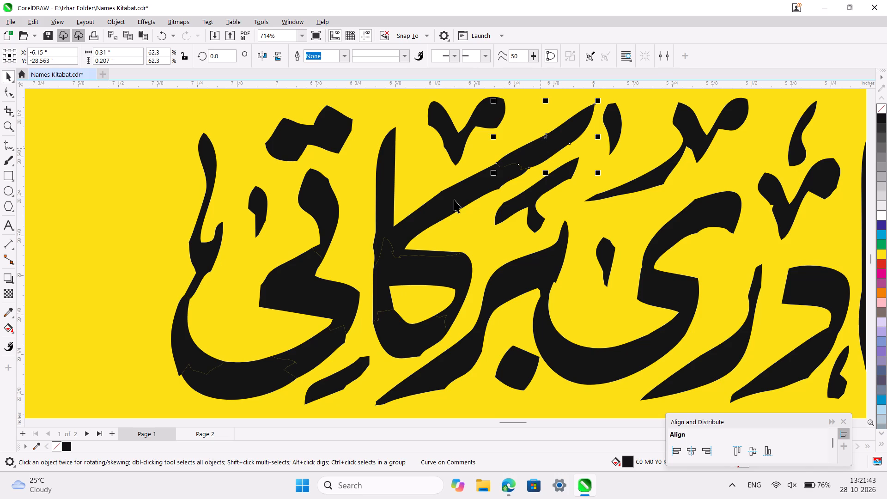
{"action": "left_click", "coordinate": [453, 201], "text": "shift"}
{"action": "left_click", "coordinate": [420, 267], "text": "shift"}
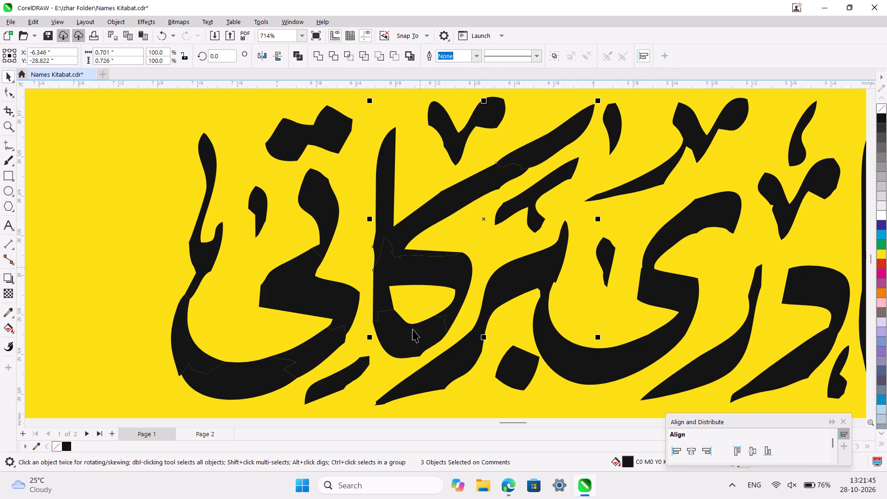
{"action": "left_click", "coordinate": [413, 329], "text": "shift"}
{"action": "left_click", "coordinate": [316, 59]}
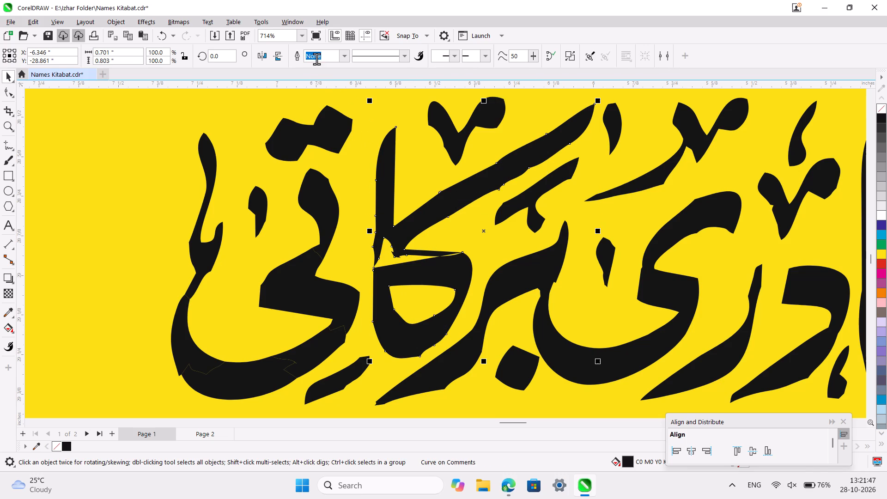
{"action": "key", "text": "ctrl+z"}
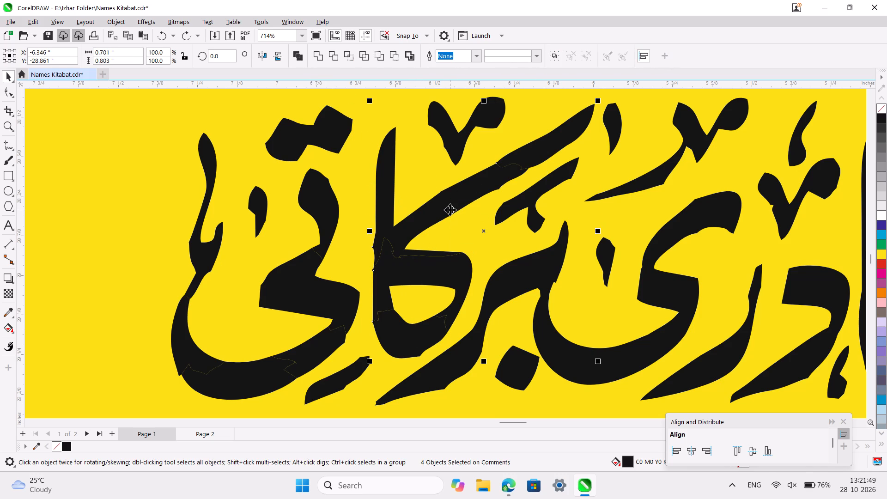
Weld only the kaf's upper stroke with stem to its middle part, leaving out the slanted tip and bottom piece.
{"action": "left_click", "coordinate": [418, 150]}
{"action": "left_click", "coordinate": [385, 213]}
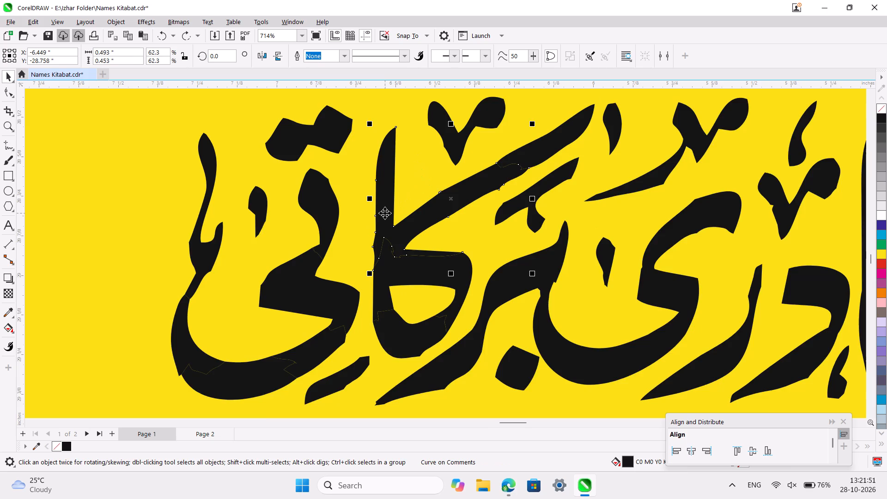
{"action": "scroll", "coordinate": [385, 213], "scroll_direction": "up", "scroll_amount": 2, "text": "ctrl"}
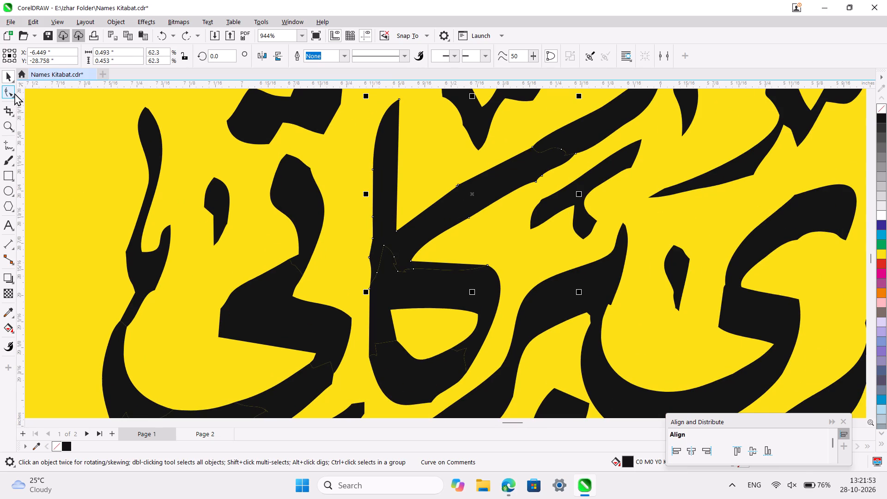
{"action": "left_click", "coordinate": [14, 93]}
{"action": "scroll", "coordinate": [333, 268], "scroll_direction": "up", "scroll_amount": 5, "text": "ctrl"}
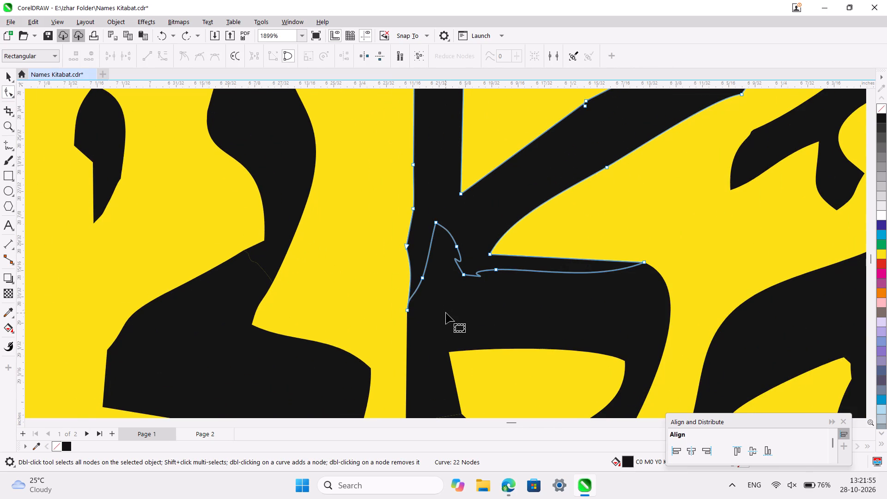
{"action": "key", "text": "ctrl+space"}
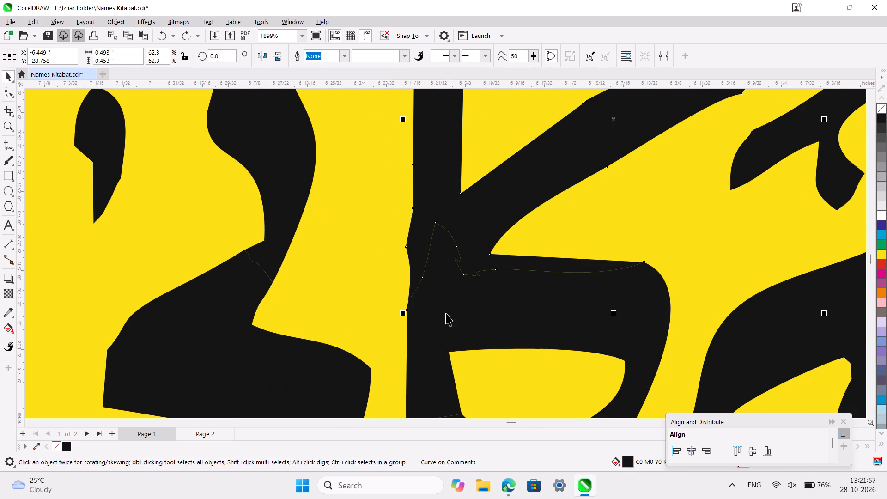
{"action": "left_click", "coordinate": [446, 313], "text": "shift"}
{"action": "left_click", "coordinate": [322, 62]}
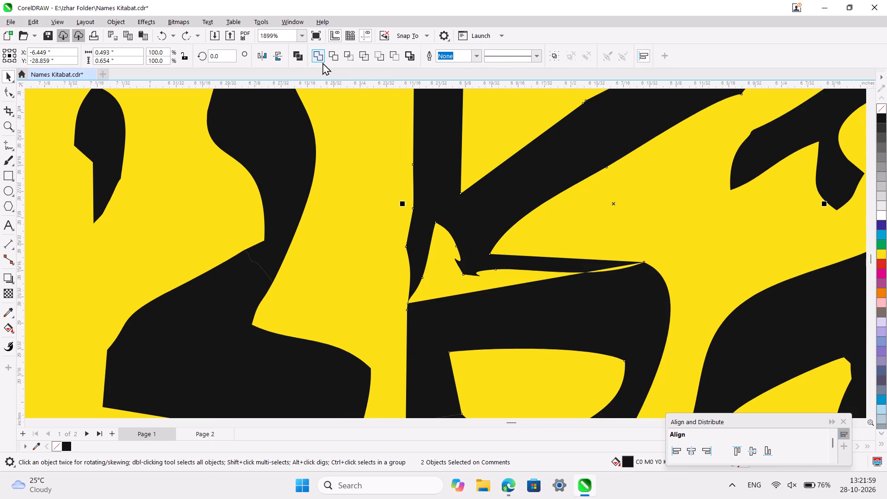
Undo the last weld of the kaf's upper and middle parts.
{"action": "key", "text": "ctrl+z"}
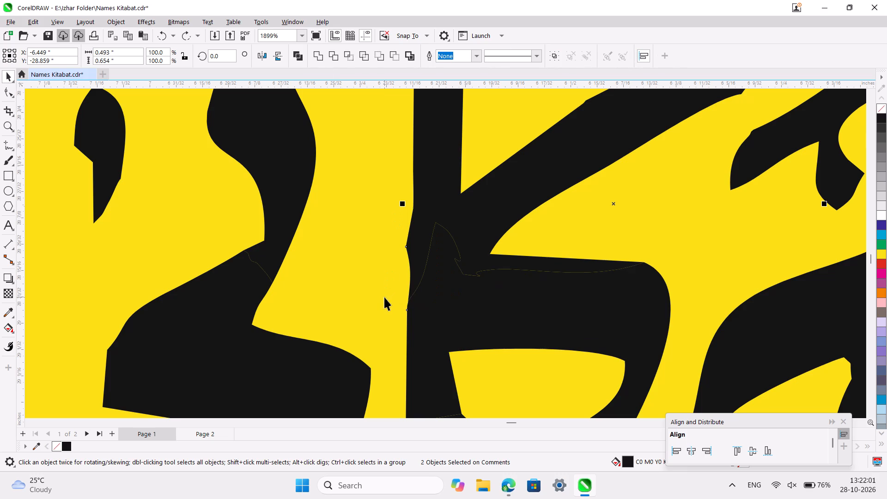
Reshape the lower-left end of the kaf's upper part by pulling its end node's curve handle inward over the middle part.
{"action": "left_click", "coordinate": [428, 320]}
{"action": "left_click", "coordinate": [316, 291]}
{"action": "left_click", "coordinate": [410, 303]}
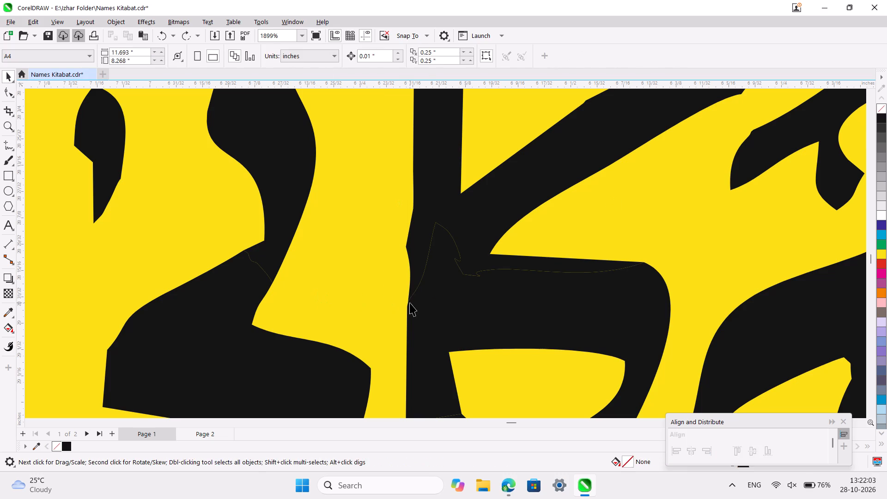
{"action": "left_click", "coordinate": [4, 91]}
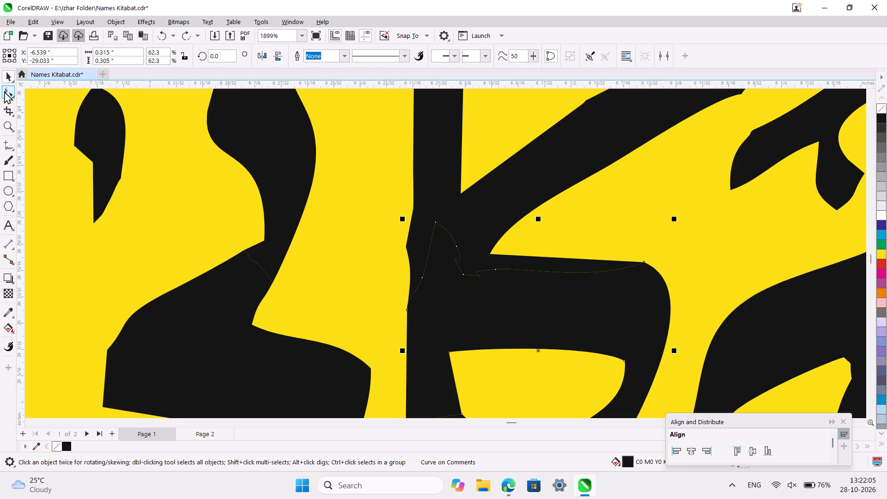
{"action": "scroll", "coordinate": [402, 276], "scroll_direction": "down", "scroll_amount": 1}
{"action": "scroll", "coordinate": [468, 242], "scroll_direction": "up", "scroll_amount": 1, "text": "ctrl"}
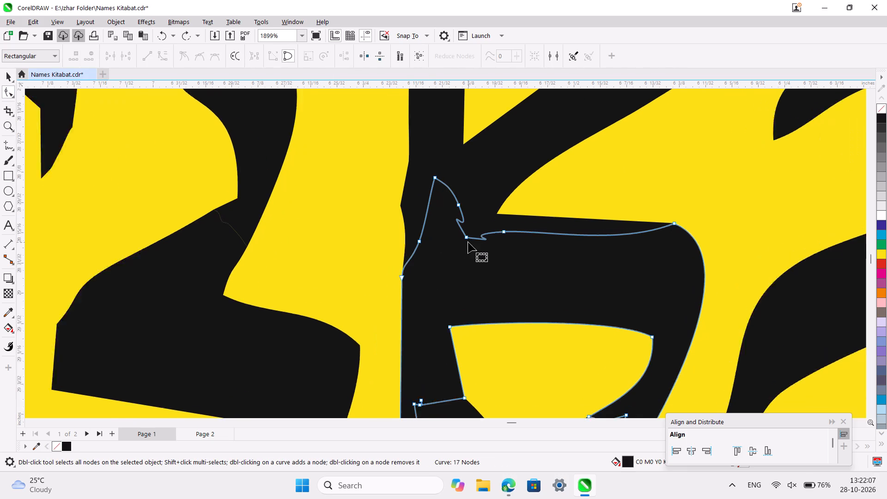
{"action": "scroll", "coordinate": [468, 242], "scroll_direction": "up", "scroll_amount": 2, "text": "ctrl"}
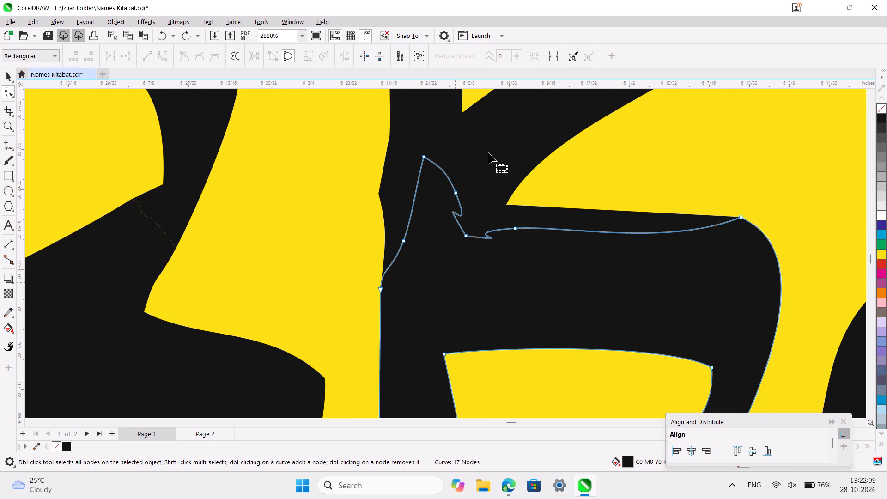
{"action": "left_click", "coordinate": [490, 150]}
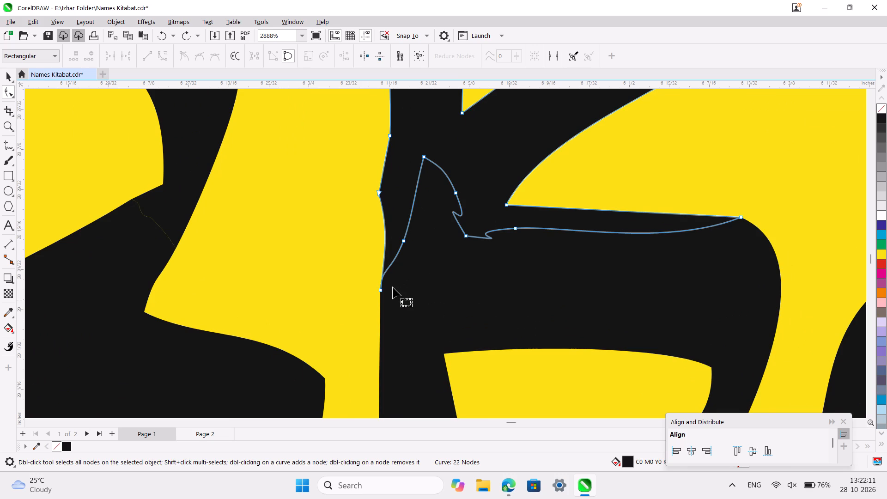
{"action": "left_click", "coordinate": [383, 292]}
{"action": "scroll", "coordinate": [383, 292], "scroll_direction": "up", "scroll_amount": 4, "text": "ctrl"}
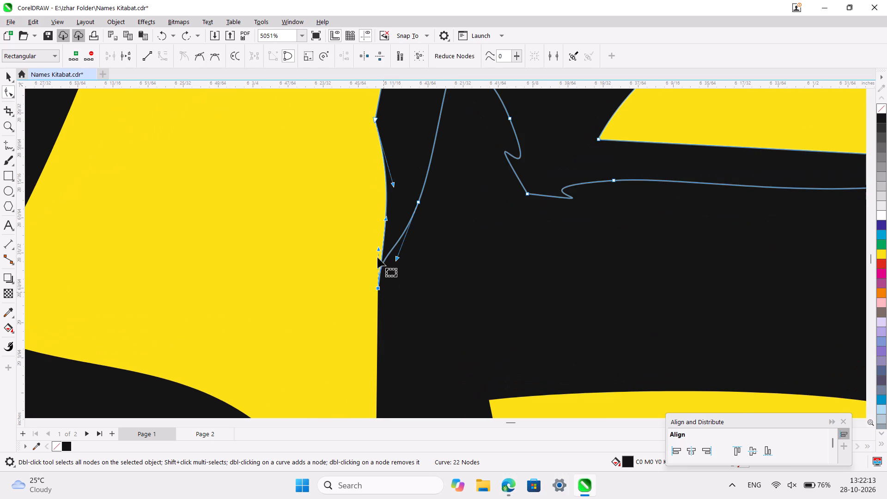
{"action": "left_click_drag", "start_coordinate": [379, 248], "coordinate": [394, 251]}
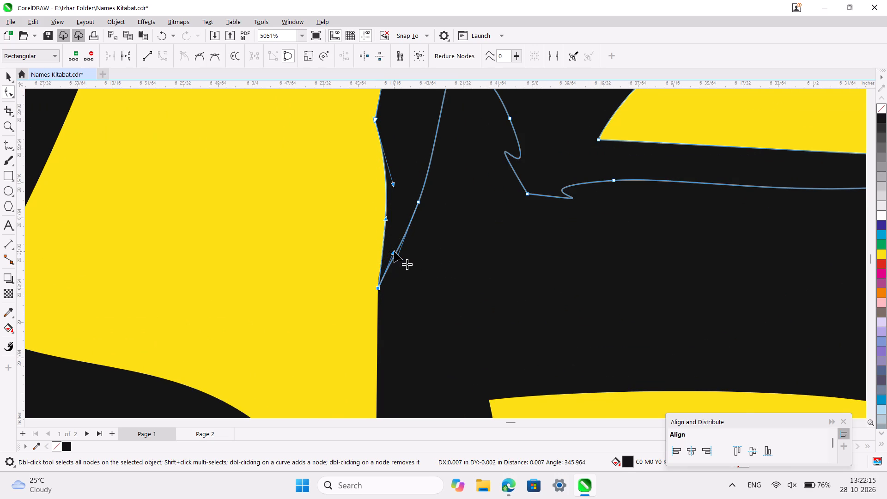
Weld the kaf's reshaped upper part to its middle part.
{"action": "key", "text": "ctrl+space"}
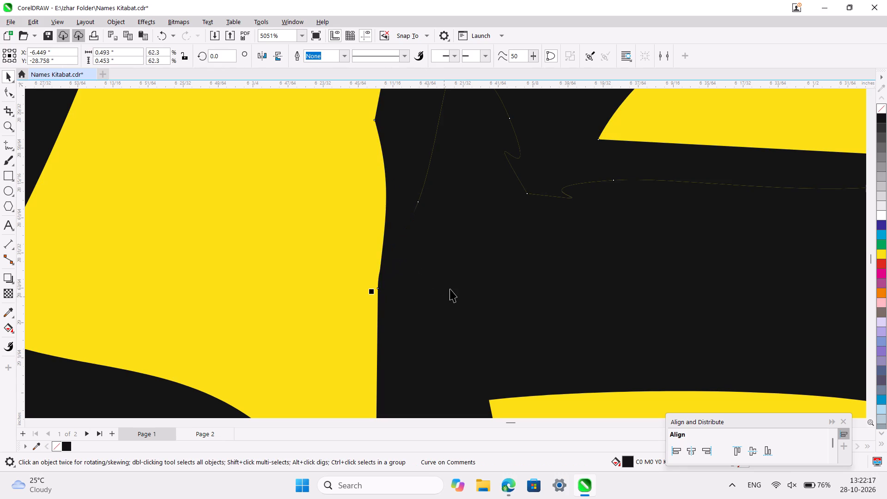
{"action": "scroll", "coordinate": [450, 289], "scroll_direction": "down", "scroll_amount": 3, "text": "ctrl"}
{"action": "left_click", "coordinate": [450, 289], "text": "shift"}
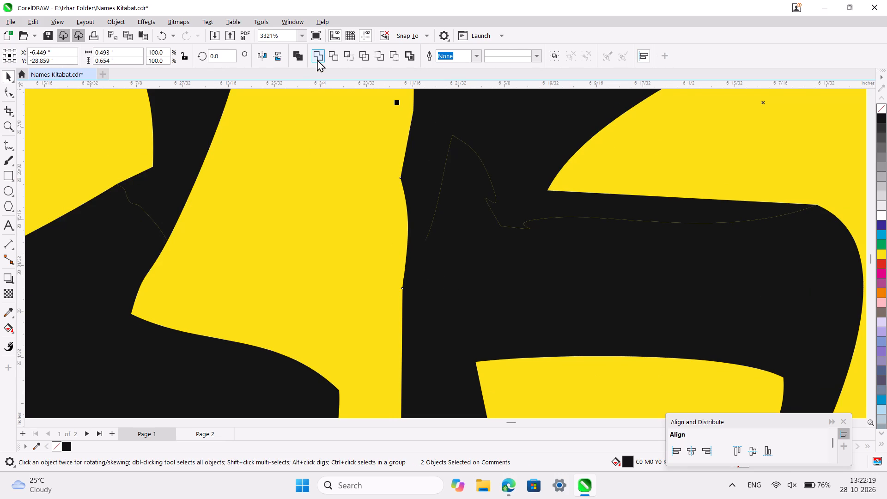
{"action": "left_click", "coordinate": [317, 59]}
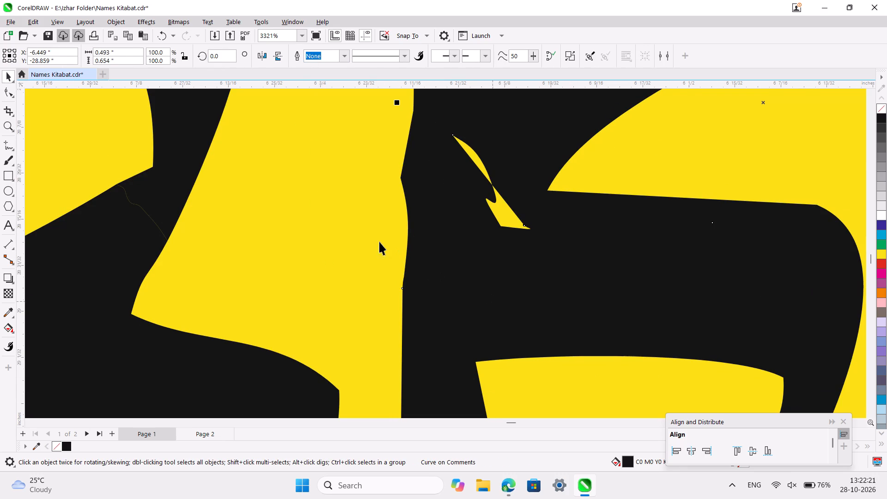
Delete the nodes of the yellow sliver and the tiny stray subpath inside the welded kaf.
{"action": "left_click", "coordinate": [371, 238]}
{"action": "left_click", "coordinate": [480, 276]}
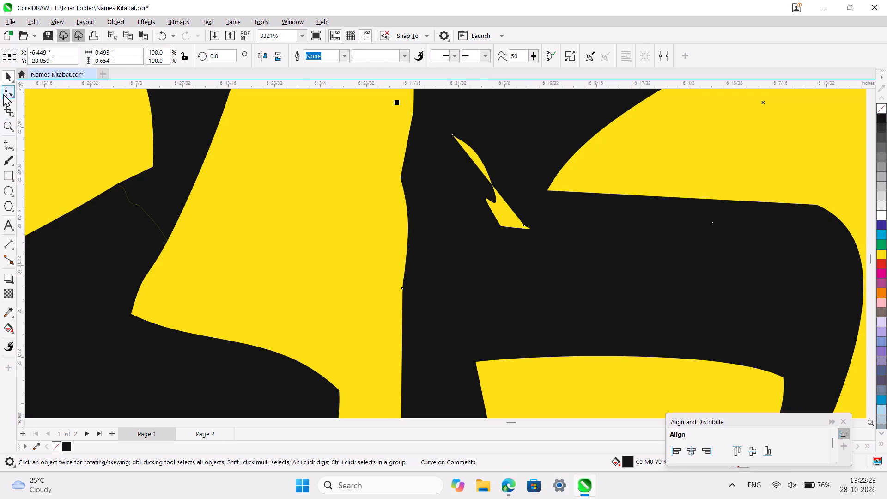
{"action": "left_click", "coordinate": [9, 96]}
{"action": "left_click_drag", "start_coordinate": [442, 126], "coordinate": [553, 249]}
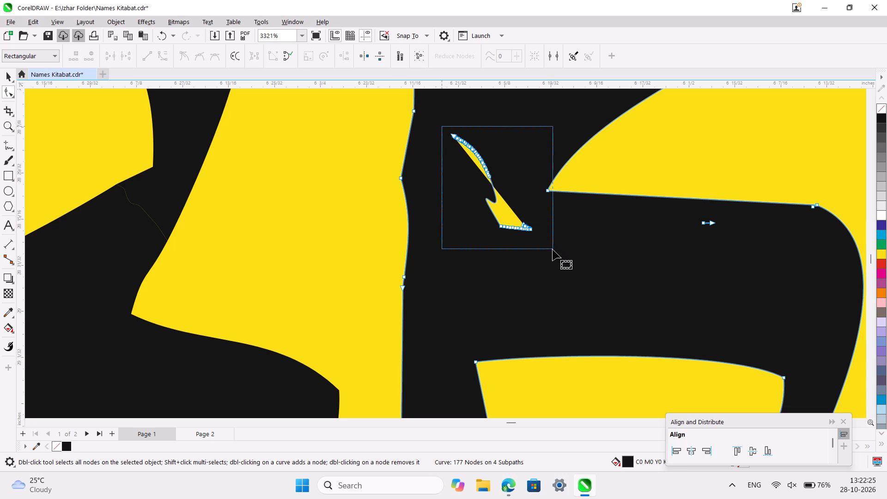
{"action": "left_click_drag", "start_coordinate": [553, 249], "coordinate": [544, 250]}
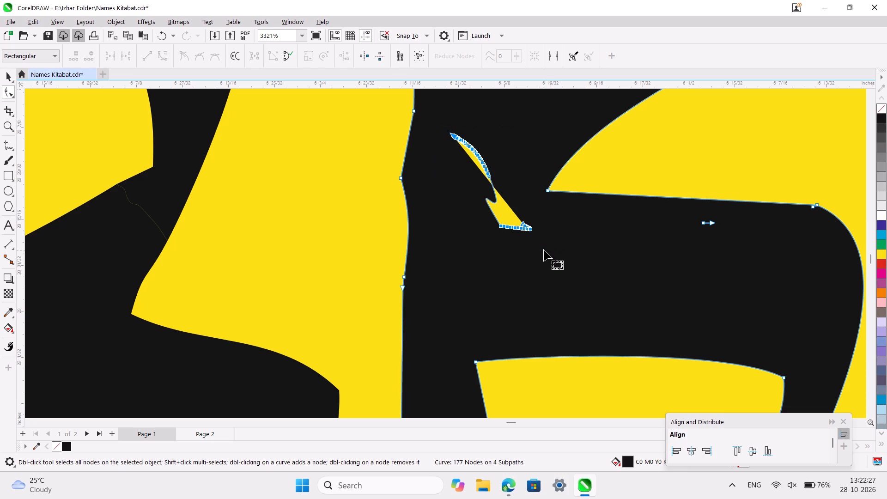
{"action": "key", "text": "Delete"}
{"action": "scroll", "coordinate": [544, 250], "scroll_direction": "down", "scroll_amount": 4, "text": "ctrl"}
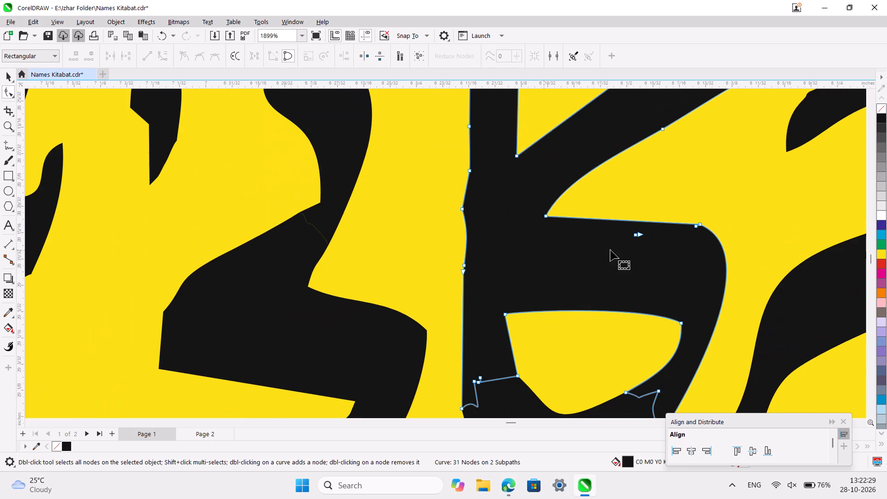
{"action": "left_click_drag", "start_coordinate": [620, 226], "coordinate": [670, 250]}
{"action": "key", "text": "Delete"}
Weld the kaf's cleaned body to its bottom loop piece.
{"action": "scroll", "coordinate": [670, 250], "scroll_direction": "down", "scroll_amount": 4, "text": "ctrl"}
{"action": "scroll", "coordinate": [670, 250], "scroll_direction": "down", "scroll_amount": 1}
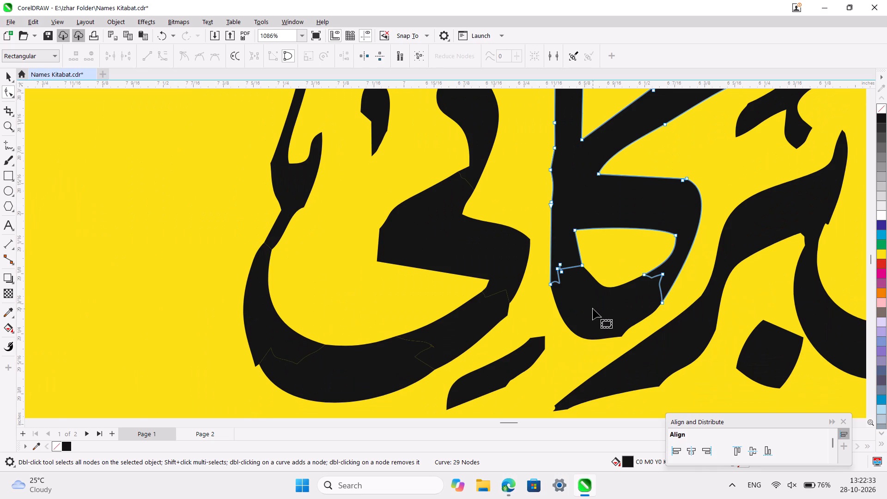
{"action": "key", "text": "ctrl+space"}
{"action": "left_click", "coordinate": [593, 309], "text": "shift"}
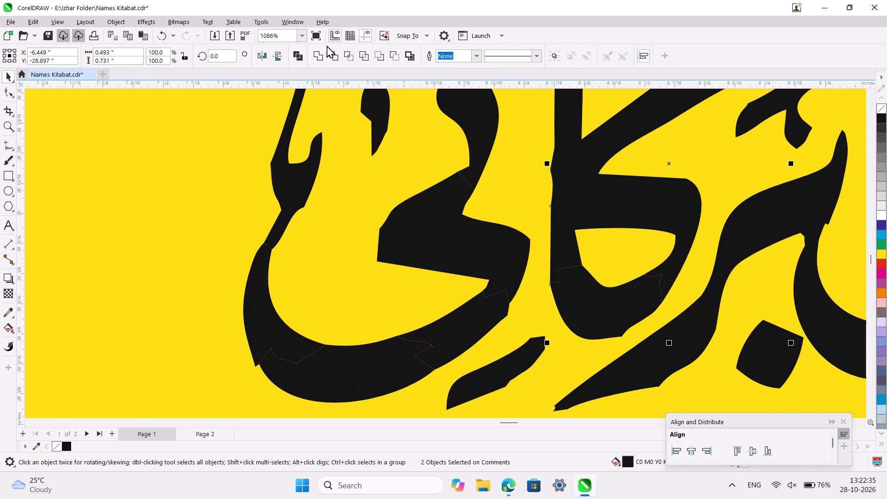
{"action": "left_click", "coordinate": [321, 53]}
Weld the four pieces of the final yeh at the name's left end: head, thick body and the two bowl pieces.
{"action": "scroll", "coordinate": [388, 252], "scroll_direction": "down", "scroll_amount": 3, "text": "ctrl"}
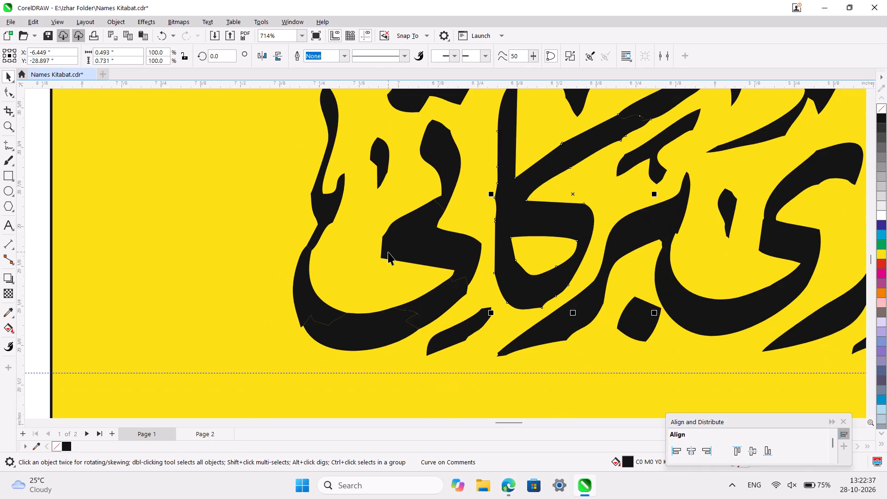
{"action": "scroll", "coordinate": [388, 252], "scroll_direction": "up", "scroll_amount": 1}
{"action": "scroll", "coordinate": [388, 252], "scroll_direction": "down", "scroll_amount": 1}
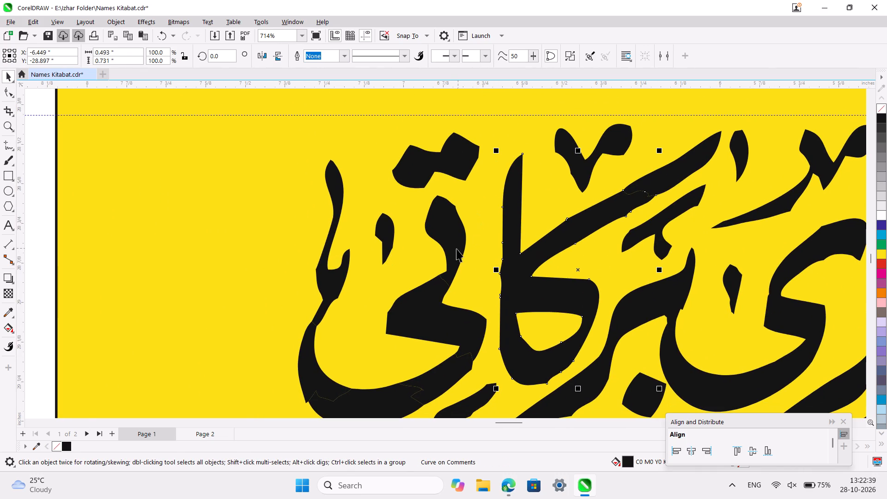
{"action": "left_click", "coordinate": [456, 249]}
{"action": "left_click", "coordinate": [432, 315], "text": "shift"}
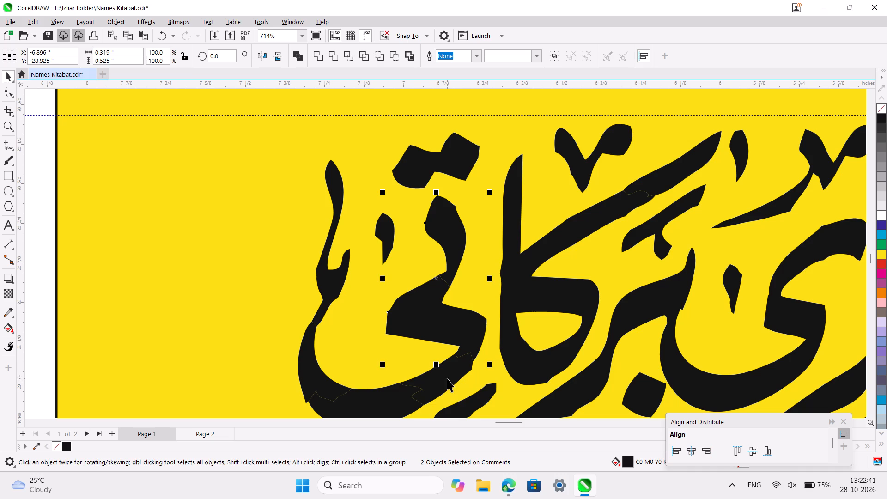
{"action": "left_click_drag", "start_coordinate": [447, 378], "coordinate": [361, 408], "text": "shift"}
{"action": "left_click", "coordinate": [361, 408], "text": "shift"}
{"action": "left_click", "coordinate": [306, 370], "text": "shift"}
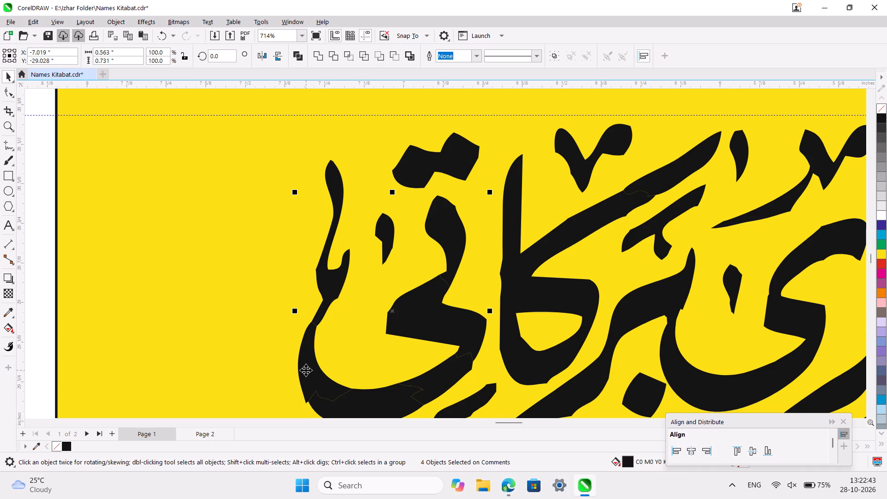
{"action": "left_click", "coordinate": [316, 55]}
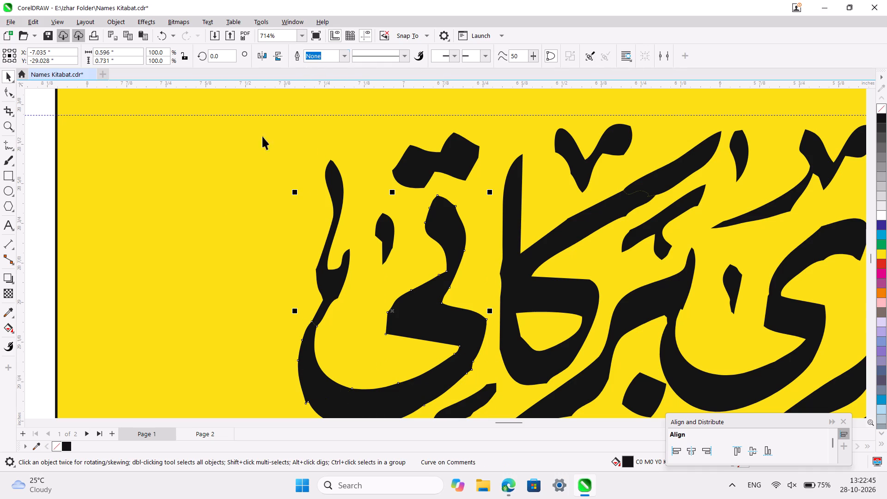
Weld the tall forked stroke at the far left to the final yeh's bowl.
{"action": "left_click", "coordinate": [199, 261]}
{"action": "left_click", "coordinate": [325, 278]}
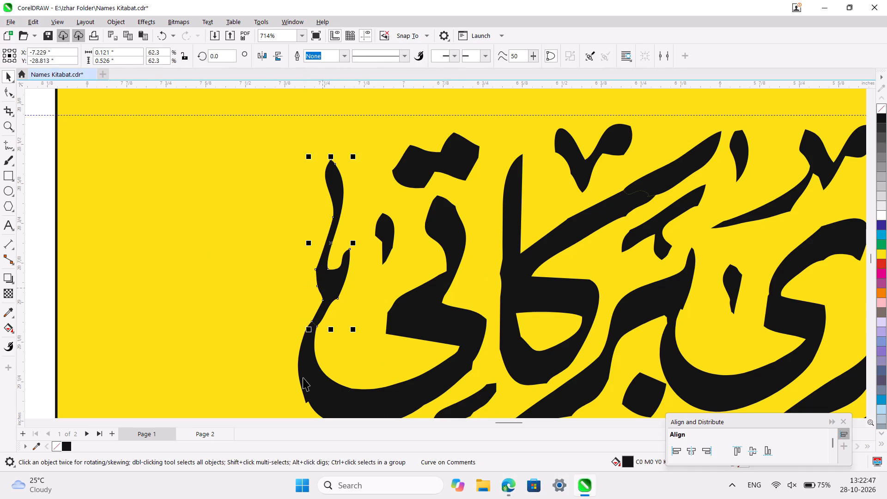
{"action": "left_click", "coordinate": [304, 381], "text": "shift"}
{"action": "left_click", "coordinate": [320, 61]}
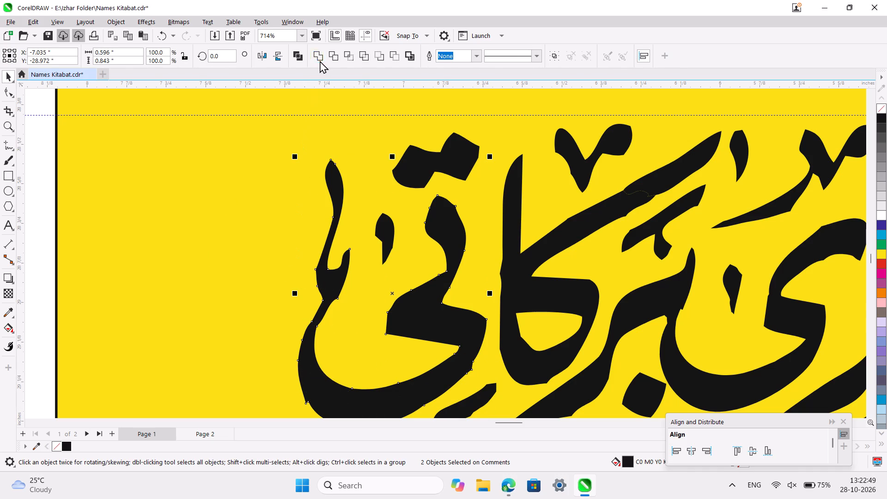
Weld the kaf's slanted upper tip to the rest of the kaf.
{"action": "scroll", "coordinate": [228, 259], "scroll_direction": "down", "scroll_amount": 2, "text": "ctrl"}
{"action": "scroll", "coordinate": [228, 259], "scroll_direction": "down", "scroll_amount": 1}
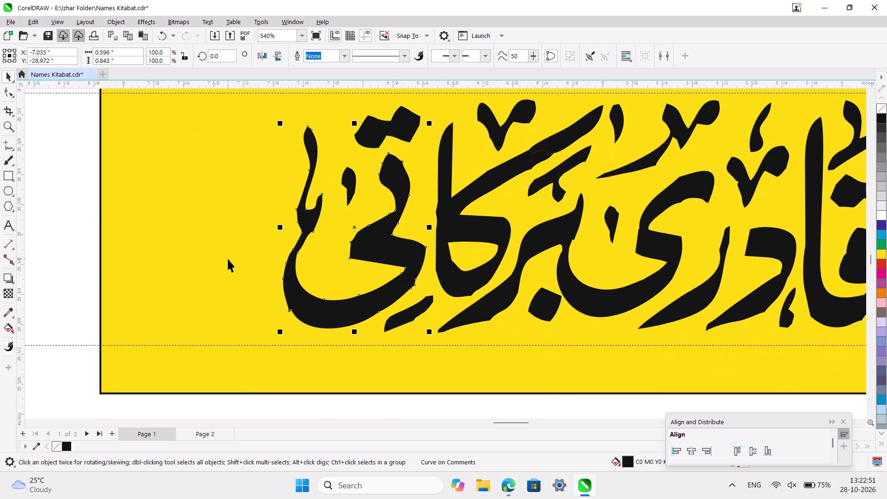
{"action": "scroll", "coordinate": [228, 259], "scroll_direction": "down", "scroll_amount": 4, "text": "ctrl"}
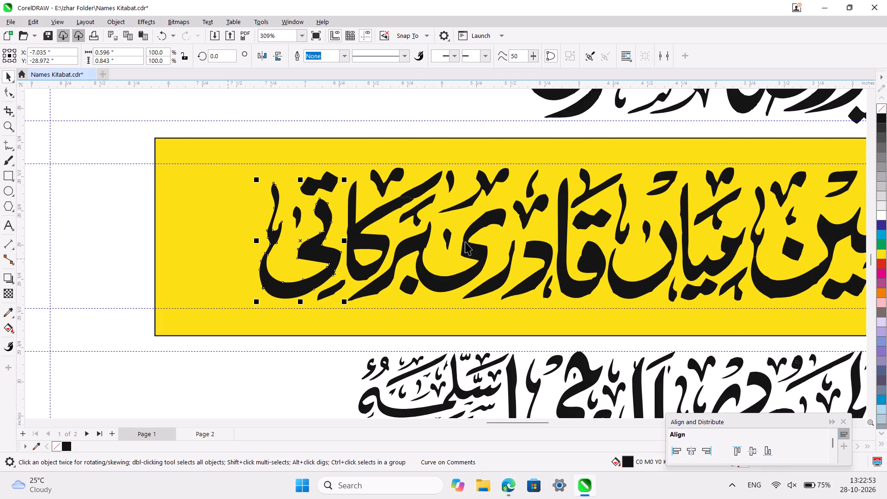
{"action": "scroll", "coordinate": [500, 245], "scroll_direction": "up", "scroll_amount": 2, "text": "ctrl"}
{"action": "left_click", "coordinate": [414, 156]}
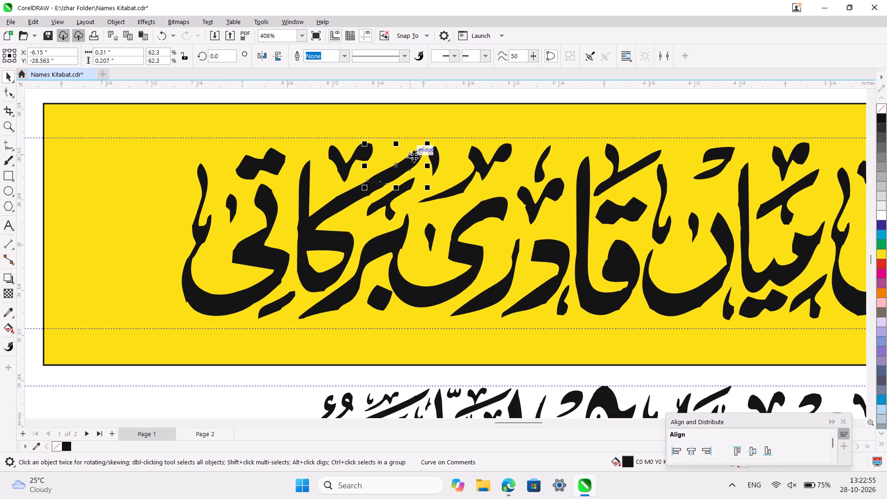
{"action": "left_click", "coordinate": [349, 199], "text": "shift"}
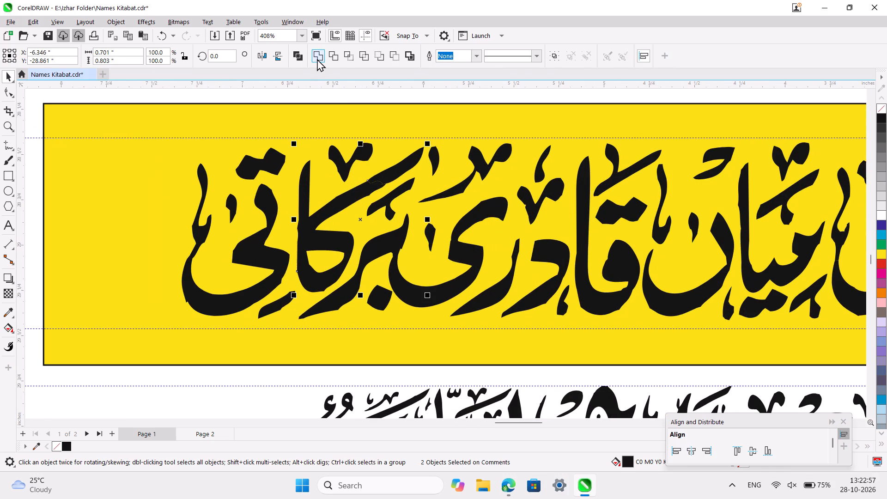
{"action": "left_click", "coordinate": [317, 59]}
{"action": "left_click", "coordinate": [296, 170]}
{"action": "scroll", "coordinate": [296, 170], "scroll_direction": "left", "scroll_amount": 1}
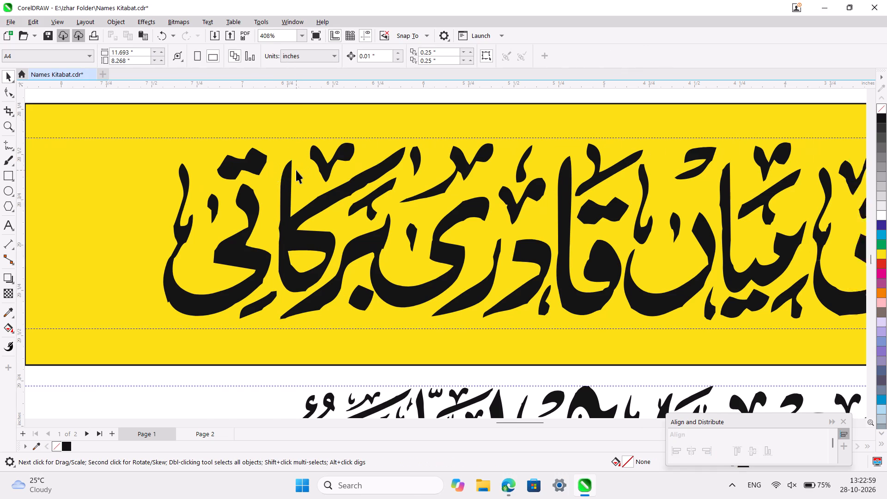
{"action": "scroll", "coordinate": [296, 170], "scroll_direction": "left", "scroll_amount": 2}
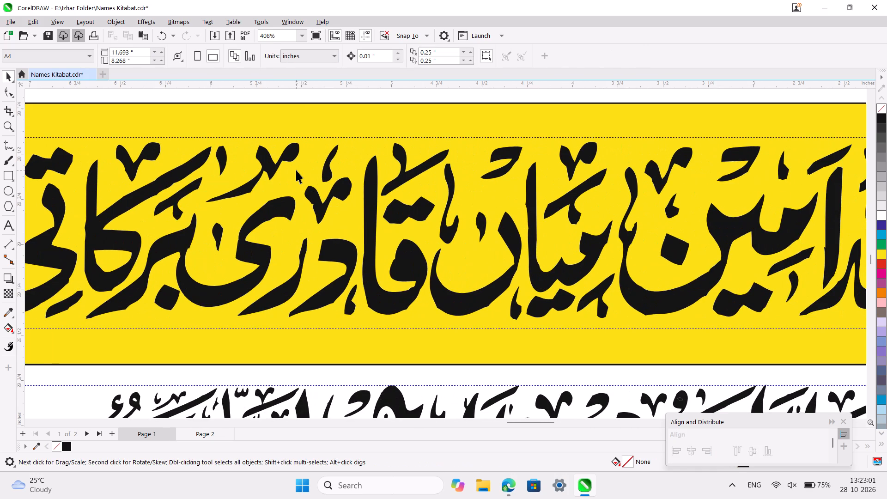
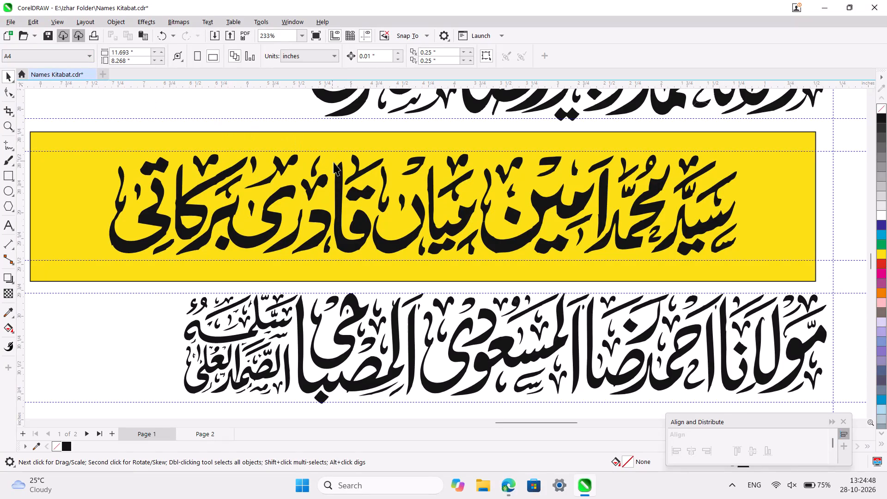
Delete the extra node at the small notch on the upper edge of the tail in the name's rightmost toothed word.
{"action": "left_click", "coordinate": [340, 188]}
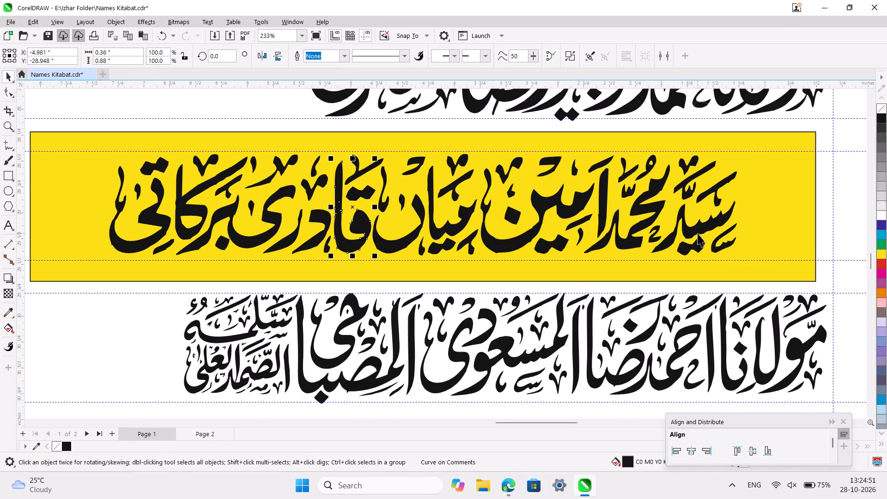
{"action": "scroll", "coordinate": [698, 233], "scroll_direction": "up", "scroll_amount": 8, "text": "ctrl"}
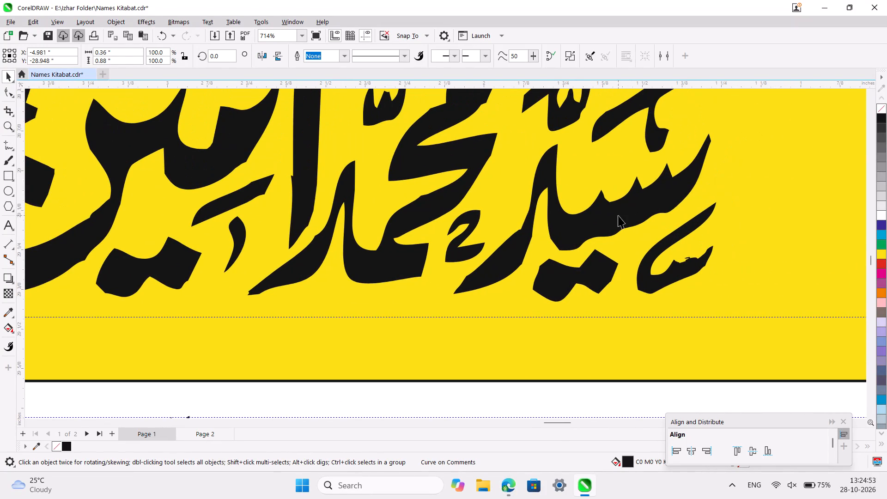
{"action": "left_click", "coordinate": [618, 215]}
{"action": "scroll", "coordinate": [594, 222], "scroll_direction": "up", "scroll_amount": 3, "text": "ctrl"}
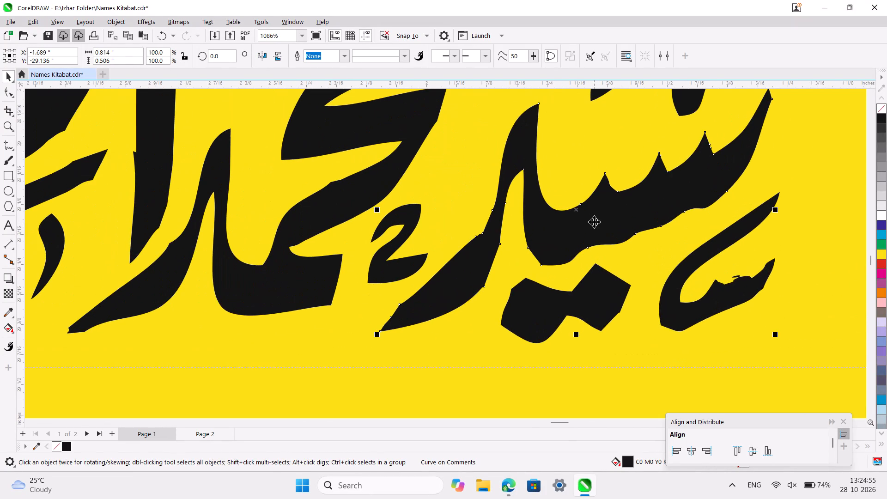
{"action": "left_click", "coordinate": [15, 90]}
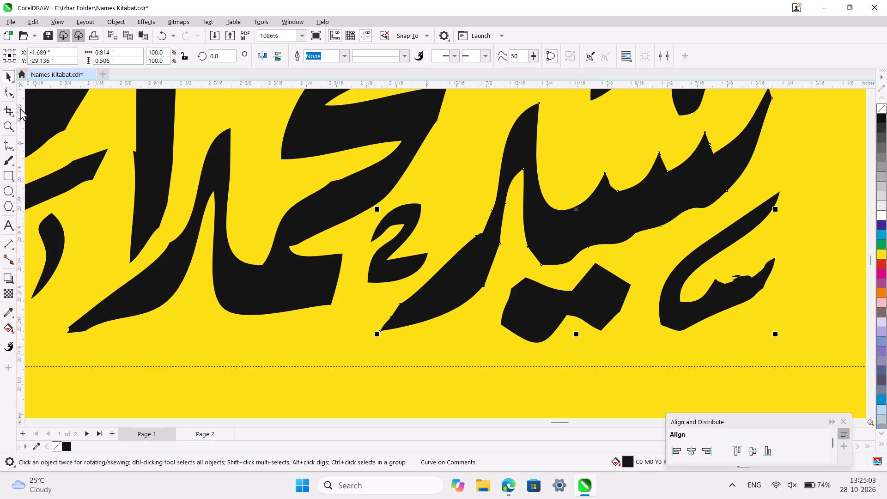
{"action": "left_click", "coordinate": [13, 95]}
{"action": "scroll", "coordinate": [513, 236], "scroll_direction": "up", "scroll_amount": 5, "text": "ctrl"}
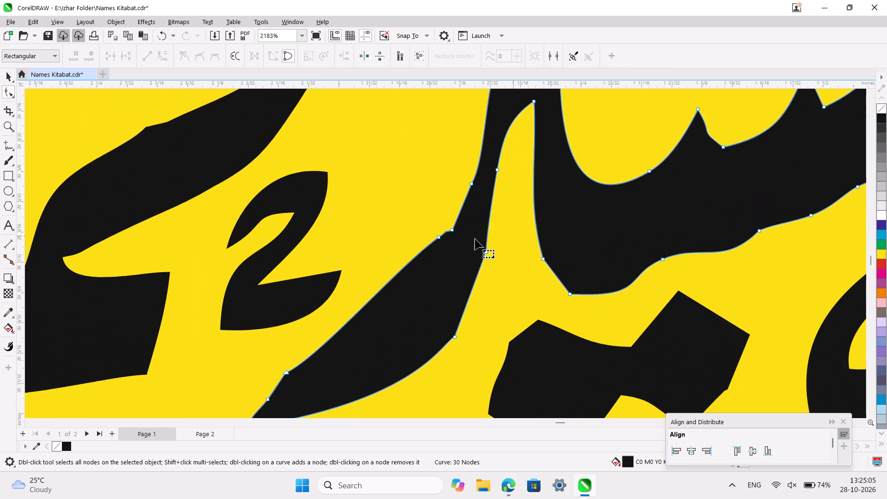
{"action": "double_click", "coordinate": [441, 240]}
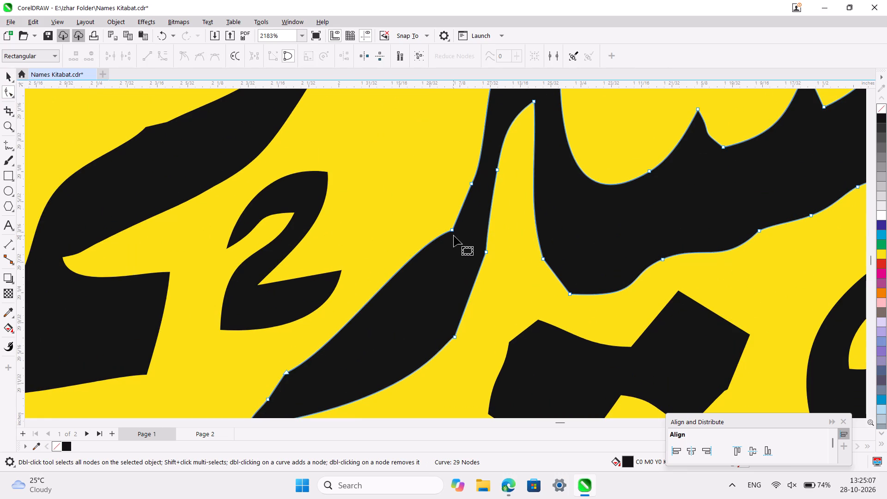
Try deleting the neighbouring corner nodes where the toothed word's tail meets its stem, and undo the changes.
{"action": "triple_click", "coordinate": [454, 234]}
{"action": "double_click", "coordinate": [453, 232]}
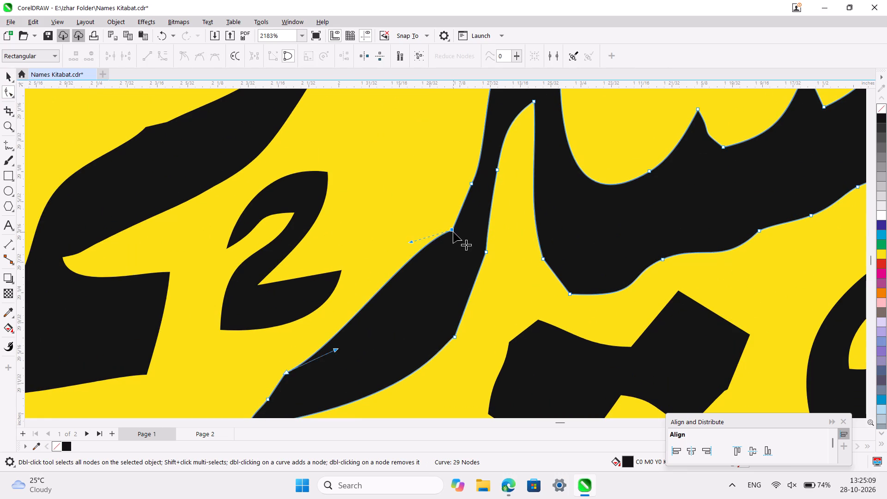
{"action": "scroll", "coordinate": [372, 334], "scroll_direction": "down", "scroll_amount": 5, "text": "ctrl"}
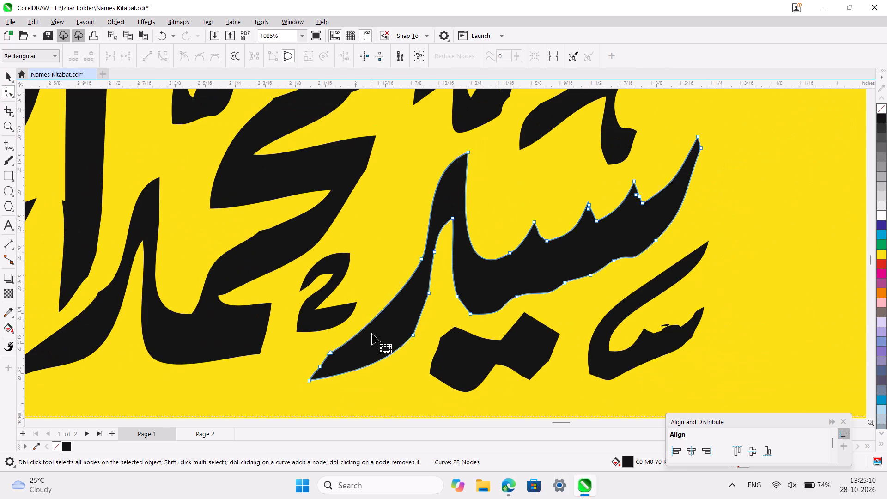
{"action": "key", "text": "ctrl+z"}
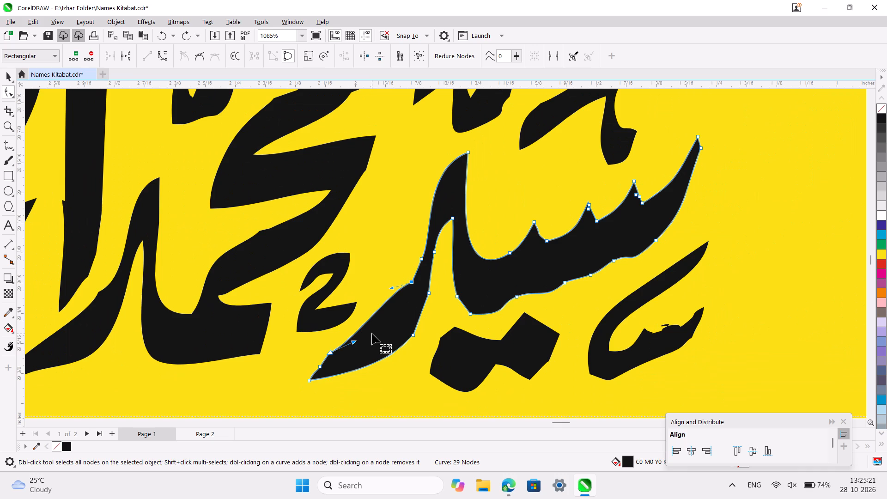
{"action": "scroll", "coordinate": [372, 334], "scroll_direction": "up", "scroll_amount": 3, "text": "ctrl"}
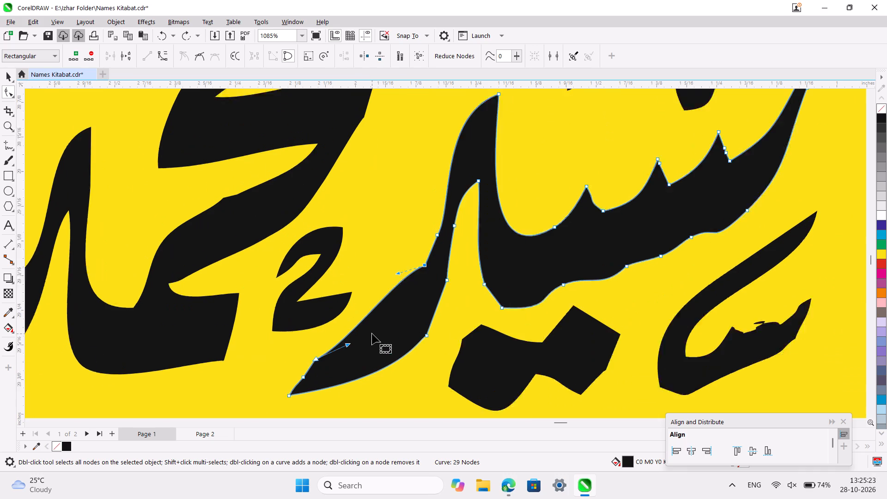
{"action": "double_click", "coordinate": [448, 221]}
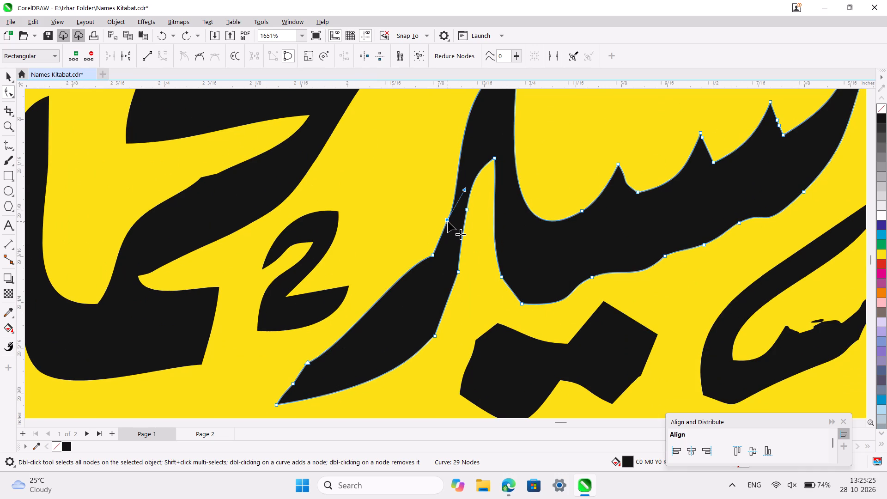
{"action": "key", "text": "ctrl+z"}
Smooth the upper edge of the toothed word's tail by reshaping its curve and deleting the extra node near the tip.
{"action": "left_click", "coordinate": [434, 256]}
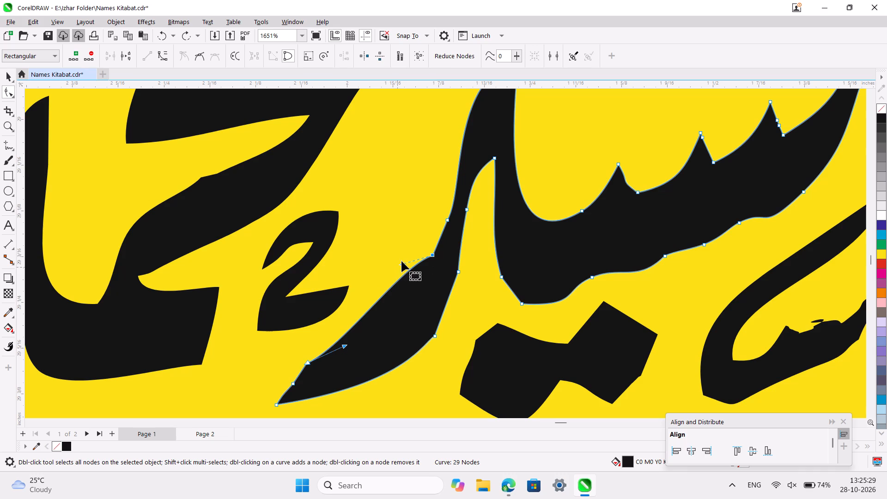
{"action": "left_click_drag", "start_coordinate": [401, 262], "coordinate": [399, 276]}
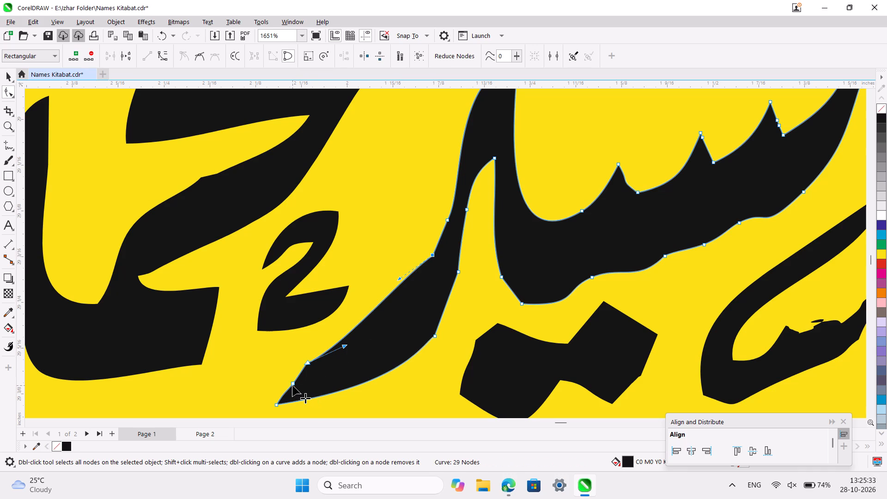
{"action": "left_click", "coordinate": [293, 385]}
{"action": "double_click", "coordinate": [306, 364]}
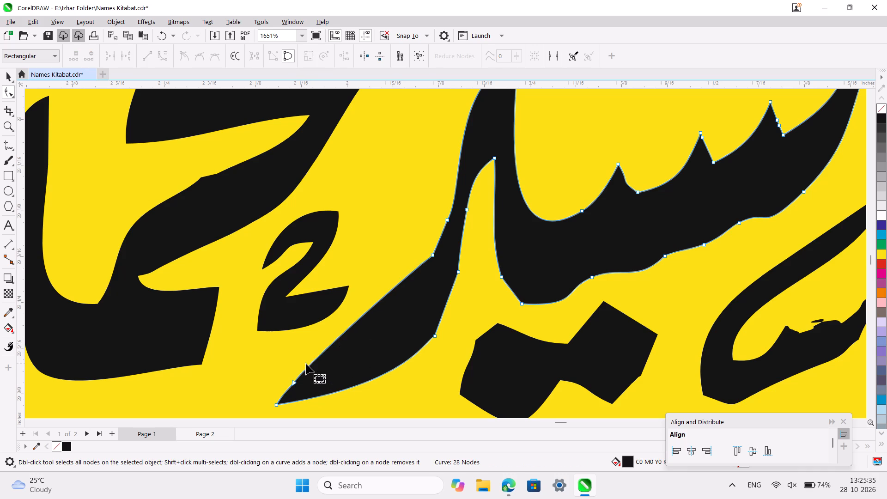
Delete the two extra nodes on the short right-hand edge of the rightmost tooth.
{"action": "scroll", "coordinate": [356, 350], "scroll_direction": "down", "scroll_amount": 3, "text": "ctrl"}
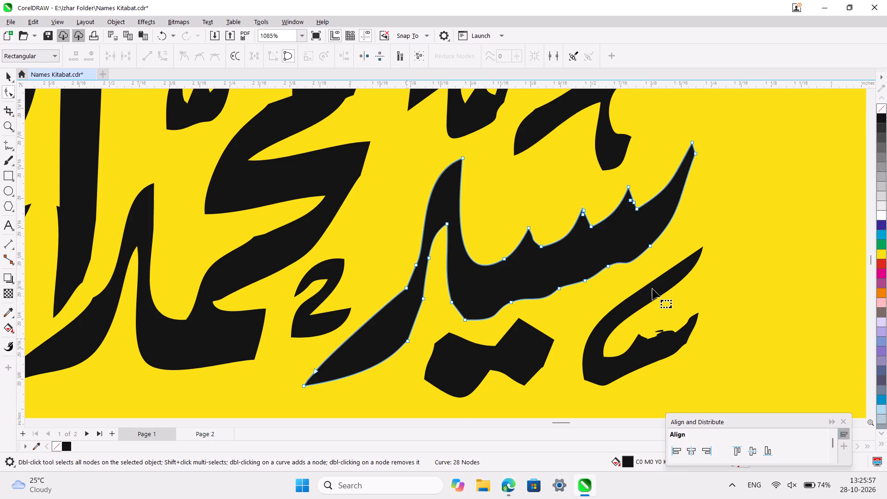
{"action": "scroll", "coordinate": [652, 289], "scroll_direction": "up", "scroll_amount": 3, "text": "ctrl"}
{"action": "scroll", "coordinate": [639, 175], "scroll_direction": "up", "scroll_amount": 5, "text": "ctrl"}
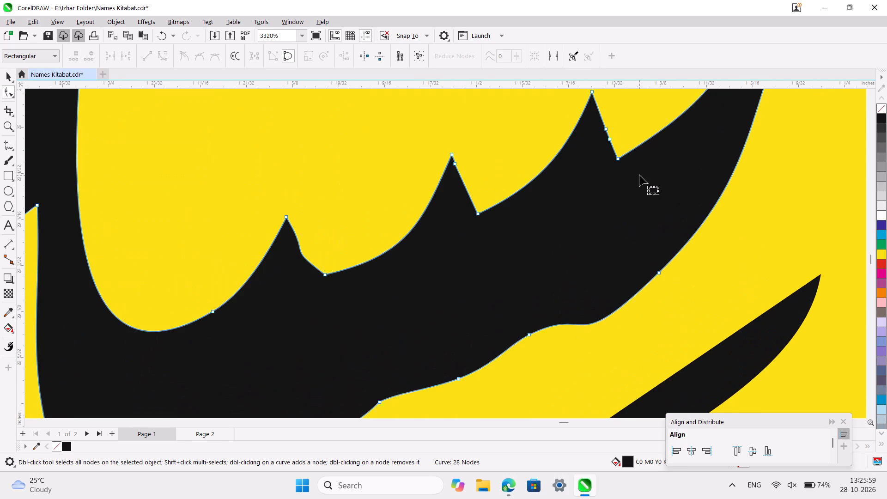
{"action": "left_click", "coordinate": [607, 128]}
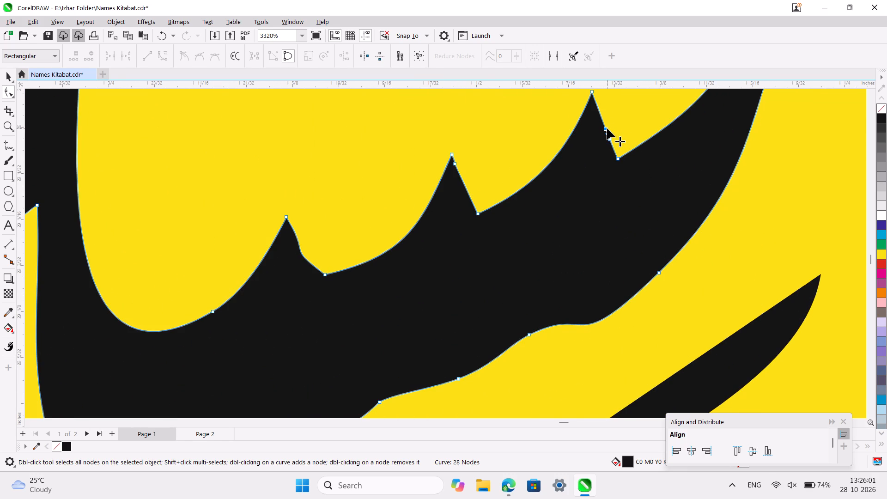
{"action": "left_click", "coordinate": [610, 139], "text": "shift"}
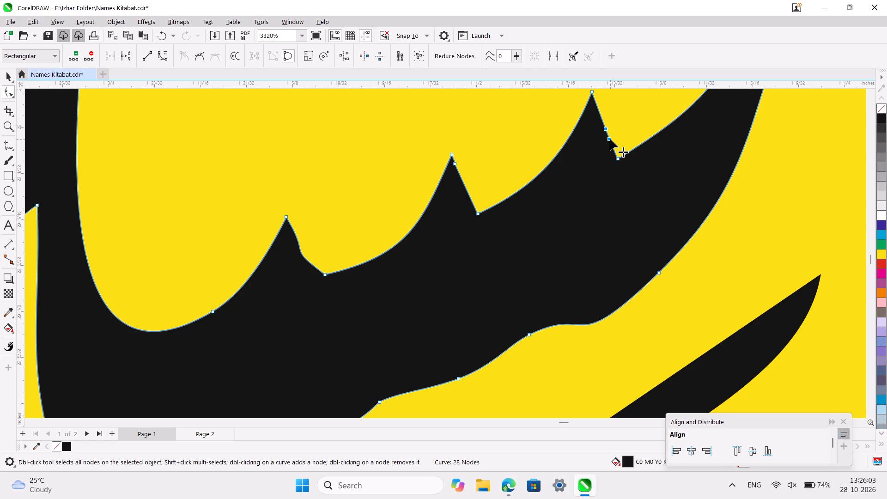
{"action": "key", "text": "BackSpace"}
{"action": "key", "text": "Delete"}
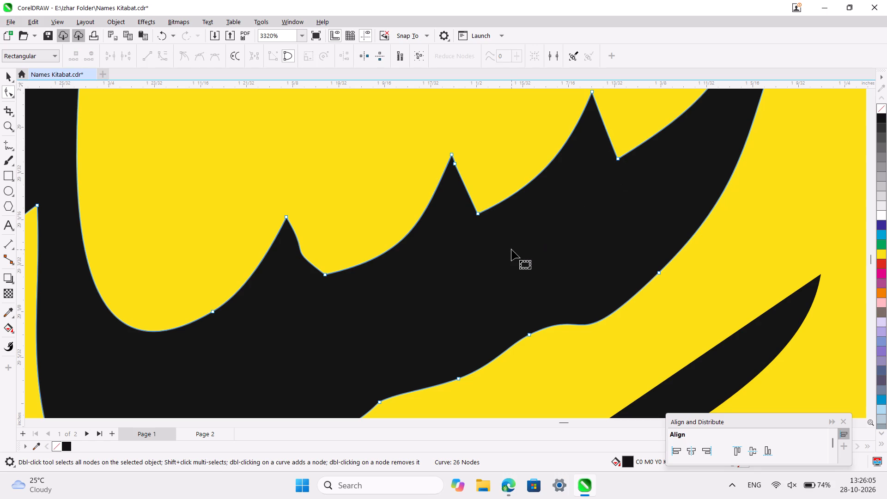
Delete the extra node just below the pointed right end of the toothed stroke.
{"action": "scroll", "coordinate": [511, 249], "scroll_direction": "down", "scroll_amount": 5, "text": "ctrl"}
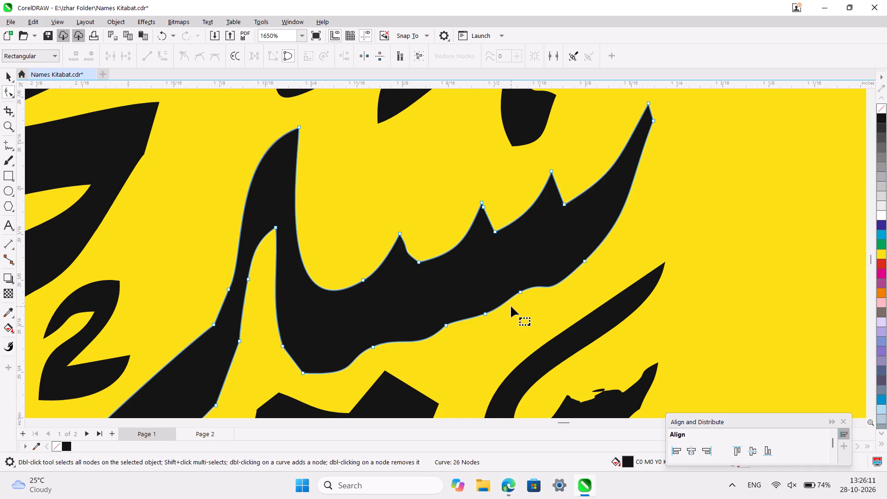
{"action": "scroll", "coordinate": [511, 306], "scroll_direction": "up", "scroll_amount": 2, "text": "ctrl"}
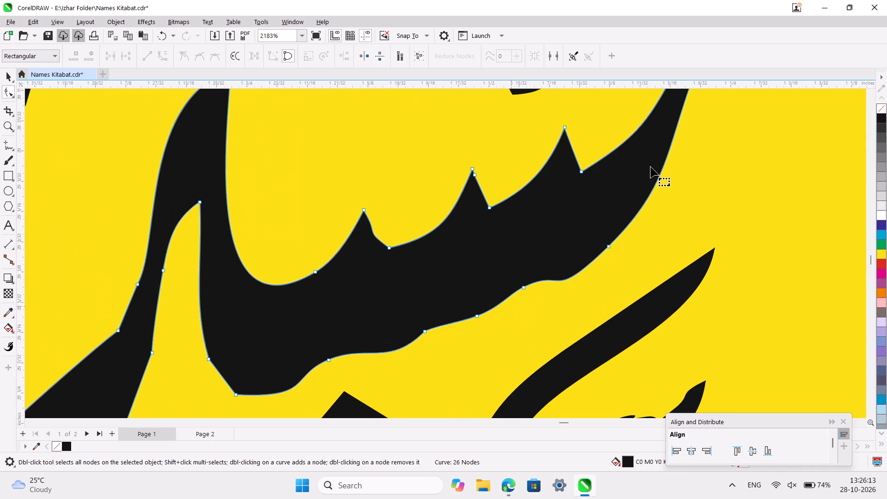
{"action": "scroll", "coordinate": [650, 167], "scroll_direction": "up", "scroll_amount": 1}
{"action": "double_click", "coordinate": [700, 162]}
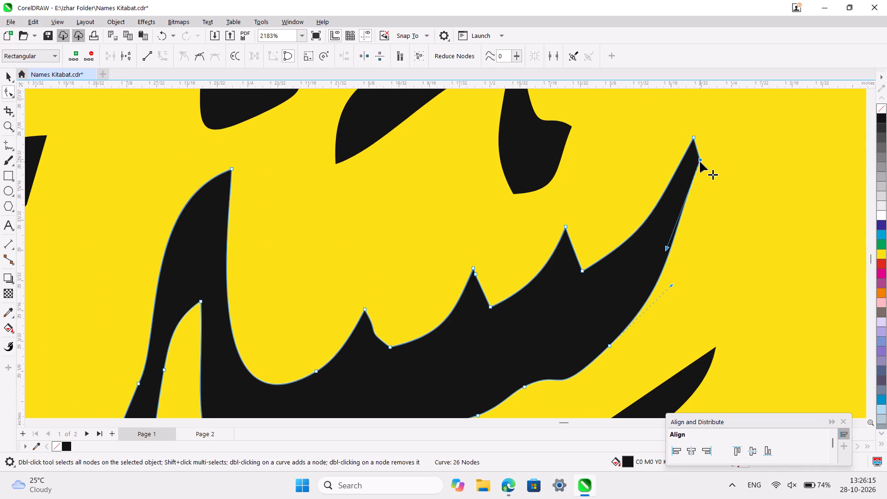
Bend the right-hand edge of the rightmost tooth into an inward curve ending at the notch beside it.
{"action": "scroll", "coordinate": [604, 251], "scroll_direction": "down", "scroll_amount": 7, "text": "ctrl"}
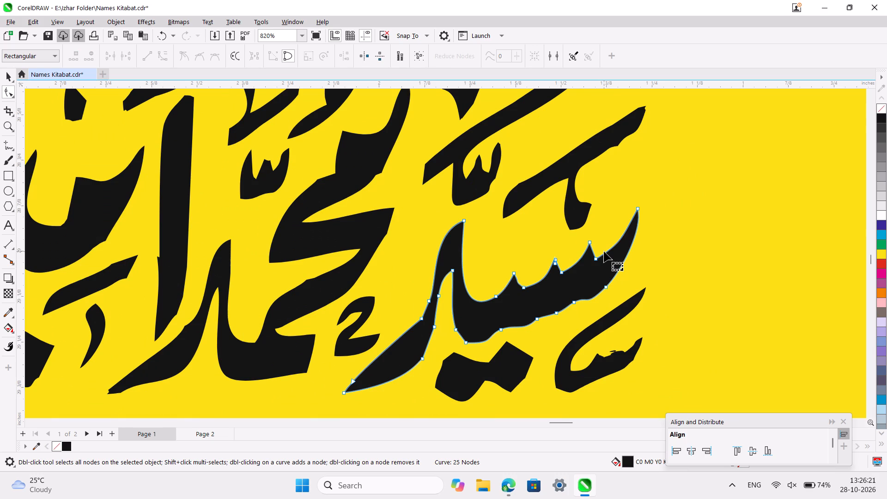
{"action": "scroll", "coordinate": [605, 330], "scroll_direction": "up", "scroll_amount": 4, "text": "ctrl"}
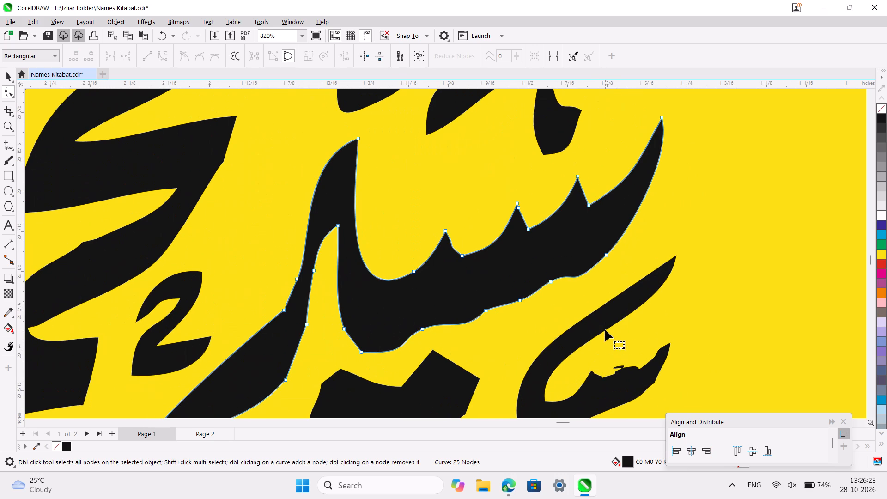
{"action": "left_click", "coordinate": [588, 203]}
{"action": "scroll", "coordinate": [588, 203], "scroll_direction": "up", "scroll_amount": 5, "text": "ctrl"}
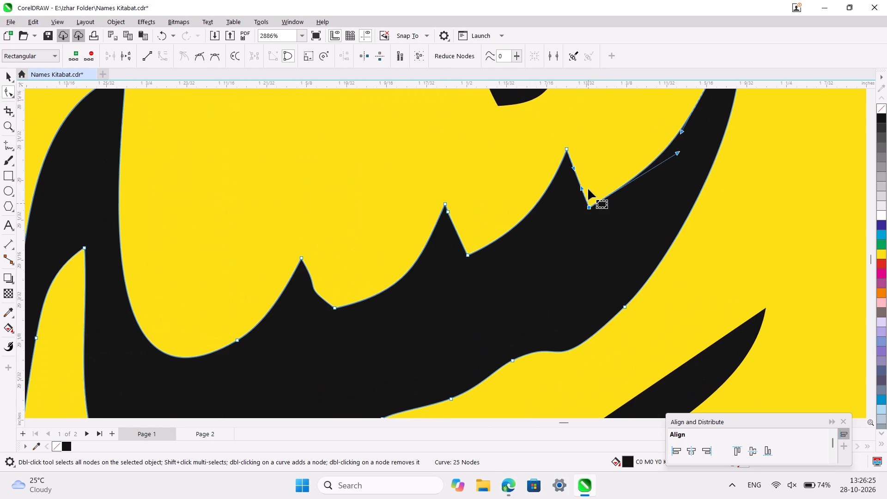
{"action": "left_click_drag", "start_coordinate": [580, 188], "coordinate": [565, 197]}
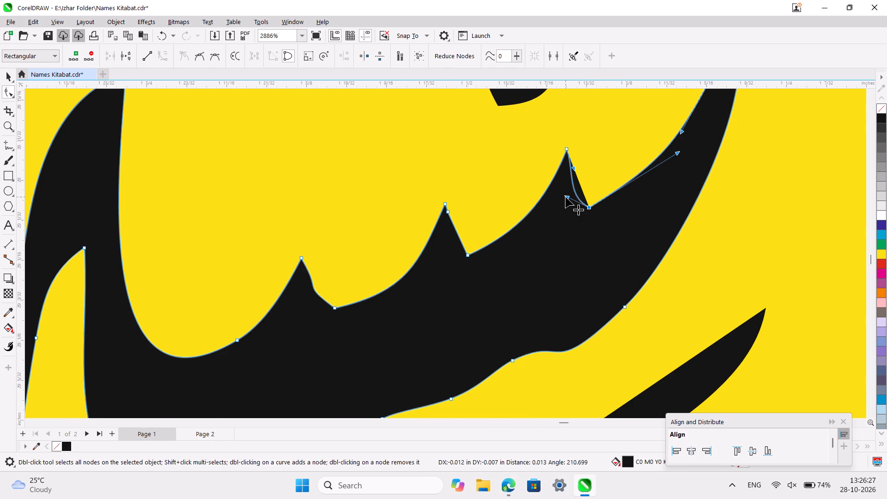
{"action": "left_click_drag", "start_coordinate": [565, 197], "coordinate": [567, 193]}
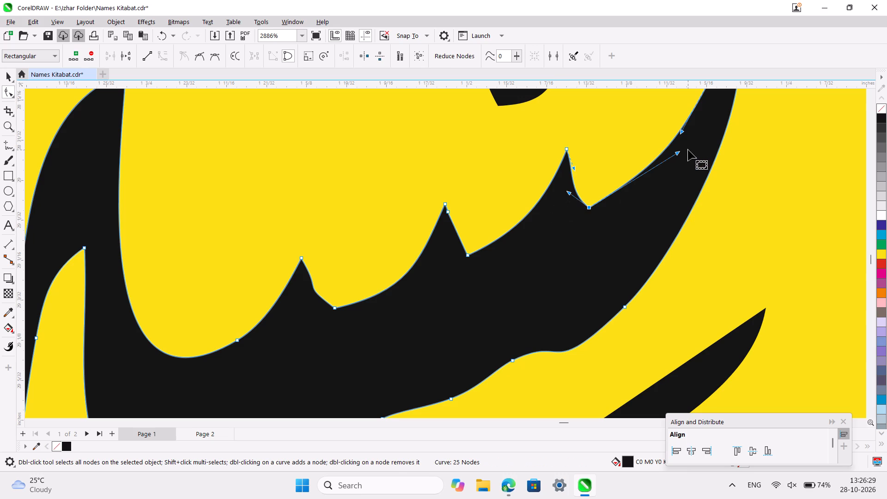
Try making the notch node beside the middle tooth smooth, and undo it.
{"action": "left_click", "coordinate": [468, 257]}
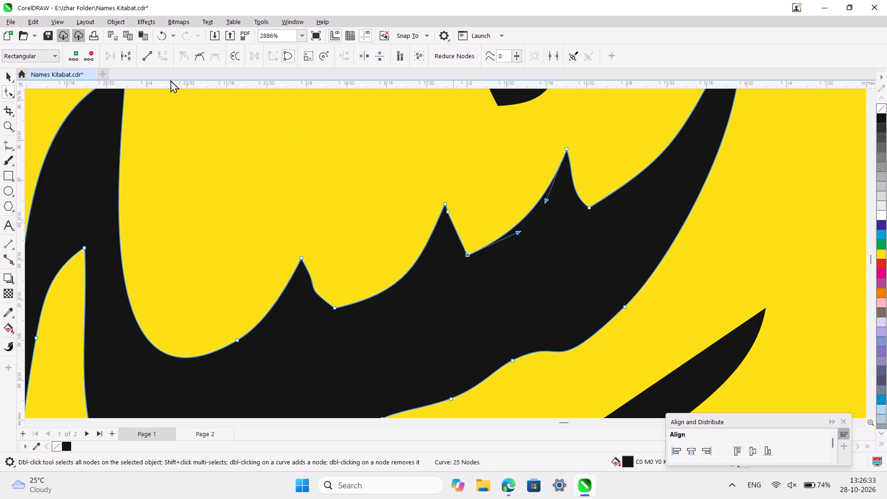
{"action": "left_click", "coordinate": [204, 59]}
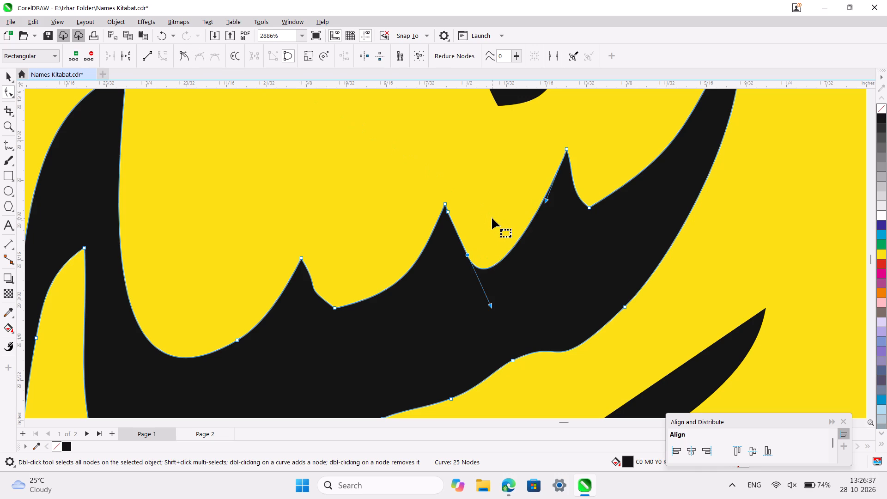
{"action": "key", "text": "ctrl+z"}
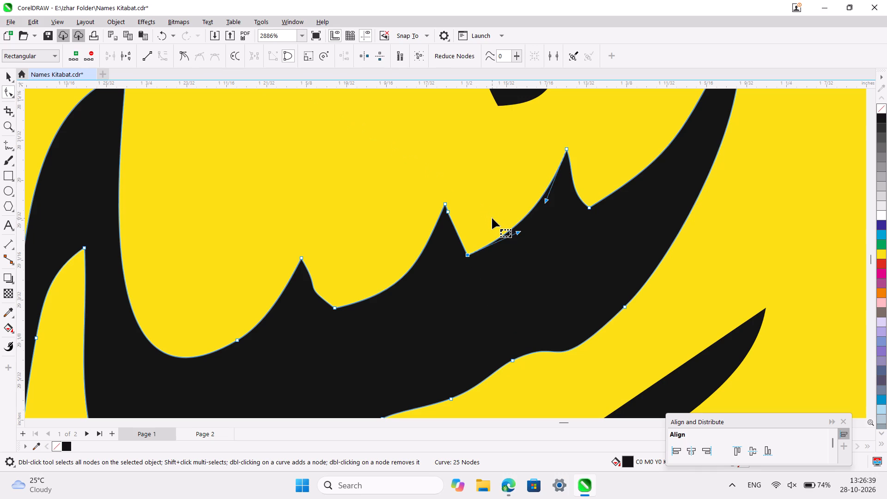
Convert the straight right-hand edge of the middle tooth to a curve and bend it inward like the rightmost tooth.
{"action": "left_click", "coordinate": [448, 212]}
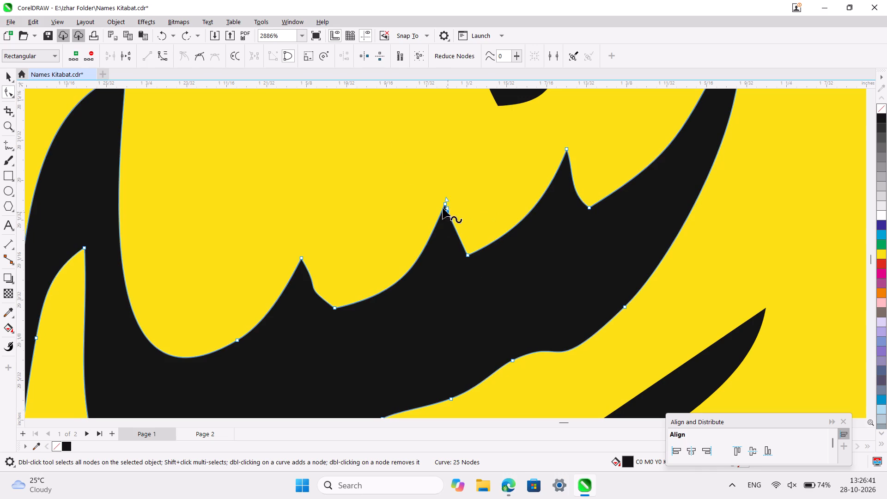
{"action": "left_click", "coordinate": [166, 57]}
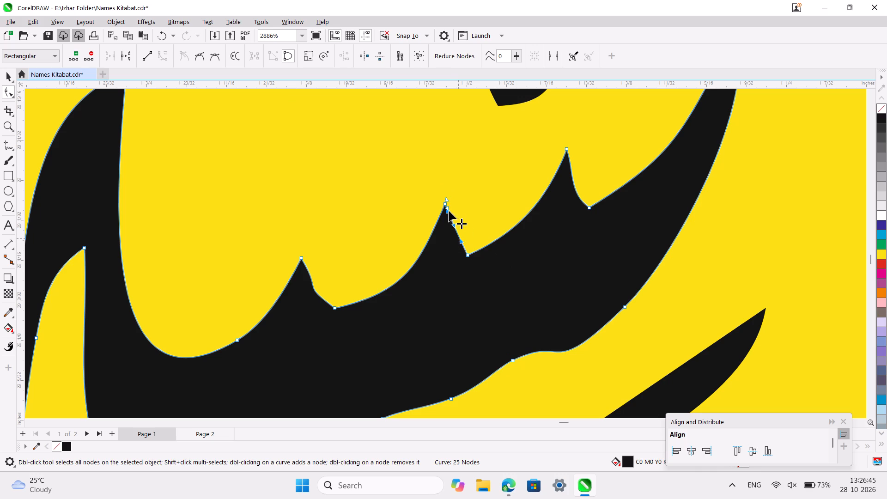
{"action": "left_click_drag", "start_coordinate": [462, 244], "coordinate": [460, 244]}
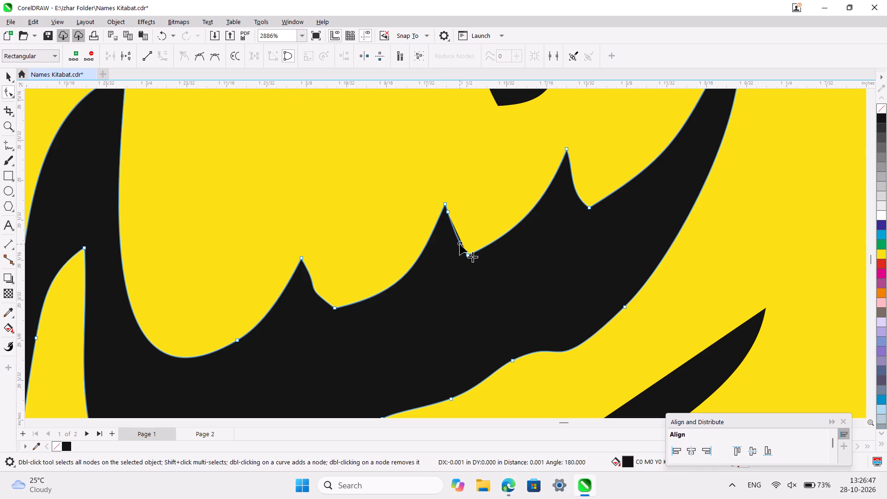
{"action": "left_click_drag", "start_coordinate": [460, 244], "coordinate": [456, 245]}
{"action": "left_click", "coordinate": [484, 166]}
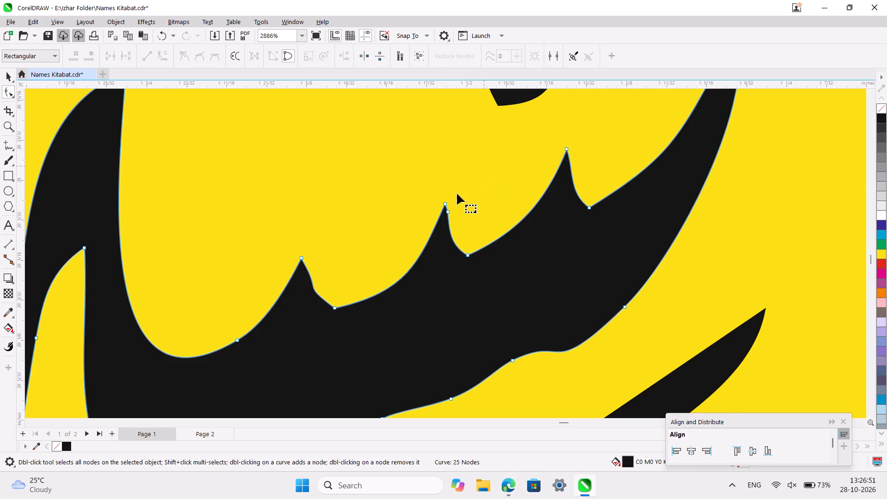
Bend the right-hand edge of the leftmost tooth into an inward curve ending at the notch beside it.
{"action": "left_click", "coordinate": [337, 306]}
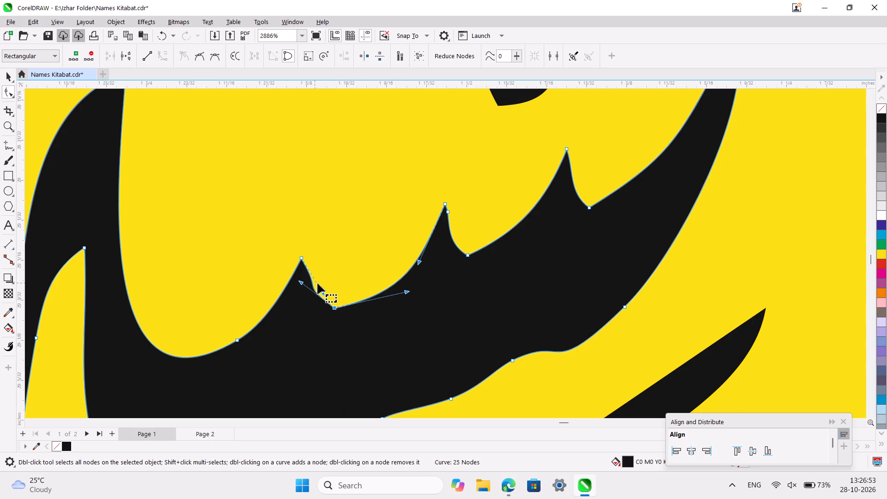
{"action": "left_click_drag", "start_coordinate": [298, 282], "coordinate": [302, 286]}
{"action": "left_click_drag", "start_coordinate": [302, 286], "coordinate": [306, 293]}
{"action": "left_click_drag", "start_coordinate": [324, 292], "coordinate": [304, 284]}
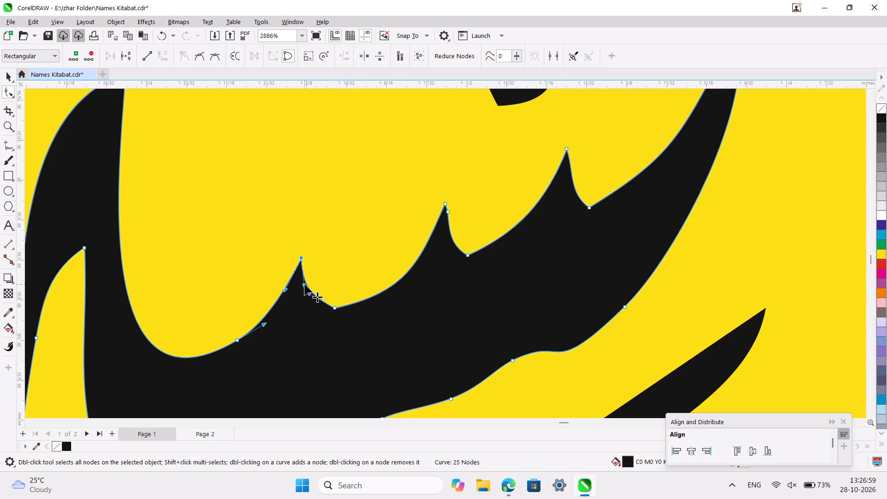
Delete the extra nodes near the upper-left corner and along the lower-right edge of the double-dot shape under the toothed stroke.
{"action": "scroll", "coordinate": [367, 322], "scroll_direction": "down", "scroll_amount": 10, "text": "ctrl"}
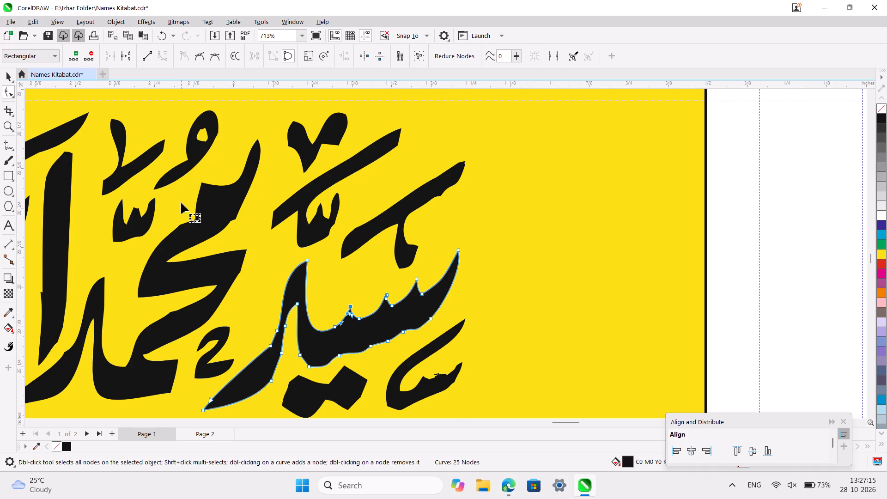
{"action": "scroll", "coordinate": [181, 203], "scroll_direction": "down", "scroll_amount": 1}
{"action": "left_click", "coordinate": [443, 328]}
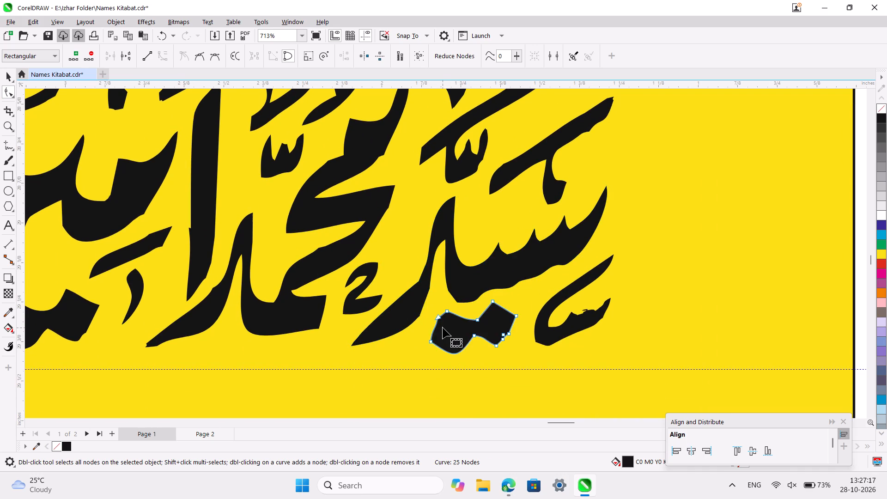
{"action": "scroll", "coordinate": [443, 328], "scroll_direction": "up", "scroll_amount": 2, "text": "ctrl"}
{"action": "double_click", "coordinate": [437, 315]}
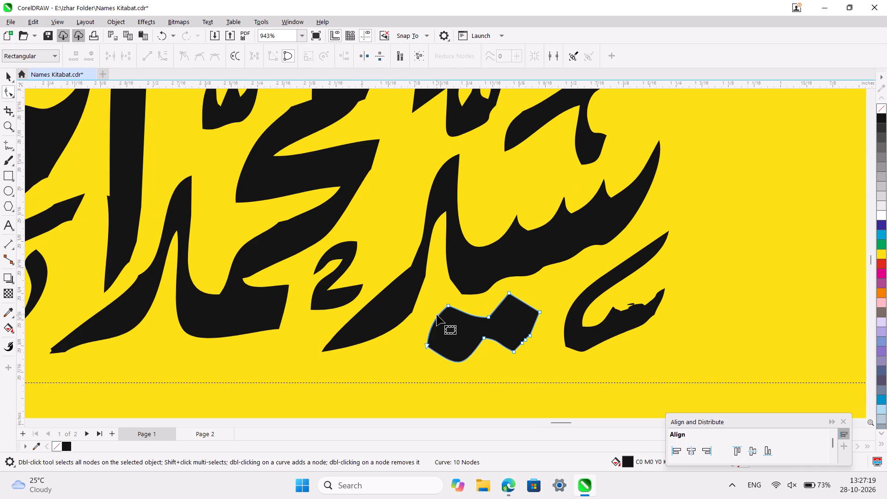
{"action": "left_click_drag", "start_coordinate": [535, 333], "coordinate": [518, 350]}
{"action": "key", "text": "Delete"}
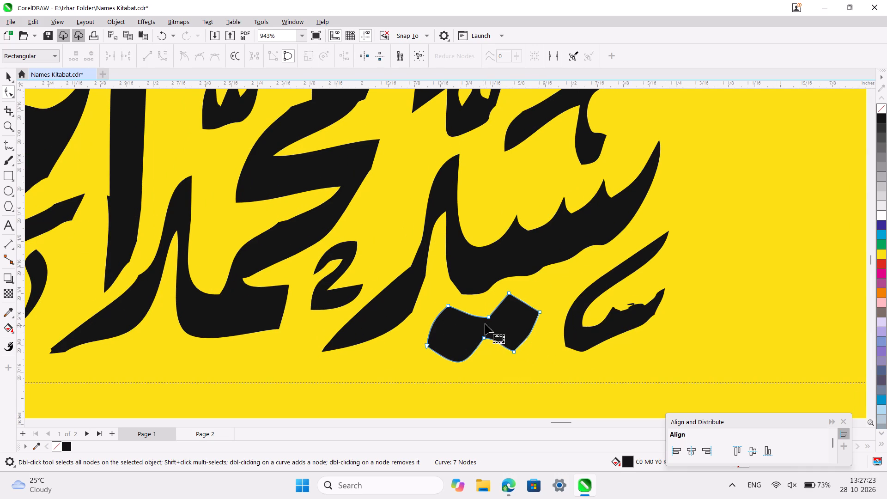
Deepen the upper notch between the two joined dots and straighten the edge running from it along the left dot.
{"action": "left_click", "coordinate": [491, 317]}
{"action": "scroll", "coordinate": [491, 317], "scroll_direction": "up", "scroll_amount": 5, "text": "ctrl"}
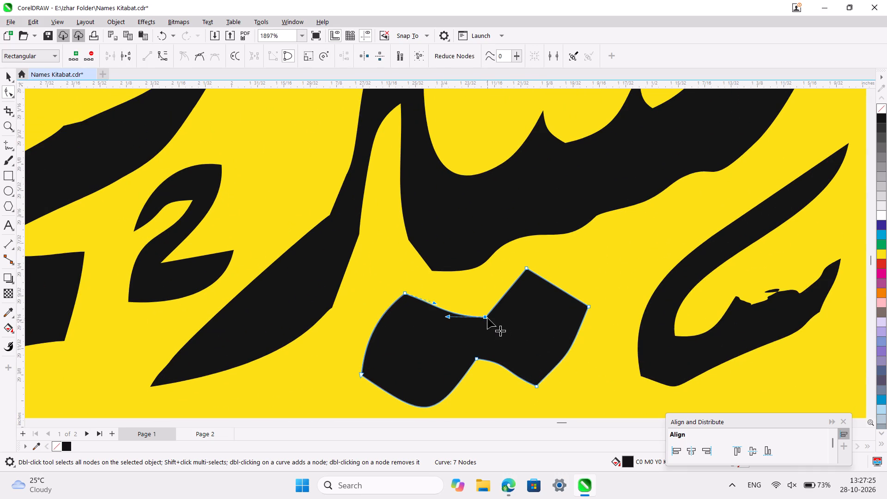
{"action": "left_click_drag", "start_coordinate": [487, 318], "coordinate": [480, 323]}
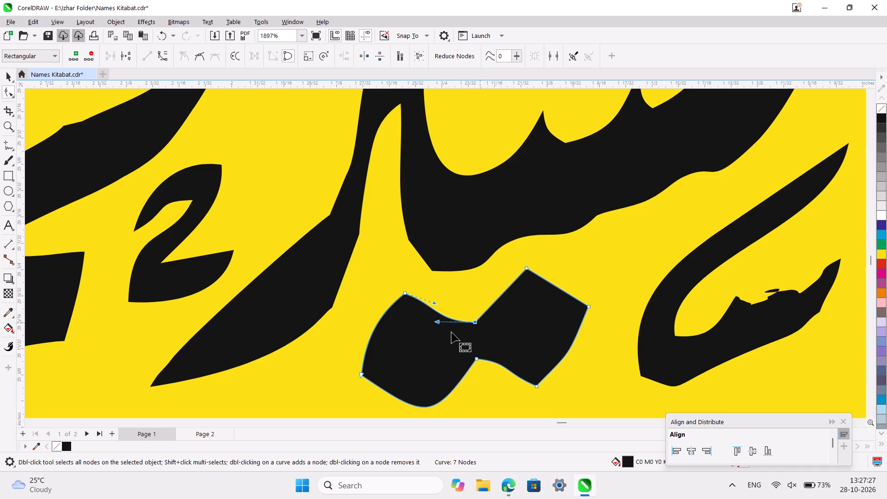
{"action": "left_click_drag", "start_coordinate": [439, 322], "coordinate": [445, 308]}
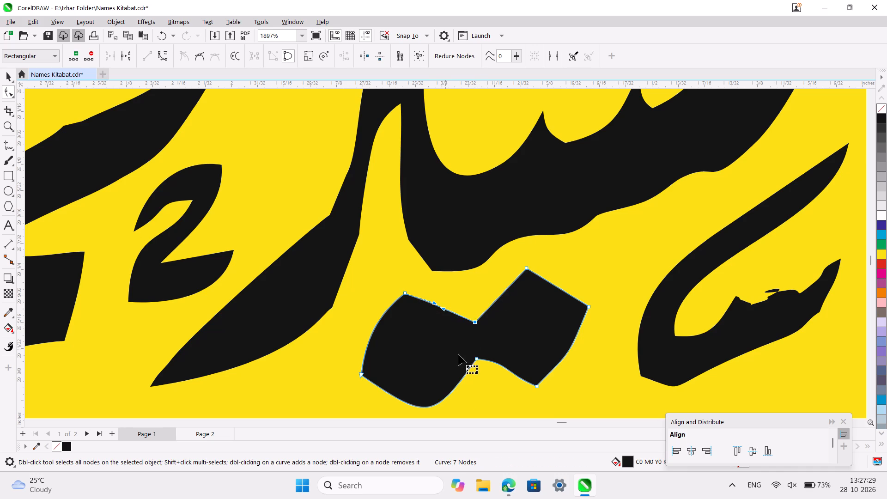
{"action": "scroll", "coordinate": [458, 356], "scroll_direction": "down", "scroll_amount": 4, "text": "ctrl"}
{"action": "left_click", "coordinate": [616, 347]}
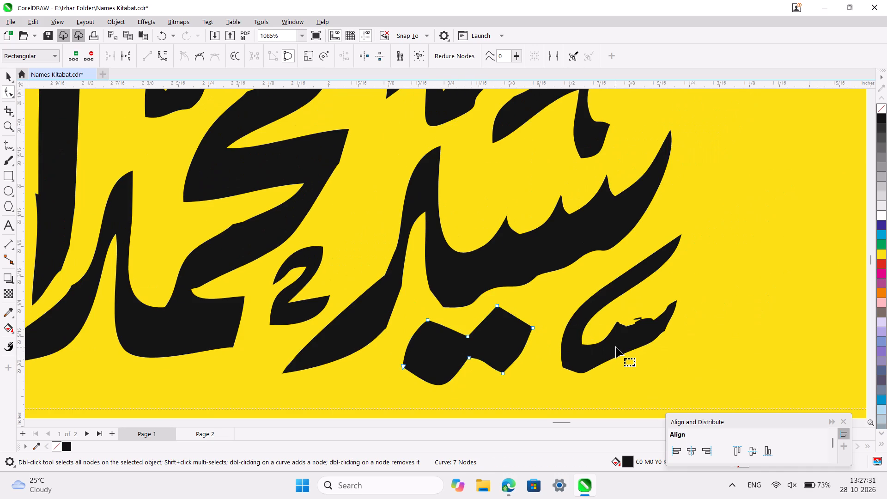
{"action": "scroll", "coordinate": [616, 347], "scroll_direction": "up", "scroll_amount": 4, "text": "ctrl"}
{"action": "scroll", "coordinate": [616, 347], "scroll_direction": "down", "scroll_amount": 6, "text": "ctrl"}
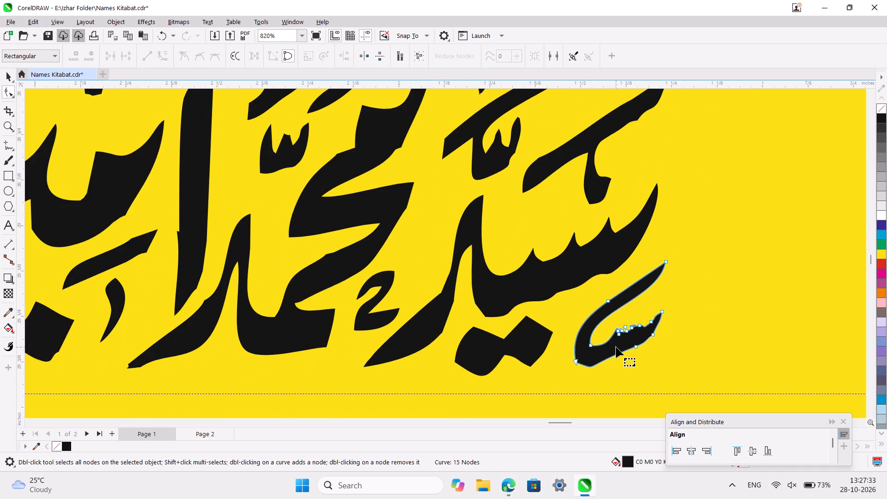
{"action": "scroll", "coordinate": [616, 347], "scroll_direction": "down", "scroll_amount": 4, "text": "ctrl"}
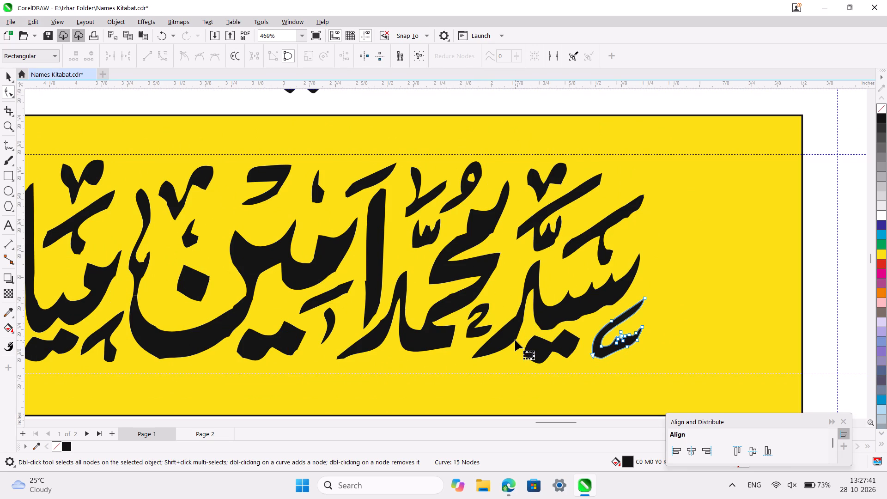
Delete the extra node on the lower edge of the toothed stroke's long pointed tail.
{"action": "left_click", "coordinate": [504, 341]}
{"action": "scroll", "coordinate": [504, 341], "scroll_direction": "up", "scroll_amount": 3, "text": "ctrl"}
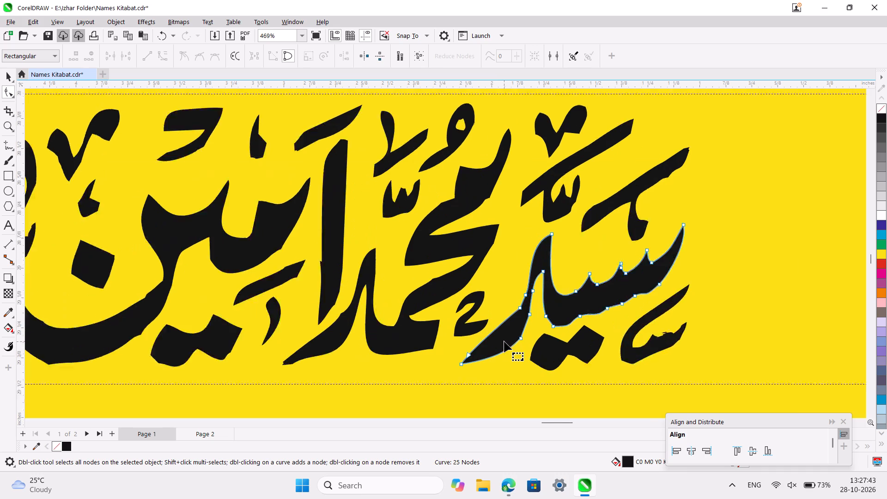
{"action": "scroll", "coordinate": [504, 341], "scroll_direction": "up", "scroll_amount": 6, "text": "ctrl"}
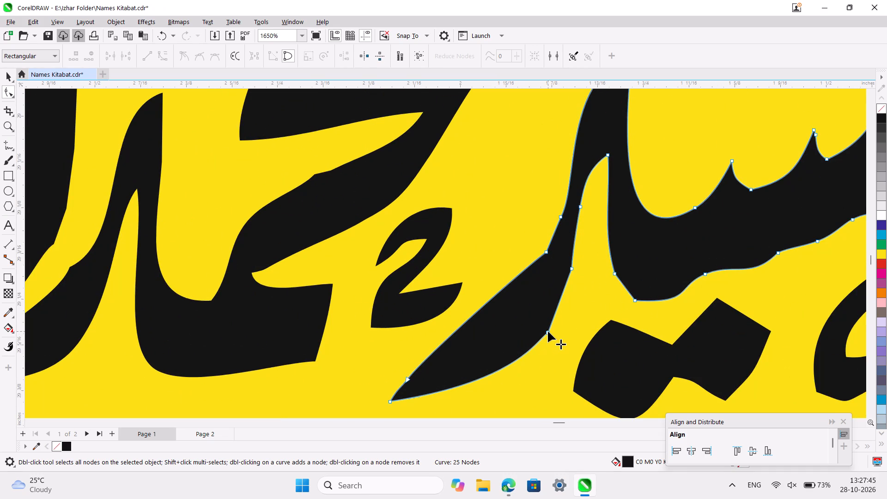
{"action": "double_click", "coordinate": [548, 331]}
On the large zigzag stroke, try deleting the inner node of the close pair below its head, undo it, and delete the outer one.
{"action": "scroll", "coordinate": [495, 365], "scroll_direction": "down", "scroll_amount": 6, "text": "ctrl"}
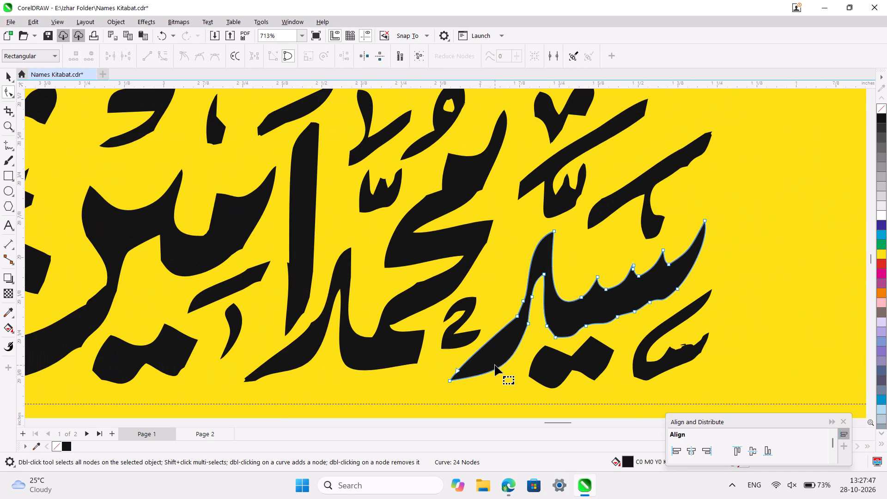
{"action": "left_click", "coordinate": [362, 344]}
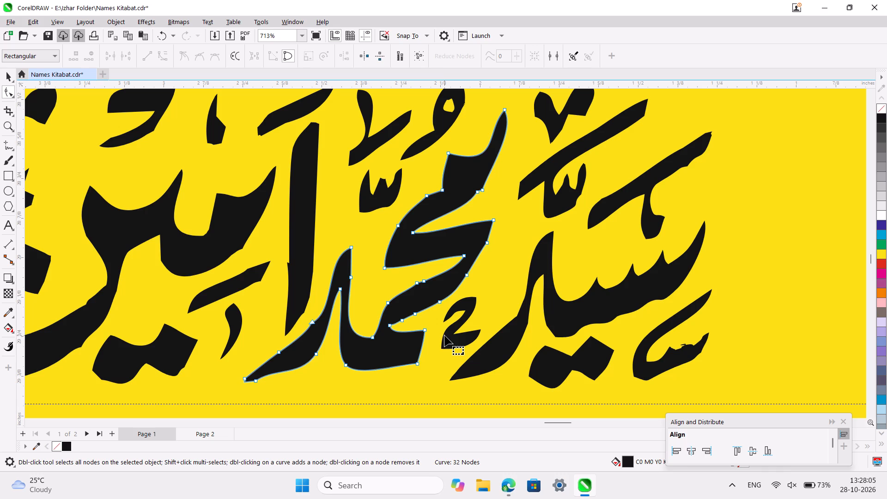
{"action": "scroll", "coordinate": [444, 335], "scroll_direction": "up", "scroll_amount": 2, "text": "ctrl"}
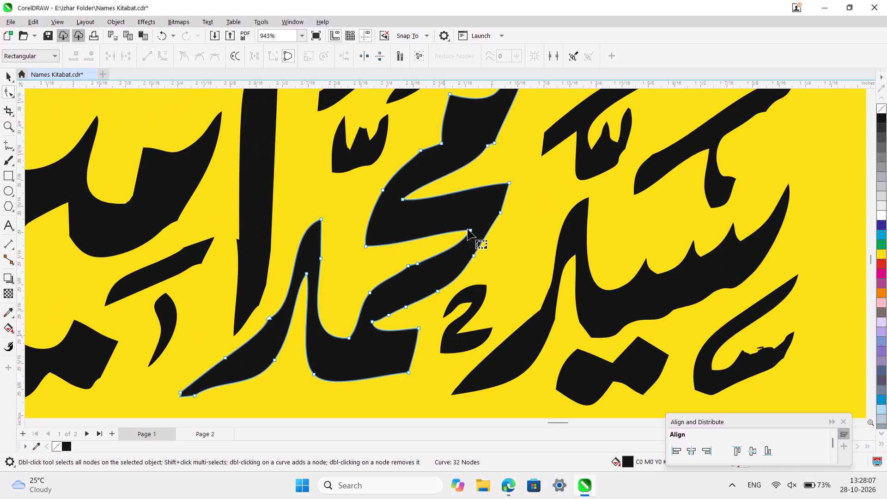
{"action": "double_click", "coordinate": [486, 145]}
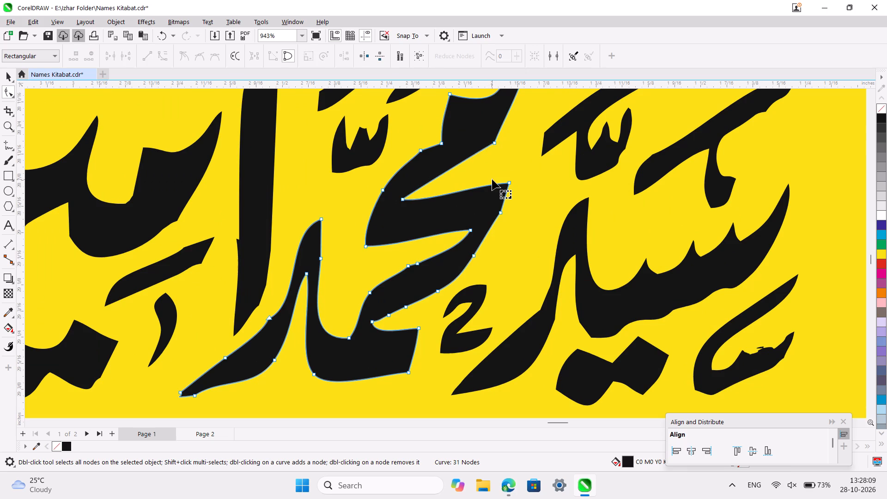
{"action": "key", "text": "ctrl+z"}
{"action": "double_click", "coordinate": [496, 140]}
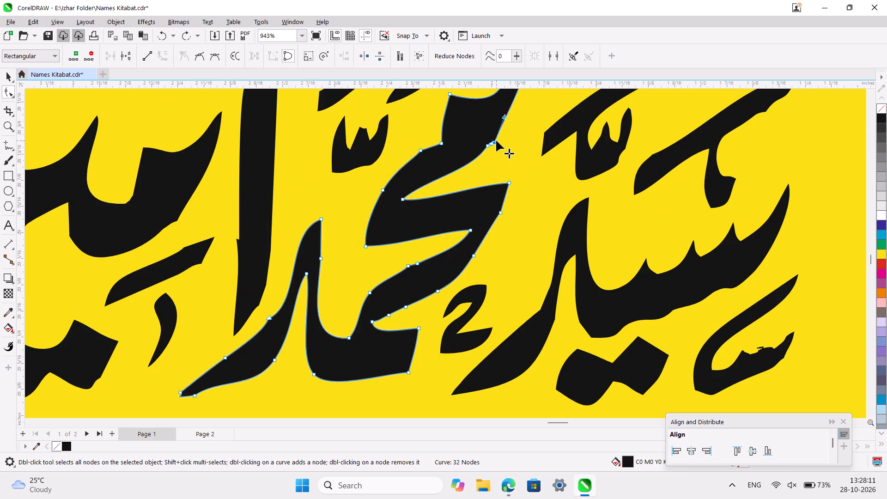
{"action": "scroll", "coordinate": [491, 153], "scroll_direction": "down", "scroll_amount": 2, "text": "ctrl"}
{"action": "left_click", "coordinate": [483, 184]}
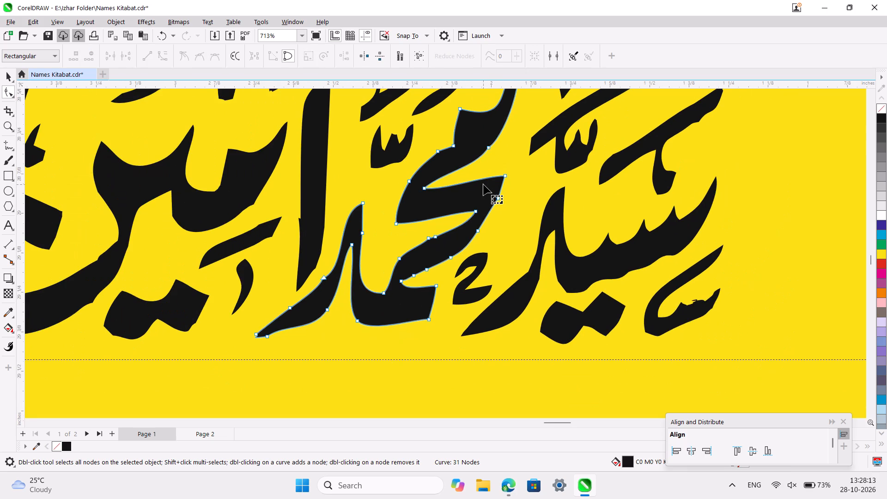
Delete the zigzag stroke's extra nodes left below the head, under the middle point's right tip, and on the lower arm's upper edge.
{"action": "scroll", "coordinate": [493, 248], "scroll_direction": "up", "scroll_amount": 1}
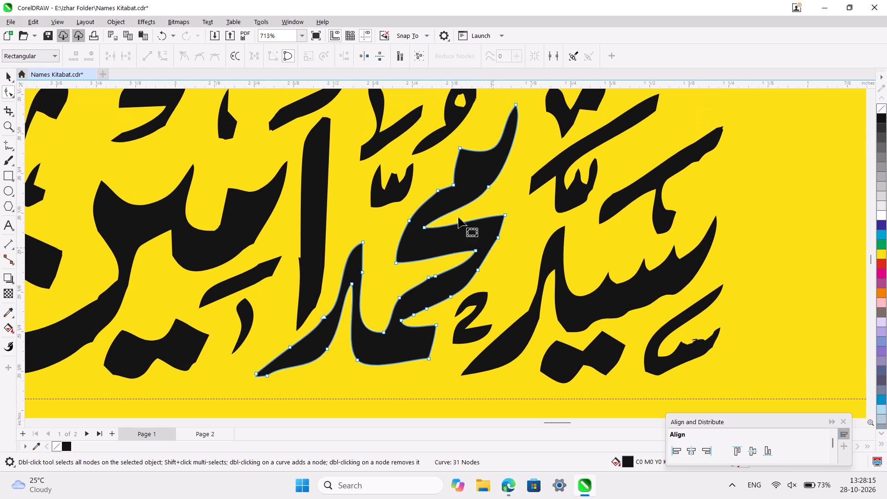
{"action": "double_click", "coordinate": [438, 193]}
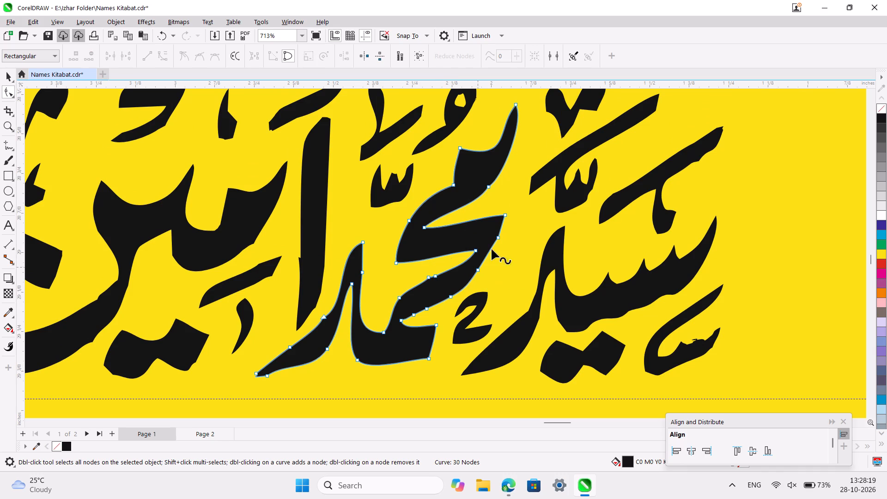
{"action": "double_click", "coordinate": [498, 237]}
{"action": "scroll", "coordinate": [453, 304], "scroll_direction": "down", "scroll_amount": 1}
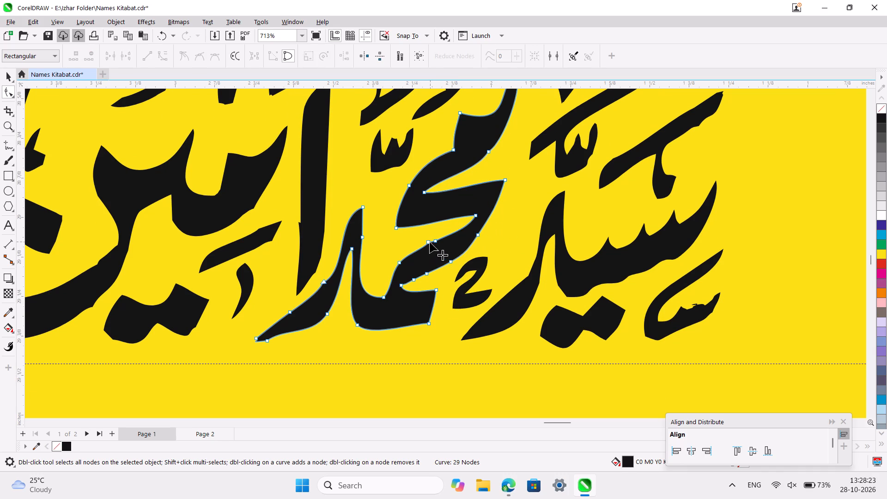
{"action": "double_click", "coordinate": [430, 242]}
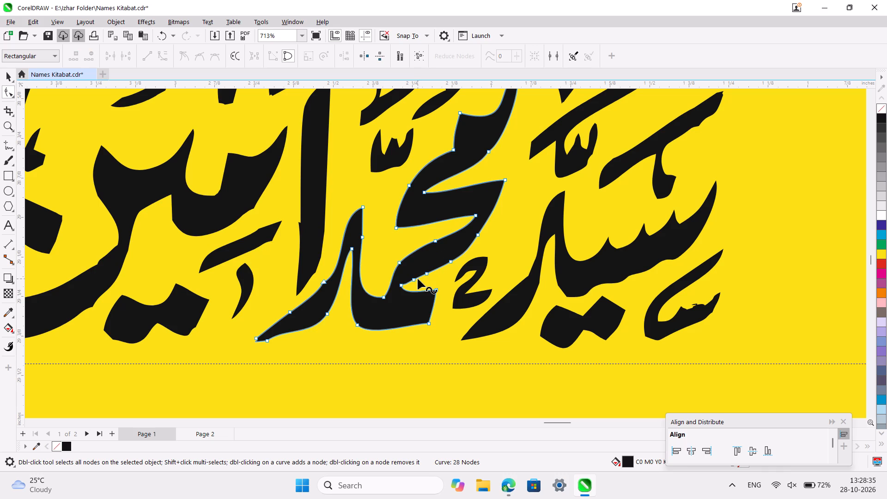
Delete the extra node at the top of the tall vertical stroke and reshape its top edge into a flatter slanted curve.
{"action": "scroll", "coordinate": [418, 279], "scroll_direction": "up", "scroll_amount": 1}
{"action": "left_click", "coordinate": [319, 271]}
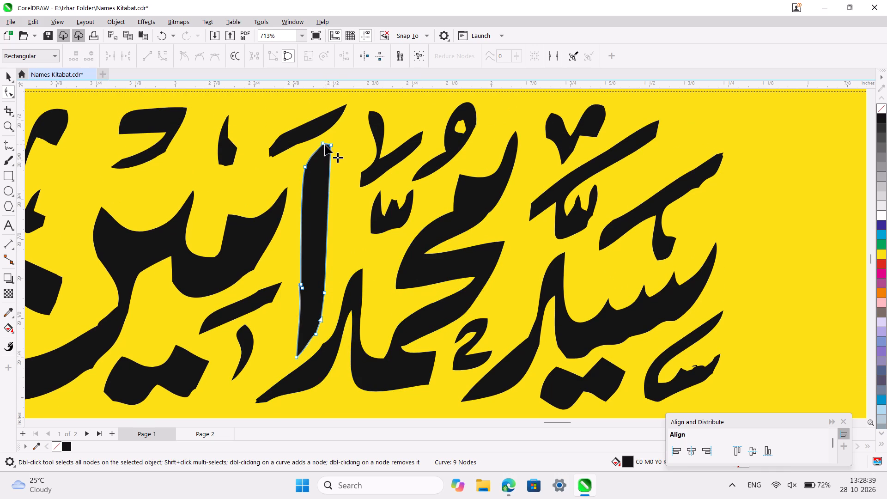
{"action": "double_click", "coordinate": [324, 145]}
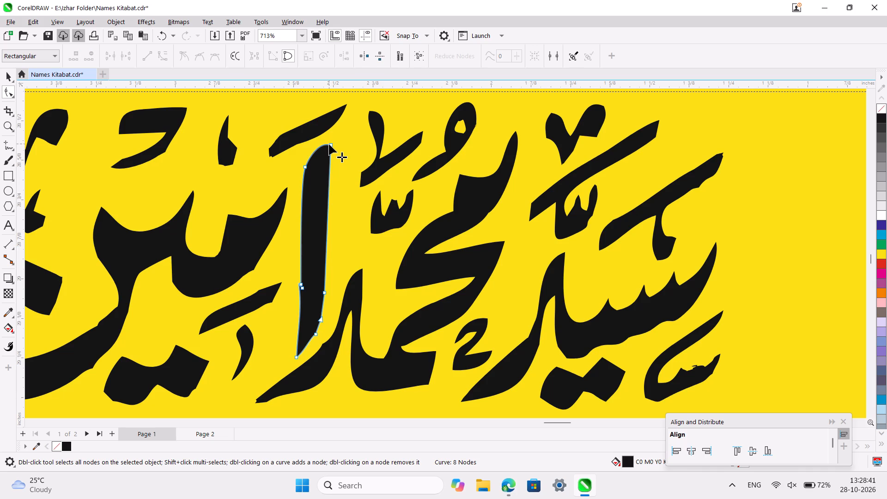
{"action": "left_click", "coordinate": [329, 144]}
{"action": "scroll", "coordinate": [329, 144], "scroll_direction": "up", "scroll_amount": 4, "text": "ctrl"}
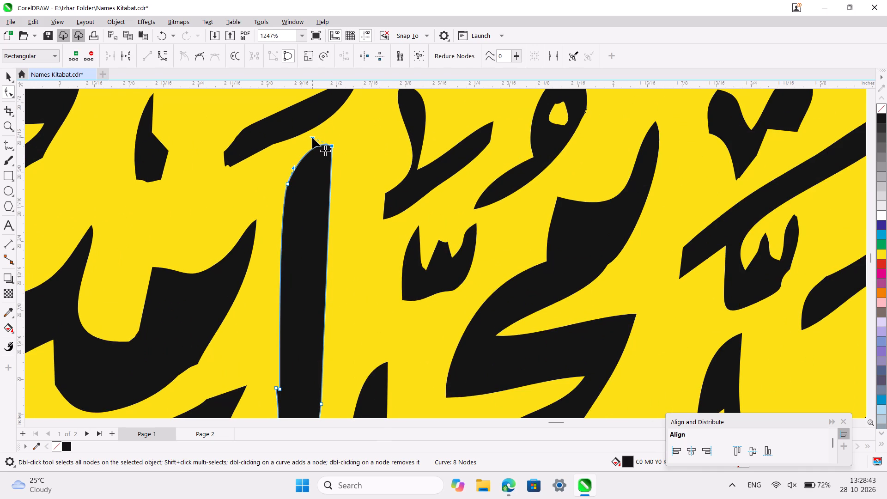
{"action": "left_click_drag", "start_coordinate": [312, 138], "coordinate": [308, 157]}
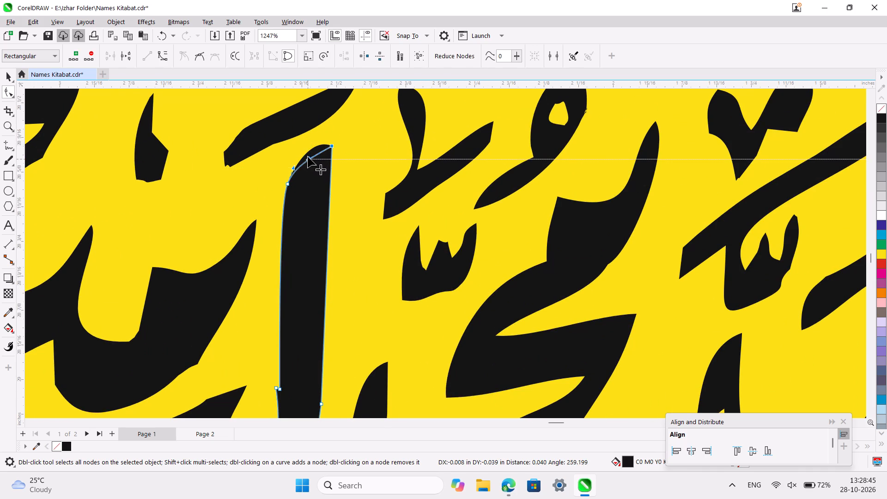
{"action": "left_click_drag", "start_coordinate": [308, 157], "coordinate": [306, 158]}
Delete the lower node of the close pair on the left edge of the tall vertical stroke.
{"action": "scroll", "coordinate": [306, 158], "scroll_direction": "down", "scroll_amount": 6, "text": "ctrl"}
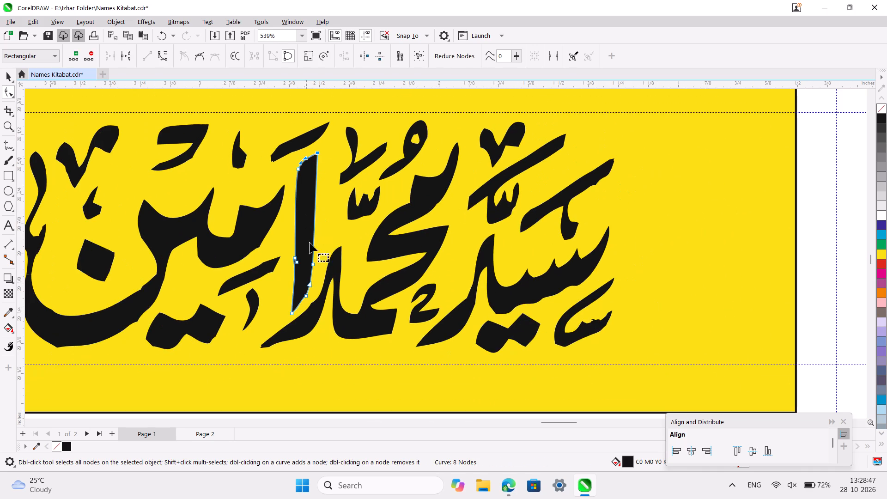
{"action": "double_click", "coordinate": [299, 266]}
{"action": "scroll", "coordinate": [299, 266], "scroll_direction": "up", "scroll_amount": 4, "text": "ctrl"}
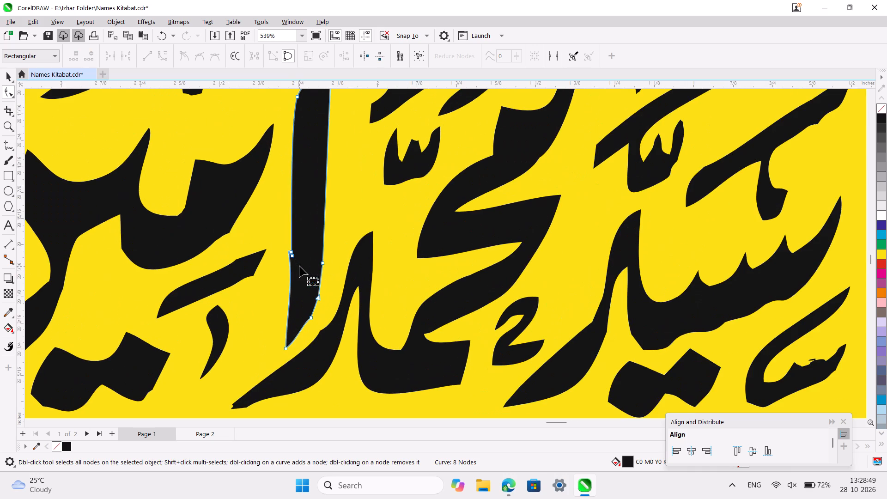
{"action": "double_click", "coordinate": [291, 256]}
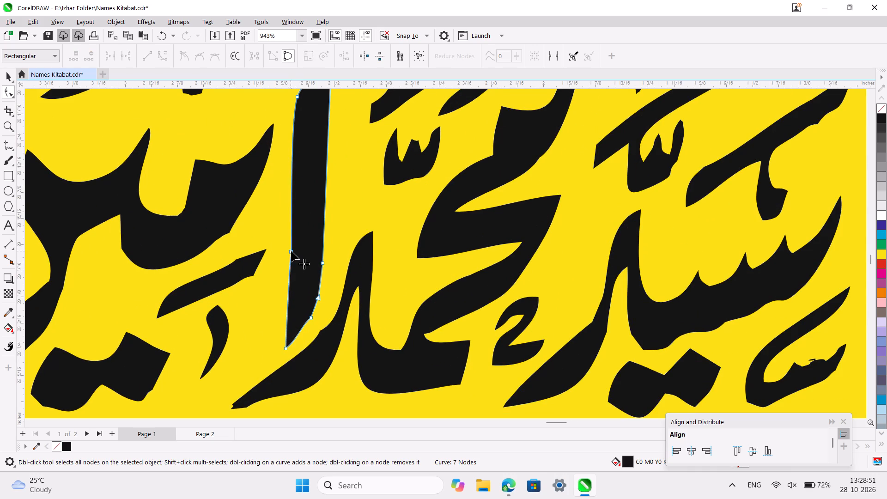
{"action": "left_click", "coordinate": [291, 251]}
{"action": "left_click", "coordinate": [299, 273]}
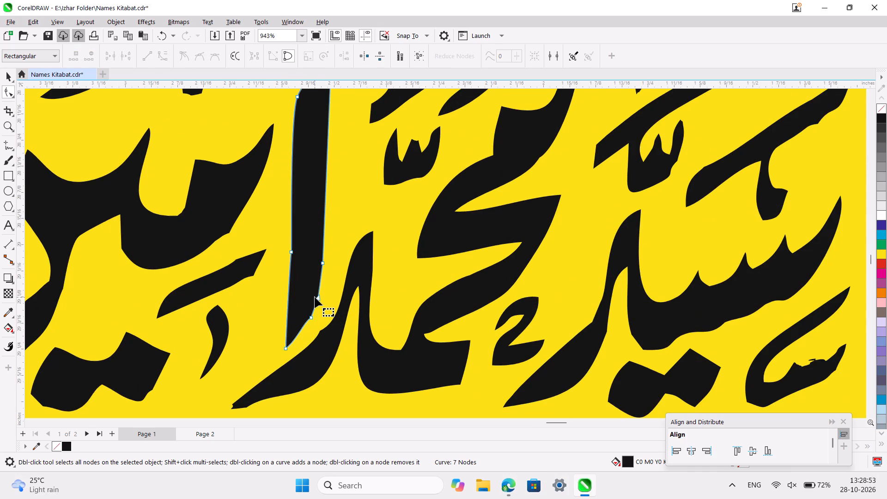
Near the foot of the tall vertical stroke's right edge, try deleting the upper node of the close pair, undo it, and delete the lower one.
{"action": "double_click", "coordinate": [318, 299]}
{"action": "key", "text": "ctrl+z"}
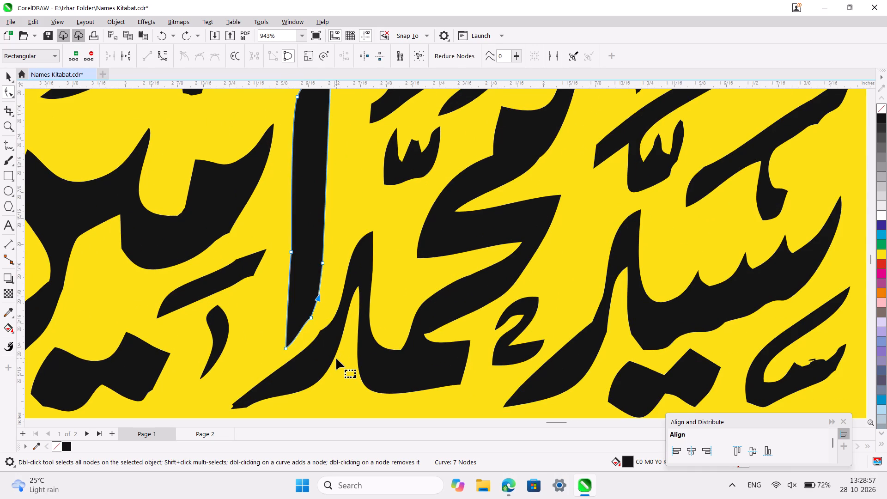
{"action": "scroll", "coordinate": [336, 359], "scroll_direction": "up", "scroll_amount": 4, "text": "ctrl"}
{"action": "scroll", "coordinate": [336, 359], "scroll_direction": "right", "scroll_amount": 2}
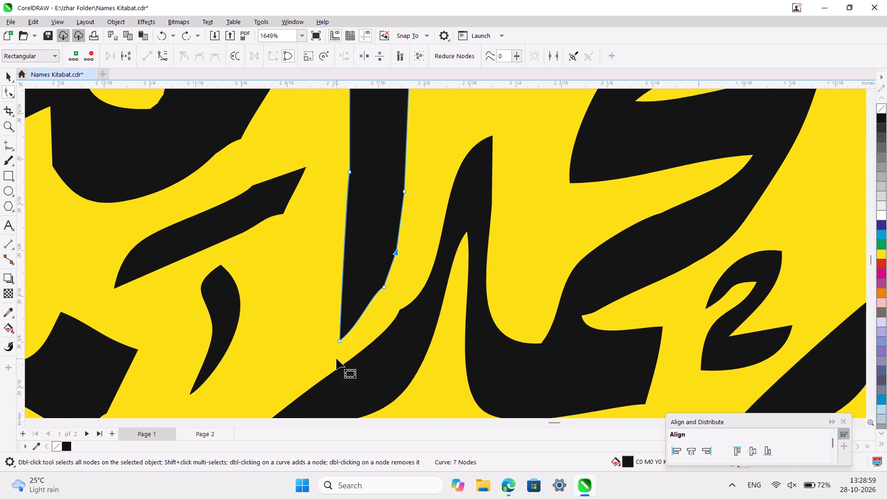
{"action": "double_click", "coordinate": [395, 285]}
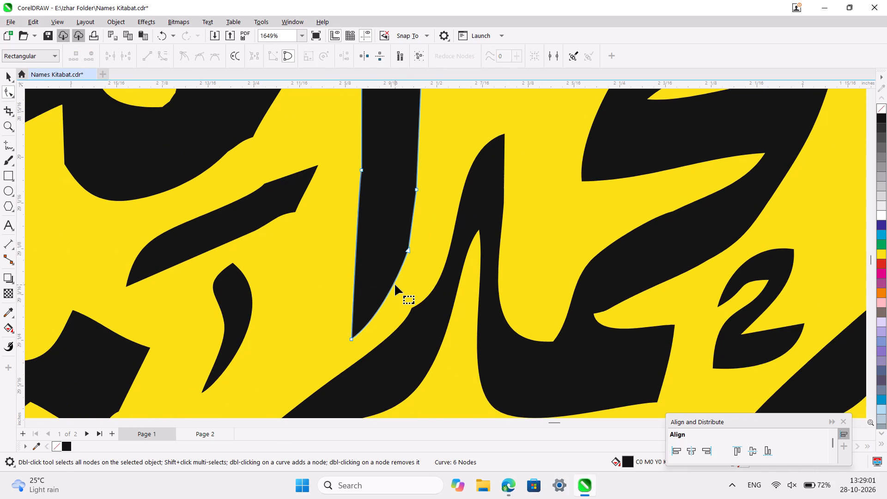
Move the tall vertical stroke's lower right-edge node slightly down and pull the curve handle inward to straighten the slanted edge toward the tip.
{"action": "left_click", "coordinate": [407, 249]}
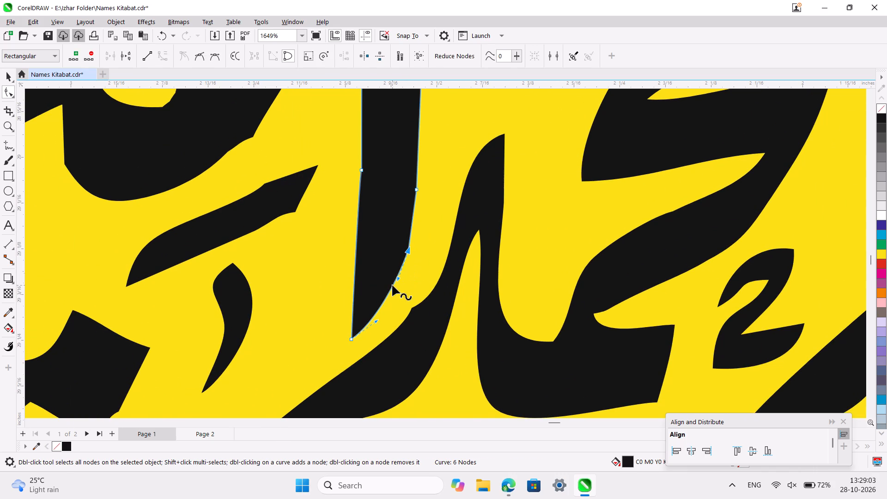
{"action": "left_click_drag", "start_coordinate": [408, 249], "coordinate": [411, 266]}
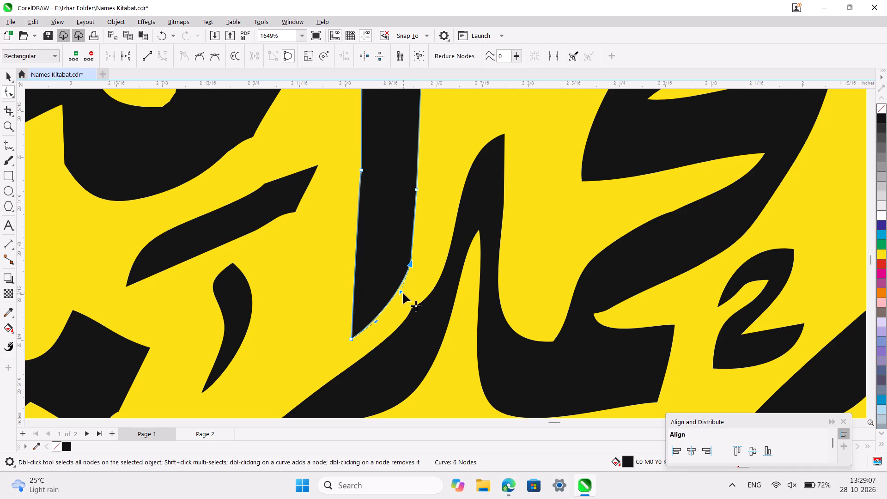
{"action": "left_click_drag", "start_coordinate": [401, 293], "coordinate": [392, 289]}
Realign the curve handle at the node midway along the tall vertical stroke's left edge, and delete that node to straighten the edge.
{"action": "scroll", "coordinate": [392, 289], "scroll_direction": "down", "scroll_amount": 1, "text": "ctrl"}
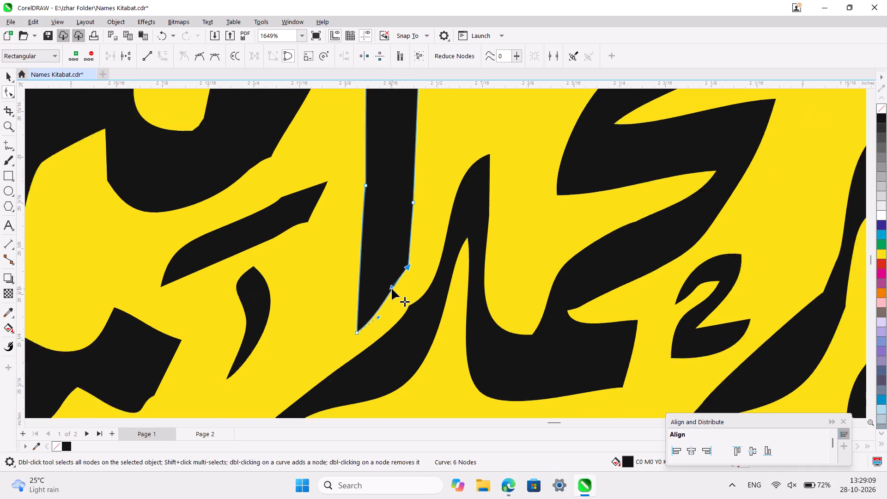
{"action": "scroll", "coordinate": [392, 289], "scroll_direction": "down", "scroll_amount": 10, "text": "ctrl"}
{"action": "left_click", "coordinate": [354, 244]}
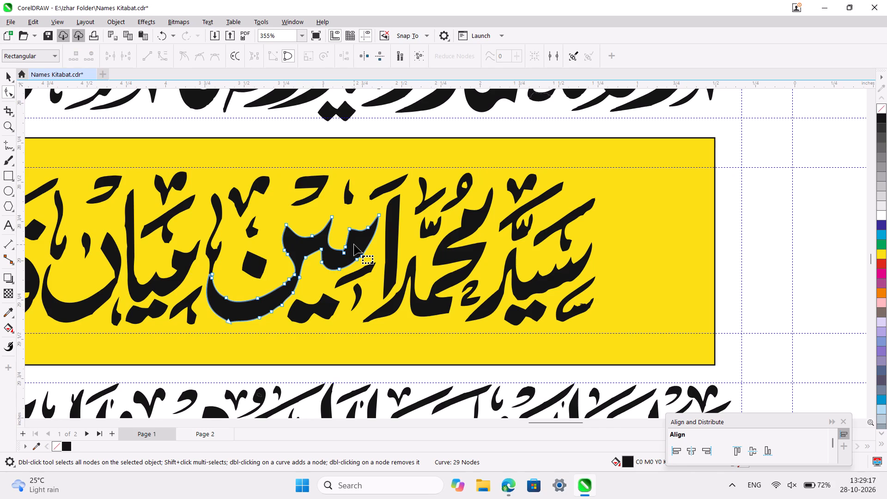
{"action": "scroll", "coordinate": [354, 244], "scroll_direction": "up", "scroll_amount": 4, "text": "ctrl"}
{"action": "left_click", "coordinate": [412, 255]}
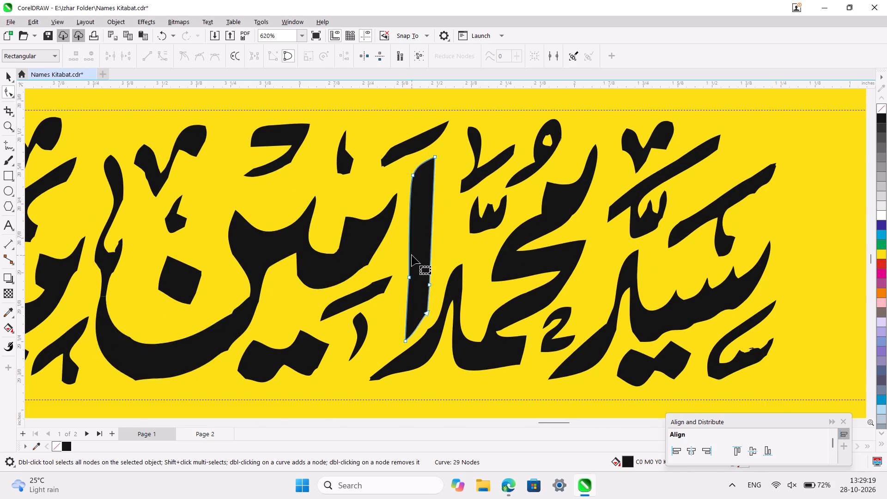
{"action": "scroll", "coordinate": [412, 255], "scroll_direction": "up", "scroll_amount": 4, "text": "ctrl"}
{"action": "left_click", "coordinate": [407, 295]}
{"action": "scroll", "coordinate": [407, 295], "scroll_direction": "up", "scroll_amount": 4, "text": "ctrl"}
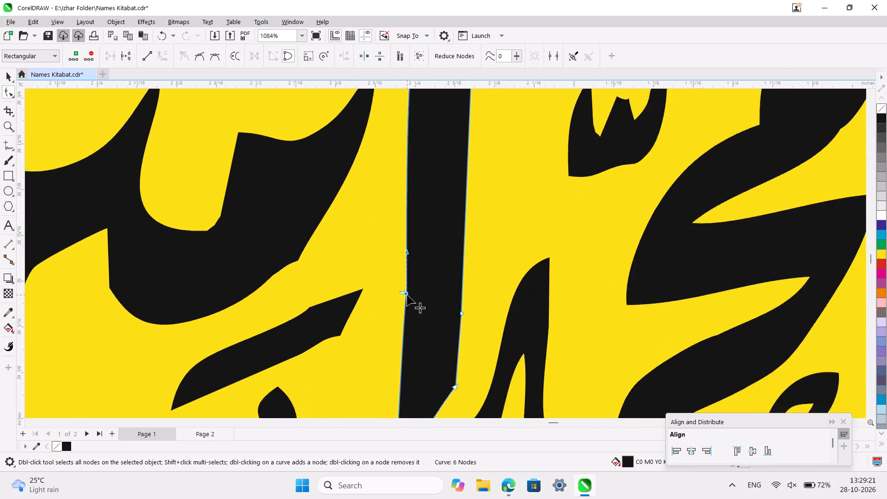
{"action": "scroll", "coordinate": [407, 295], "scroll_direction": "up", "scroll_amount": 6, "text": "ctrl"}
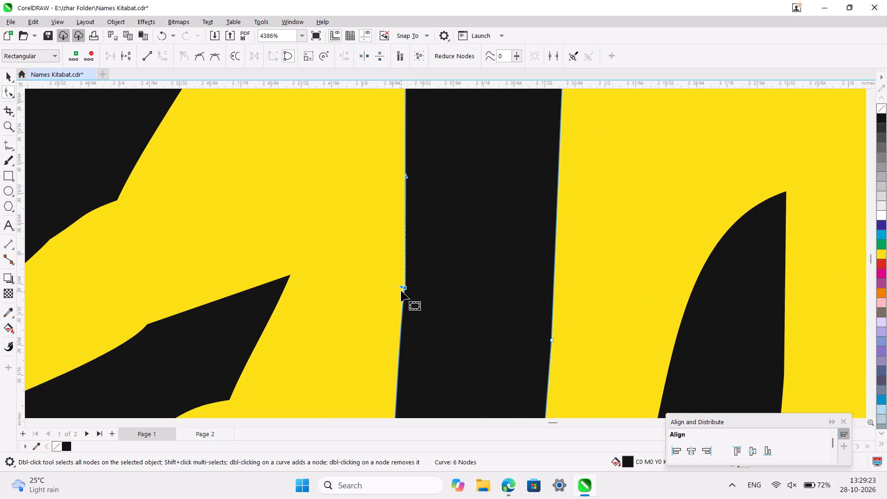
{"action": "left_click_drag", "start_coordinate": [401, 286], "coordinate": [403, 325]}
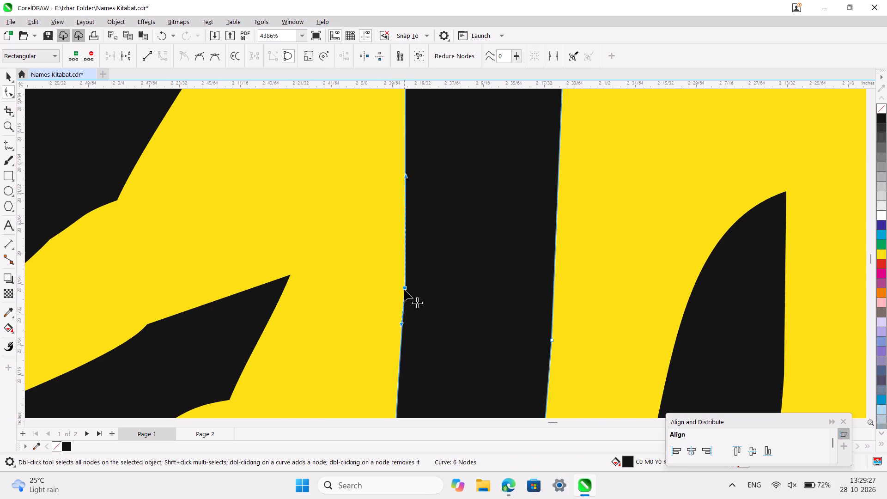
{"action": "left_click", "coordinate": [404, 290]}
{"action": "left_click", "coordinate": [435, 267]}
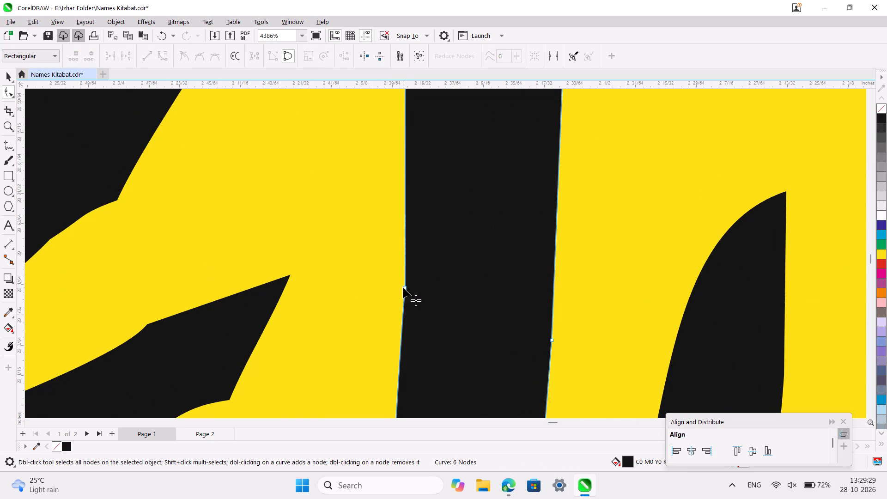
{"action": "left_click", "coordinate": [403, 287]}
{"action": "scroll", "coordinate": [403, 287], "scroll_direction": "down", "scroll_amount": 4, "text": "ctrl"}
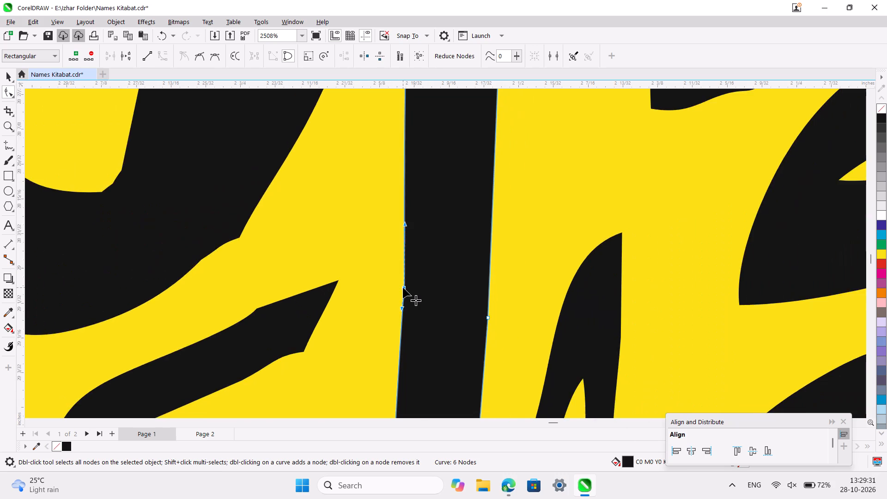
{"action": "scroll", "coordinate": [403, 287], "scroll_direction": "down", "scroll_amount": 6, "text": "ctrl"}
{"action": "double_click", "coordinate": [403, 287]}
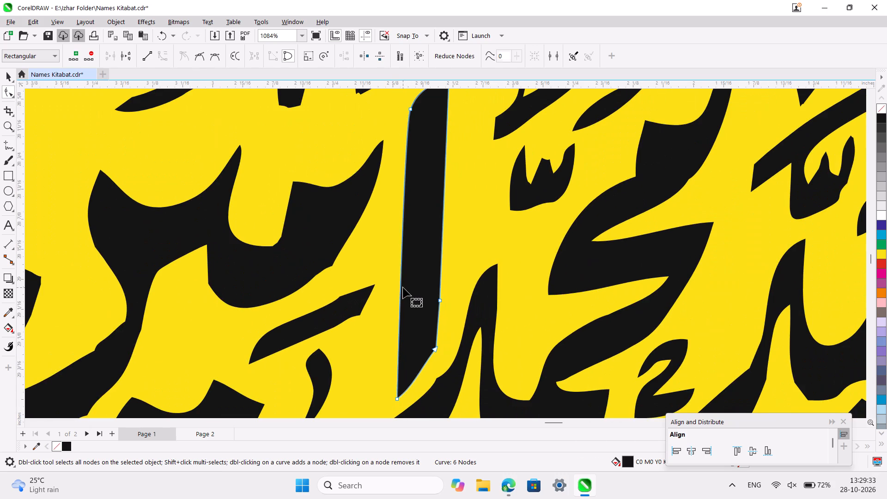
Nudge the bottom tip node of the tall vertical stroke 0.010 inches to the right.
{"action": "scroll", "coordinate": [403, 287], "scroll_direction": "down", "scroll_amount": 3, "text": "ctrl"}
{"action": "left_click", "coordinate": [333, 258]}
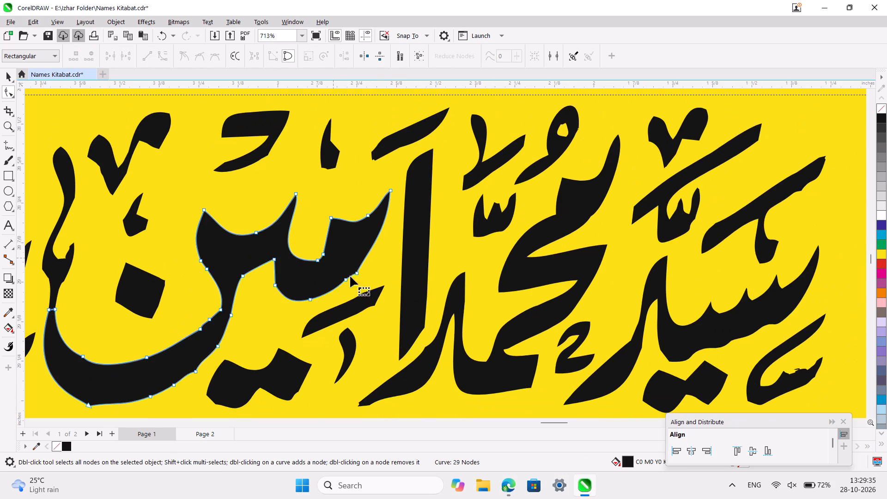
{"action": "left_click", "coordinate": [411, 335]}
{"action": "scroll", "coordinate": [411, 335], "scroll_direction": "up", "scroll_amount": 4, "text": "ctrl"}
{"action": "left_click_drag", "start_coordinate": [375, 347], "coordinate": [382, 361]}
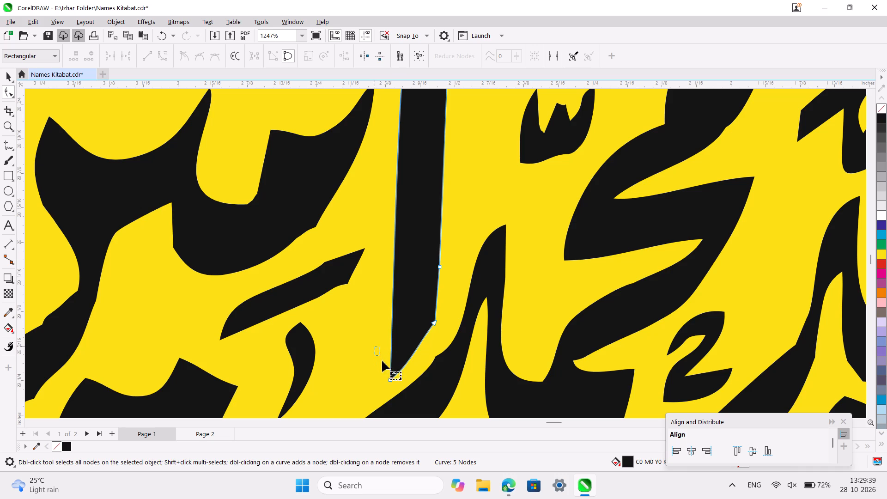
{"action": "left_click_drag", "start_coordinate": [382, 361], "coordinate": [395, 391]}
{"action": "key", "text": "Right"}
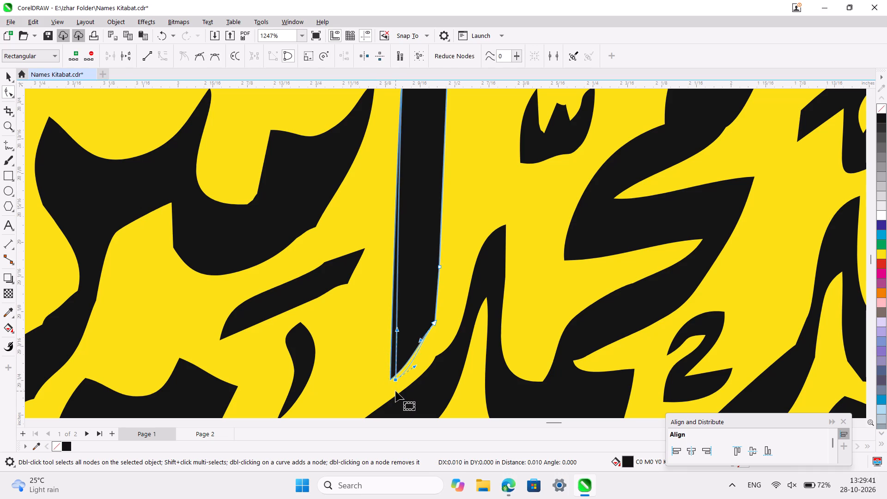
Weld the large toothed letter with the deep bowl to the slender upright piece above the bowl's left end.
{"action": "scroll", "coordinate": [395, 391], "scroll_direction": "down", "scroll_amount": 6, "text": "ctrl"}
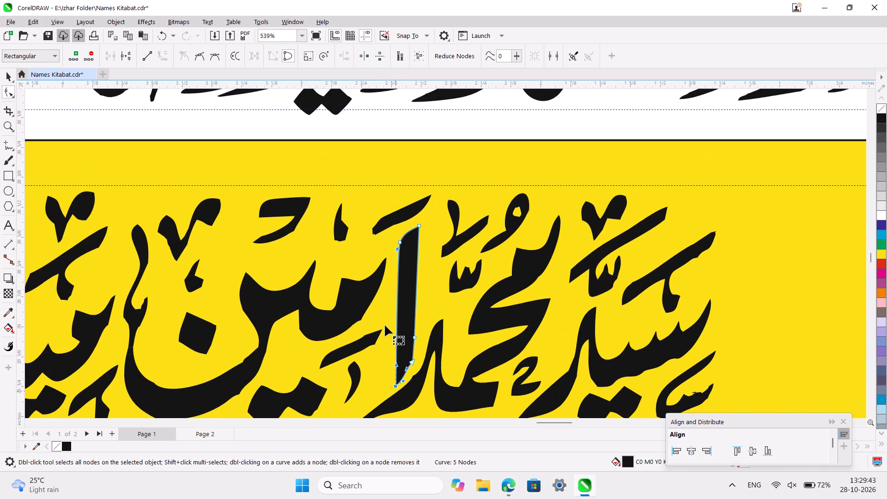
{"action": "left_click", "coordinate": [361, 299]}
{"action": "scroll", "coordinate": [361, 299], "scroll_direction": "right", "scroll_amount": 2}
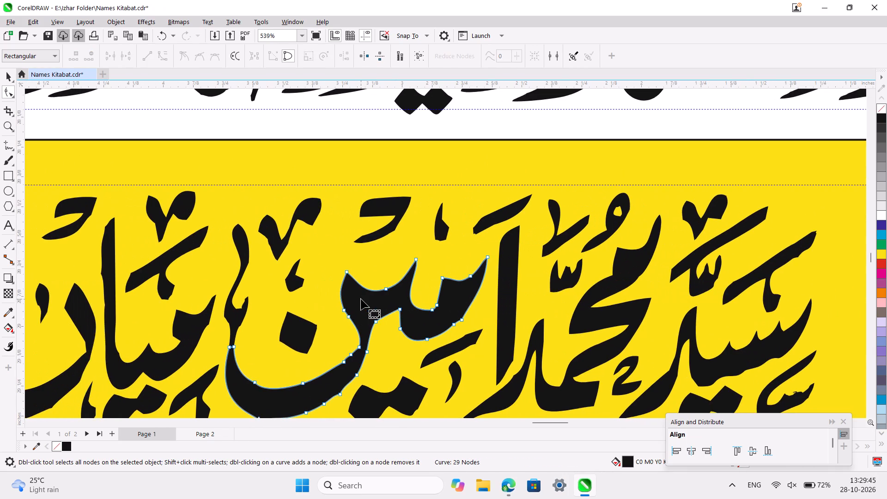
{"action": "scroll", "coordinate": [361, 299], "scroll_direction": "down", "scroll_amount": 1}
{"action": "scroll", "coordinate": [232, 289], "scroll_direction": "up", "scroll_amount": 5, "text": "ctrl"}
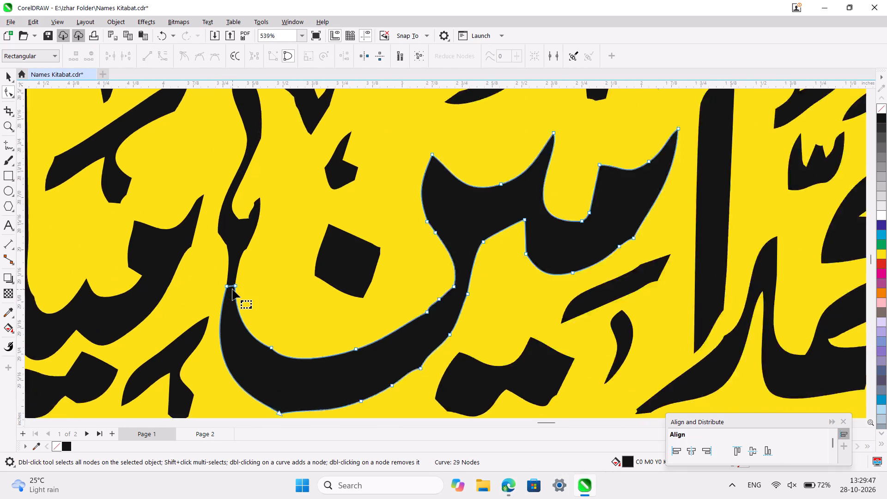
{"action": "key", "text": "ctrl+space"}
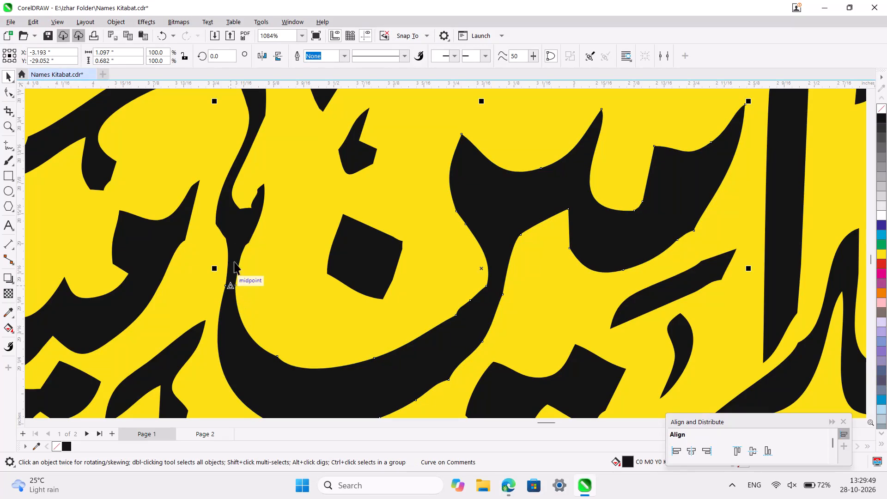
{"action": "left_click", "coordinate": [244, 230], "text": "shift"}
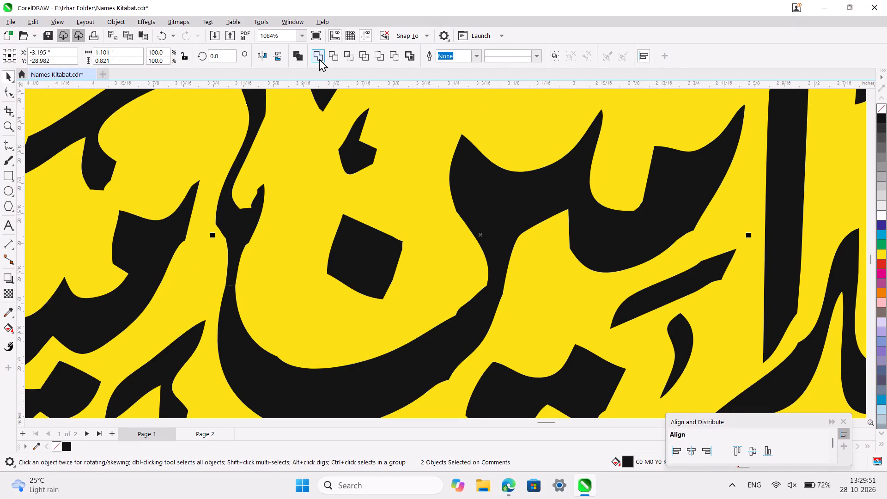
{"action": "left_click", "coordinate": [319, 59]}
{"action": "left_click", "coordinate": [295, 202]}
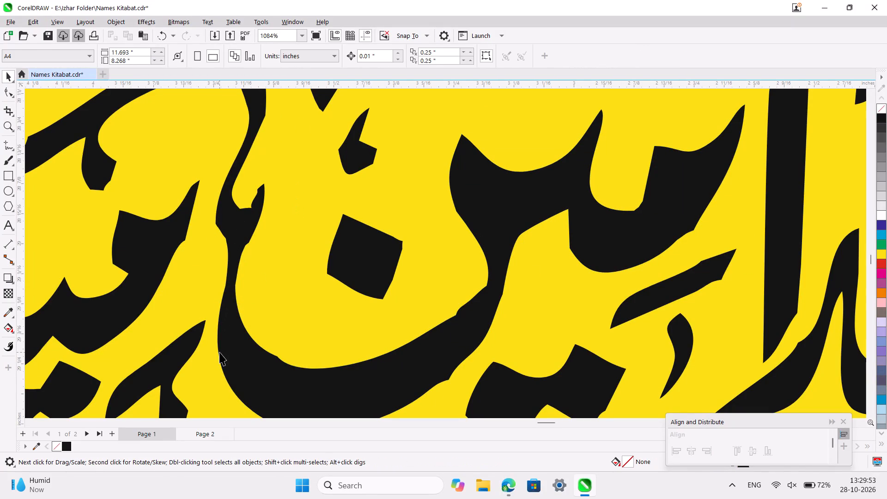
On the welded bowl letter, delete the lower node of the inner close pair at the bowl's right side and the bumpy outer-edge node below it.
{"action": "left_click", "coordinate": [219, 352]}
{"action": "left_click", "coordinate": [12, 91]}
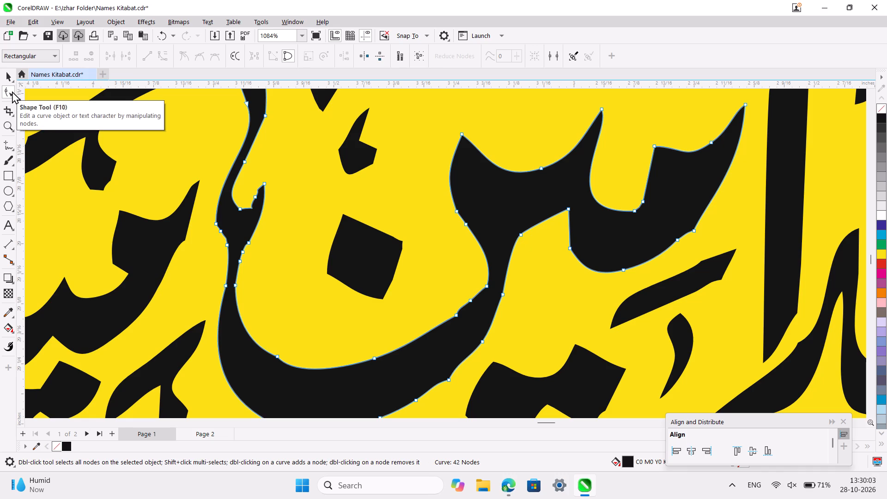
{"action": "scroll", "coordinate": [12, 91], "scroll_direction": "up", "scroll_amount": 2}
{"action": "scroll", "coordinate": [257, 151], "scroll_direction": "up", "scroll_amount": 3}
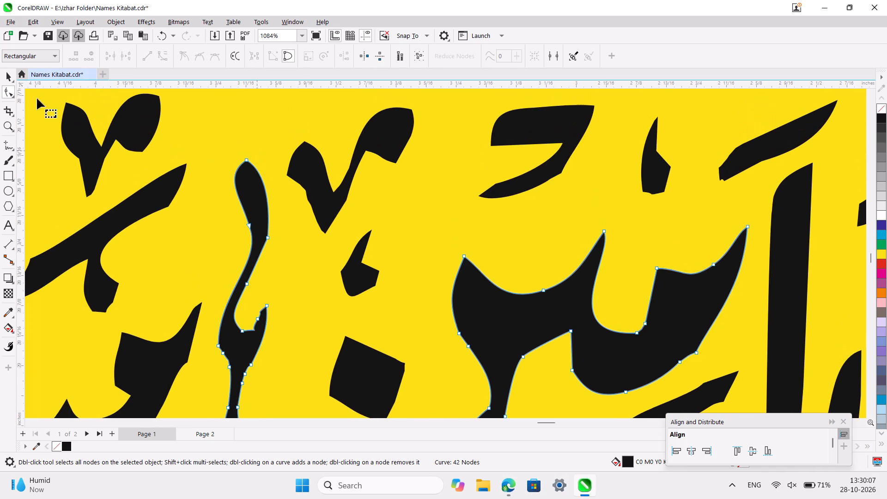
{"action": "scroll", "coordinate": [289, 243], "scroll_direction": "down", "scroll_amount": 3}
{"action": "scroll", "coordinate": [437, 268], "scroll_direction": "up", "scroll_amount": 2, "text": "ctrl"}
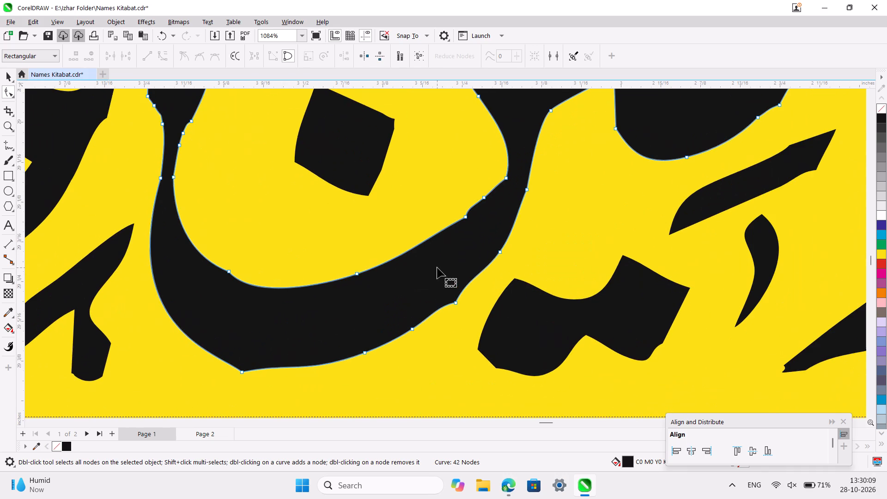
{"action": "double_click", "coordinate": [467, 219]}
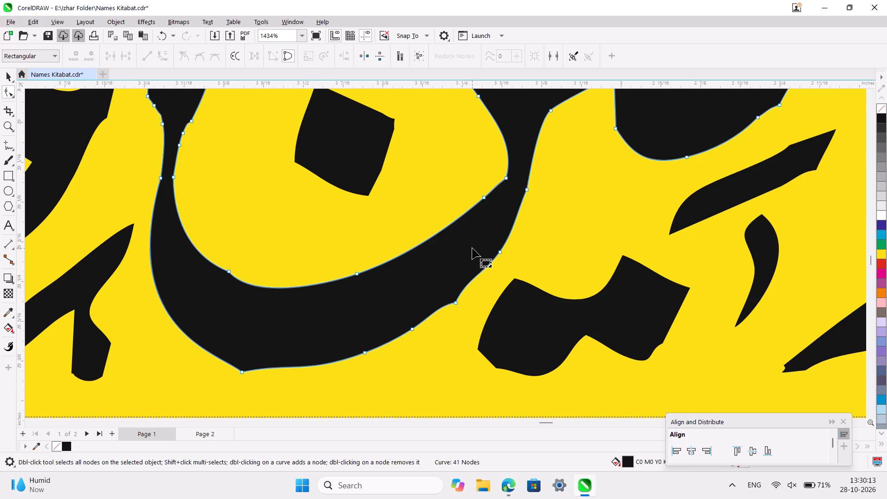
{"action": "double_click", "coordinate": [456, 301]}
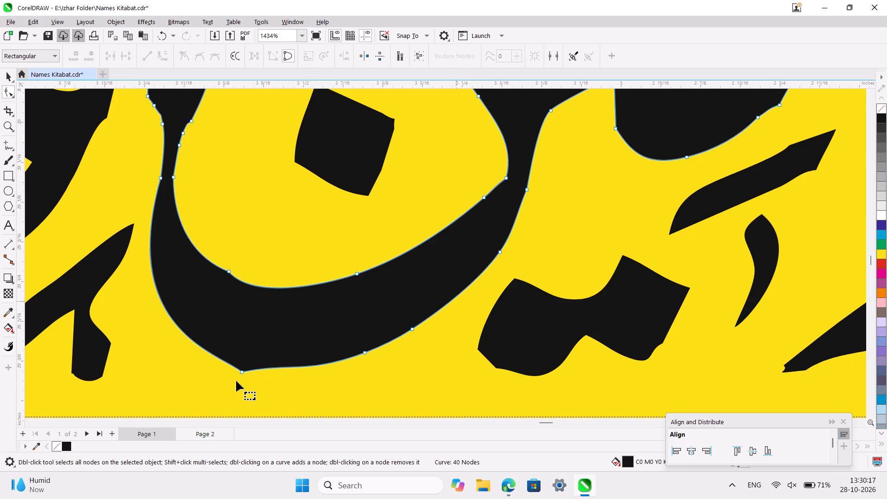
Reshape the underside of the bowl into a rounder curve by pulling the lowest node's right-hand curve handle downward.
{"action": "left_click", "coordinate": [242, 374]}
{"action": "left_click_drag", "start_coordinate": [290, 359], "coordinate": [282, 383]}
{"action": "left_click", "coordinate": [243, 372]}
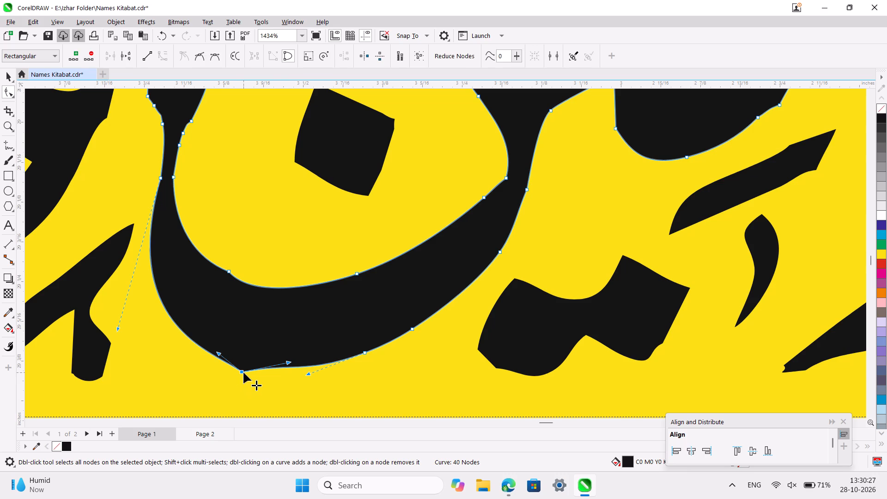
{"action": "left_click_drag", "start_coordinate": [290, 363], "coordinate": [285, 377]}
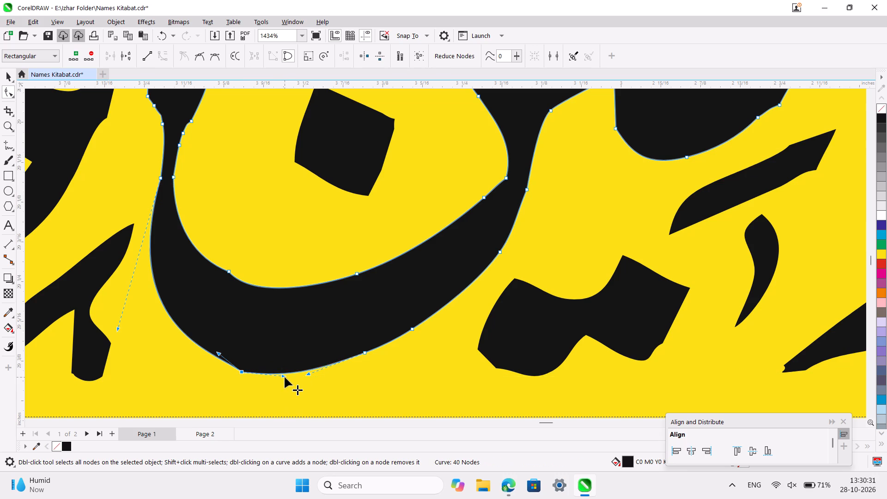
Delete the left node of the close pair on the lower edge beneath the letter's rightmost tooth.
{"action": "scroll", "coordinate": [285, 377], "scroll_direction": "down", "scroll_amount": 4, "text": "ctrl"}
{"action": "scroll", "coordinate": [285, 377], "scroll_direction": "right", "scroll_amount": 1}
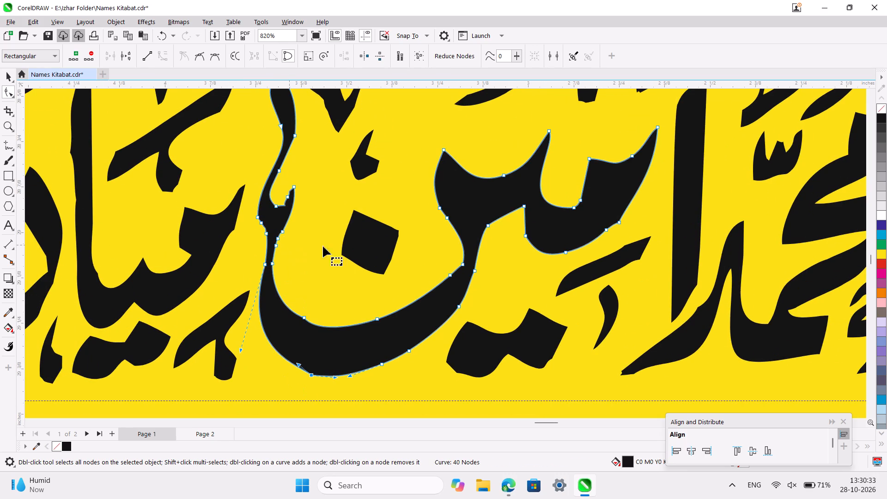
{"action": "scroll", "coordinate": [346, 264], "scroll_direction": "up", "scroll_amount": 1}
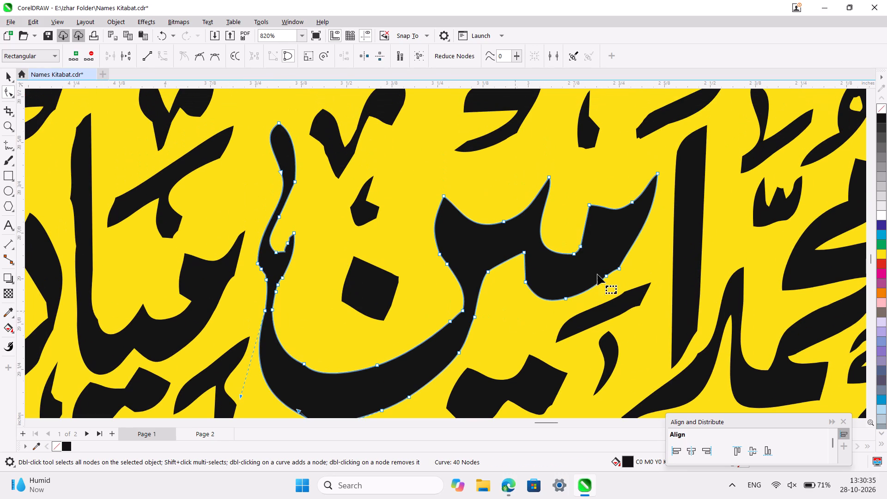
{"action": "double_click", "coordinate": [607, 275]}
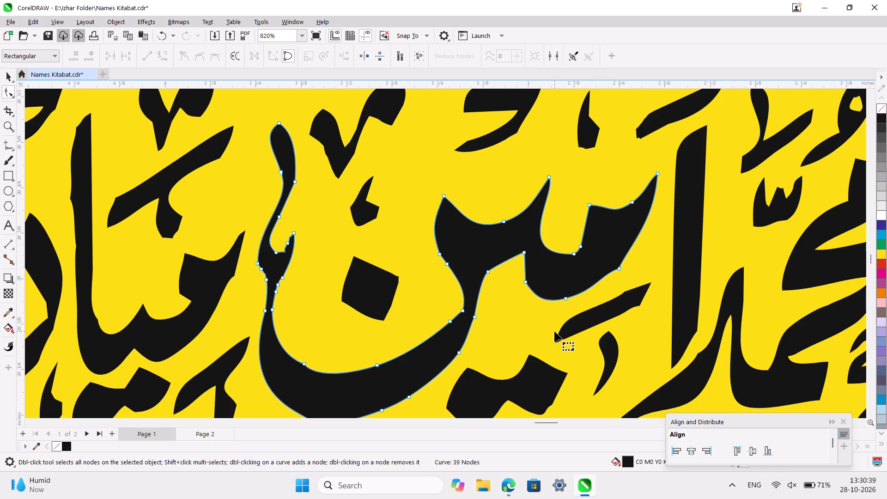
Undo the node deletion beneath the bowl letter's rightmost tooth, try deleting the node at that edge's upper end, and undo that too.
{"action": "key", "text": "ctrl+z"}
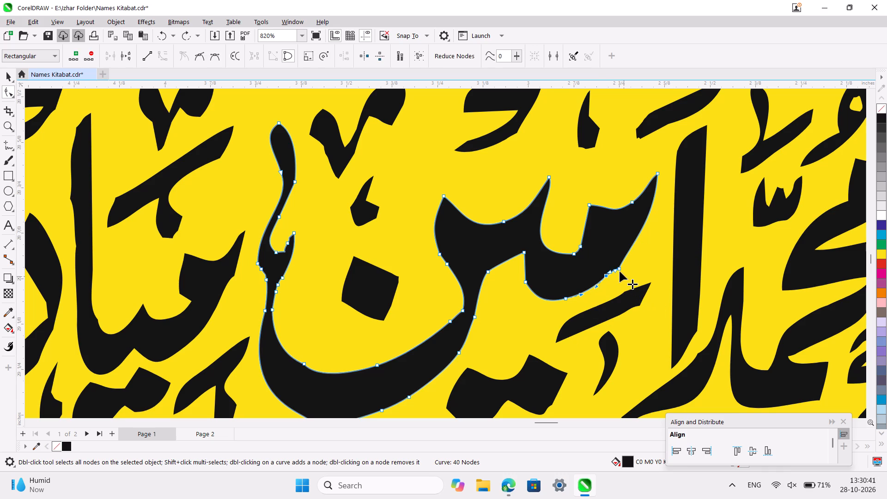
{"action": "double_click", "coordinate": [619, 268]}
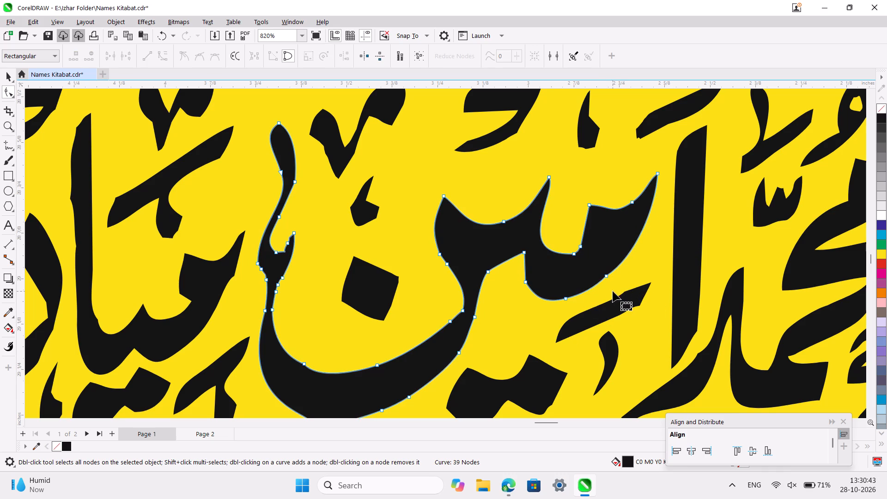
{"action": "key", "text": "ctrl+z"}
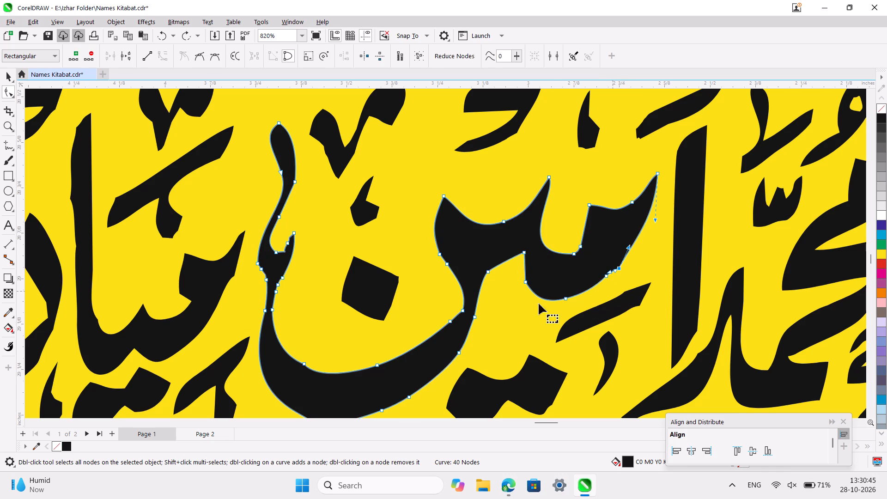
On the tall-stemmed toothed letter, delete two uneven nodes along the stem's left edge and nudge the node near its base slightly left.
{"action": "scroll", "coordinate": [530, 320], "scroll_direction": "right", "scroll_amount": 1}
{"action": "scroll", "coordinate": [552, 366], "scroll_direction": "down", "scroll_amount": 1}
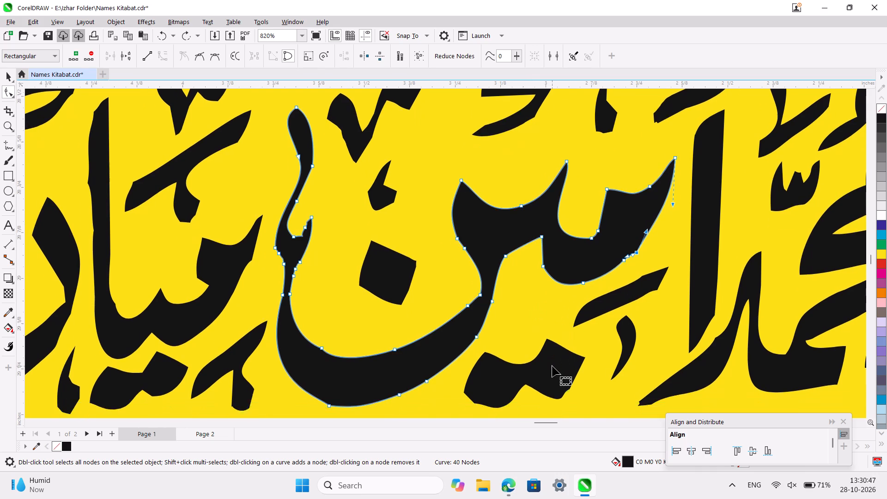
{"action": "scroll", "coordinate": [552, 366], "scroll_direction": "down", "scroll_amount": 1}
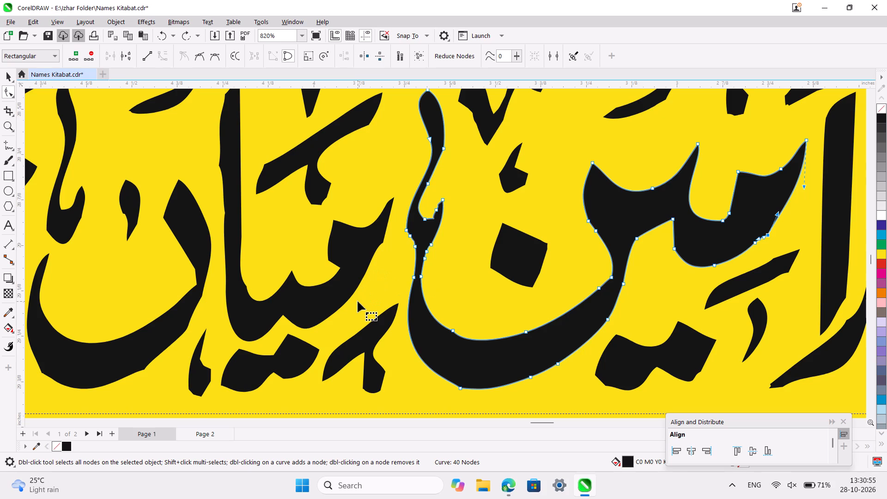
{"action": "left_click", "coordinate": [316, 294]}
{"action": "scroll", "coordinate": [316, 294], "scroll_direction": "right", "scroll_amount": 2}
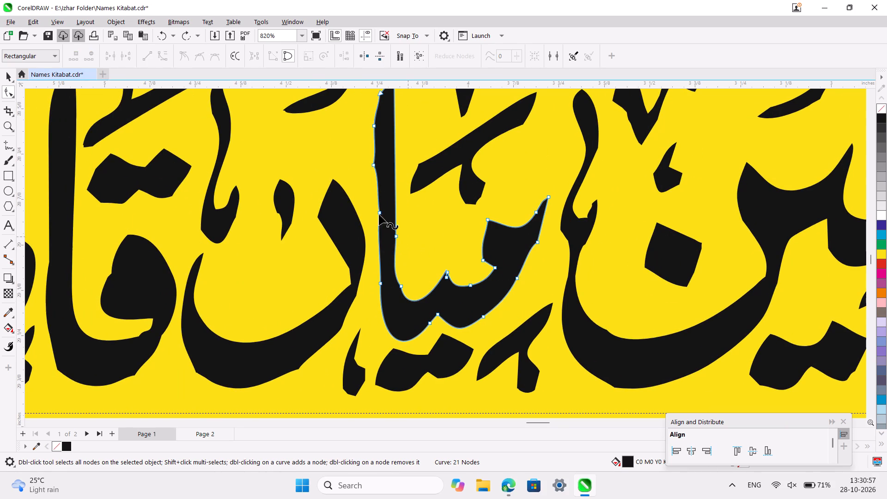
{"action": "double_click", "coordinate": [374, 167]}
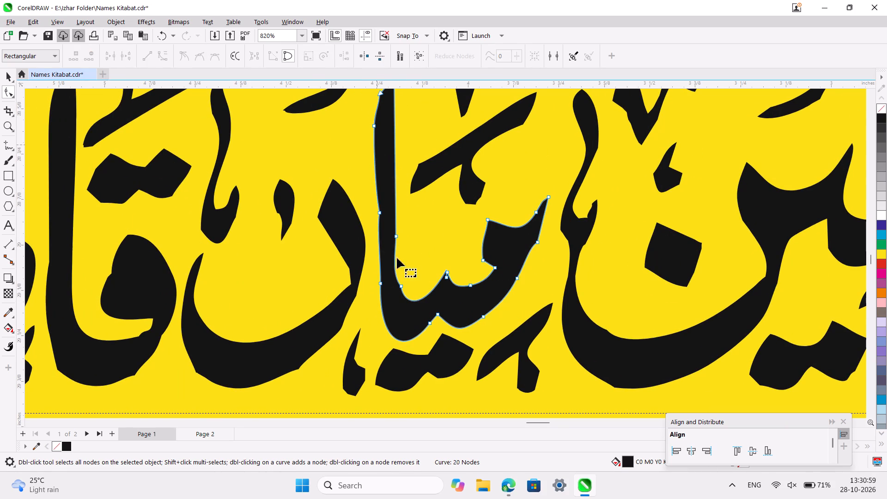
{"action": "left_click", "coordinate": [382, 285]}
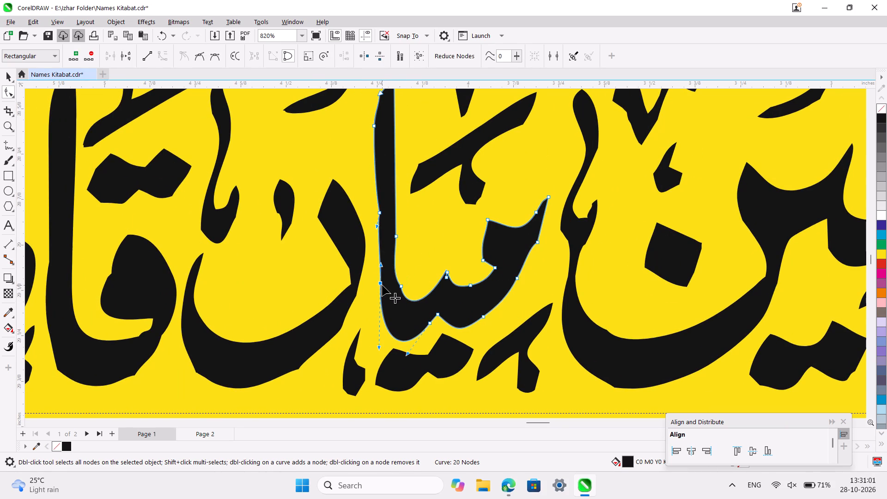
{"action": "scroll", "coordinate": [382, 285], "scroll_direction": "up", "scroll_amount": 2, "text": "ctrl"}
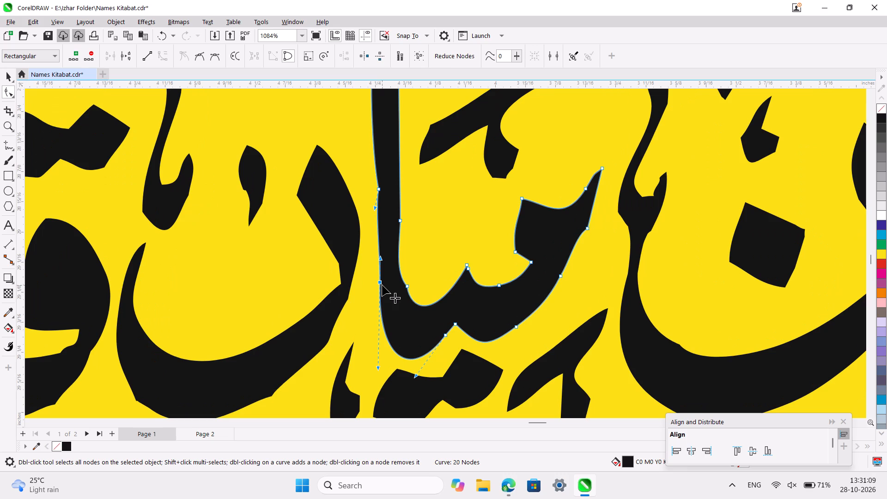
{"action": "key", "text": "Left"}
{"action": "scroll", "coordinate": [382, 285], "scroll_direction": "down", "scroll_amount": 4, "text": "ctrl"}
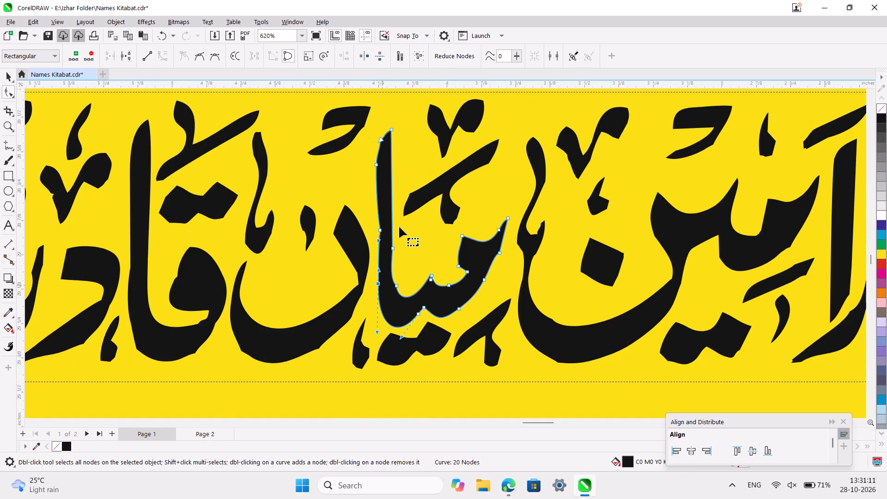
{"action": "double_click", "coordinate": [379, 230]}
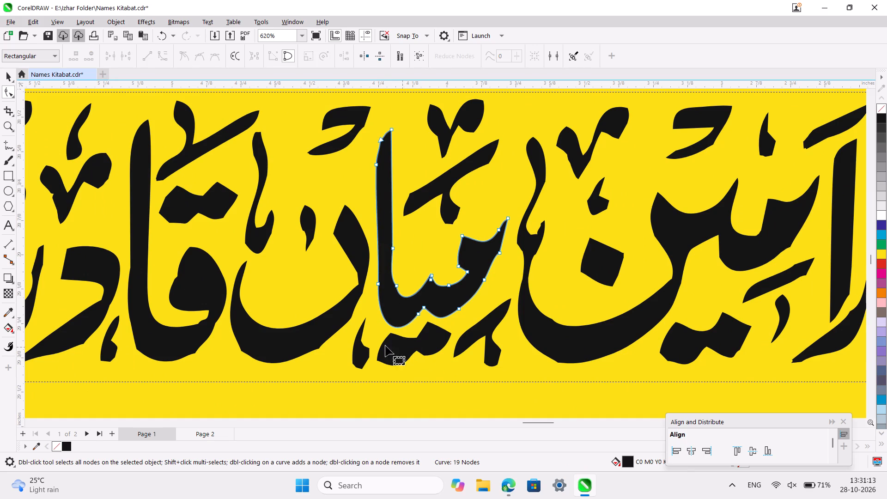
Ease the inner bend at the stem's base by pulling its node's upper curve handle upward along the stem.
{"action": "left_click", "coordinate": [394, 286]}
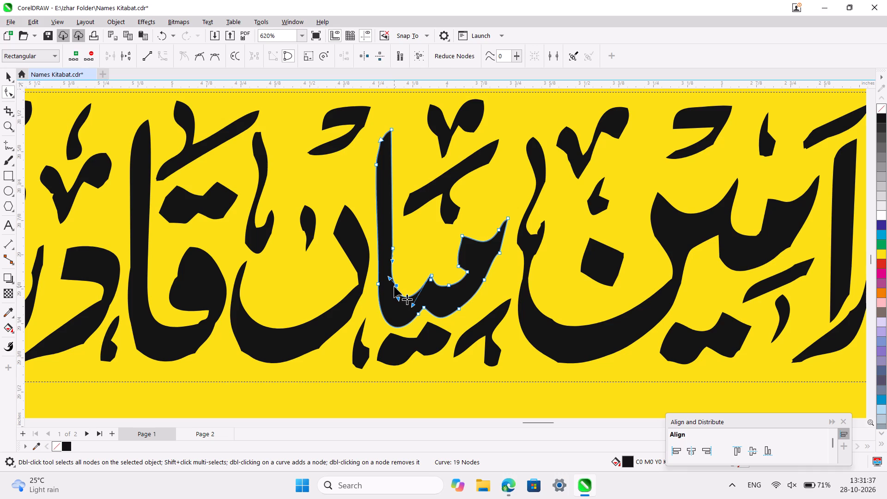
{"action": "scroll", "coordinate": [394, 286], "scroll_direction": "up", "scroll_amount": 4, "text": "ctrl"}
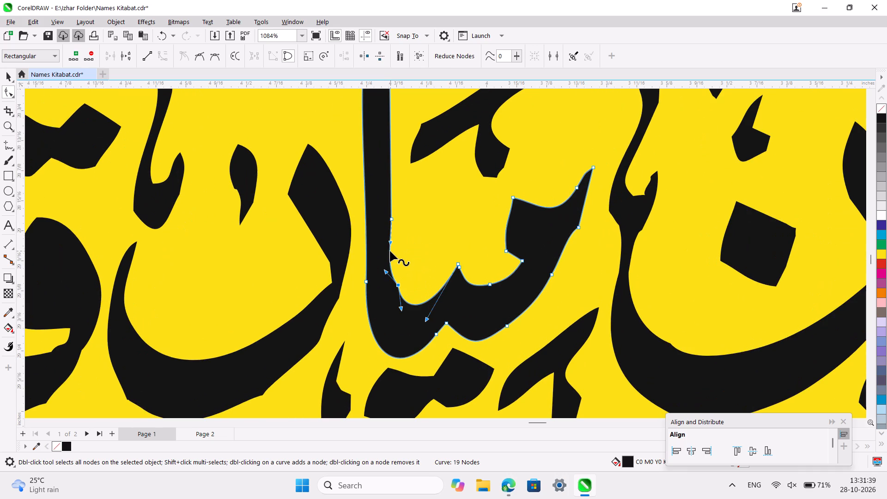
{"action": "scroll", "coordinate": [390, 249], "scroll_direction": "up", "scroll_amount": 4, "text": "ctrl"}
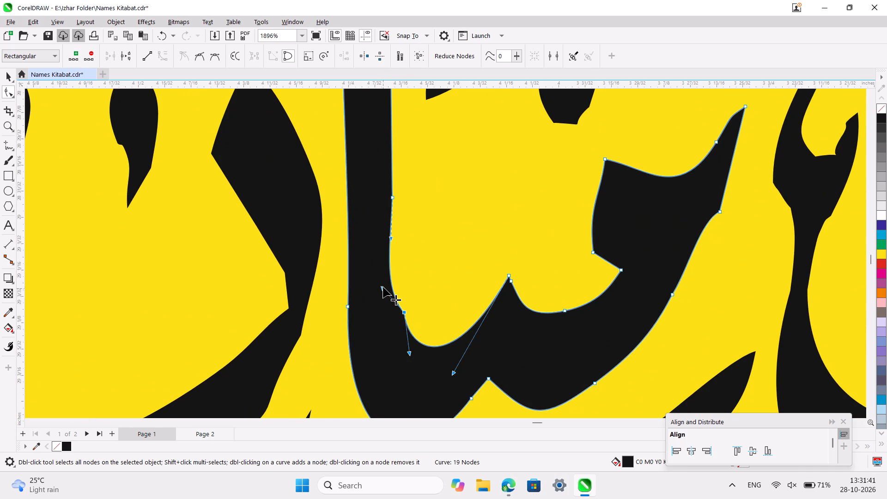
{"action": "left_click_drag", "start_coordinate": [383, 287], "coordinate": [389, 268]}
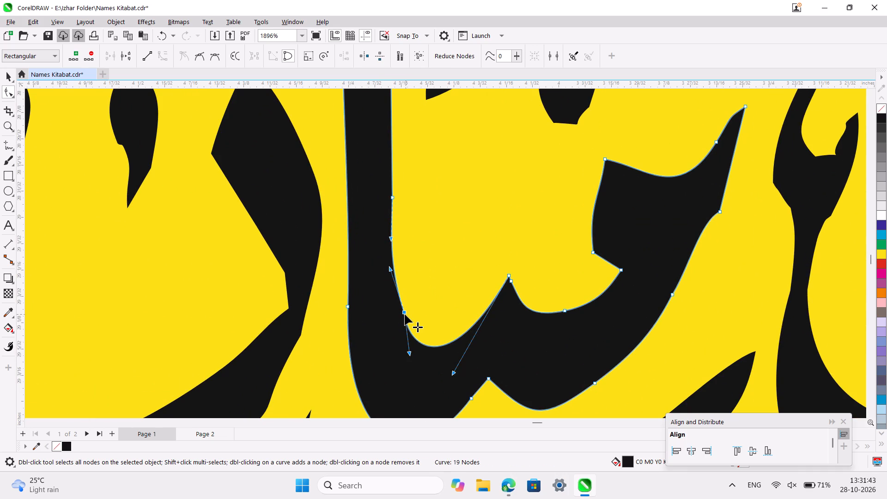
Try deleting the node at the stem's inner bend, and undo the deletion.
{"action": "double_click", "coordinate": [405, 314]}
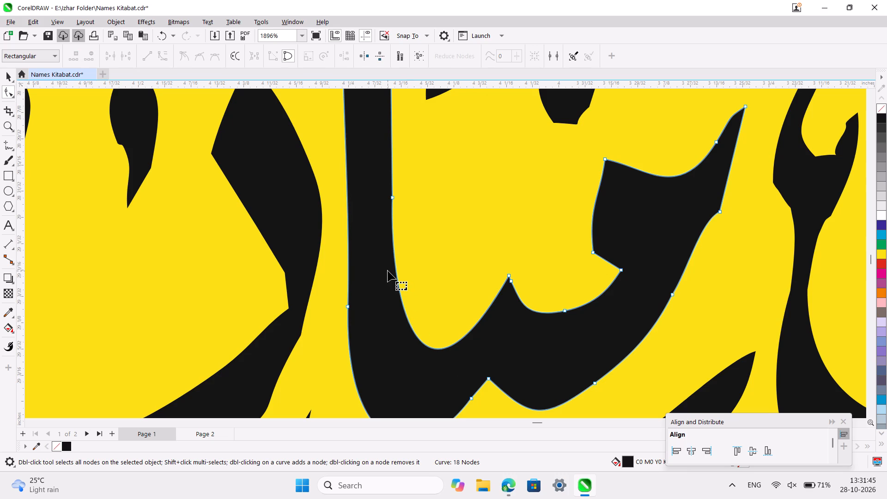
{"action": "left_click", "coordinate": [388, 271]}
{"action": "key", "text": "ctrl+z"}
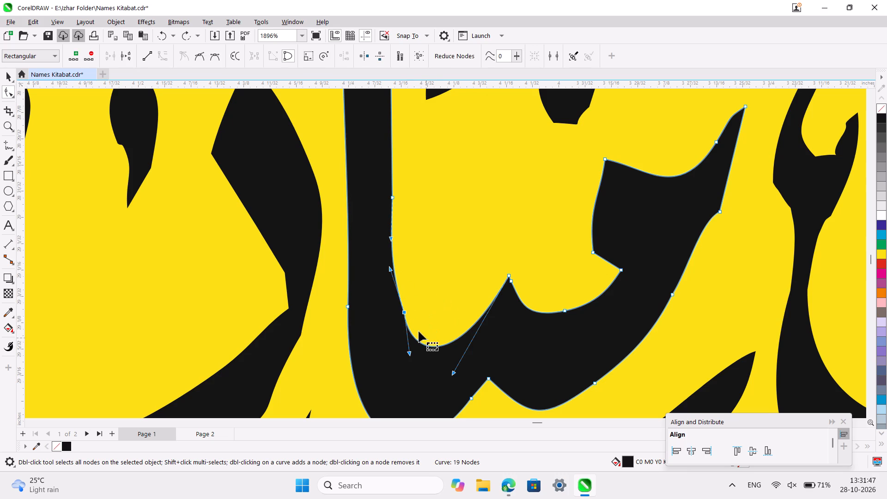
Smooth the stem's inner bend by adjusting the node's lower handle, shifting the node slightly left, and pulling its upper handle toward the stem.
{"action": "left_click_drag", "start_coordinate": [411, 353], "coordinate": [413, 349]}
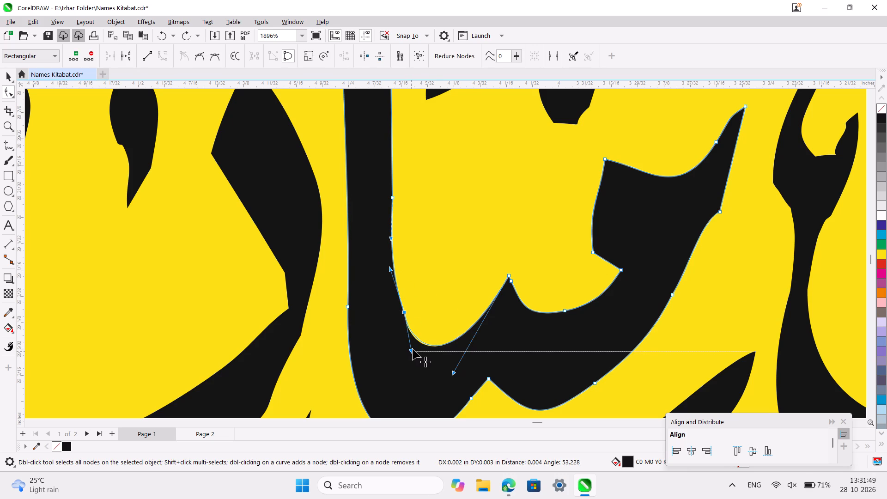
{"action": "left_click_drag", "start_coordinate": [403, 311], "coordinate": [401, 312]}
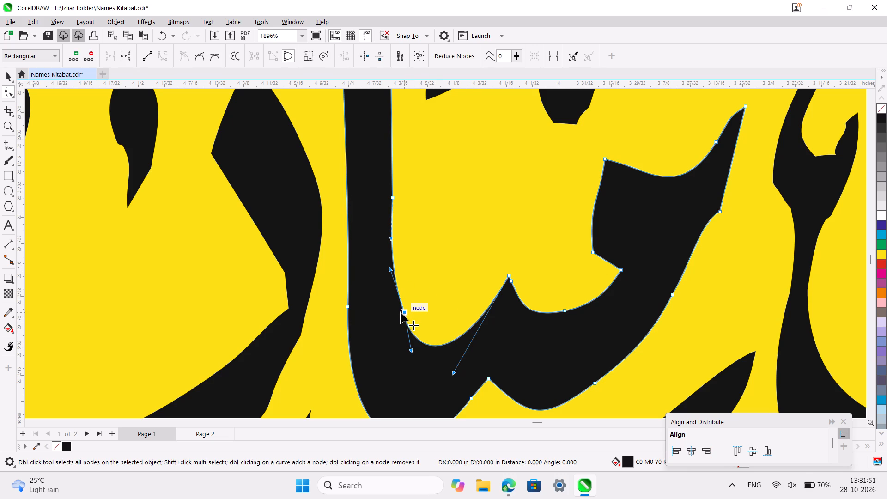
{"action": "left_click_drag", "start_coordinate": [401, 312], "coordinate": [399, 313]}
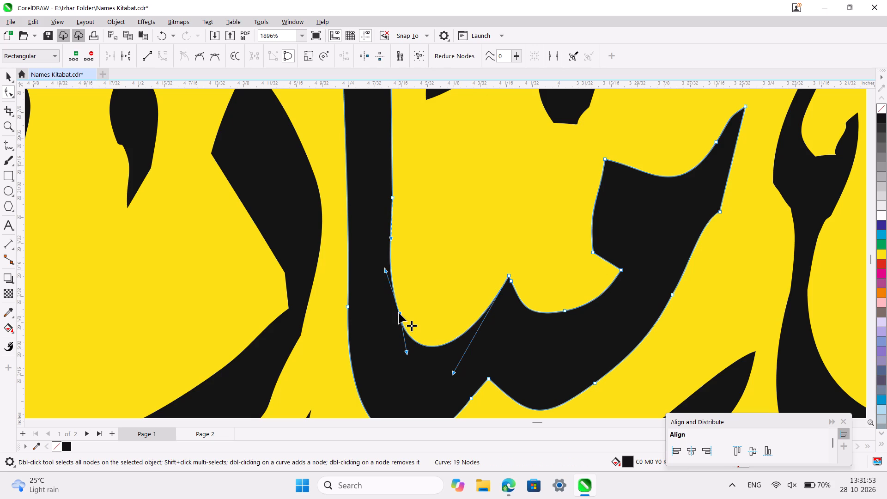
{"action": "scroll", "coordinate": [399, 313], "scroll_direction": "down", "scroll_amount": 6, "text": "ctrl"}
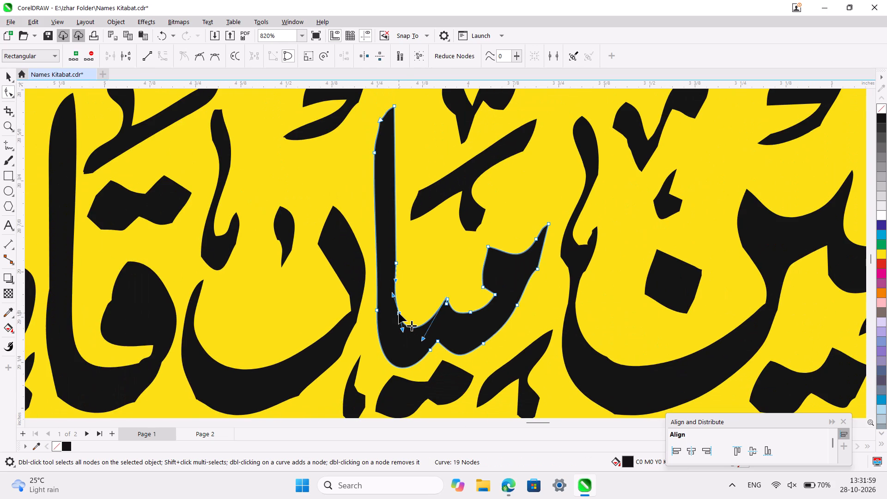
{"action": "scroll", "coordinate": [399, 313], "scroll_direction": "up", "scroll_amount": 3, "text": "ctrl"}
{"action": "left_click", "coordinate": [389, 288]}
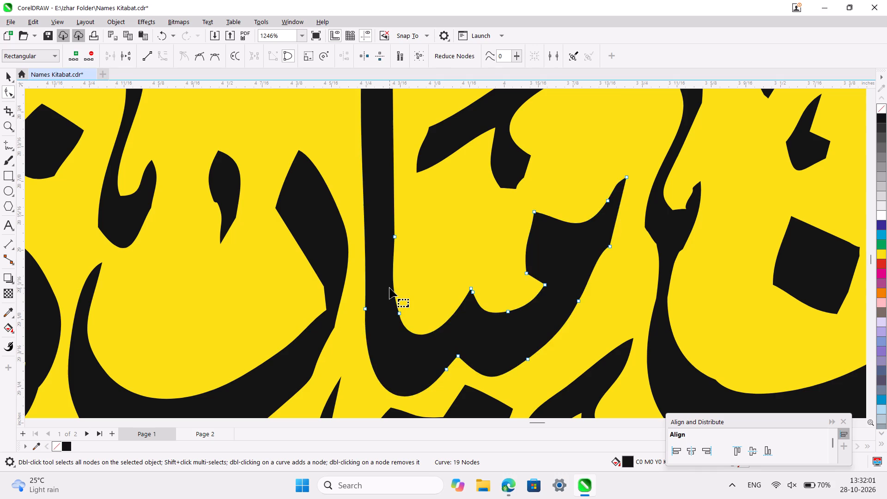
{"action": "left_click", "coordinate": [401, 314]}
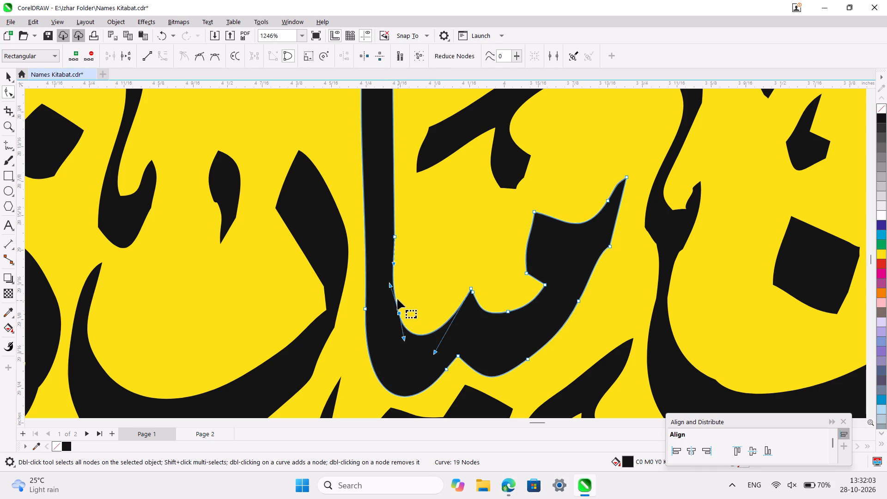
{"action": "left_click_drag", "start_coordinate": [390, 288], "coordinate": [393, 279]}
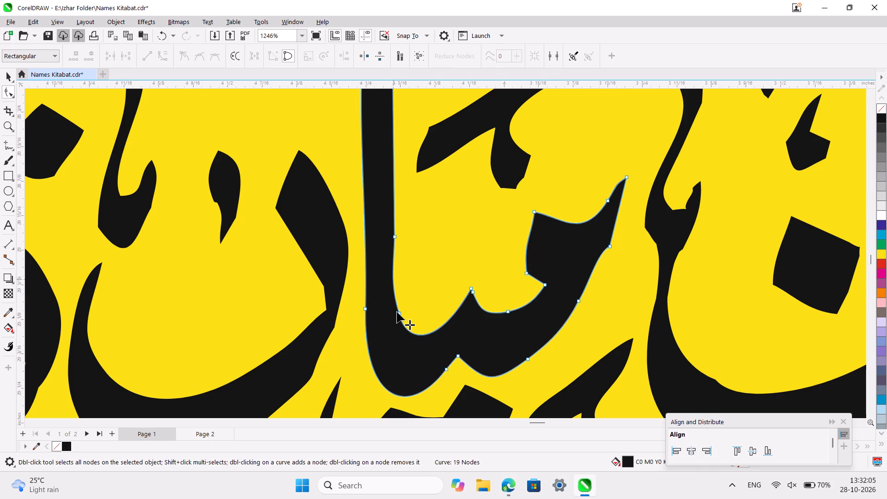
{"action": "left_click", "coordinate": [399, 315]}
{"action": "left_click_drag", "start_coordinate": [389, 284], "coordinate": [394, 277]}
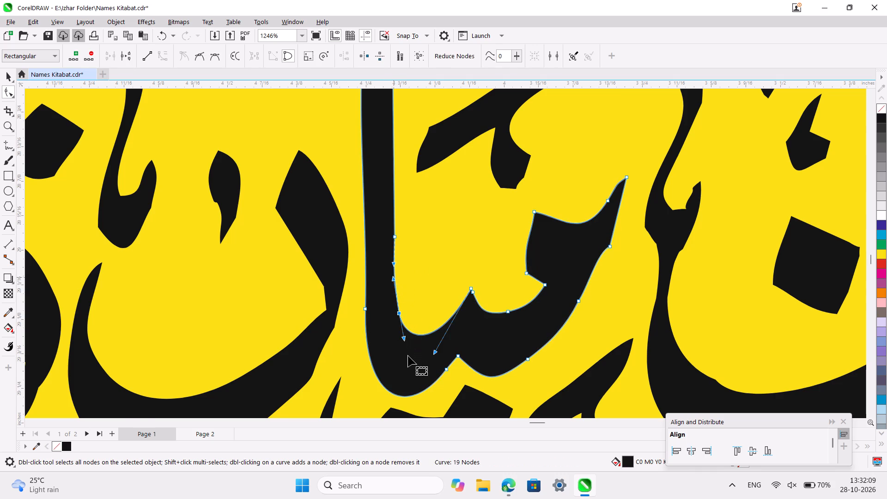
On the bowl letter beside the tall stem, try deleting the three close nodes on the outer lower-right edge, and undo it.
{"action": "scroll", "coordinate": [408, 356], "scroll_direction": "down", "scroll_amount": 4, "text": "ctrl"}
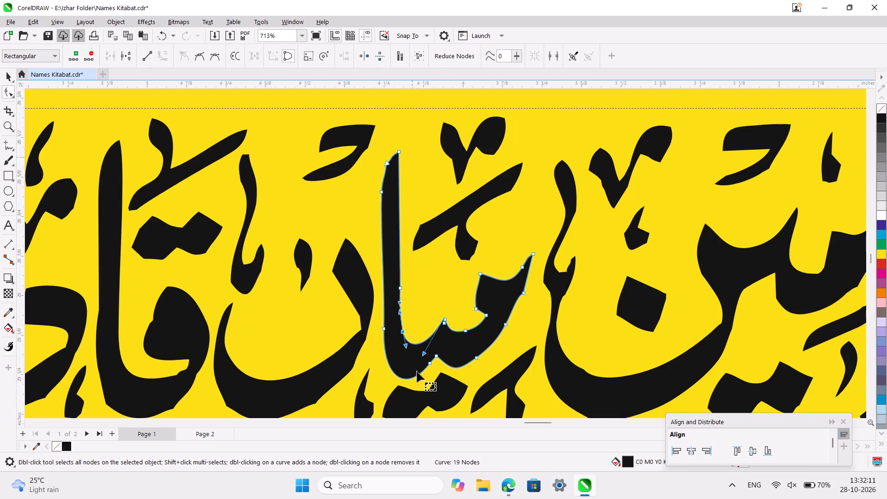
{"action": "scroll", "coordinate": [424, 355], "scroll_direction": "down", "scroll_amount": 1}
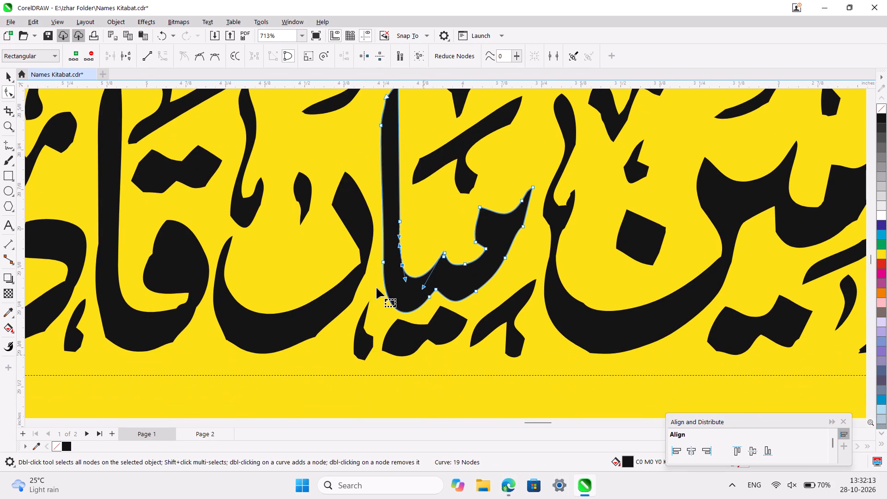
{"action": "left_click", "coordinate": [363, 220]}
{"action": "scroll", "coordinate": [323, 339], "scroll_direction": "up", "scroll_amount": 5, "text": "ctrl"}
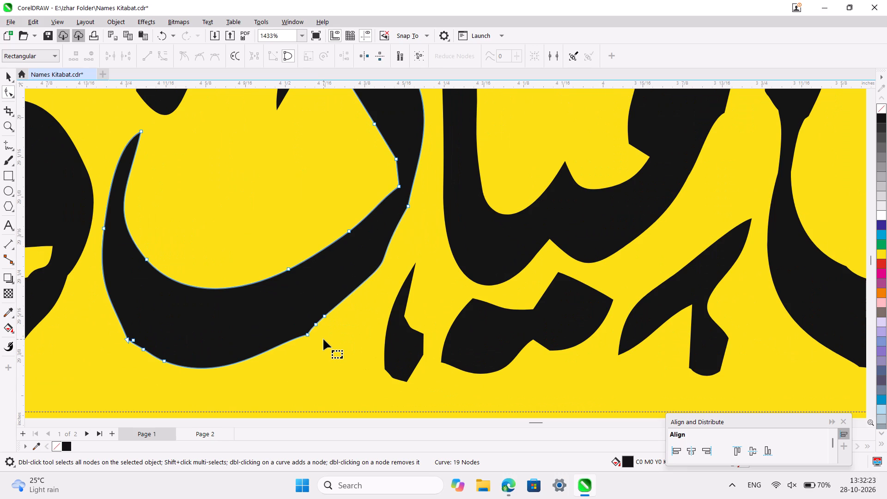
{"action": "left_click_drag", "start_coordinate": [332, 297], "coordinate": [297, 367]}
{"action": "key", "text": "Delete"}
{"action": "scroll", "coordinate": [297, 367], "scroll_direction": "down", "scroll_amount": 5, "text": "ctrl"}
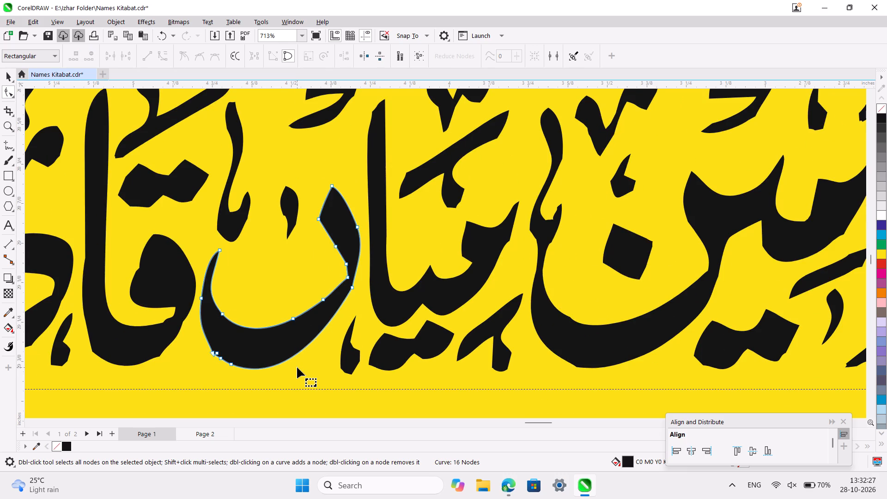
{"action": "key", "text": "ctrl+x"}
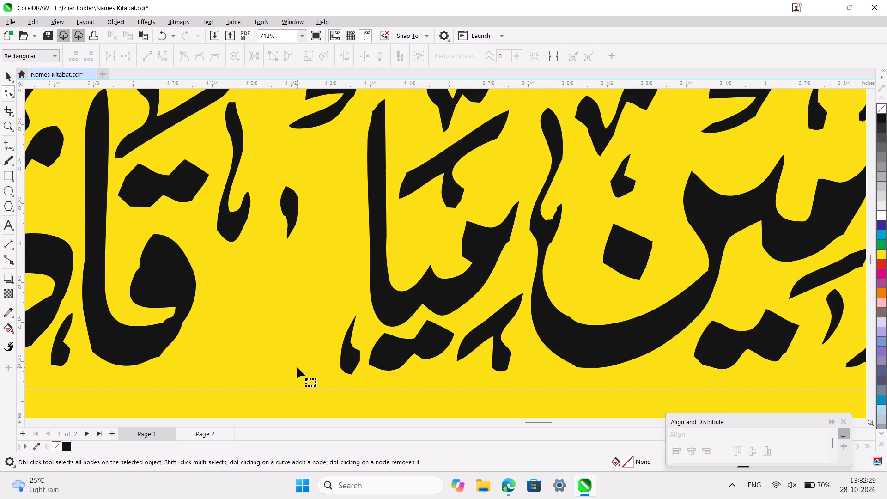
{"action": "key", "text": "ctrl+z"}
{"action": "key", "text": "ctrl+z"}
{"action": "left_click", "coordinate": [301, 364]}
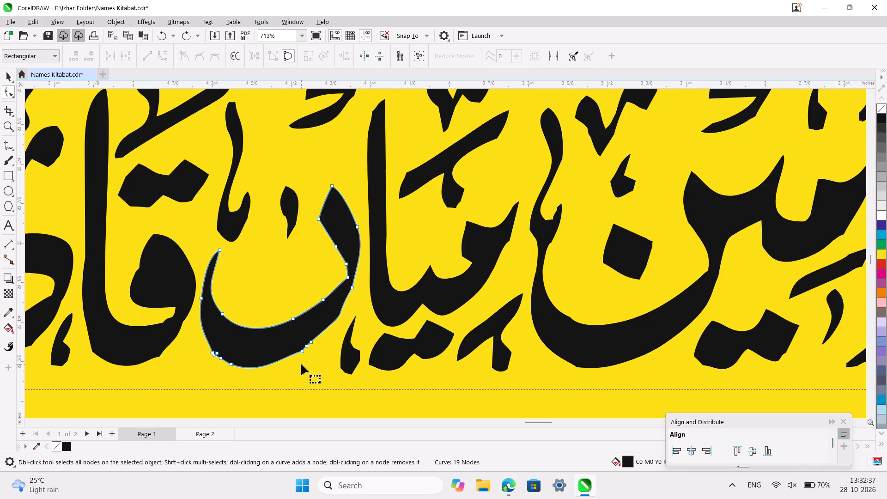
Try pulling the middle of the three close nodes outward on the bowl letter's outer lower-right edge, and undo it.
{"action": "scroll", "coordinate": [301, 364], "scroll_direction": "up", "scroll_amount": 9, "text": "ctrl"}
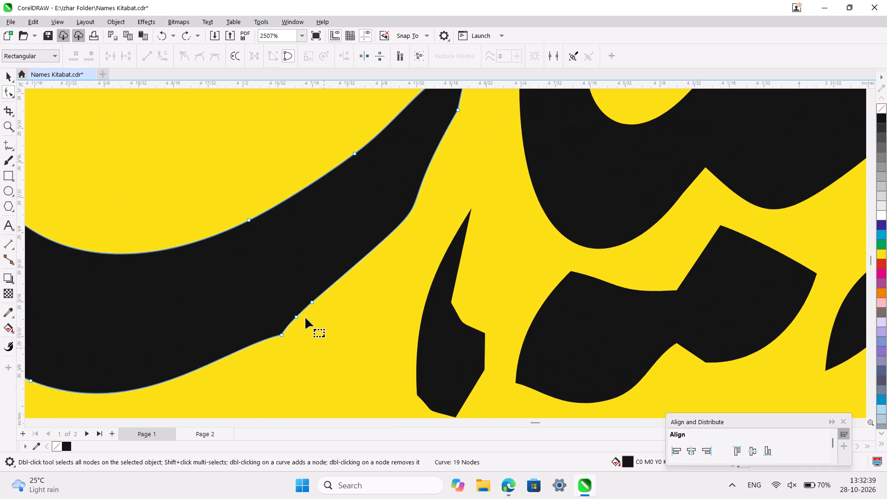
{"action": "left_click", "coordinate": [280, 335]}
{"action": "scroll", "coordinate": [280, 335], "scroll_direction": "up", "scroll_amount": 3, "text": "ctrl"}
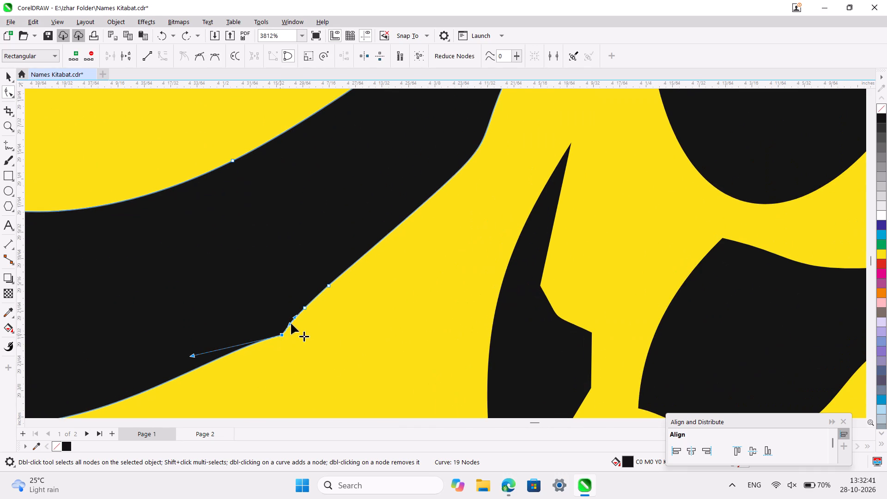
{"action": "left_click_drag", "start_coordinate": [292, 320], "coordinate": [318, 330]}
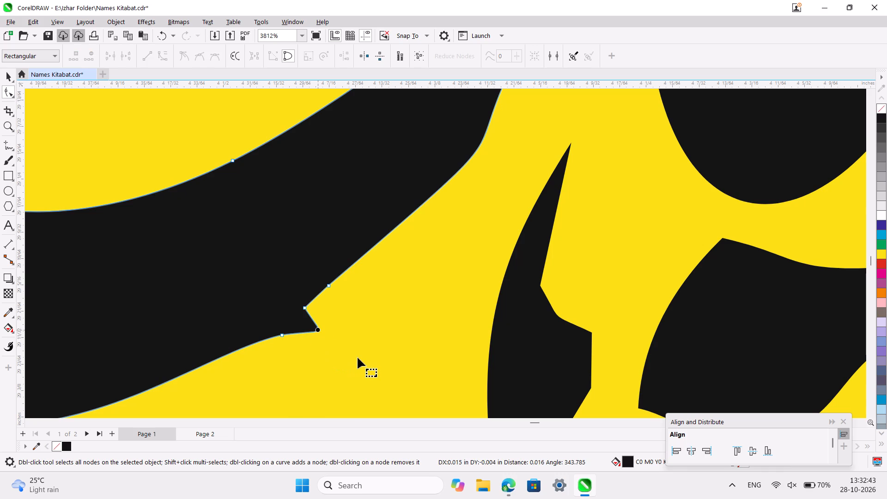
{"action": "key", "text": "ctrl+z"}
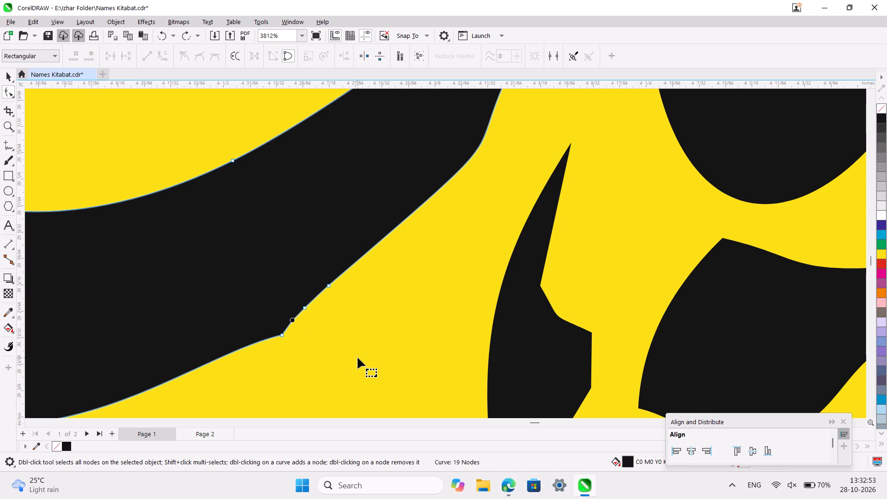
Smooth the bowl's outer lower-right edge by shortening the corner node's upper handle and deleting that corner node.
{"action": "left_click", "coordinate": [283, 337]}
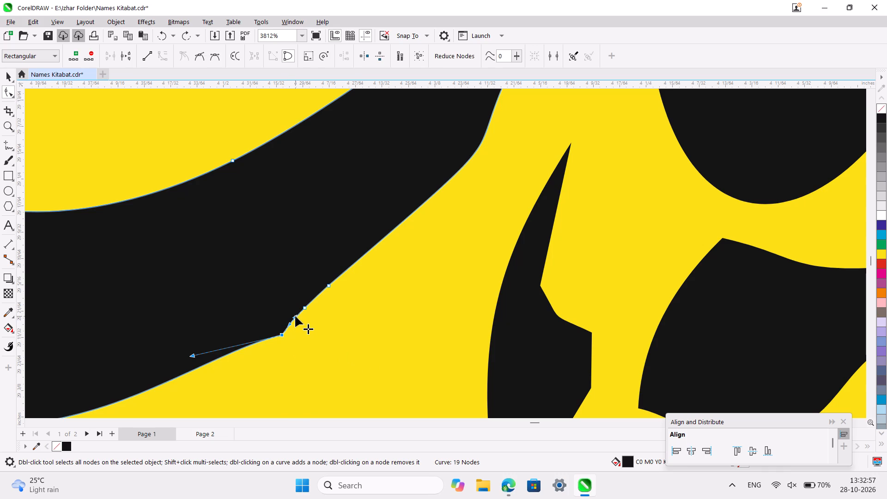
{"action": "left_click_drag", "start_coordinate": [295, 316], "coordinate": [288, 330]}
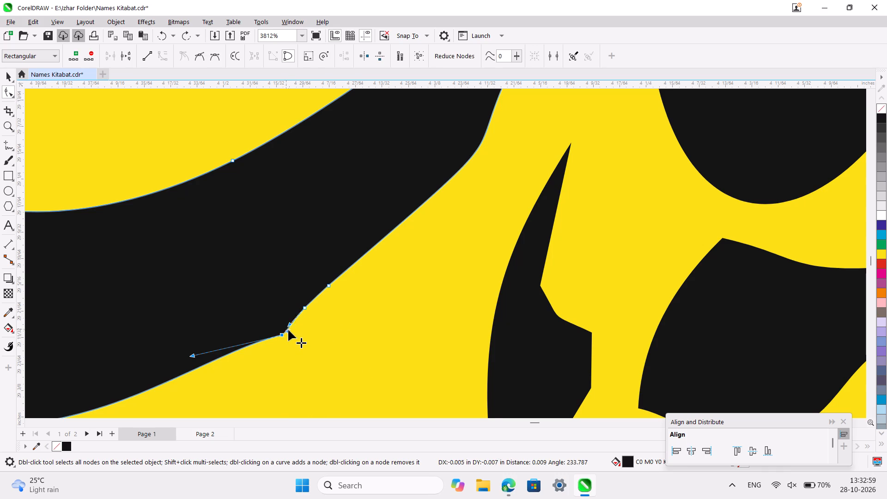
{"action": "scroll", "coordinate": [288, 330], "scroll_direction": "down", "scroll_amount": 5, "text": "ctrl"}
{"action": "double_click", "coordinate": [286, 332]}
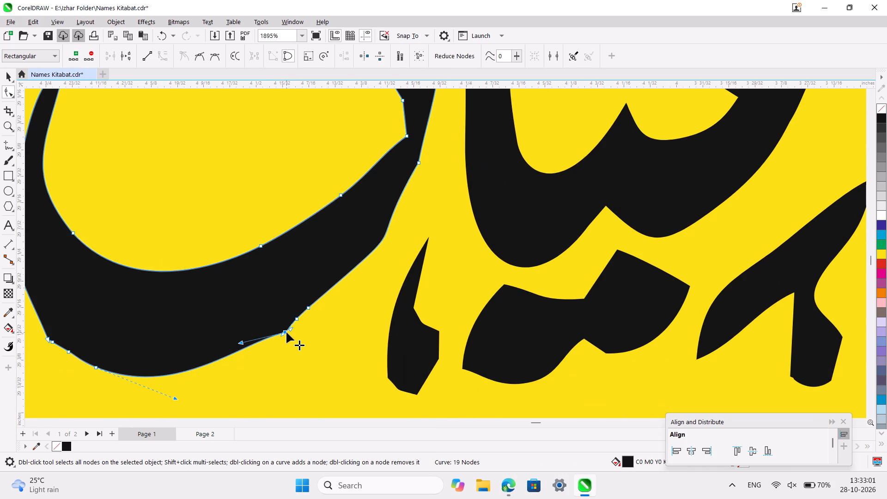
{"action": "left_click", "coordinate": [289, 318]}
{"action": "scroll", "coordinate": [289, 318], "scroll_direction": "down", "scroll_amount": 5, "text": "ctrl"}
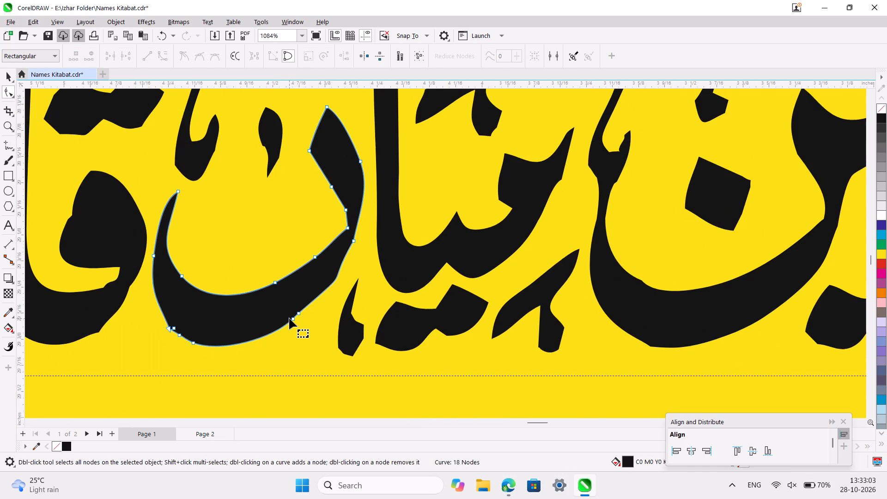
{"action": "left_click", "coordinate": [295, 319]}
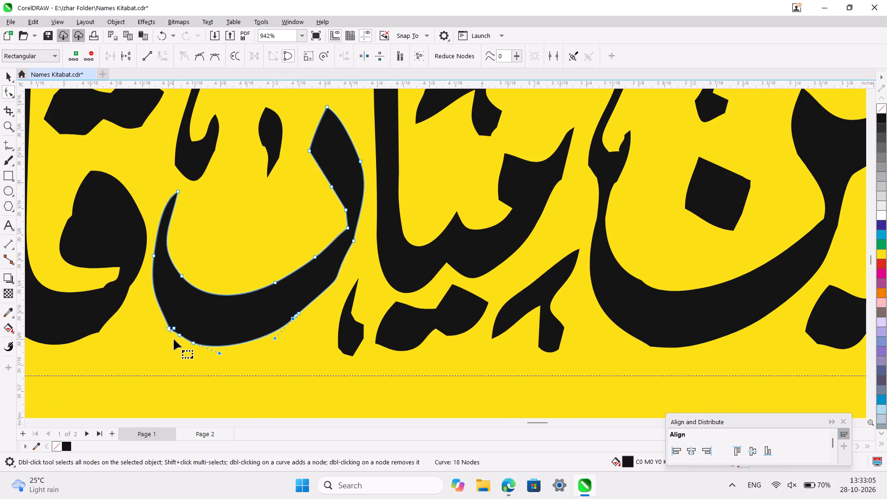
Delete the two surplus nodes beside the corner on the bowl's outer lower-left edge, keeping the corner node itself.
{"action": "scroll", "coordinate": [176, 349], "scroll_direction": "up", "scroll_amount": 4, "text": "ctrl"}
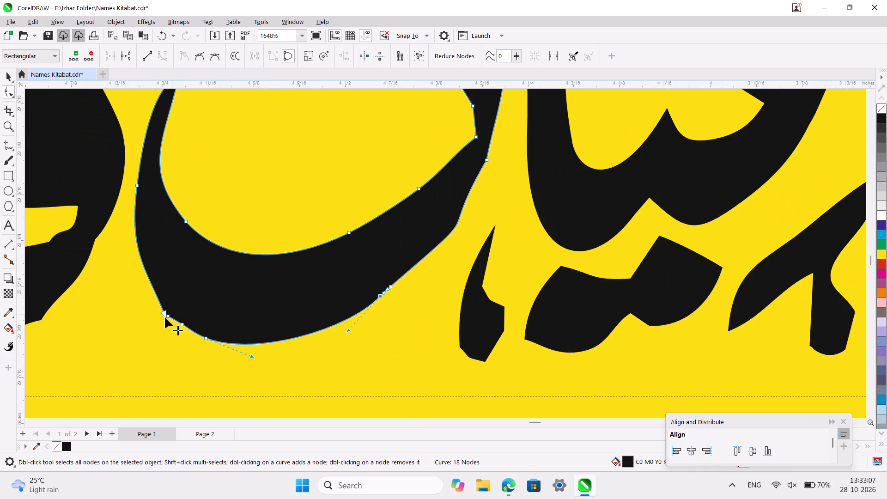
{"action": "double_click", "coordinate": [167, 317]}
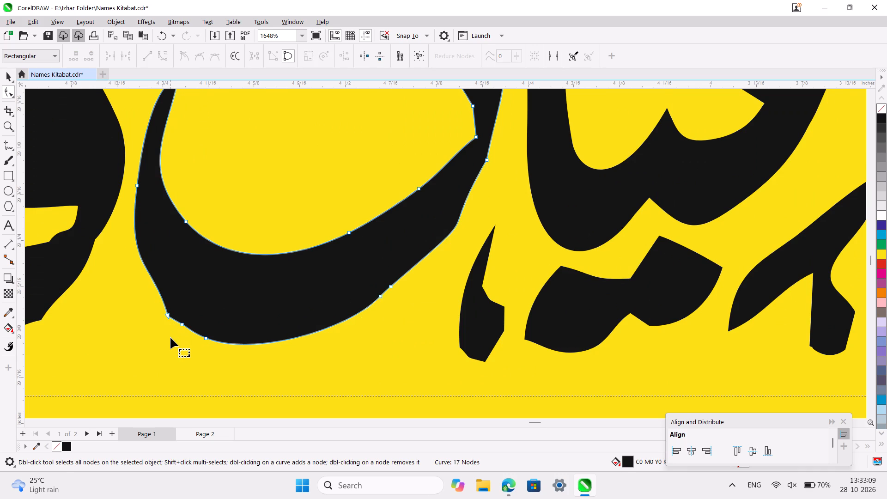
{"action": "key", "text": "ctrl+z"}
{"action": "double_click", "coordinate": [170, 315]}
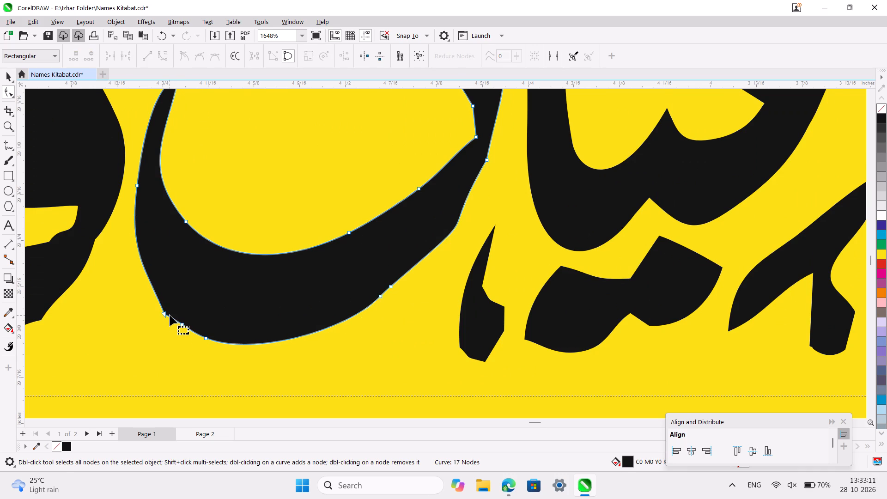
{"action": "left_click", "coordinate": [164, 312]}
{"action": "scroll", "coordinate": [164, 312], "scroll_direction": "up", "scroll_amount": 5, "text": "ctrl"}
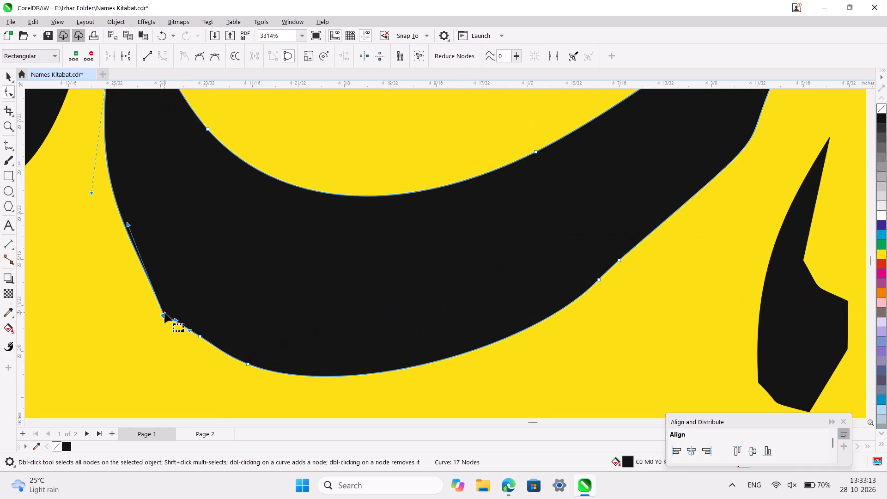
{"action": "left_click_drag", "start_coordinate": [175, 321], "coordinate": [174, 334]}
{"action": "left_click_drag", "start_coordinate": [174, 334], "coordinate": [173, 334]}
{"action": "double_click", "coordinate": [200, 339]}
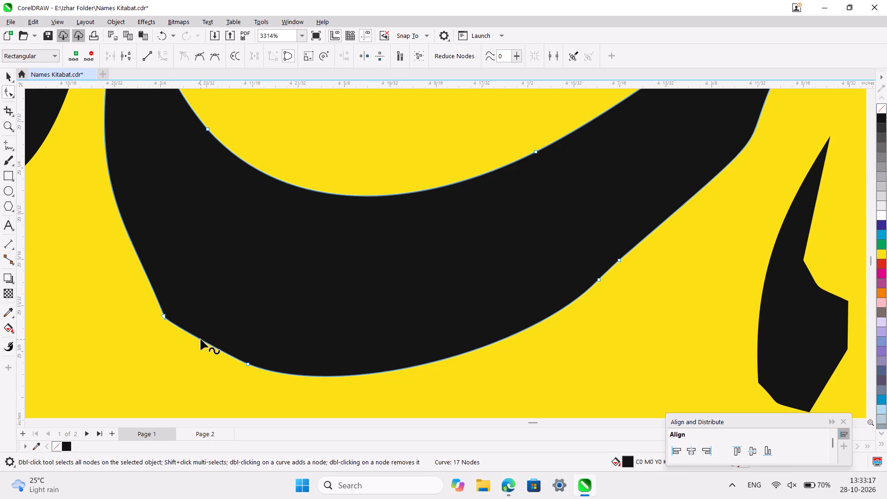
Round the bowl's lower-left corner by pulling its node's upper handle outward and its lower handle down along the curve.
{"action": "left_click", "coordinate": [163, 319]}
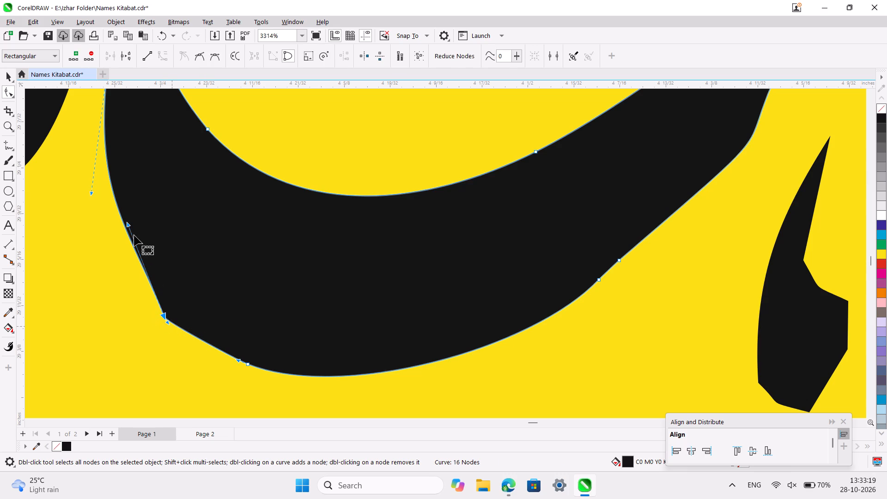
{"action": "left_click_drag", "start_coordinate": [127, 224], "coordinate": [115, 232]}
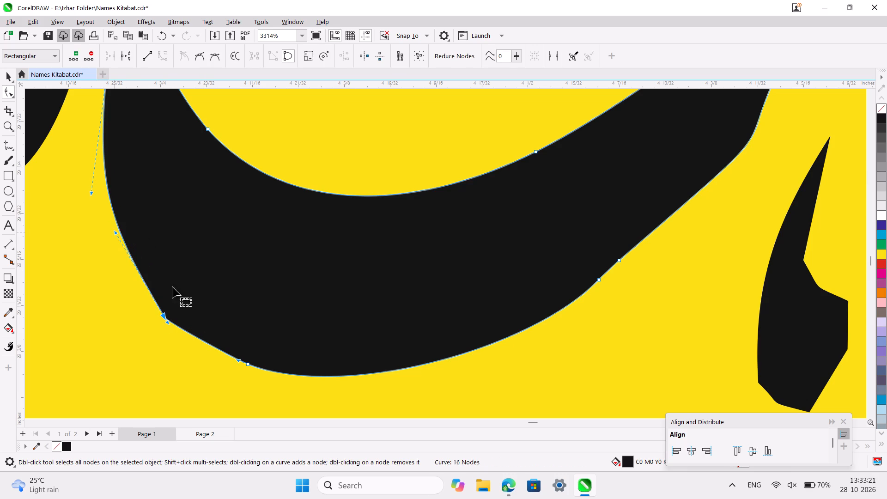
{"action": "left_click_drag", "start_coordinate": [169, 326], "coordinate": [186, 335]}
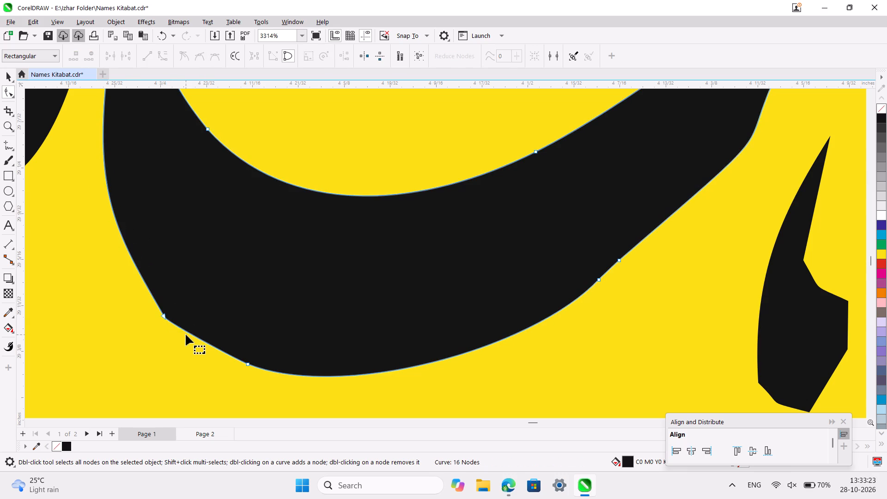
{"action": "left_click", "coordinate": [164, 317]}
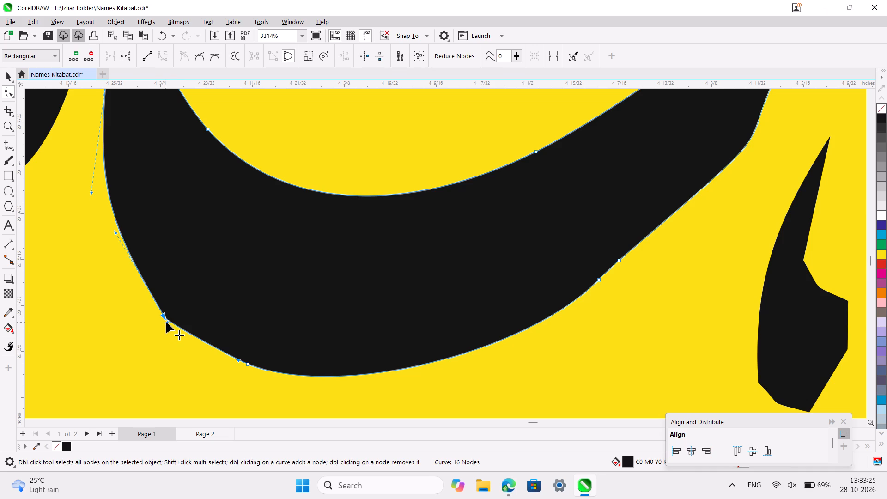
{"action": "left_click_drag", "start_coordinate": [167, 322], "coordinate": [188, 347]}
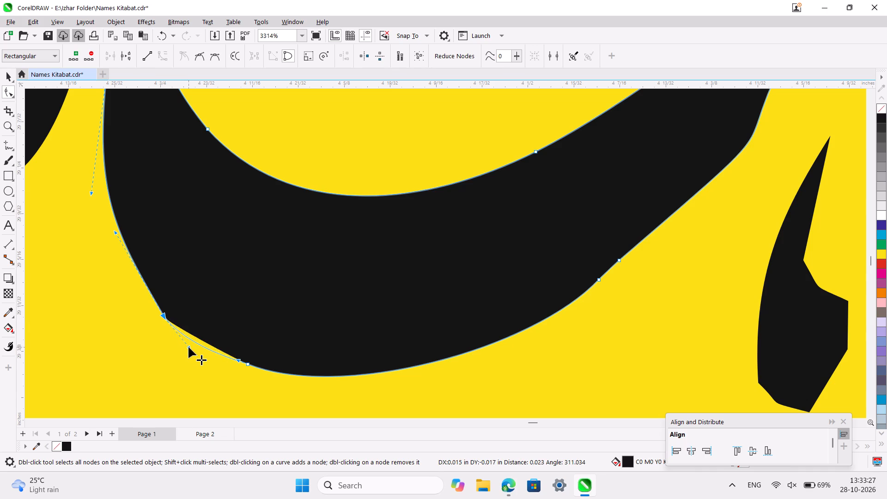
{"action": "scroll", "coordinate": [188, 347], "scroll_direction": "down", "scroll_amount": 8, "text": "ctrl"}
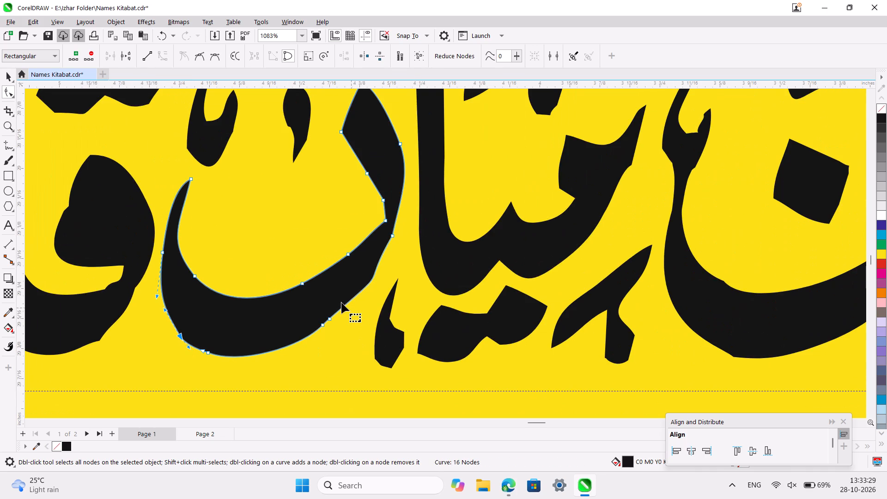
{"action": "left_click", "coordinate": [338, 300]}
On the neighbouring tall-stemmed letter with the filled rounded head, delete the stray subpath nodes inside the stem.
{"action": "left_click", "coordinate": [112, 237]}
{"action": "scroll", "coordinate": [112, 237], "scroll_direction": "right", "scroll_amount": 5}
{"action": "scroll", "coordinate": [267, 257], "scroll_direction": "up", "scroll_amount": 2, "text": "ctrl"}
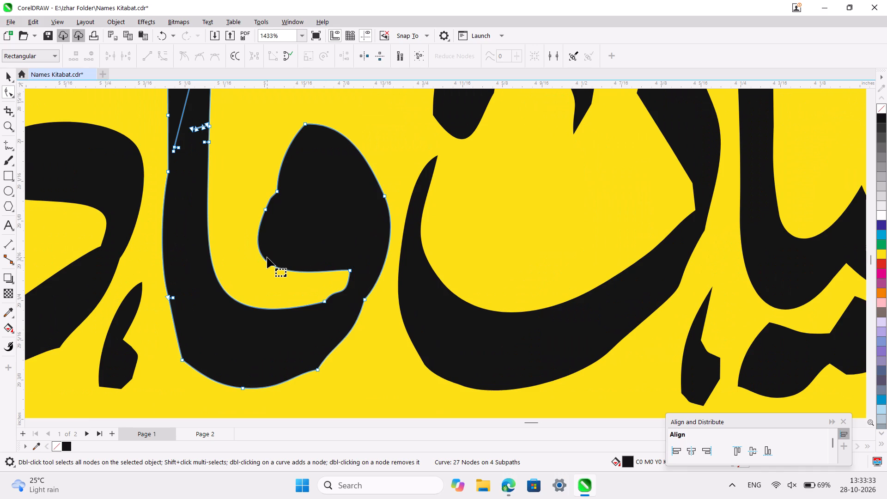
{"action": "scroll", "coordinate": [267, 257], "scroll_direction": "up", "scroll_amount": 1}
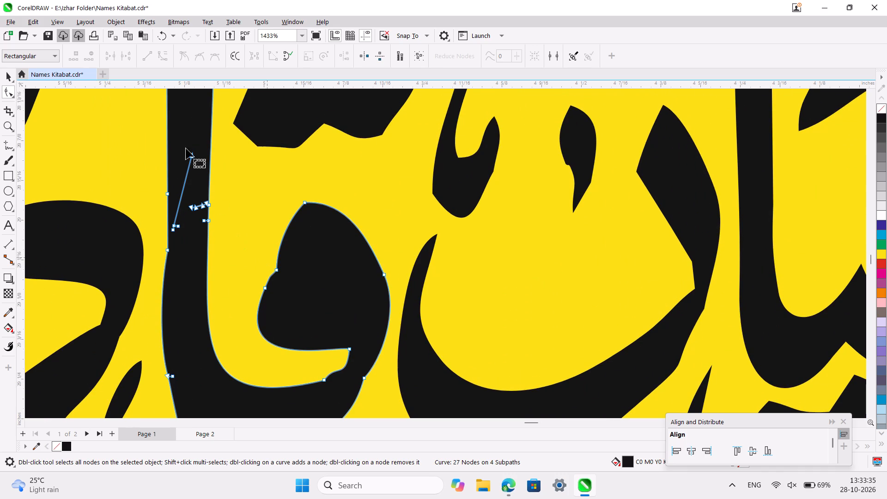
{"action": "left_click_drag", "start_coordinate": [204, 134], "coordinate": [172, 249]}
{"action": "left_click_drag", "start_coordinate": [172, 249], "coordinate": [170, 249]}
{"action": "key", "text": "Delete"}
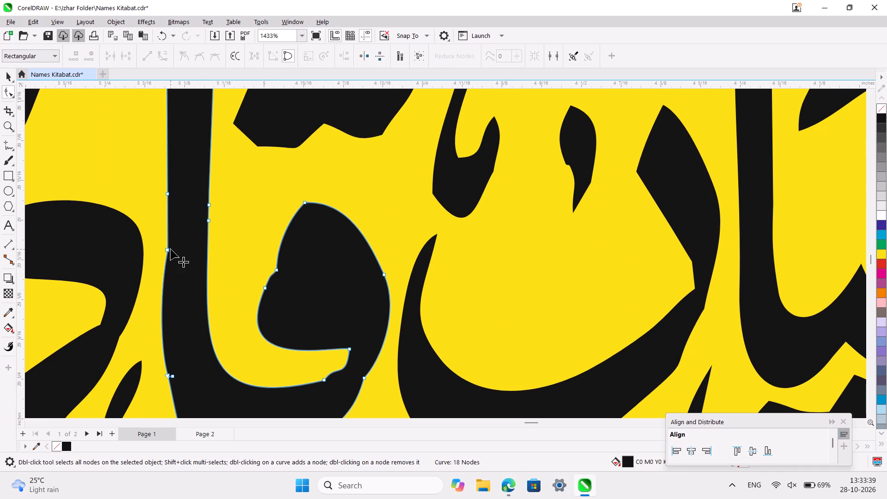
Delete the surplus node midway down the stem's outer left edge and the extra node beside its lower bend.
{"action": "scroll", "coordinate": [190, 284], "scroll_direction": "down", "scroll_amount": 1}
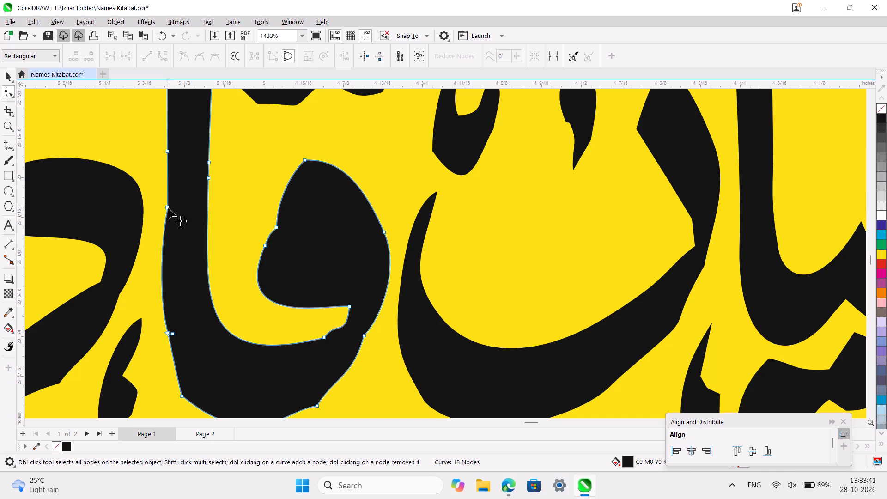
{"action": "double_click", "coordinate": [168, 208]}
{"action": "triple_click", "coordinate": [168, 335]}
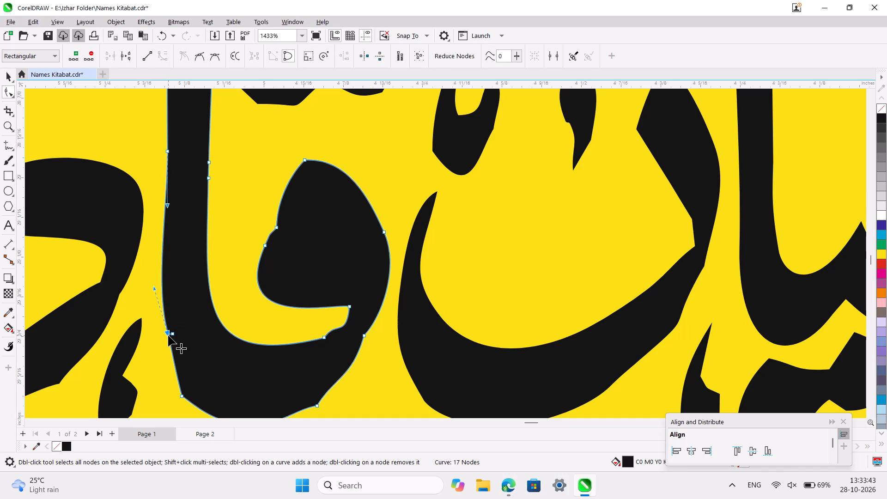
{"action": "key", "text": "ctrl+z"}
{"action": "double_click", "coordinate": [174, 335]}
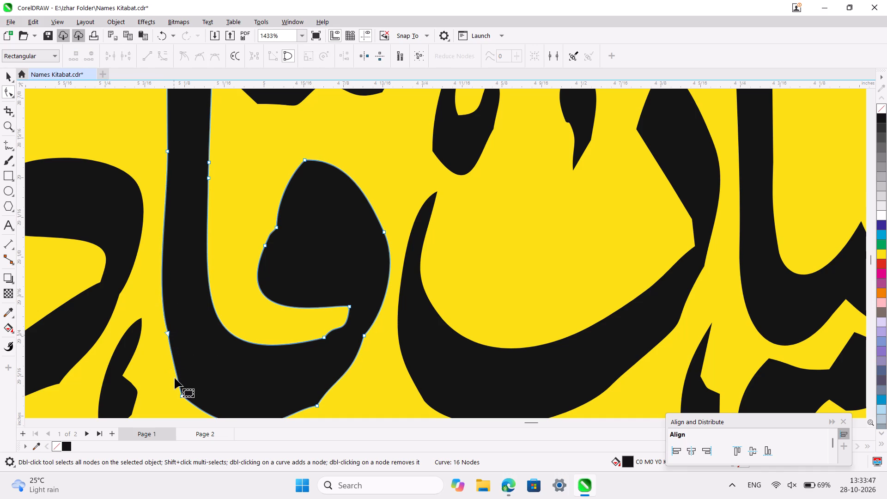
Smooth the stem's lower outer bend by shifting its node slightly outward and down, and extending its lower curve handle downward.
{"action": "scroll", "coordinate": [175, 378], "scroll_direction": "down", "scroll_amount": 1}
{"action": "left_click", "coordinate": [166, 302]}
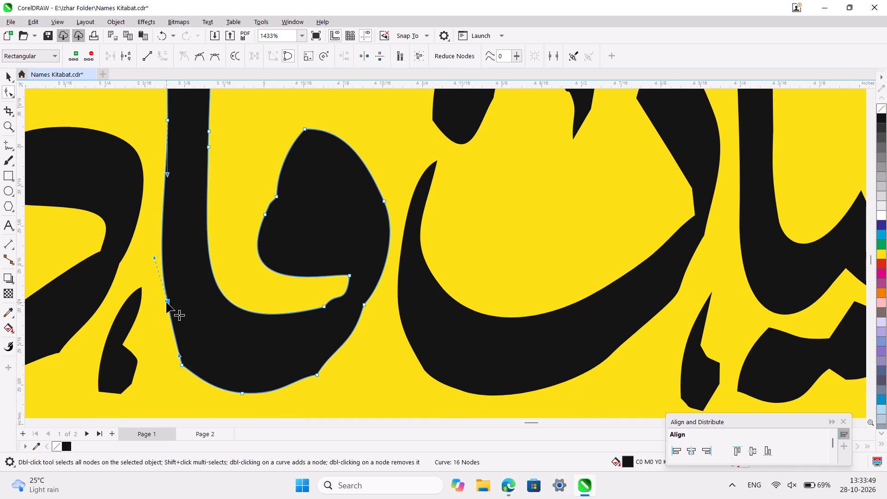
{"action": "scroll", "coordinate": [166, 302], "scroll_direction": "up", "scroll_amount": 4, "text": "ctrl"}
{"action": "scroll", "coordinate": [166, 302], "scroll_direction": "up", "scroll_amount": 1}
{"action": "scroll", "coordinate": [166, 302], "scroll_direction": "right", "scroll_amount": 1}
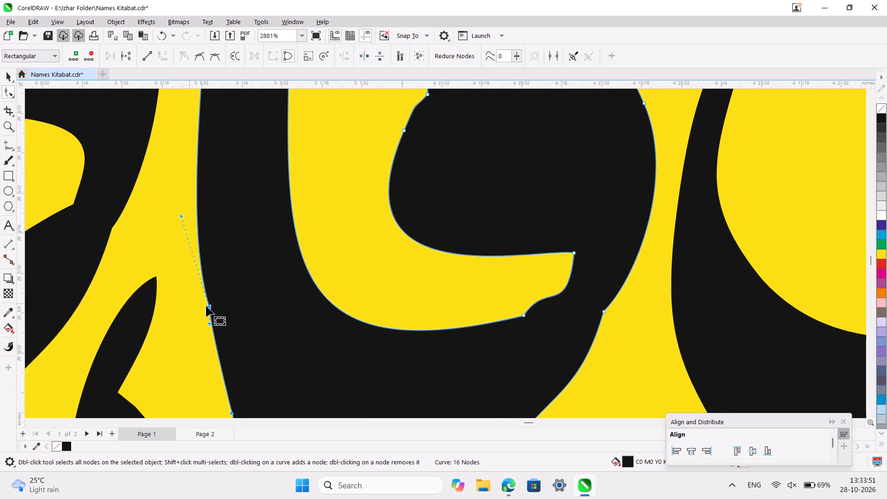
{"action": "left_click", "coordinate": [210, 307]}
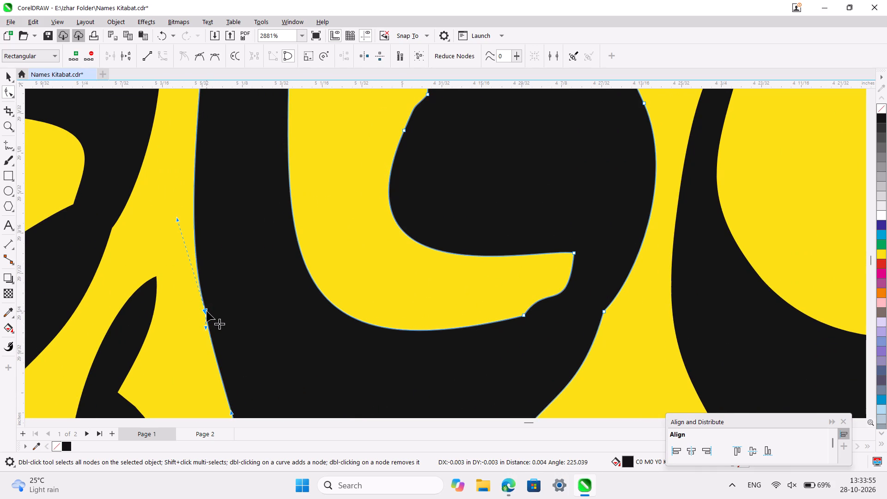
{"action": "scroll", "coordinate": [207, 311], "scroll_direction": "down", "scroll_amount": 7, "text": "ctrl"}
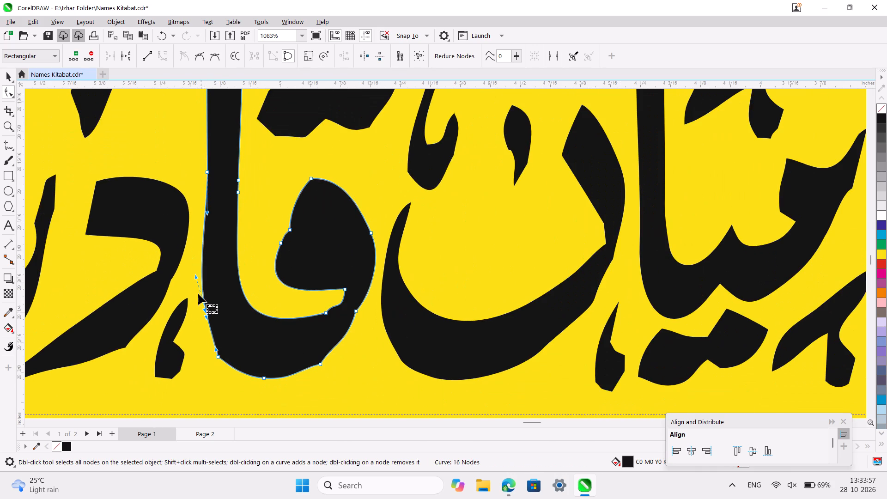
{"action": "left_click", "coordinate": [194, 276]}
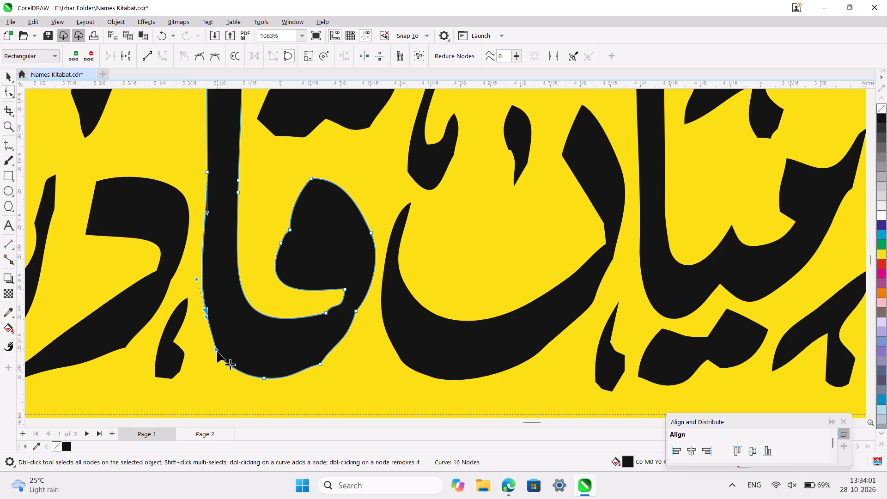
{"action": "scroll", "coordinate": [216, 338], "scroll_direction": "up", "scroll_amount": 3, "text": "ctrl"}
{"action": "left_click_drag", "start_coordinate": [202, 307], "coordinate": [205, 336]}
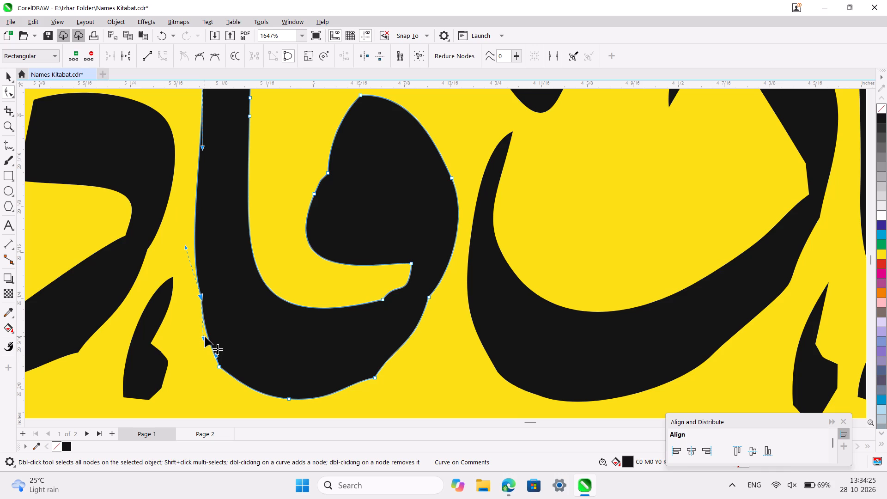
Delete the corner node at the lower outer base of the tall-stemmed letter to round its bottom curve.
{"action": "scroll", "coordinate": [205, 336], "scroll_direction": "up", "scroll_amount": 1, "text": "ctrl"}
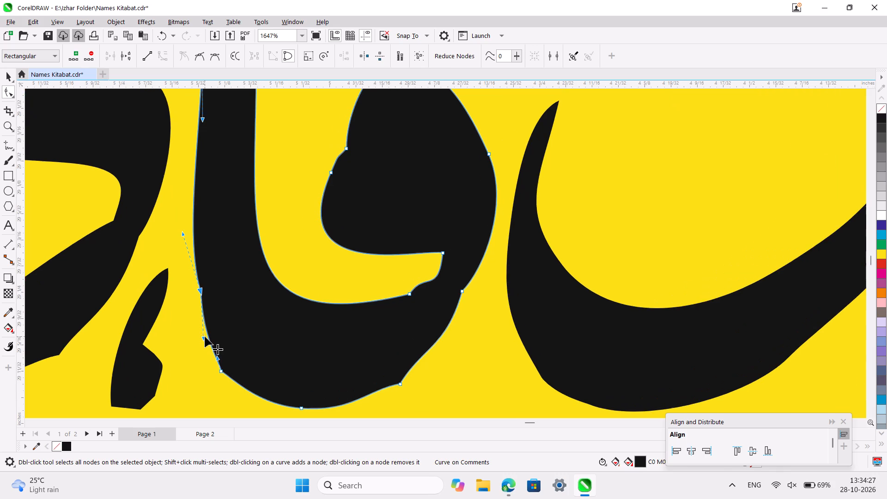
{"action": "scroll", "coordinate": [251, 382], "scroll_direction": "up", "scroll_amount": 4, "text": "ctrl"}
{"action": "double_click", "coordinate": [198, 363]}
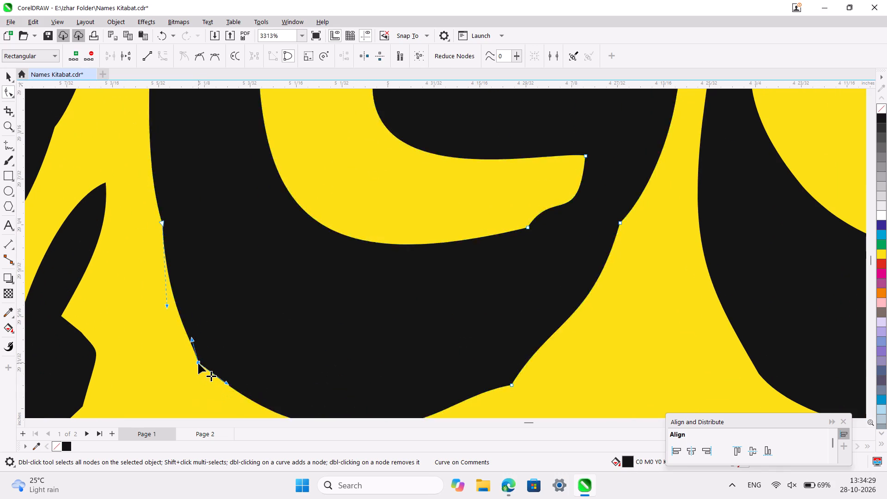
Smooth the notch where the inner curve meets the filled head by pulling the node's short handle in close to the node.
{"action": "scroll", "coordinate": [198, 363], "scroll_direction": "down", "scroll_amount": 9, "text": "ctrl"}
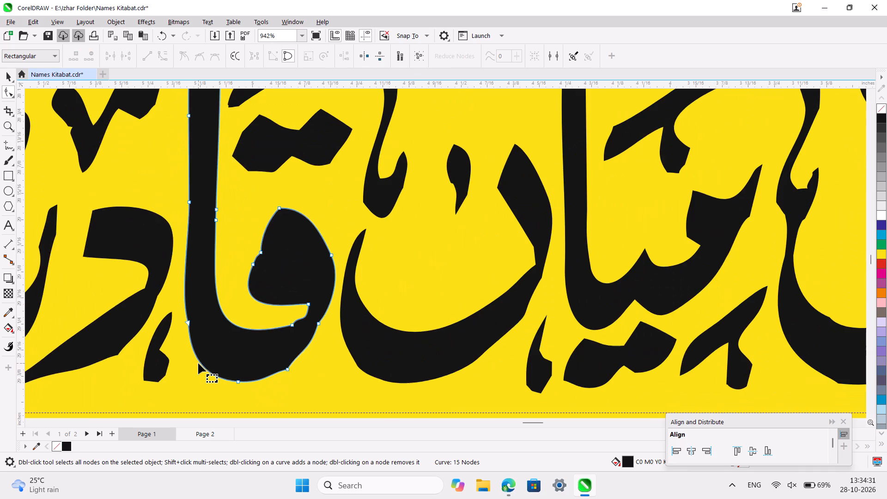
{"action": "left_click", "coordinate": [293, 328]}
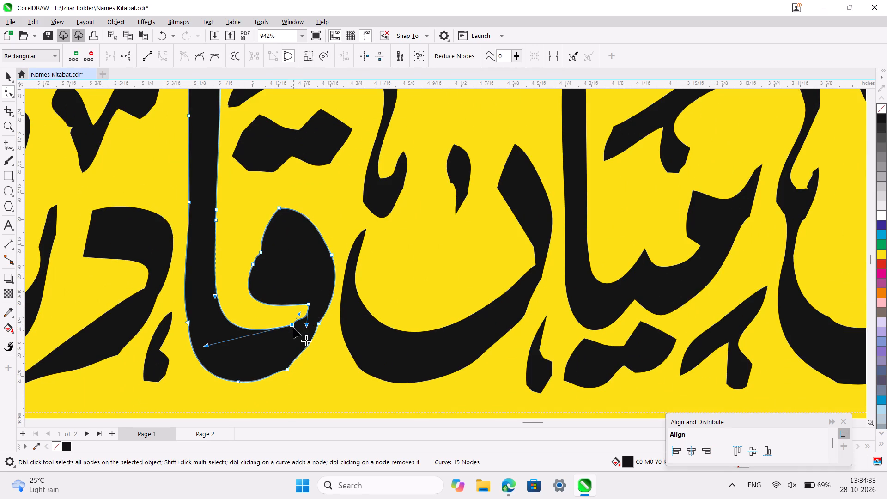
{"action": "scroll", "coordinate": [293, 328], "scroll_direction": "up", "scroll_amount": 6, "text": "ctrl"}
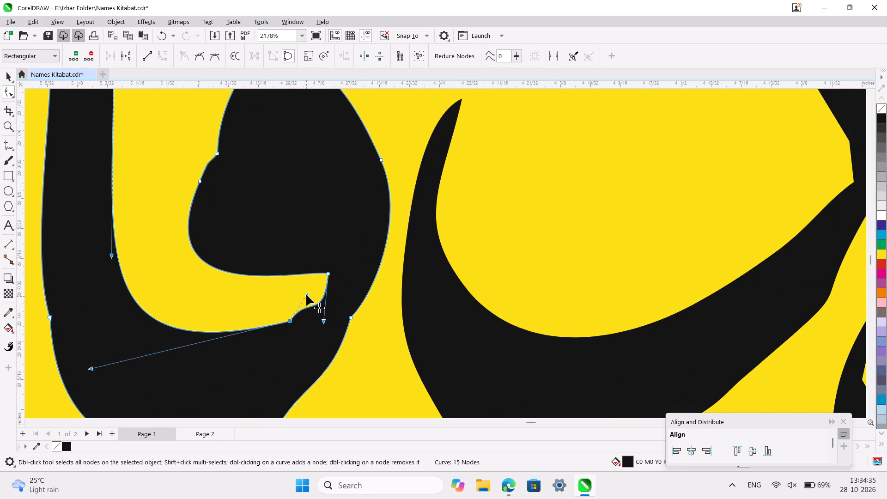
{"action": "left_click_drag", "start_coordinate": [308, 295], "coordinate": [305, 308]}
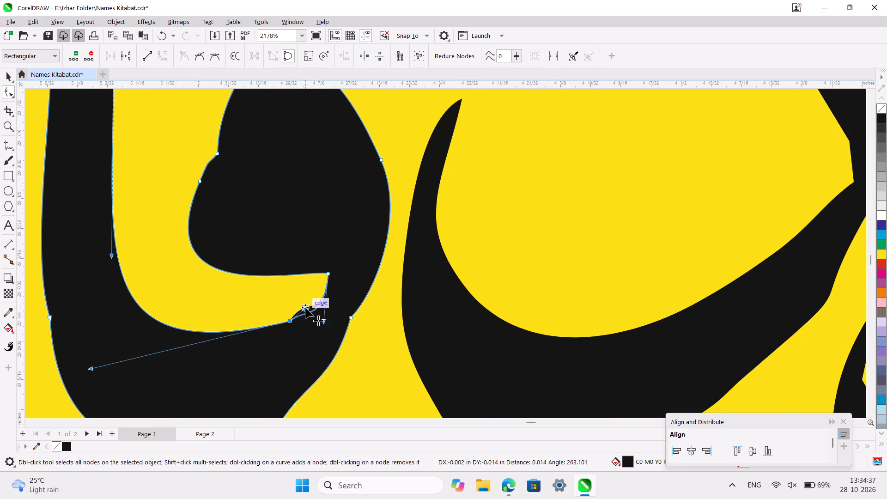
{"action": "left_click_drag", "start_coordinate": [305, 308], "coordinate": [305, 309]}
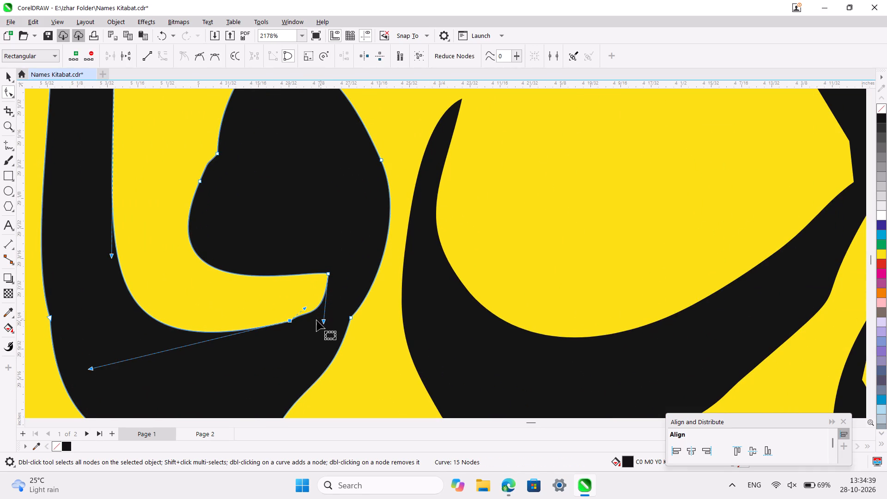
{"action": "scroll", "coordinate": [306, 317], "scroll_direction": "up", "scroll_amount": 4, "text": "ctrl"}
{"action": "left_click_drag", "start_coordinate": [304, 301], "coordinate": [293, 331]}
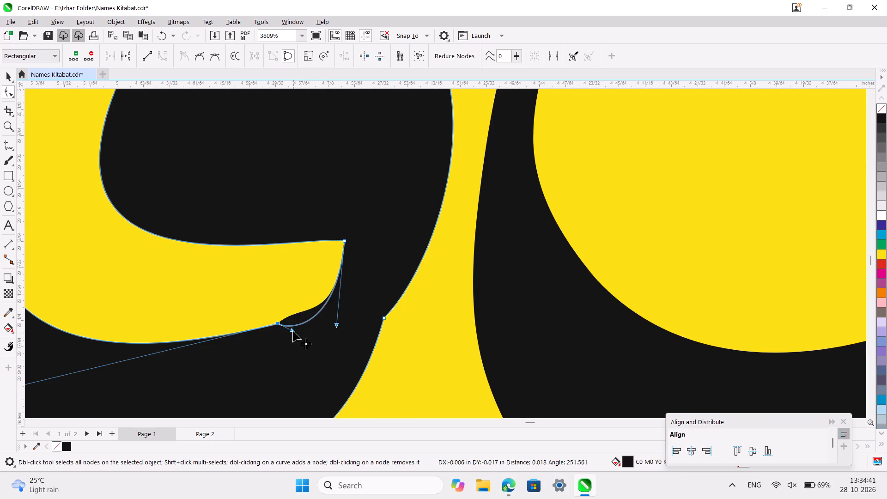
{"action": "left_click_drag", "start_coordinate": [293, 331], "coordinate": [281, 316]}
{"action": "scroll", "coordinate": [281, 316], "scroll_direction": "down", "scroll_amount": 3, "text": "ctrl"}
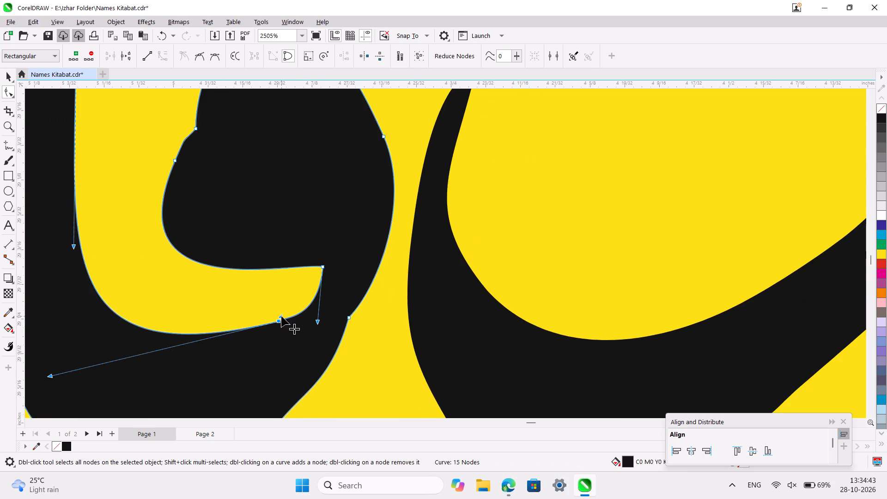
Delete the upper kink node on the filled head's inner edge and bow that edge outward using the remaining node's curve handles.
{"action": "scroll", "coordinate": [281, 316], "scroll_direction": "down", "scroll_amount": 1, "text": "ctrl"}
{"action": "scroll", "coordinate": [264, 340], "scroll_direction": "right", "scroll_amount": 1}
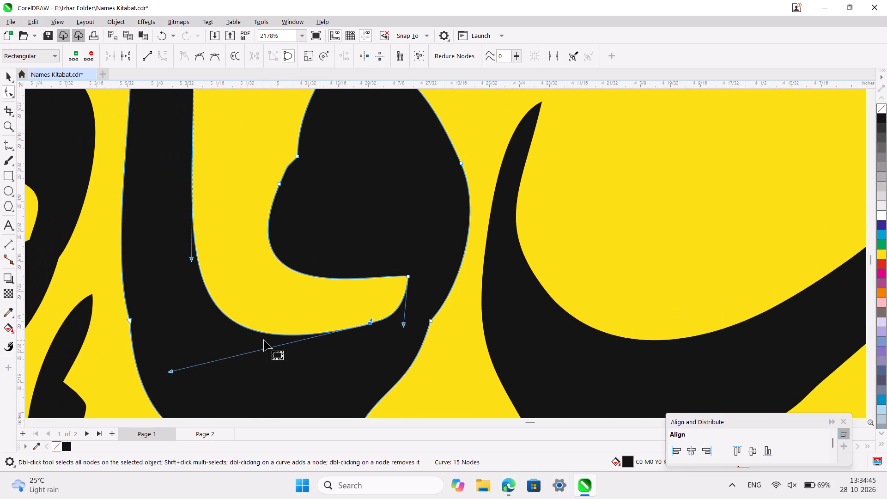
{"action": "scroll", "coordinate": [264, 340], "scroll_direction": "right", "scroll_amount": 2}
{"action": "scroll", "coordinate": [264, 340], "scroll_direction": "up", "scroll_amount": 1}
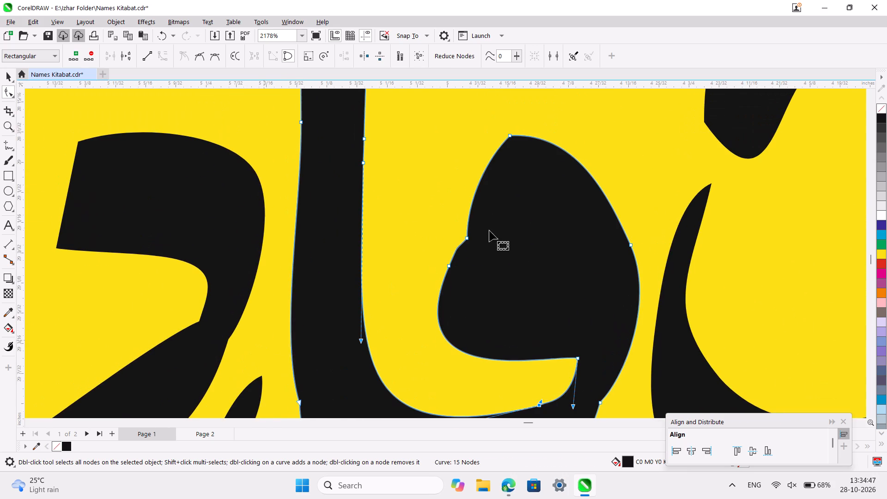
{"action": "double_click", "coordinate": [466, 239]}
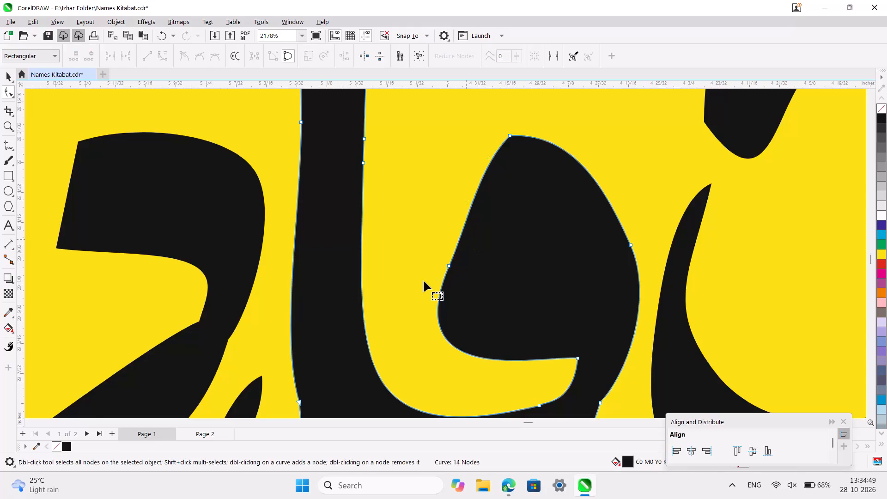
{"action": "scroll", "coordinate": [424, 281], "scroll_direction": "down", "scroll_amount": 2, "text": "ctrl"}
{"action": "left_click", "coordinate": [526, 275]}
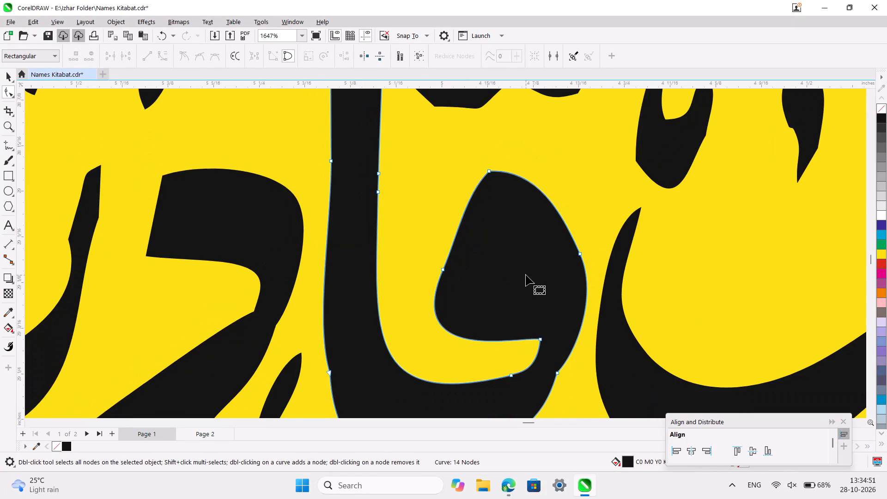
{"action": "left_click", "coordinate": [444, 272]}
{"action": "left_click_drag", "start_coordinate": [457, 241], "coordinate": [453, 242]}
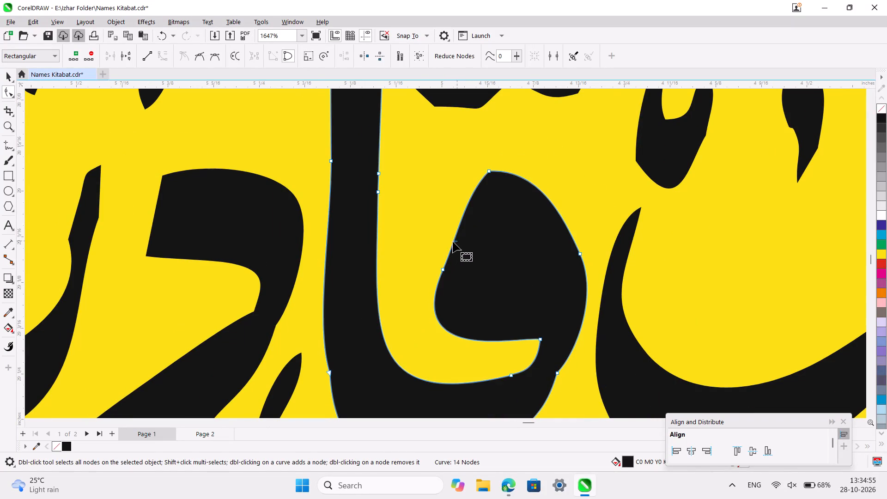
{"action": "left_click_drag", "start_coordinate": [453, 242], "coordinate": [444, 236]}
{"action": "left_click", "coordinate": [441, 272]}
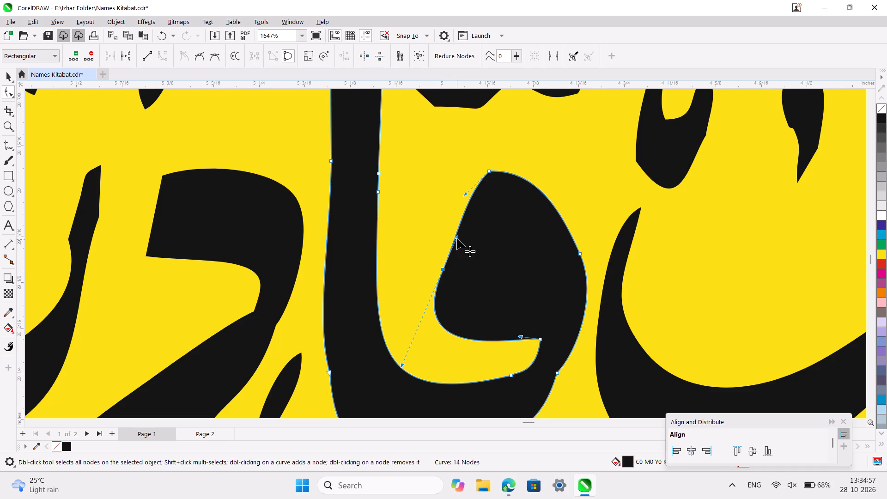
{"action": "left_click_drag", "start_coordinate": [457, 237], "coordinate": [445, 231]}
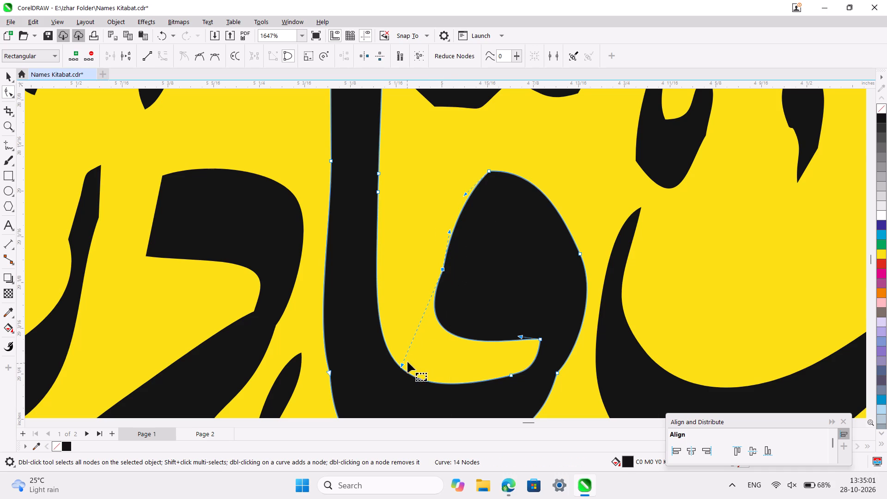
{"action": "left_click_drag", "start_coordinate": [402, 365], "coordinate": [414, 347]}
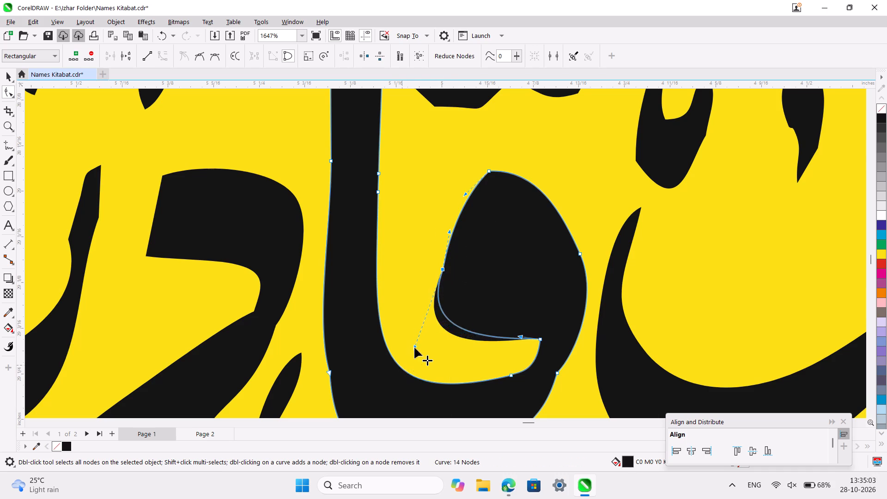
{"action": "left_click_drag", "start_coordinate": [414, 347], "coordinate": [407, 365]}
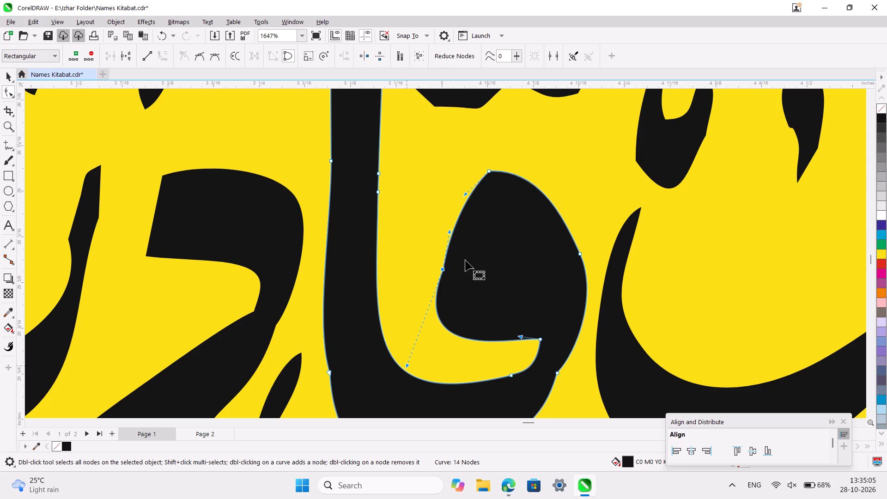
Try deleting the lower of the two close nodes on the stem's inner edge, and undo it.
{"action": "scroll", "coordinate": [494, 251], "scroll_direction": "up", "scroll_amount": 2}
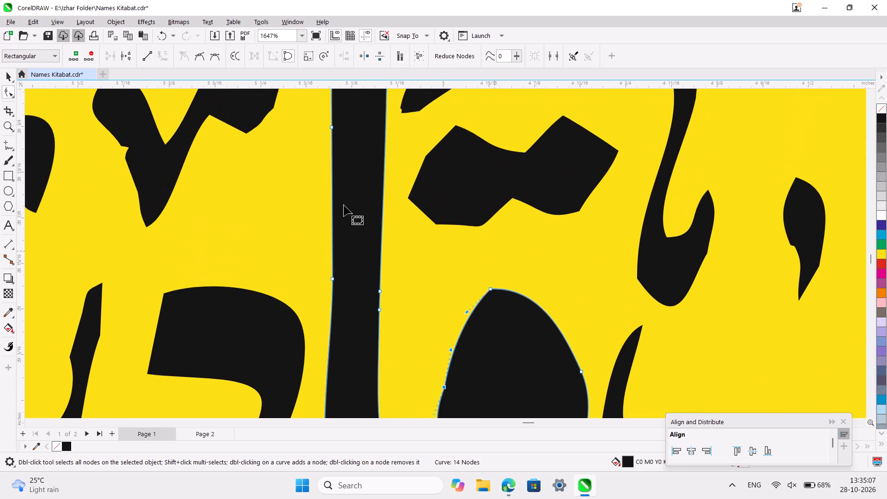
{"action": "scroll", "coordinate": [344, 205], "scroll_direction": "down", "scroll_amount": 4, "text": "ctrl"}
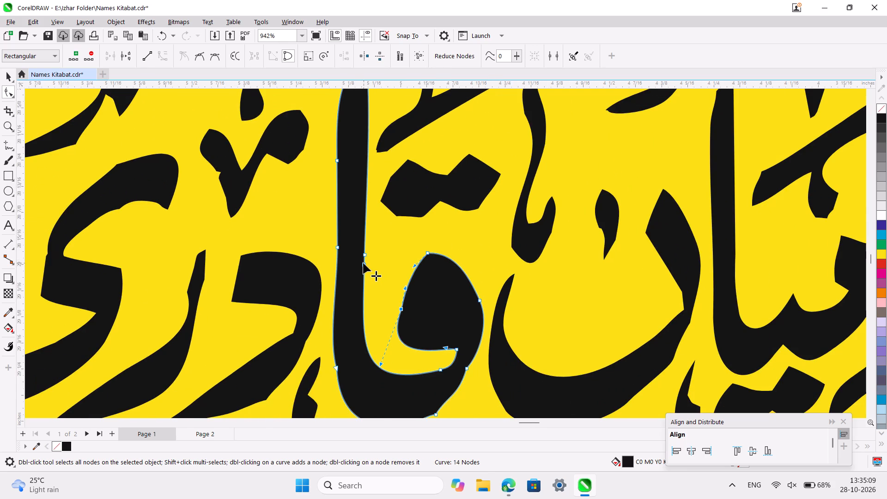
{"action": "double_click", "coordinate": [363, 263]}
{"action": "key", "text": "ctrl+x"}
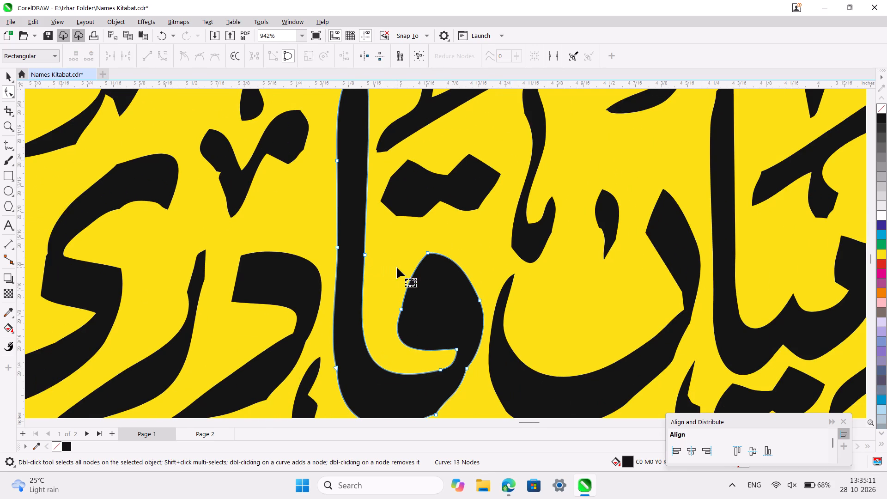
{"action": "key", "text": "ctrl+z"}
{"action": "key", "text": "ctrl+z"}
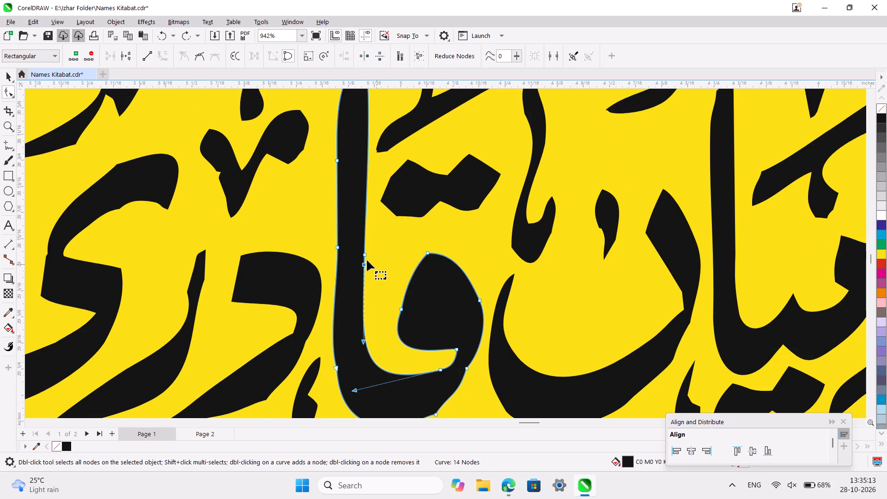
Delete the upper of the two close nodes on the stem's inner edge and the surplus node midway along its outer edge.
{"action": "double_click", "coordinate": [363, 256]}
{"action": "scroll", "coordinate": [363, 256], "scroll_direction": "down", "scroll_amount": 2, "text": "ctrl"}
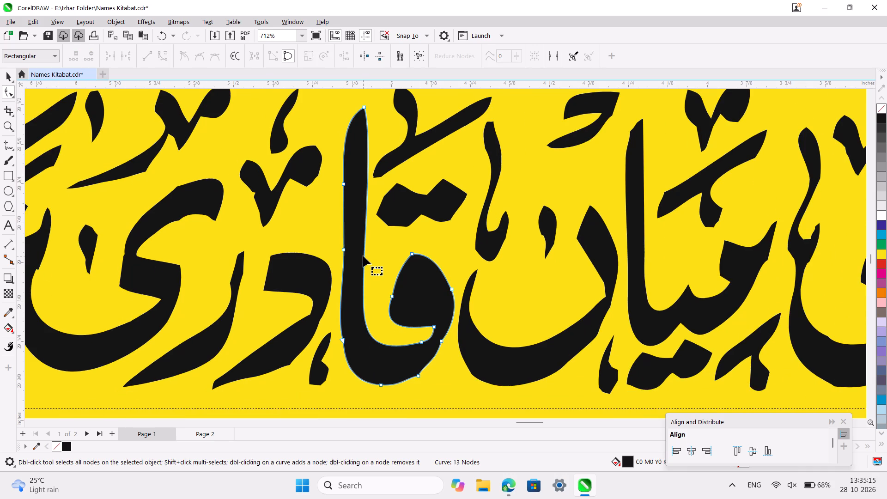
{"action": "double_click", "coordinate": [343, 253]}
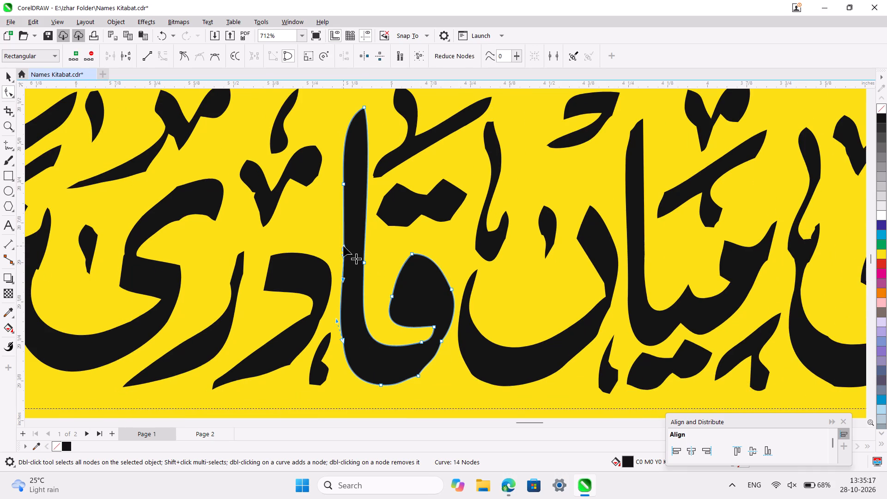
{"action": "double_click", "coordinate": [344, 252]}
{"action": "scroll", "coordinate": [344, 252], "scroll_direction": "up", "scroll_amount": 2, "text": "ctrl"}
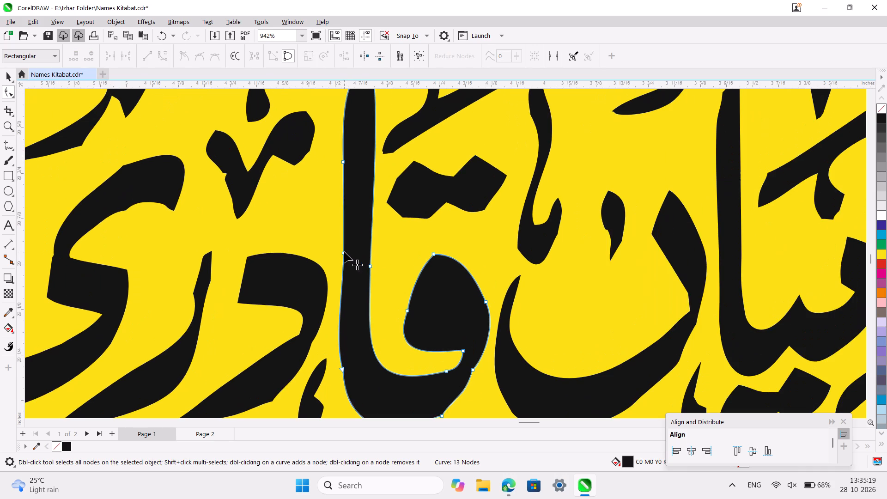
{"action": "double_click", "coordinate": [343, 254]}
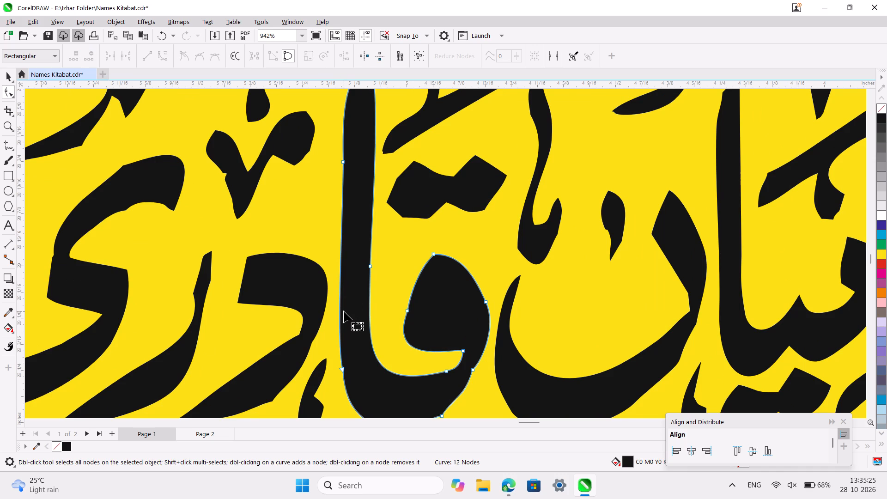
On the neighbouring dal-shaped letter, delete the two surplus nodes along the lower edge of its tail.
{"action": "scroll", "coordinate": [344, 311], "scroll_direction": "down", "scroll_amount": 3, "text": "ctrl"}
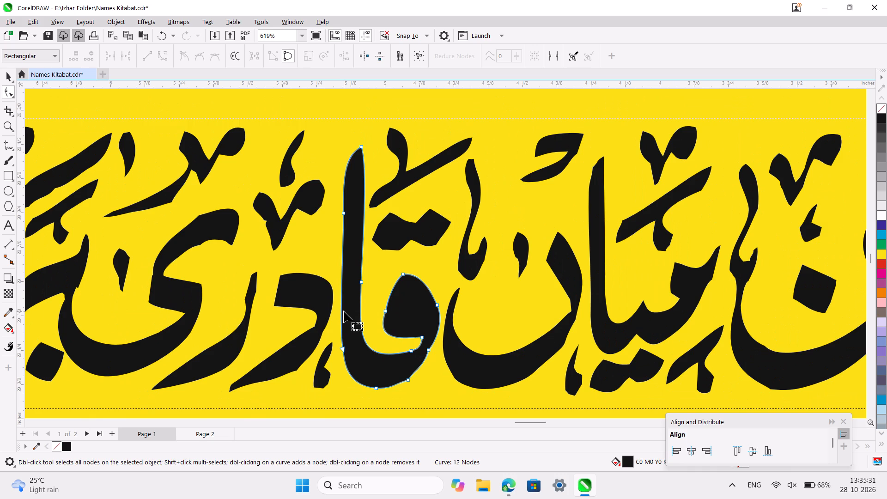
{"action": "left_click", "coordinate": [328, 311]}
{"action": "scroll", "coordinate": [328, 311], "scroll_direction": "up", "scroll_amount": 3, "text": "ctrl"}
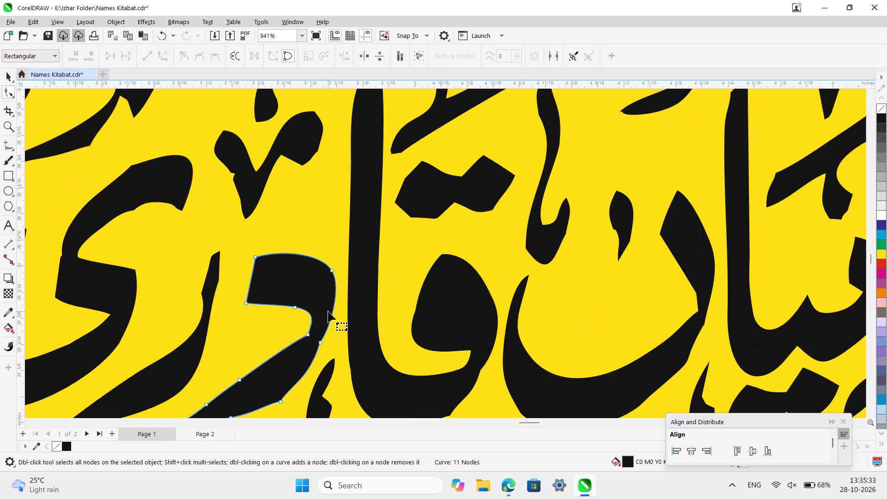
{"action": "scroll", "coordinate": [328, 311], "scroll_direction": "right", "scroll_amount": 2}
{"action": "scroll", "coordinate": [370, 355], "scroll_direction": "up", "scroll_amount": 4, "text": "ctrl"}
{"action": "scroll", "coordinate": [370, 355], "scroll_direction": "down", "scroll_amount": 2}
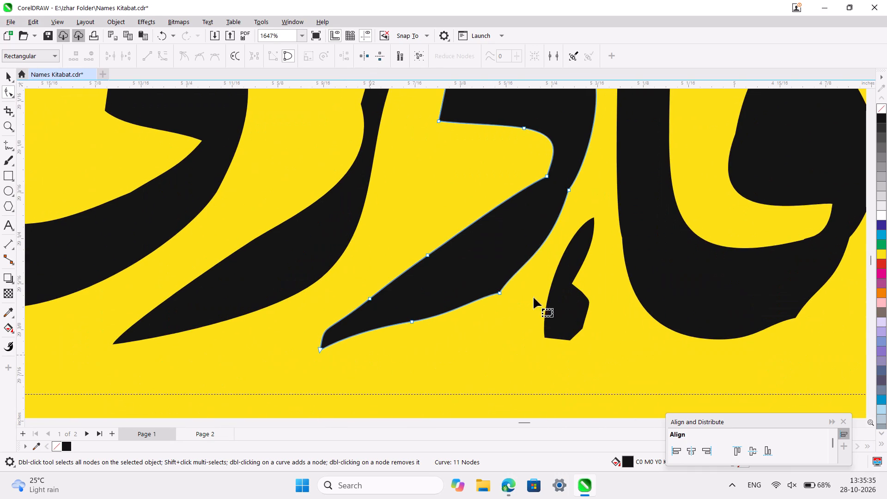
{"action": "double_click", "coordinate": [500, 294]}
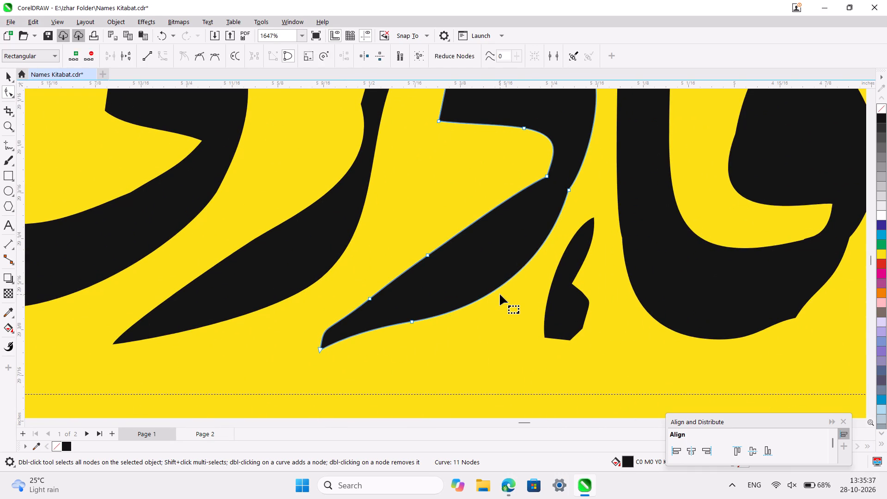
{"action": "double_click", "coordinate": [411, 320]}
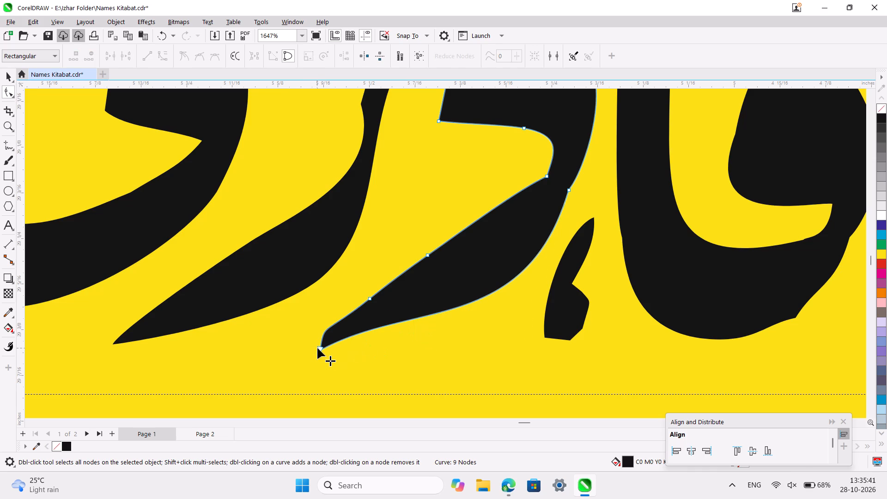
Taper the dal-shaped letter's tail tip by adjusting the upper-edge handles inward and shortening the tip node's lower-edge handle.
{"action": "left_click", "coordinate": [317, 348]}
{"action": "scroll", "coordinate": [326, 336], "scroll_direction": "up", "scroll_amount": 5, "text": "ctrl"}
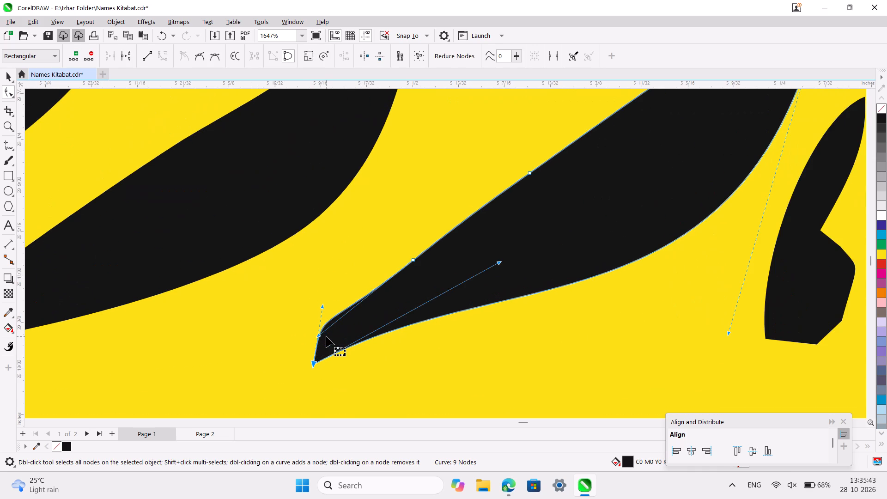
{"action": "left_click_drag", "start_coordinate": [320, 336], "coordinate": [343, 323]}
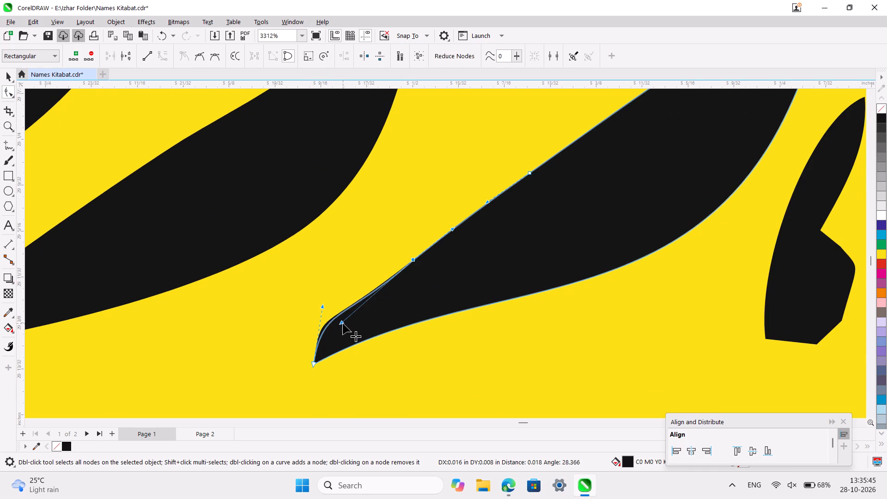
{"action": "left_click_drag", "start_coordinate": [343, 323], "coordinate": [360, 301]}
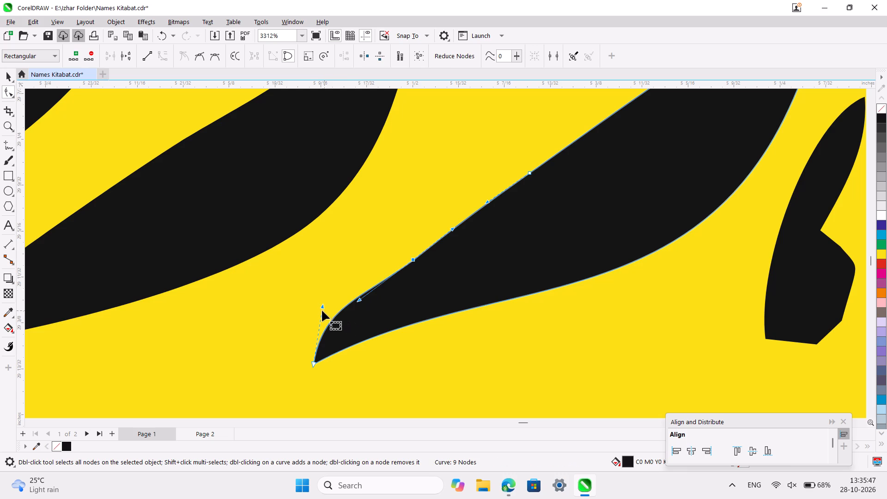
{"action": "left_click_drag", "start_coordinate": [323, 306], "coordinate": [335, 308]}
{"action": "scroll", "coordinate": [335, 308], "scroll_direction": "down", "scroll_amount": 6, "text": "ctrl"}
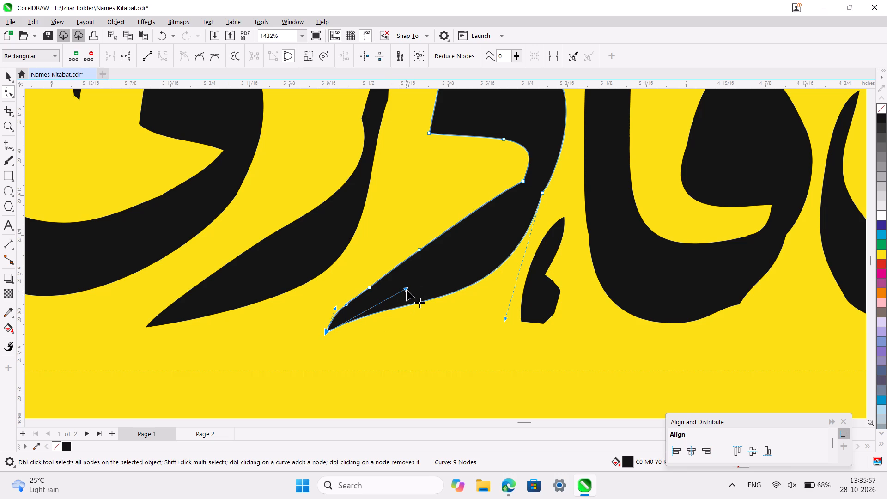
{"action": "left_click_drag", "start_coordinate": [407, 290], "coordinate": [391, 308]}
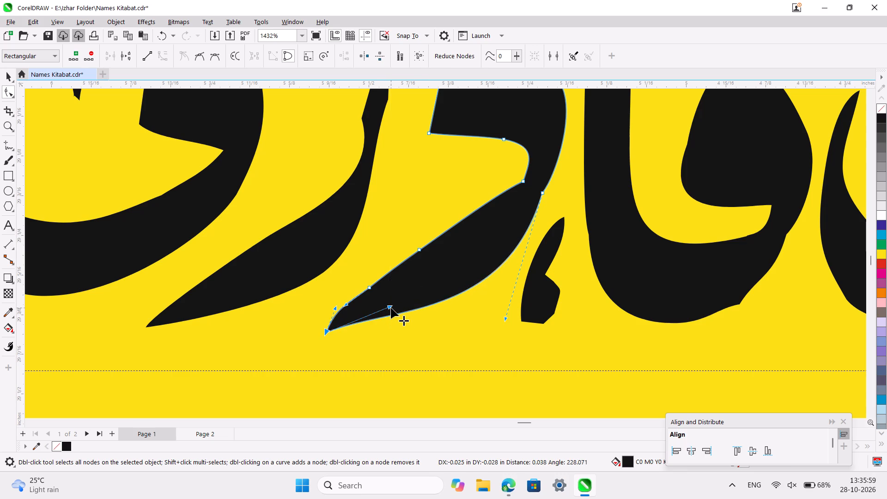
Select the adjacent slender re-shaped letter with the long sweeping tail for node editing.
{"action": "scroll", "coordinate": [391, 308], "scroll_direction": "down", "scroll_amount": 6, "text": "ctrl"}
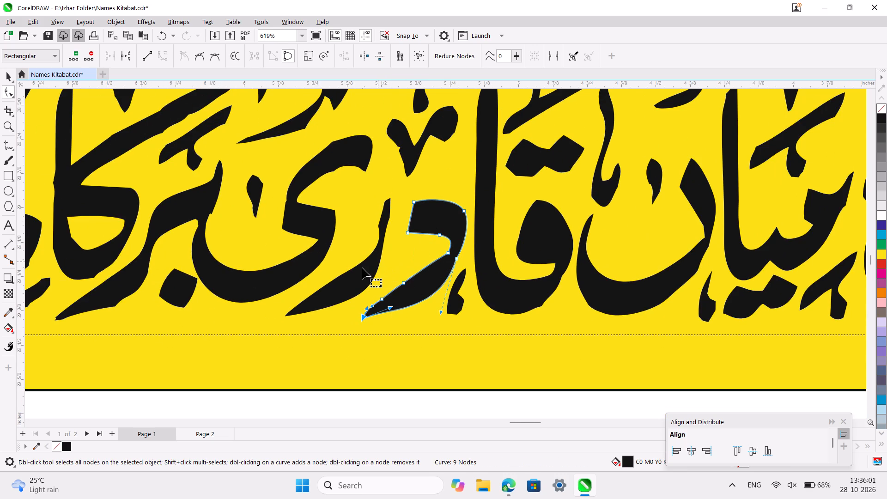
{"action": "left_click", "coordinate": [362, 268]}
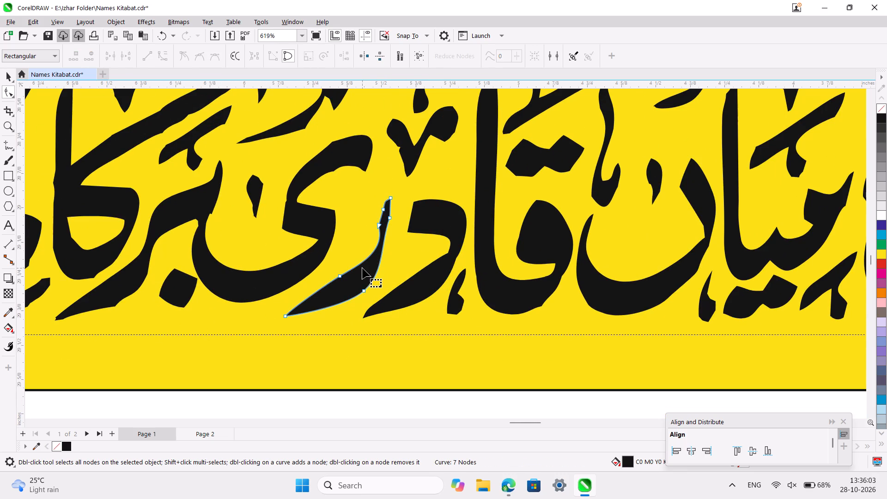
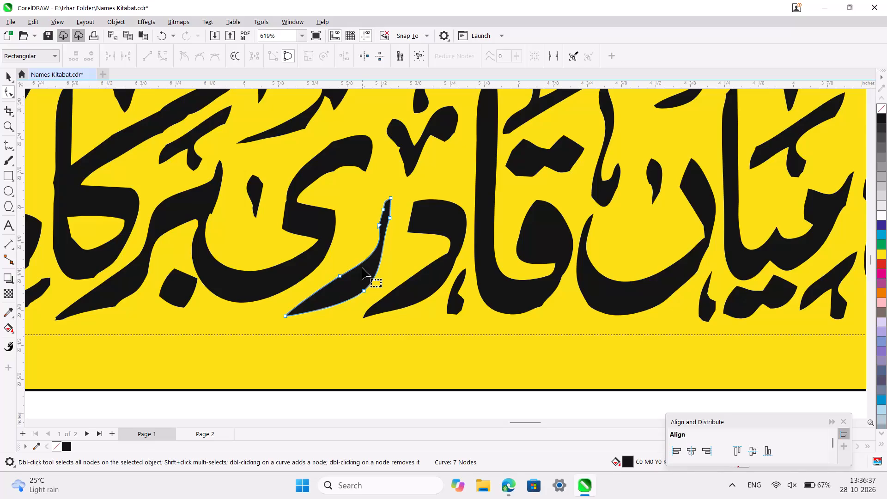
Straighten the re-shaped letter's inner edge below its neck by pulling the neck node's lower handle inward, keeping a smooth sweep into the tail.
{"action": "scroll", "coordinate": [363, 226], "scroll_direction": "up", "scroll_amount": 7, "text": "ctrl"}
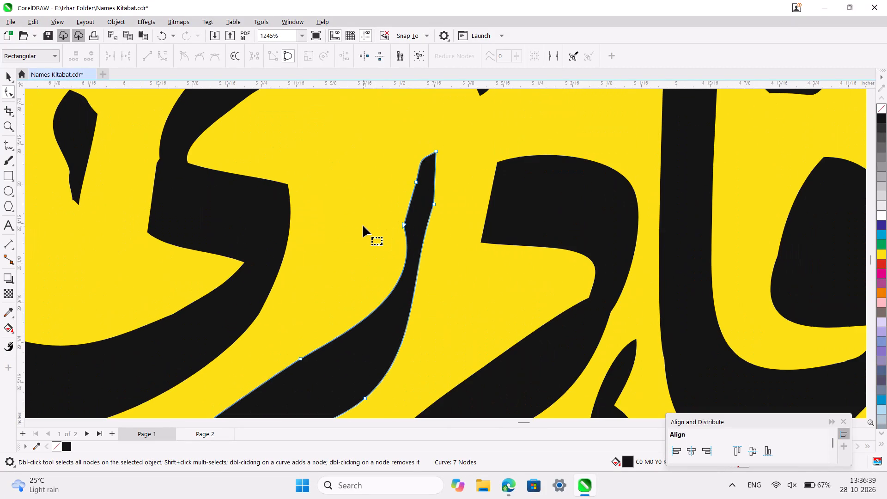
{"action": "left_click", "coordinate": [406, 224]}
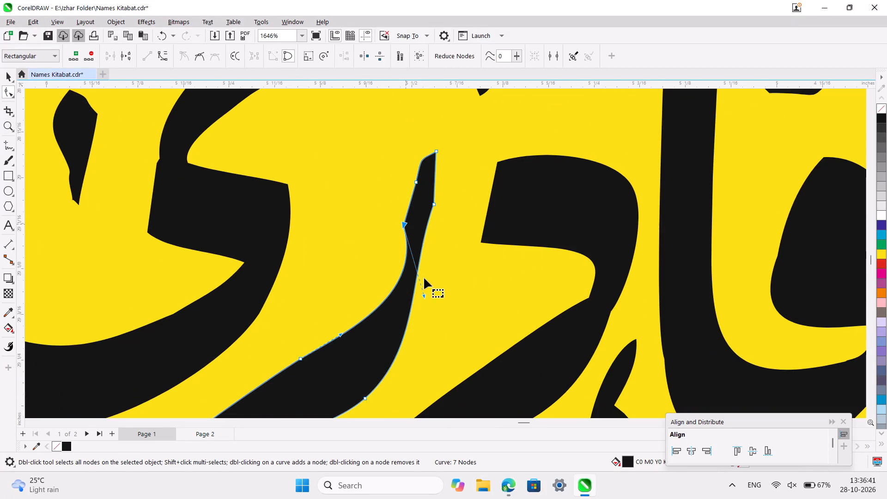
{"action": "left_click_drag", "start_coordinate": [424, 296], "coordinate": [393, 308]}
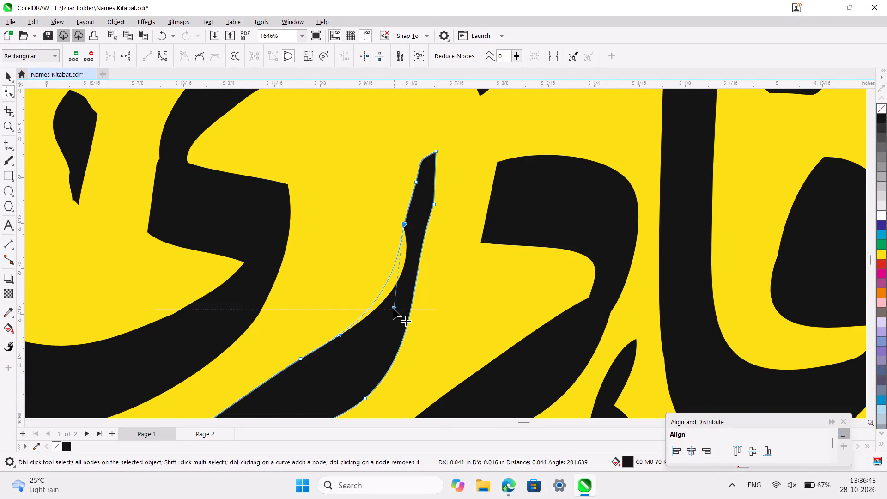
{"action": "left_click_drag", "start_coordinate": [393, 308], "coordinate": [405, 313]}
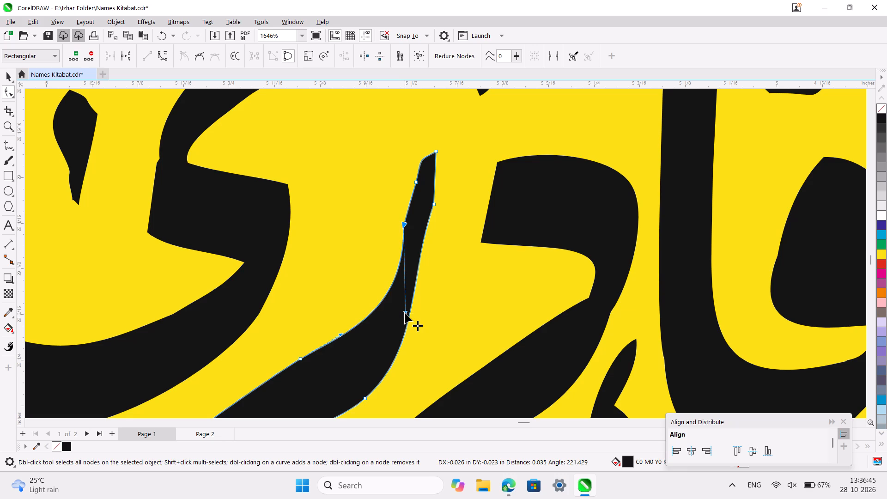
Delete the re-shaped letter's surplus neck node on the inner edge and the surplus node near the top of its outer edge.
{"action": "left_click", "coordinate": [416, 183]}
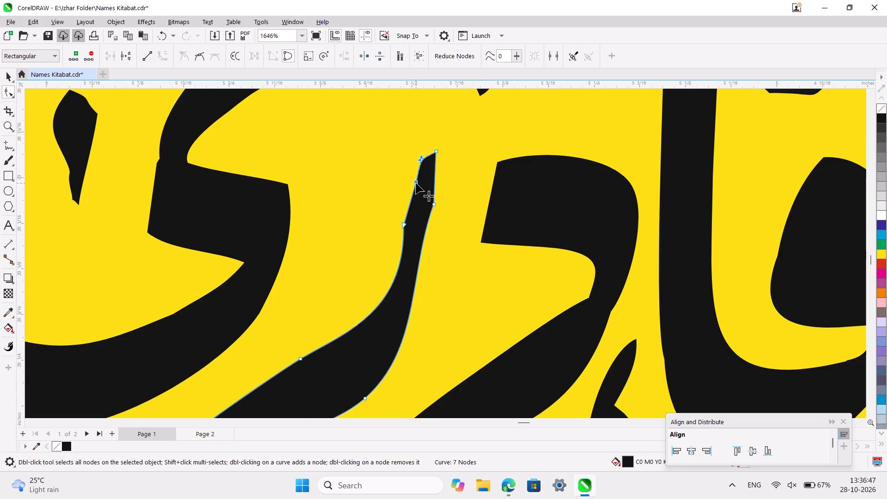
{"action": "scroll", "coordinate": [416, 183], "scroll_direction": "up", "scroll_amount": 3, "text": "ctrl"}
{"action": "double_click", "coordinate": [398, 247]}
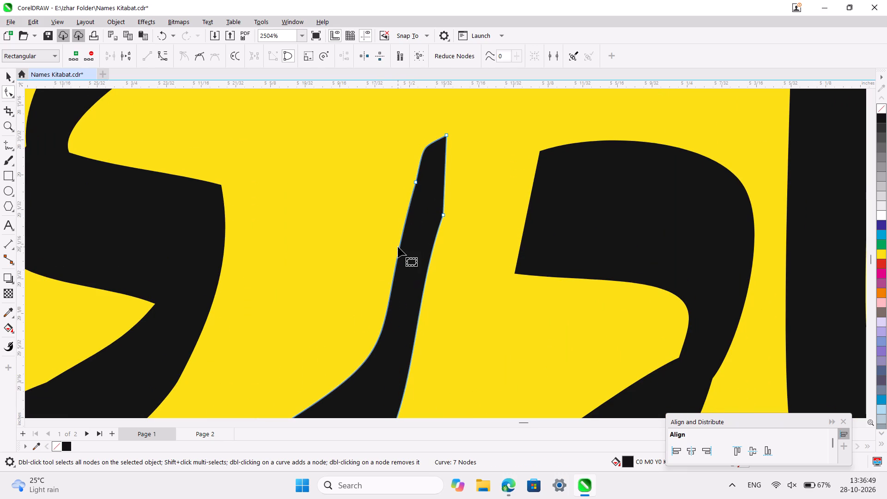
{"action": "scroll", "coordinate": [398, 247], "scroll_direction": "down", "scroll_amount": 7, "text": "ctrl"}
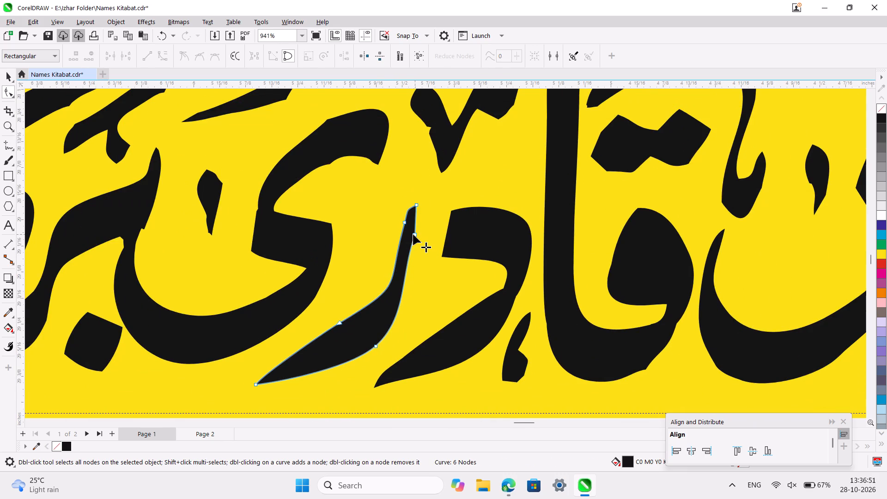
{"action": "double_click", "coordinate": [413, 234]}
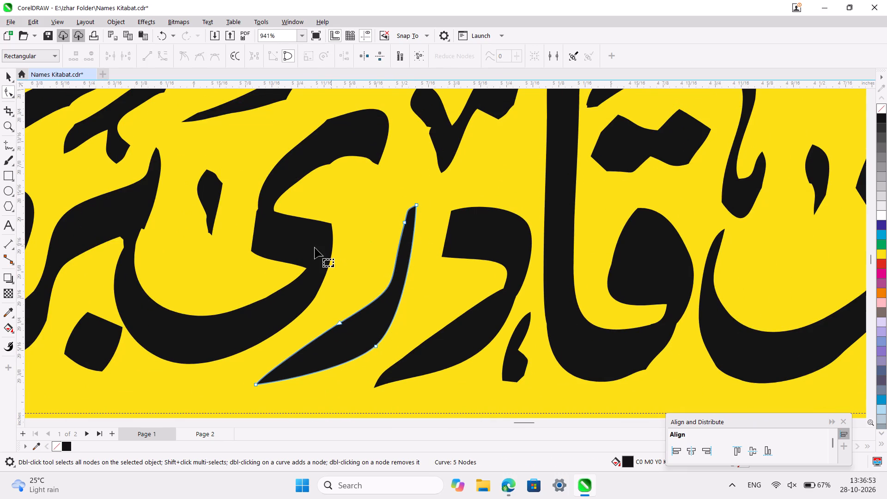
On the adjacent yeh-shaped letter, delete the two close surplus nodes at the notch on the neck's outer edge.
{"action": "left_click", "coordinate": [314, 247]}
{"action": "scroll", "coordinate": [314, 247], "scroll_direction": "down", "scroll_amount": 5, "text": "ctrl"}
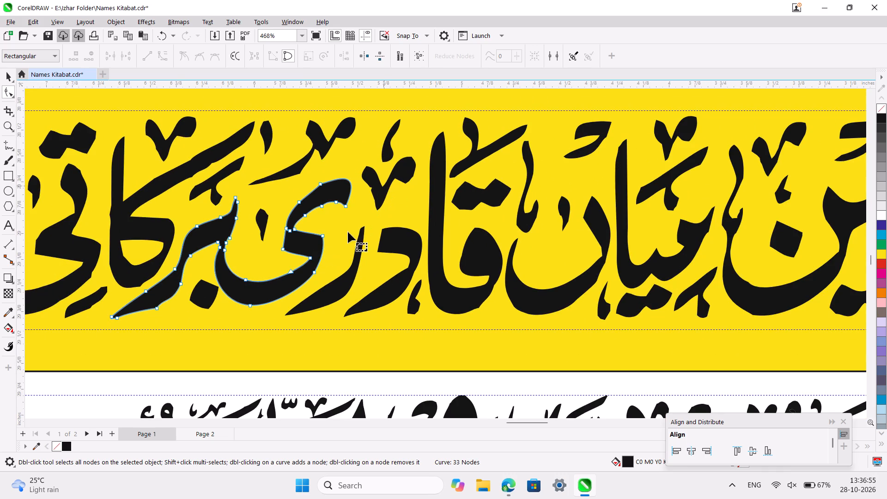
{"action": "scroll", "coordinate": [305, 240], "scroll_direction": "up", "scroll_amount": 4, "text": "ctrl"}
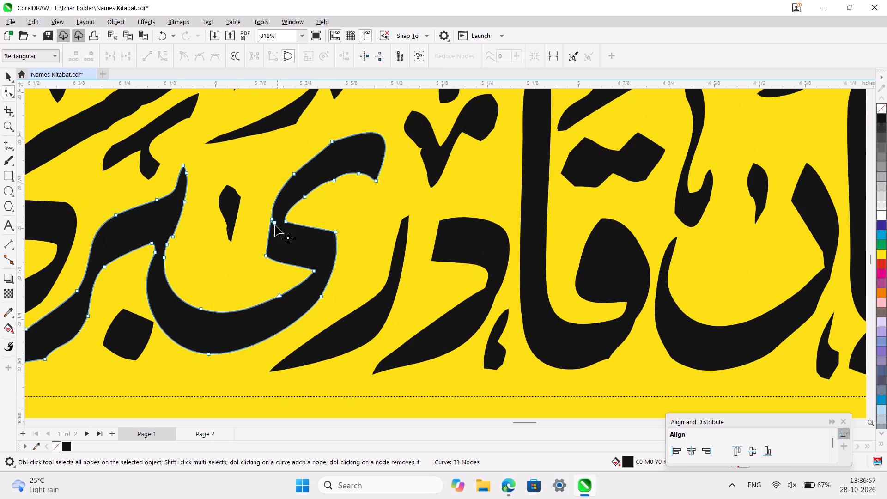
{"action": "double_click", "coordinate": [274, 224]}
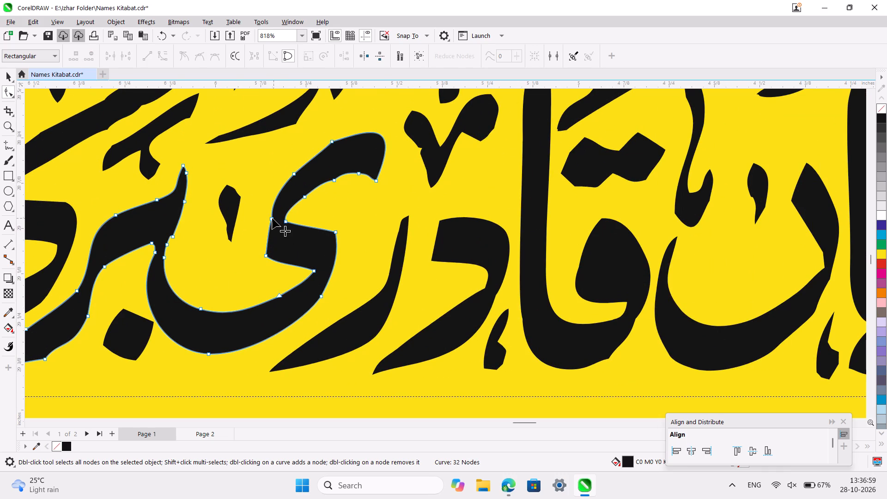
{"action": "double_click", "coordinate": [272, 218]}
On the kaf-shaped letter with the enclosed counter, delete two surplus nodes along the lower edge of its long diagonal arm.
{"action": "scroll", "coordinate": [265, 285], "scroll_direction": "down", "scroll_amount": 3, "text": "ctrl"}
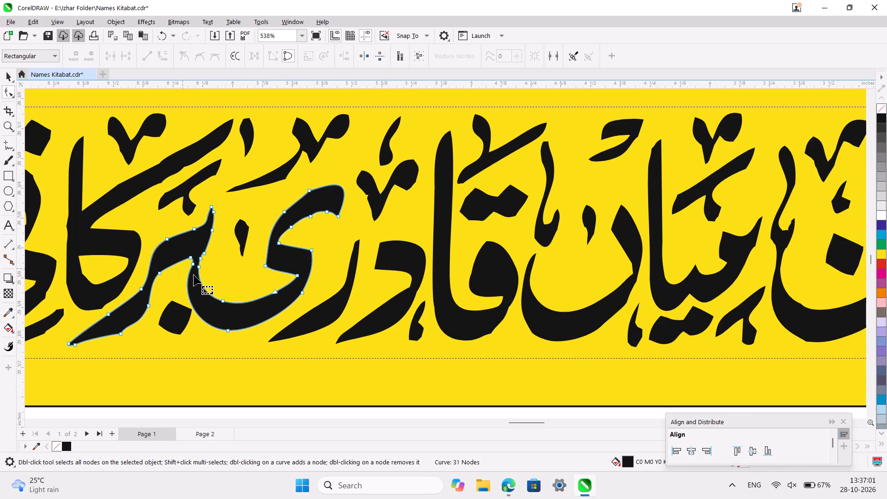
{"action": "scroll", "coordinate": [251, 319], "scroll_direction": "right", "scroll_amount": 2}
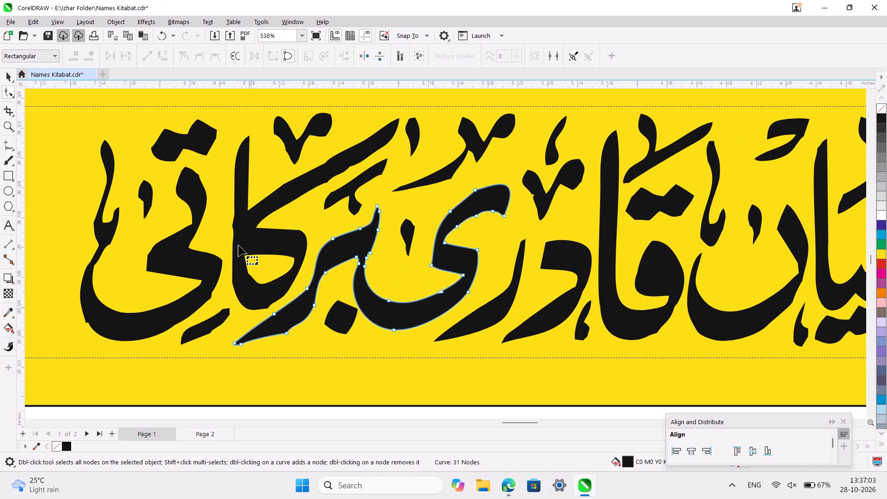
{"action": "left_click", "coordinate": [238, 236]}
{"action": "scroll", "coordinate": [238, 236], "scroll_direction": "up", "scroll_amount": 2, "text": "ctrl"}
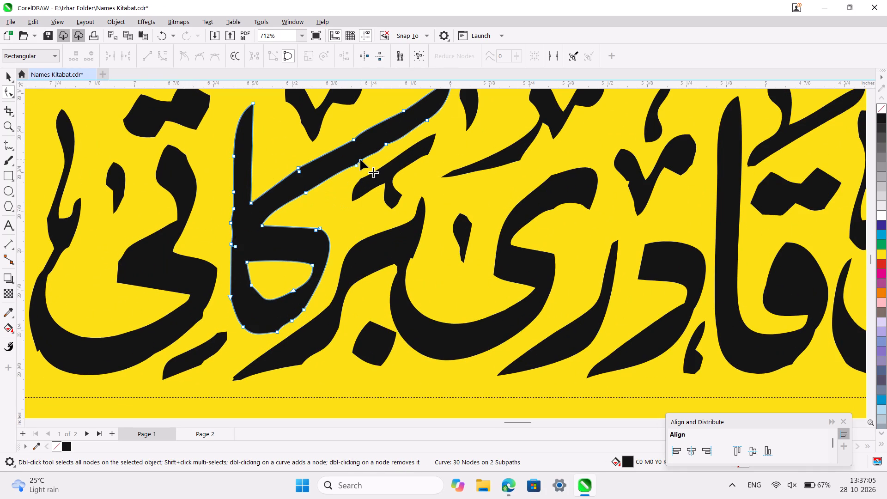
{"action": "double_click", "coordinate": [360, 162]}
{"action": "double_click", "coordinate": [357, 165]}
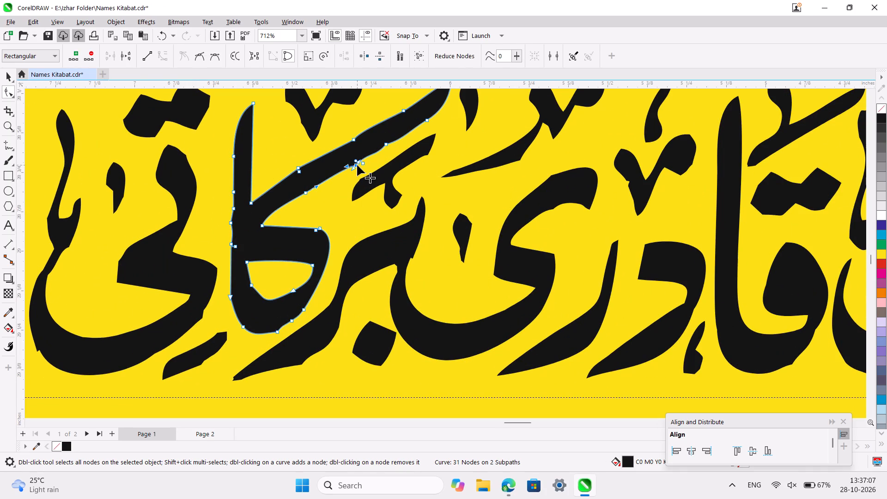
{"action": "scroll", "coordinate": [357, 165], "scroll_direction": "up", "scroll_amount": 3, "text": "ctrl"}
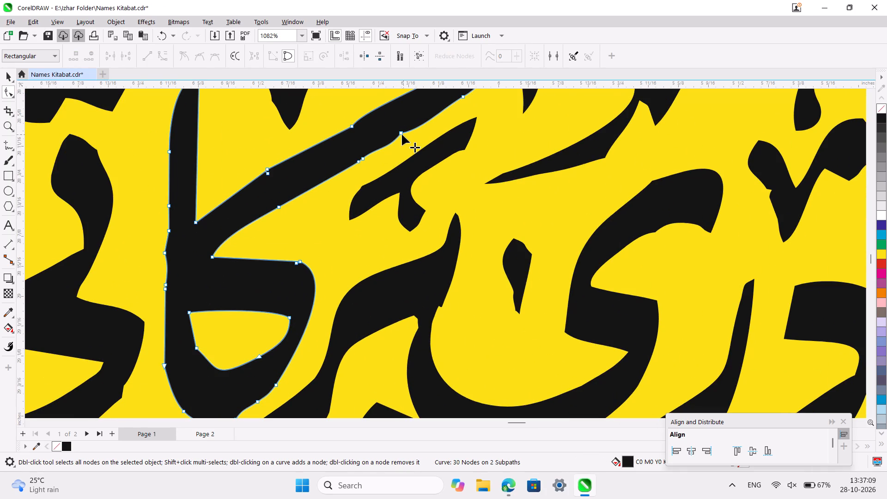
{"action": "double_click", "coordinate": [402, 134]}
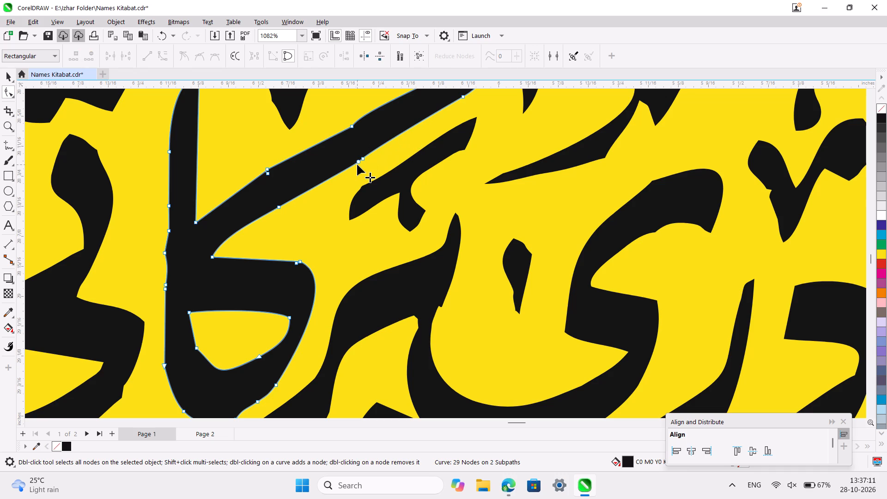
{"action": "double_click", "coordinate": [357, 164]}
Delete the four surplus nodes causing the bumps midway along the outer edge of the kaf-shaped letter's vertical stem.
{"action": "double_click", "coordinate": [166, 286]}
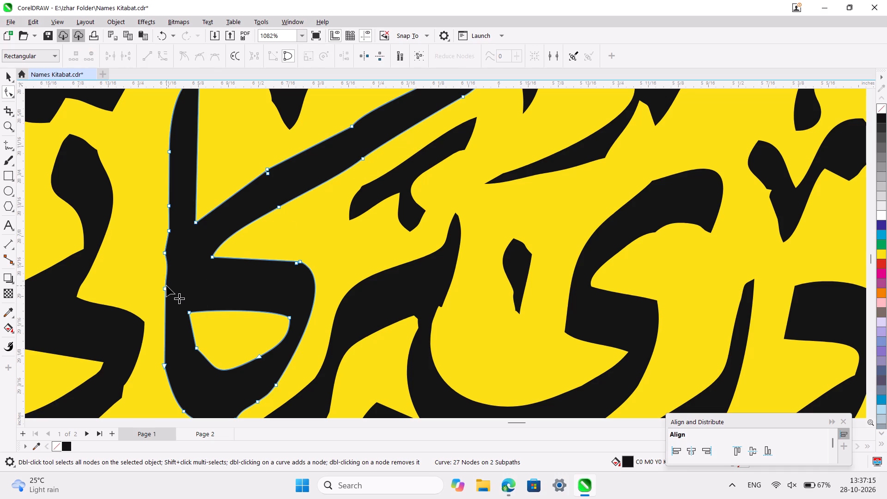
{"action": "scroll", "coordinate": [166, 286], "scroll_direction": "up", "scroll_amount": 4, "text": "ctrl"}
{"action": "scroll", "coordinate": [166, 286], "scroll_direction": "right", "scroll_amount": 1}
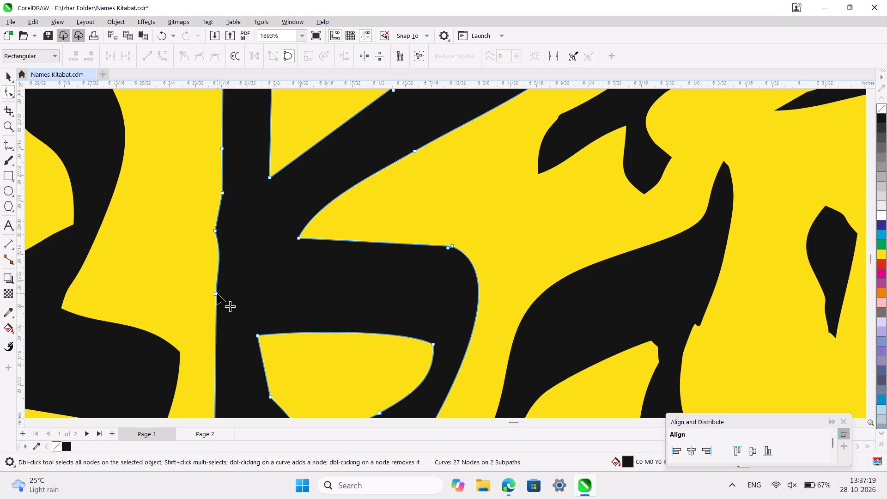
{"action": "double_click", "coordinate": [217, 293]}
{"action": "double_click", "coordinate": [216, 230]}
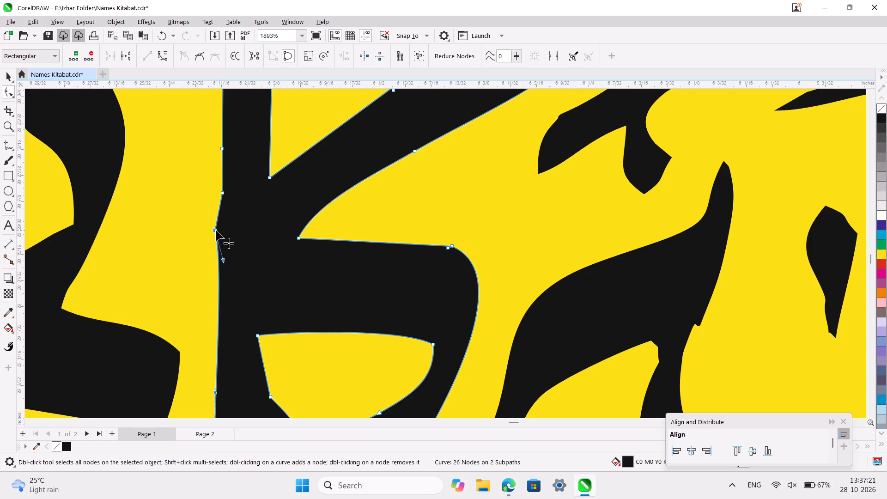
{"action": "left_click", "coordinate": [223, 190]}
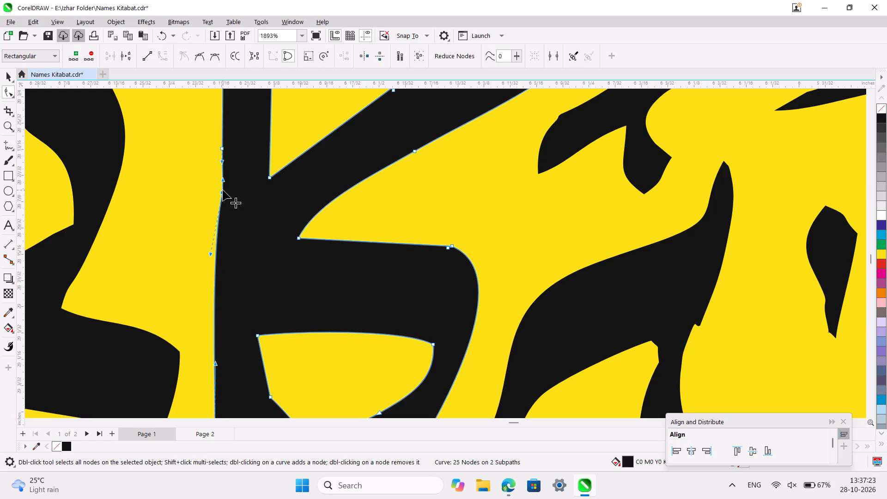
{"action": "double_click", "coordinate": [222, 194]}
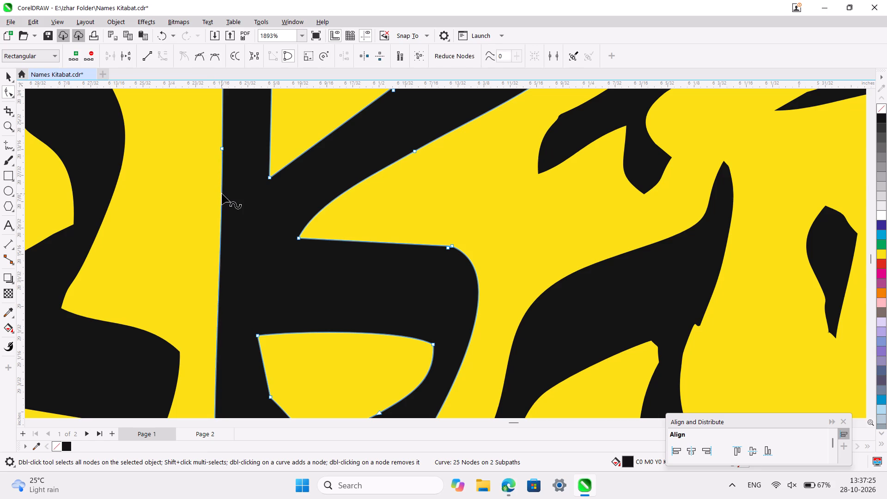
Nudge the kaf counter's upper-left corner node right once and round its lower-left curve by pulling the lower node's handle outward.
{"action": "scroll", "coordinate": [221, 151], "scroll_direction": "down", "scroll_amount": 4, "text": "ctrl"}
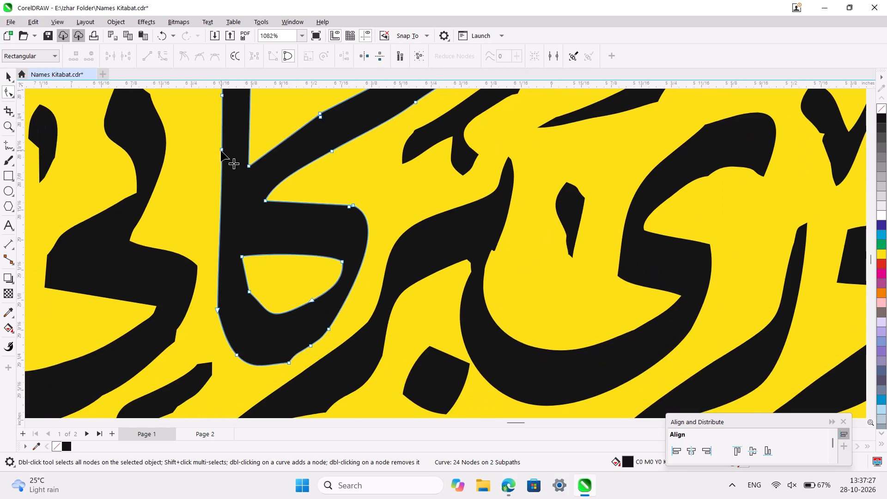
{"action": "scroll", "coordinate": [221, 151], "scroll_direction": "up", "scroll_amount": 2}
{"action": "scroll", "coordinate": [248, 255], "scroll_direction": "down", "scroll_amount": 2}
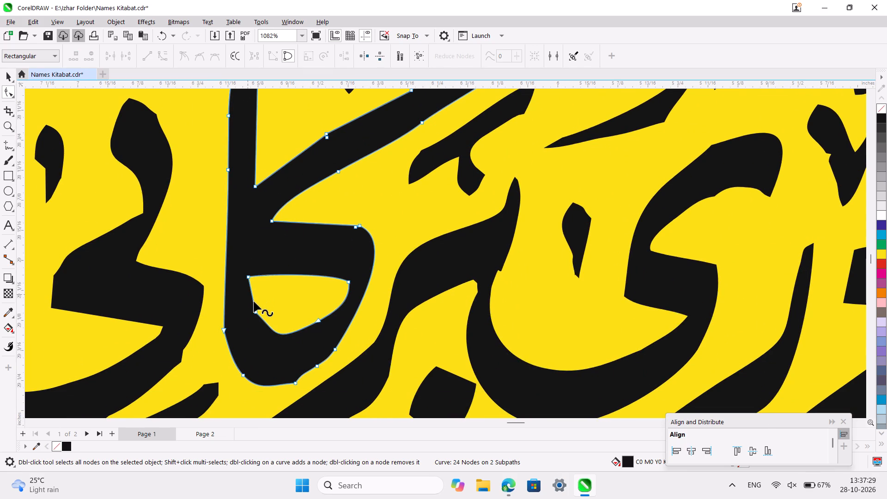
{"action": "scroll", "coordinate": [254, 301], "scroll_direction": "up", "scroll_amount": 2, "text": "ctrl"}
{"action": "left_click", "coordinate": [247, 269]}
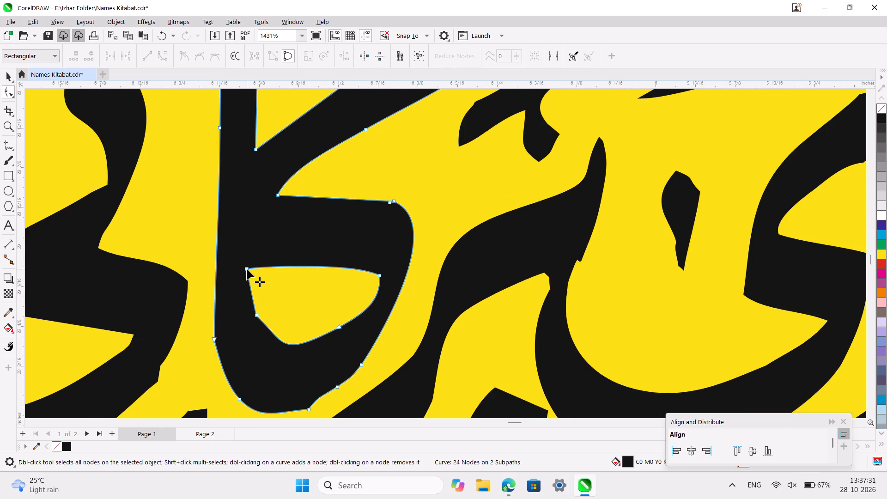
{"action": "key", "text": "Right"}
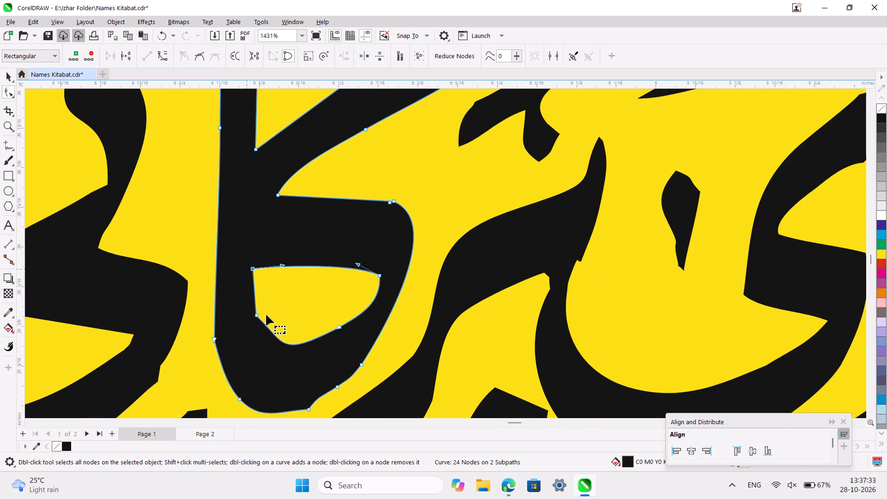
{"action": "left_click", "coordinate": [259, 316]}
{"action": "scroll", "coordinate": [273, 339], "scroll_direction": "up", "scroll_amount": 1, "text": "ctrl"}
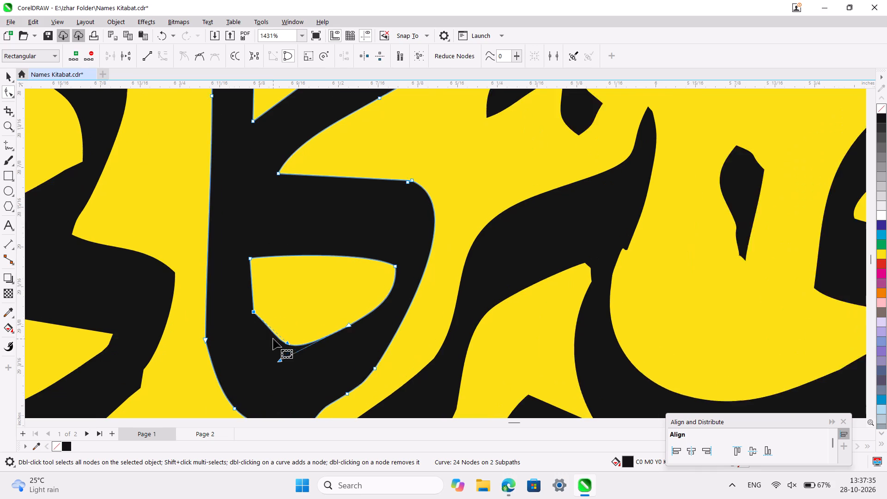
{"action": "scroll", "coordinate": [273, 339], "scroll_direction": "up", "scroll_amount": 1, "text": "ctrl"}
{"action": "left_click_drag", "start_coordinate": [292, 343], "coordinate": [267, 341]}
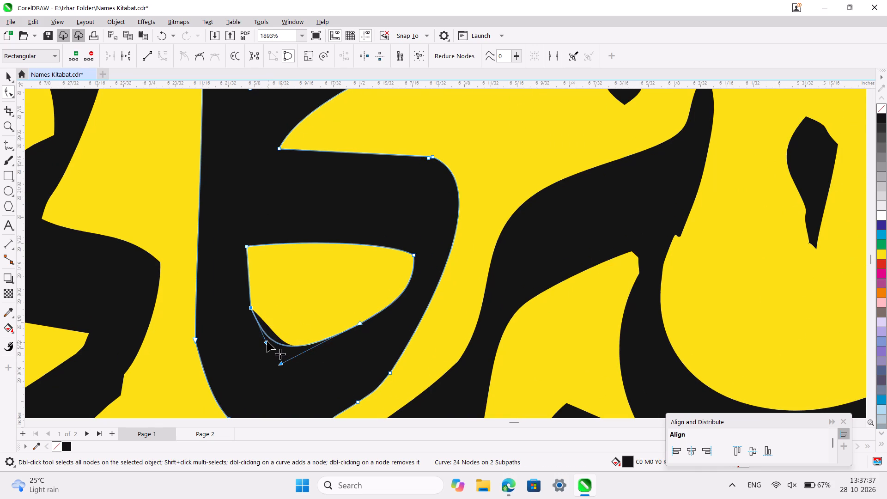
{"action": "left_click_drag", "start_coordinate": [267, 341], "coordinate": [267, 339]}
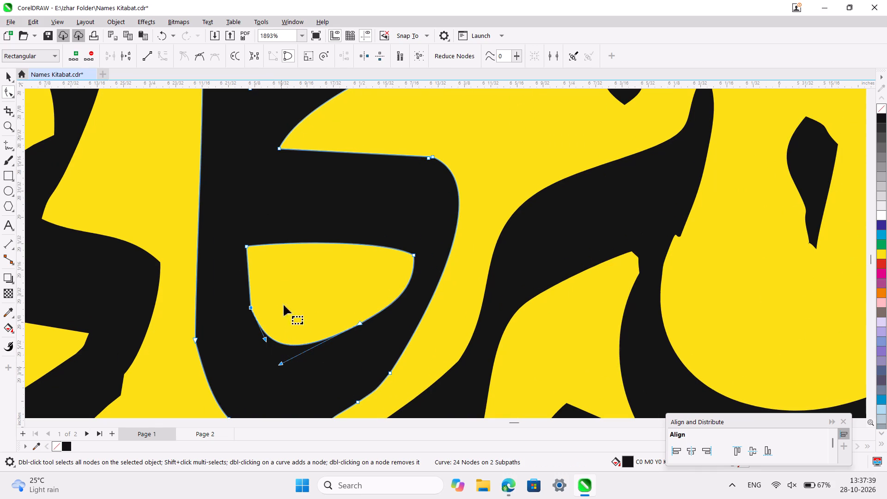
{"action": "left_click", "coordinate": [250, 248]}
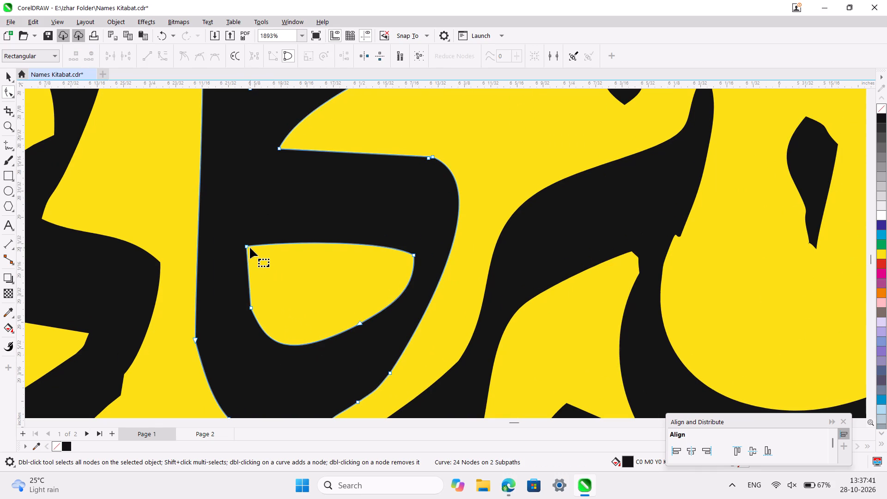
{"action": "left_click", "coordinate": [248, 246]}
Delete the surplus node on the lower-right edge of the kaf's bowl and round the dent by adjusting the bottom node's handle outward.
{"action": "scroll", "coordinate": [359, 300], "scroll_direction": "down", "scroll_amount": 3, "text": "ctrl"}
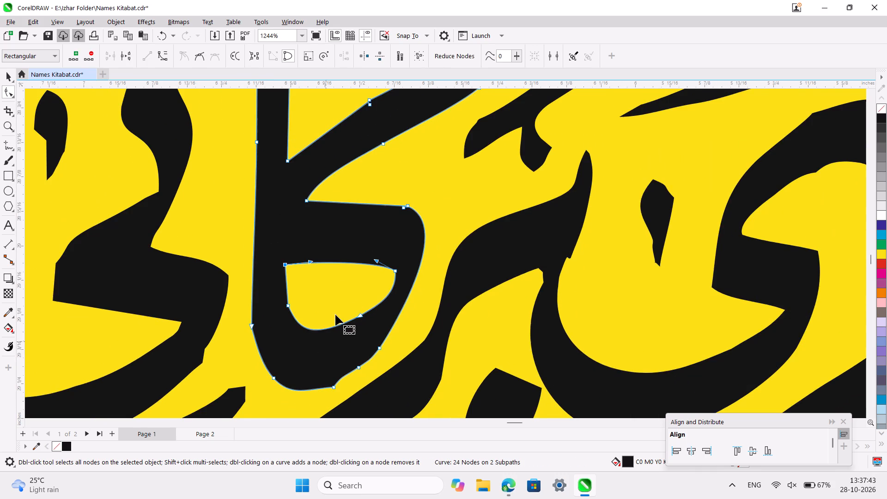
{"action": "double_click", "coordinate": [359, 380]}
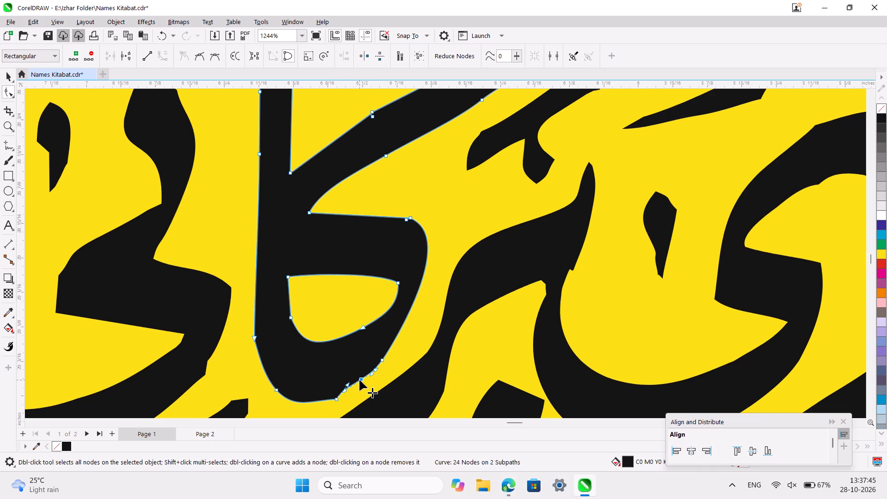
{"action": "left_click", "coordinate": [337, 400]}
{"action": "scroll", "coordinate": [337, 400], "scroll_direction": "up", "scroll_amount": 3, "text": "ctrl"}
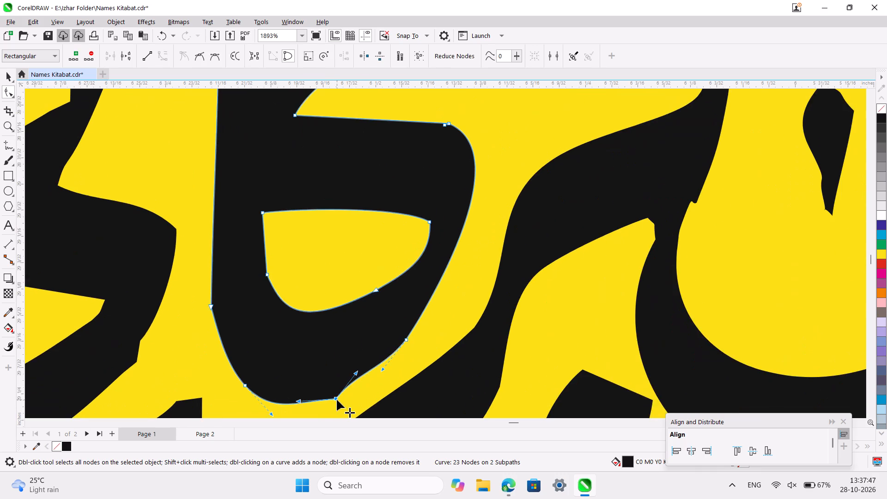
{"action": "scroll", "coordinate": [337, 400], "scroll_direction": "down", "scroll_amount": 1}
{"action": "left_click_drag", "start_coordinate": [361, 342], "coordinate": [369, 355]}
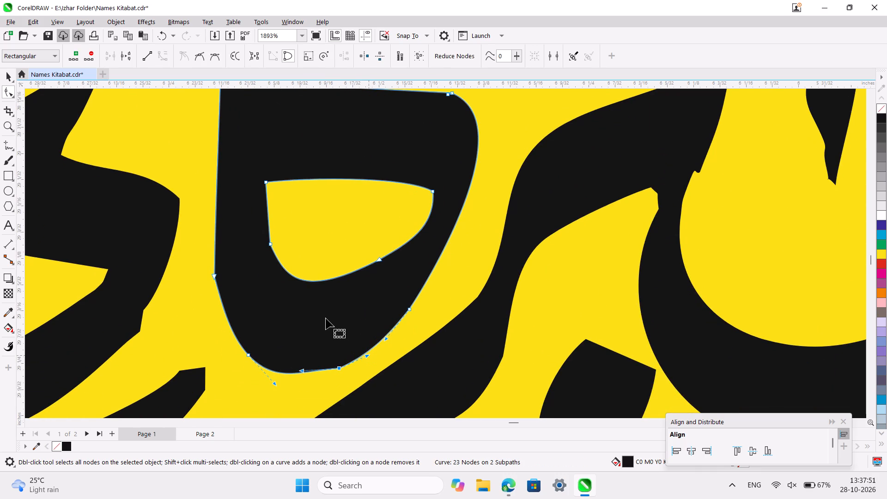
Delete the three surplus nodes along the upper edge of the kaf's long diagonal arm.
{"action": "scroll", "coordinate": [326, 318], "scroll_direction": "down", "scroll_amount": 3, "text": "ctrl"}
{"action": "scroll", "coordinate": [326, 318], "scroll_direction": "up", "scroll_amount": 1}
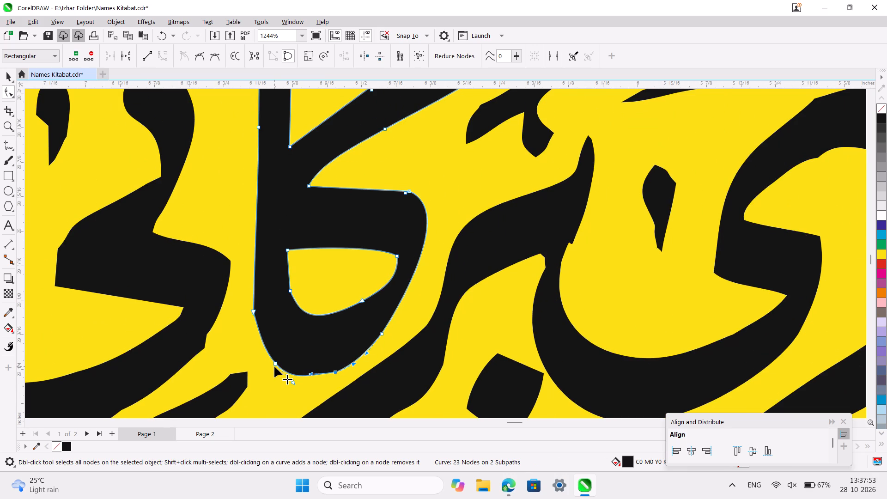
{"action": "scroll", "coordinate": [274, 366], "scroll_direction": "up", "scroll_amount": 3}
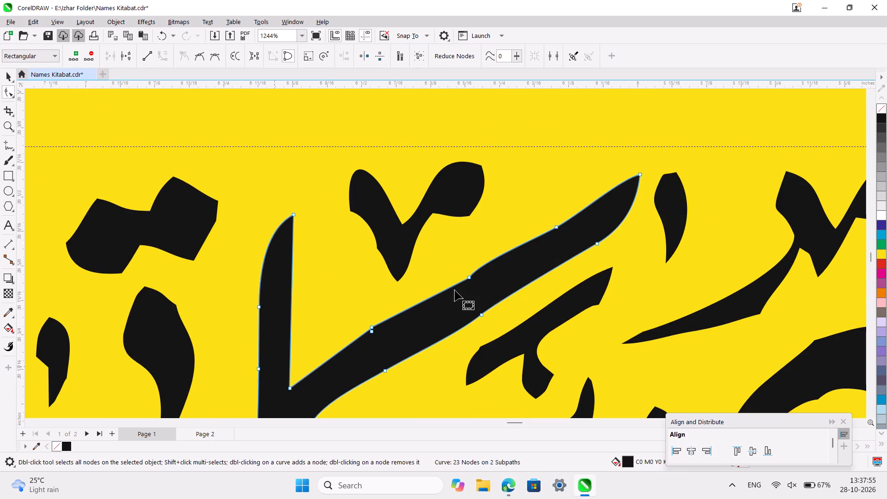
{"action": "double_click", "coordinate": [469, 280]}
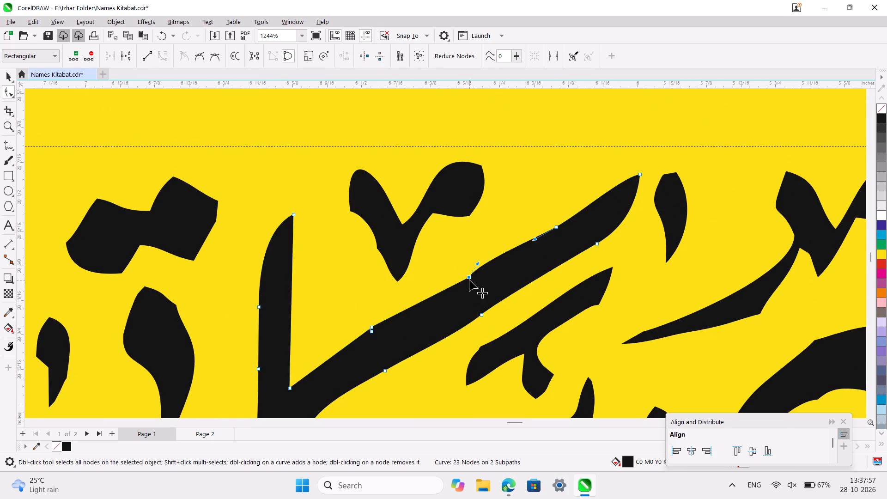
{"action": "double_click", "coordinate": [373, 332]}
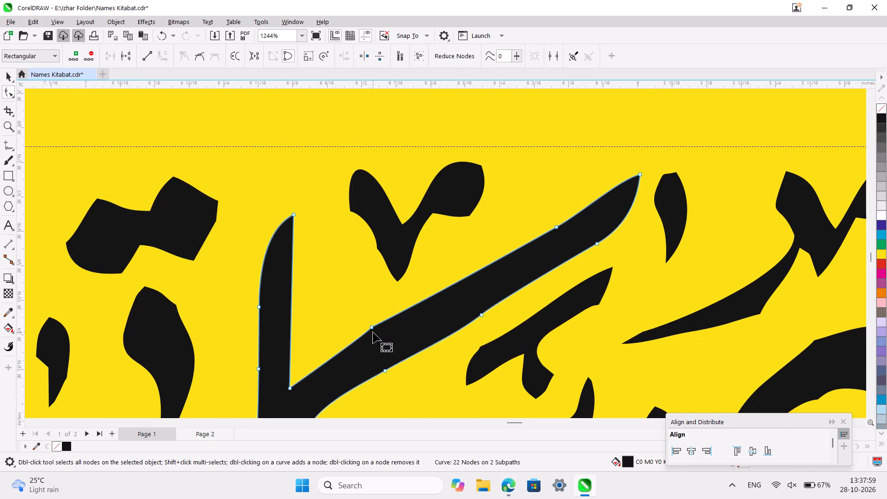
{"action": "double_click", "coordinate": [373, 329]}
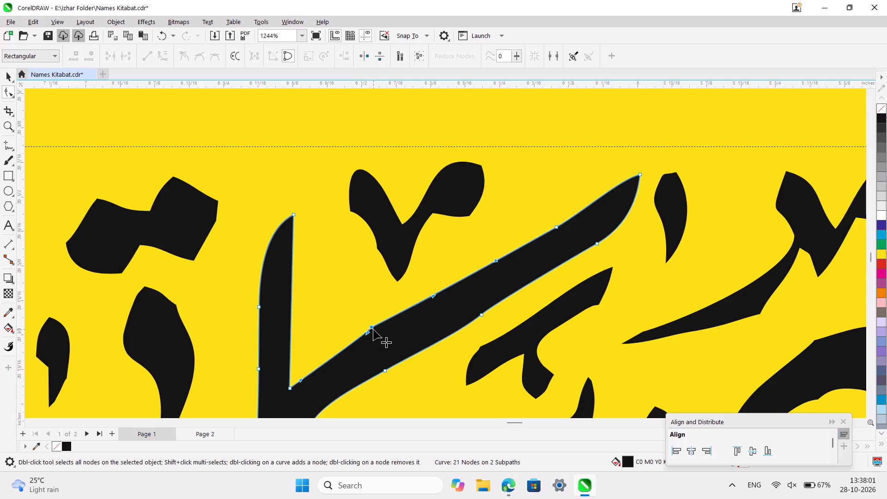
Round the corner where the kaf's stem meets its bowl at lower left by pulling the lower curve's handle outward.
{"action": "scroll", "coordinate": [363, 350], "scroll_direction": "down", "scroll_amount": 1}
{"action": "scroll", "coordinate": [308, 339], "scroll_direction": "down", "scroll_amount": 1}
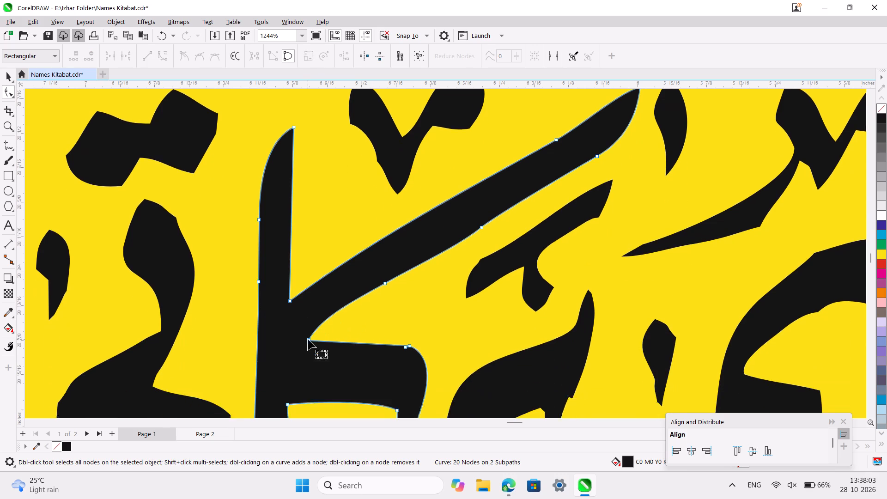
{"action": "scroll", "coordinate": [308, 339], "scroll_direction": "down", "scroll_amount": 1}
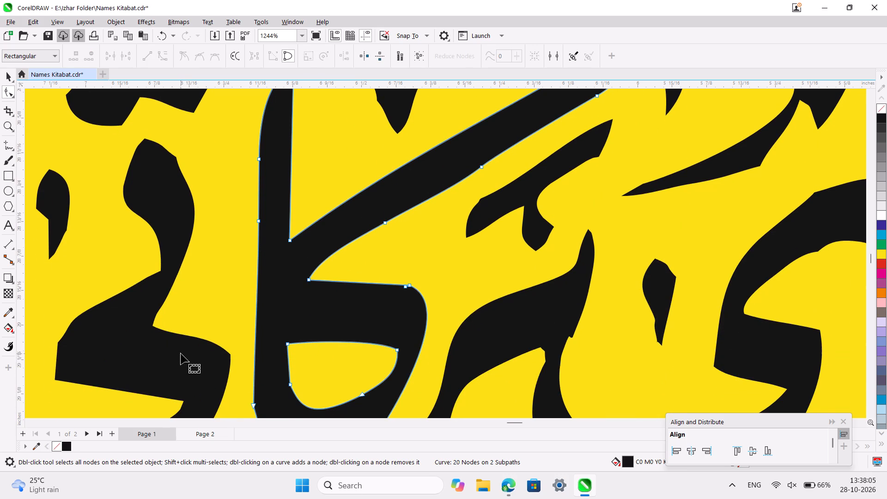
{"action": "left_click", "coordinate": [177, 354]}
{"action": "scroll", "coordinate": [177, 354], "scroll_direction": "down", "scroll_amount": 2}
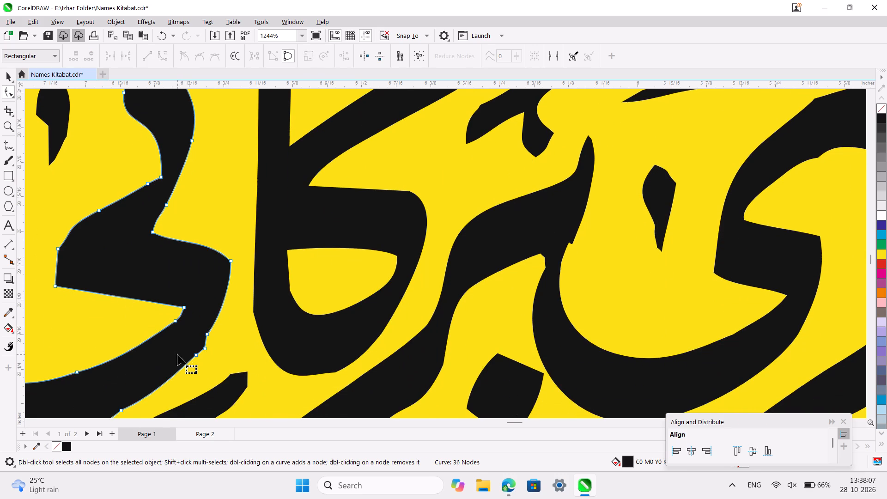
{"action": "left_click", "coordinate": [294, 347]}
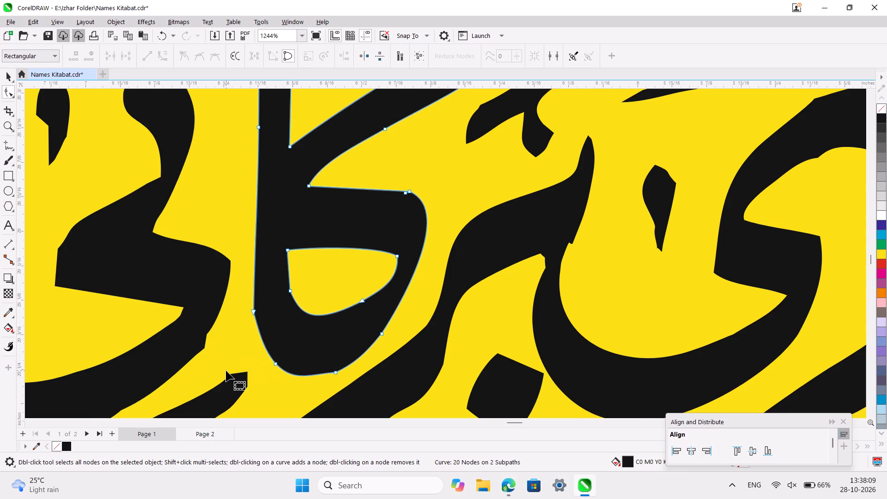
{"action": "scroll", "coordinate": [226, 371], "scroll_direction": "up", "scroll_amount": 3, "text": "ctrl"}
{"action": "left_click", "coordinate": [268, 283]}
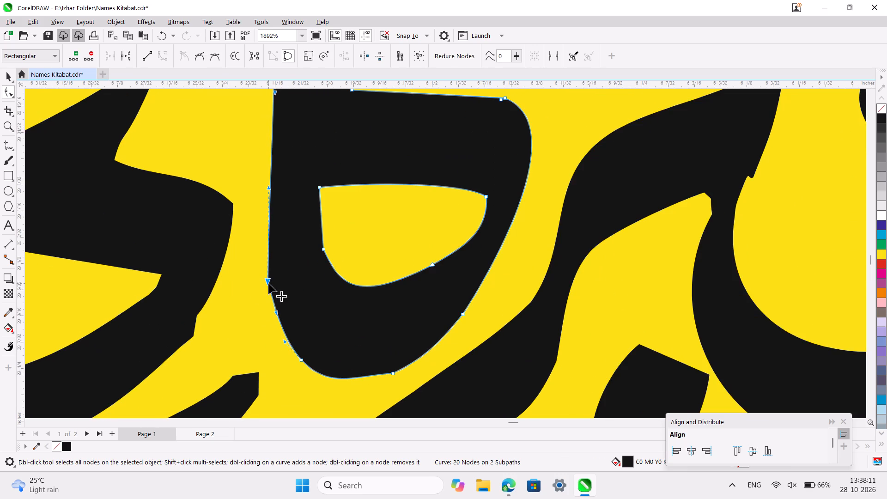
{"action": "scroll", "coordinate": [268, 283], "scroll_direction": "up", "scroll_amount": 5, "text": "ctrl"}
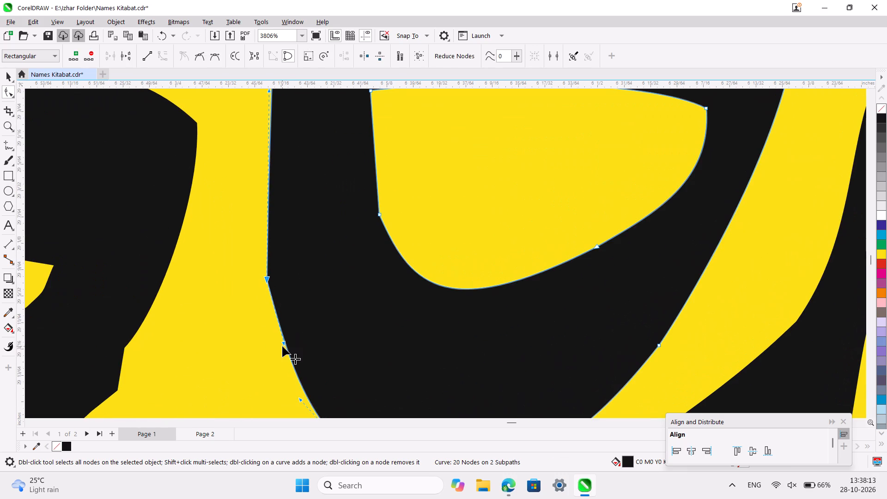
{"action": "left_click_drag", "start_coordinate": [283, 344], "coordinate": [277, 341]}
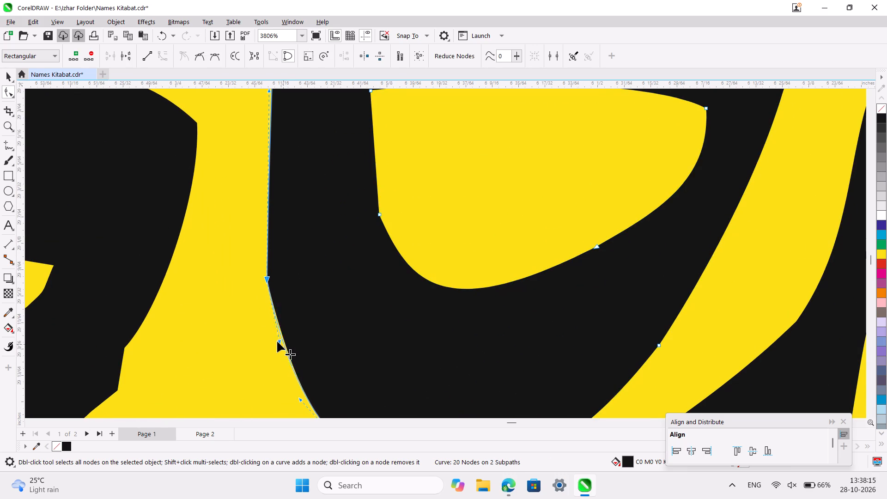
{"action": "left_click_drag", "start_coordinate": [277, 341], "coordinate": [264, 338]}
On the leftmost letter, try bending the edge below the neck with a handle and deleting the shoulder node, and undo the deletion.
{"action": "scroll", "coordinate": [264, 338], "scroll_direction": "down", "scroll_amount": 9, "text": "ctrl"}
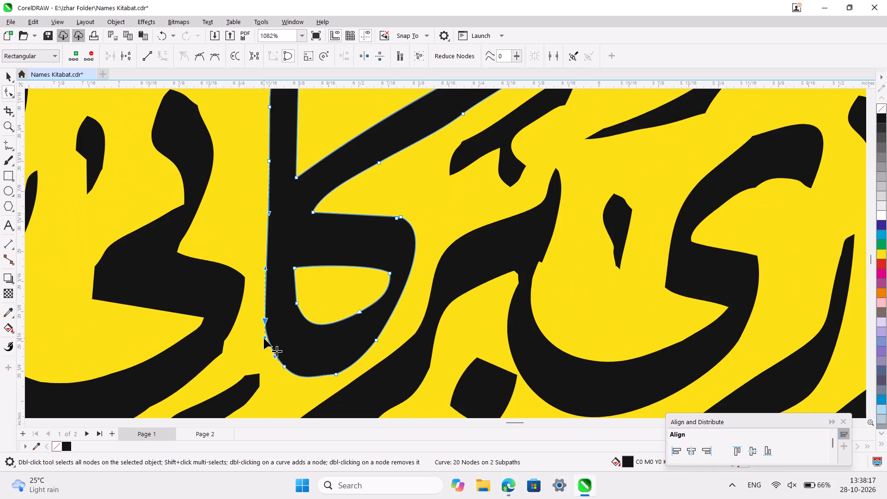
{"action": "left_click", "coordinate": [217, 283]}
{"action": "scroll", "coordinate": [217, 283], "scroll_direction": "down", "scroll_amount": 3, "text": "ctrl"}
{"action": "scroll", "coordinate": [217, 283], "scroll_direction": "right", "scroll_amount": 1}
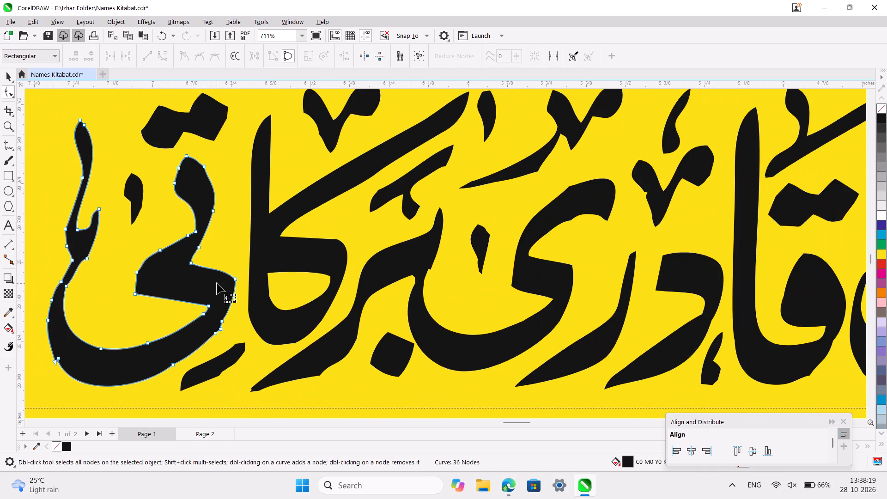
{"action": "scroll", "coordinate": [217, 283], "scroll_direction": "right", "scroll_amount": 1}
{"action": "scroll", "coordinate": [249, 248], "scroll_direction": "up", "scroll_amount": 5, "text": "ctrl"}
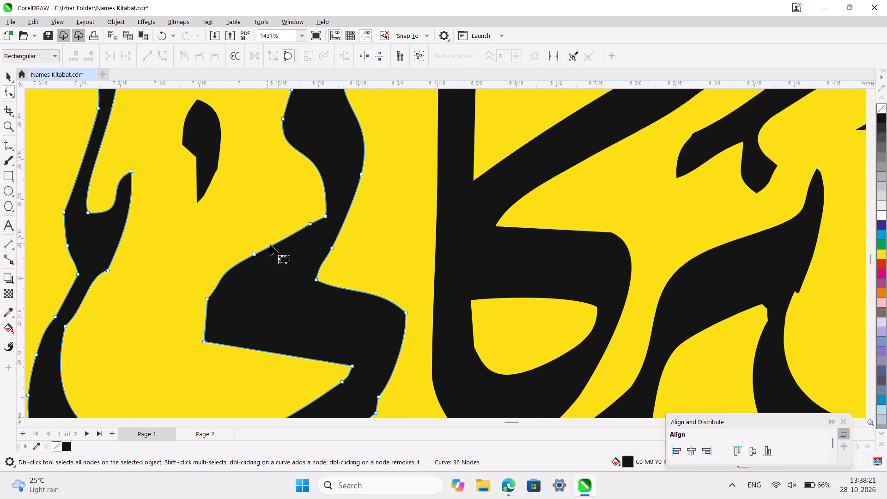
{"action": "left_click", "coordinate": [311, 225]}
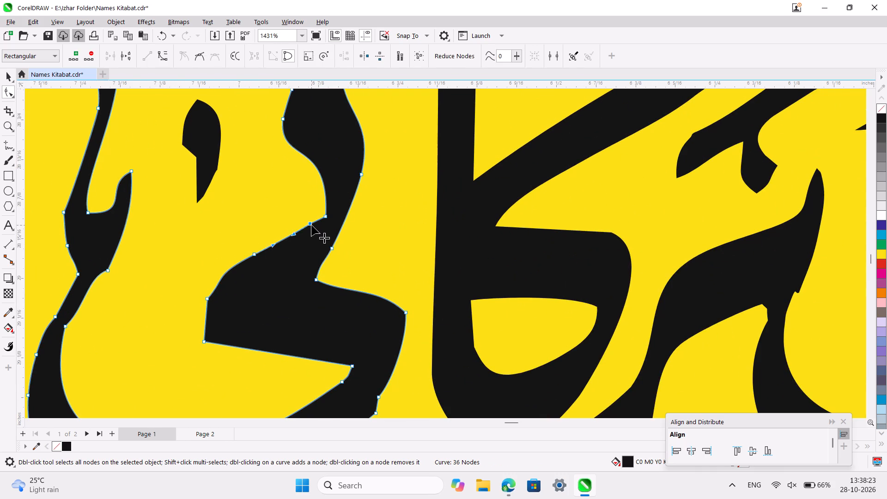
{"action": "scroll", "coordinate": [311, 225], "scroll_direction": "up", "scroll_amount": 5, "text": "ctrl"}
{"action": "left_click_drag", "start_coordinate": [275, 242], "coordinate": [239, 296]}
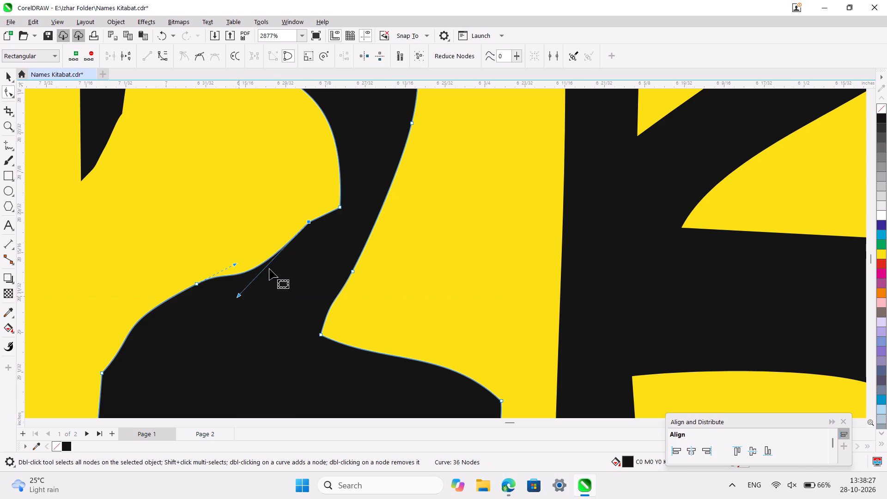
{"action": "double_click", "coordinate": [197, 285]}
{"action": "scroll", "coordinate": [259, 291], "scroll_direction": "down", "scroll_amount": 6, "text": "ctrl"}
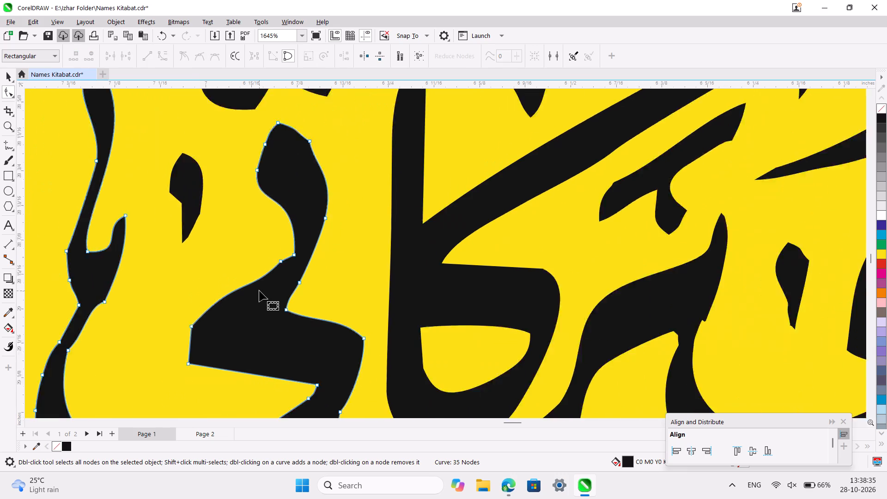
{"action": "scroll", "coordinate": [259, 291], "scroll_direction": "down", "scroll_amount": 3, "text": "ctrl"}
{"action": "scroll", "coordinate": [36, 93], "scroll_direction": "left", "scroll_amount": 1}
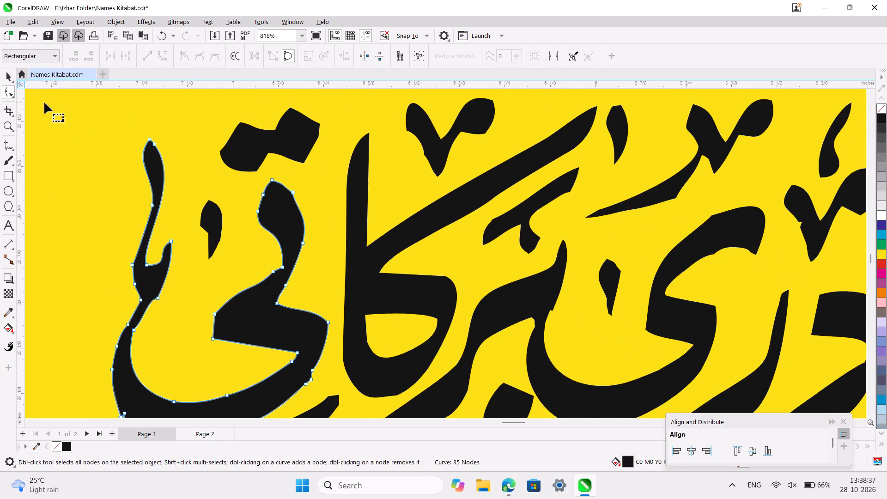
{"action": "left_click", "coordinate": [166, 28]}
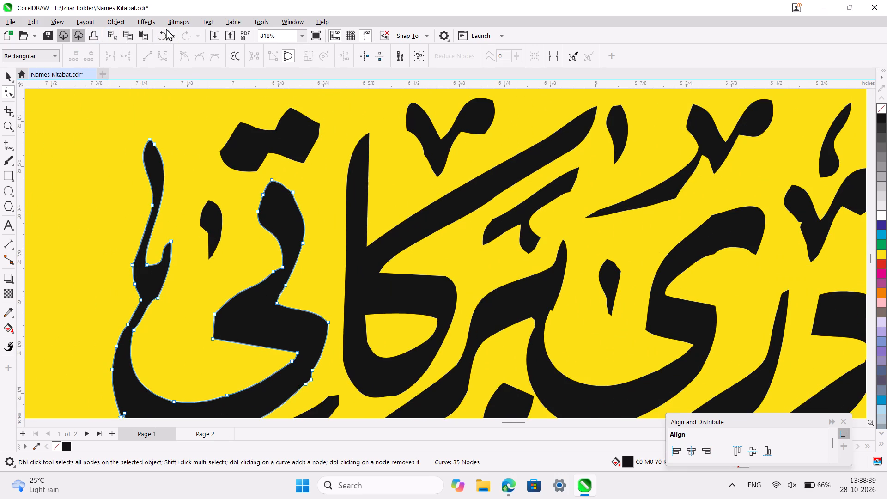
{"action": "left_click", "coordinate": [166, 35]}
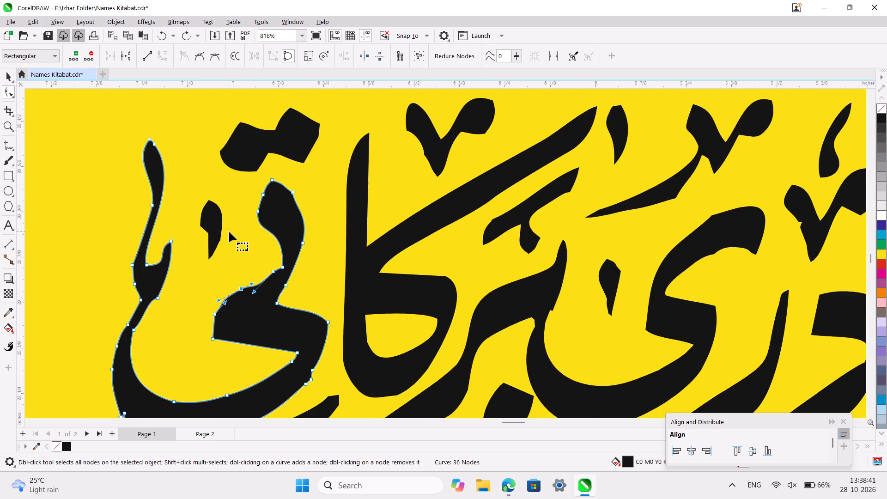
Delete the surplus node beside the leftmost letter's inner neck corner and bow the joined segment inward using both its end handles.
{"action": "scroll", "coordinate": [229, 231], "scroll_direction": "up", "scroll_amount": 4, "text": "ctrl"}
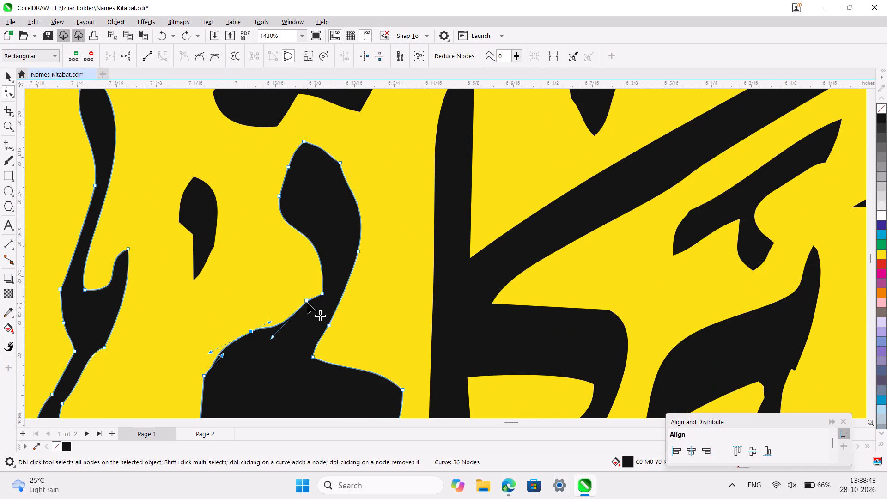
{"action": "double_click", "coordinate": [307, 303]}
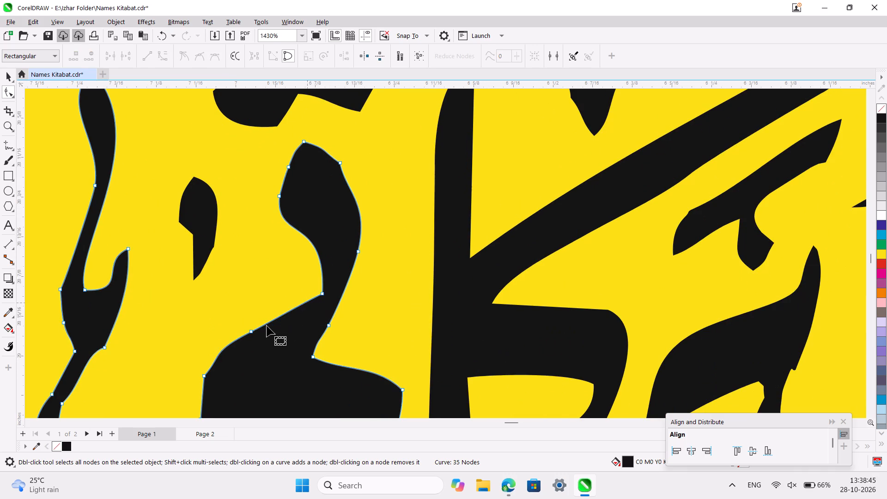
{"action": "left_click", "coordinate": [252, 332]}
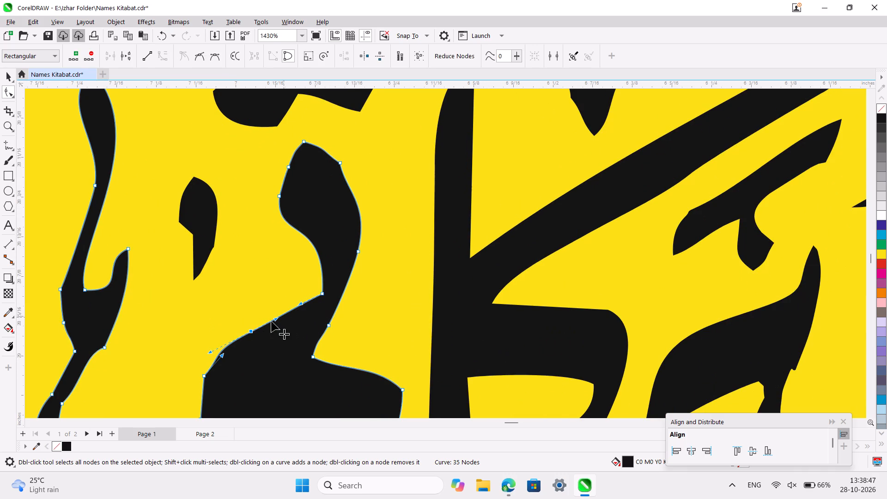
{"action": "left_click_drag", "start_coordinate": [278, 321], "coordinate": [292, 332]}
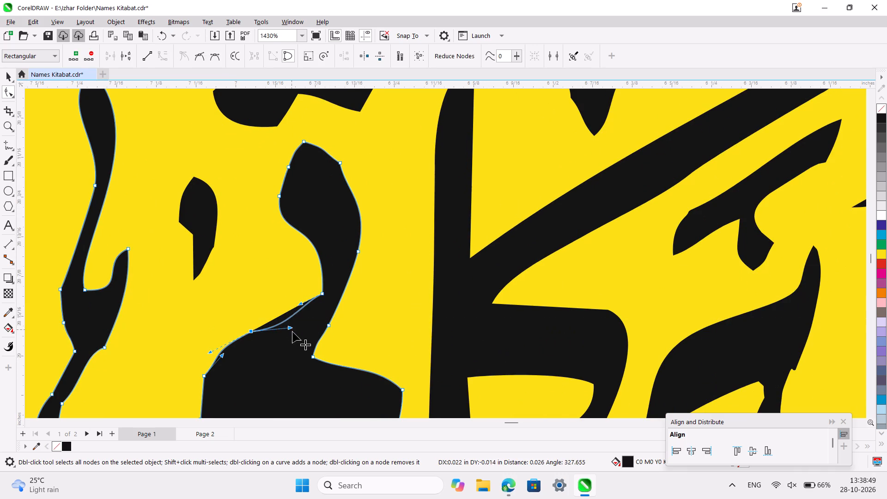
{"action": "left_click_drag", "start_coordinate": [292, 332], "coordinate": [295, 334]}
{"action": "scroll", "coordinate": [326, 307], "scroll_direction": "up", "scroll_amount": 5, "text": "ctrl"}
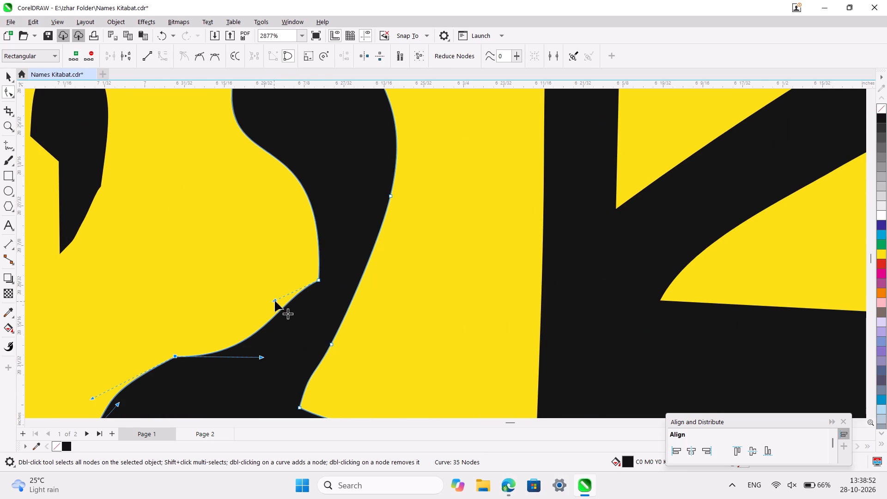
{"action": "left_click_drag", "start_coordinate": [275, 301], "coordinate": [292, 322]}
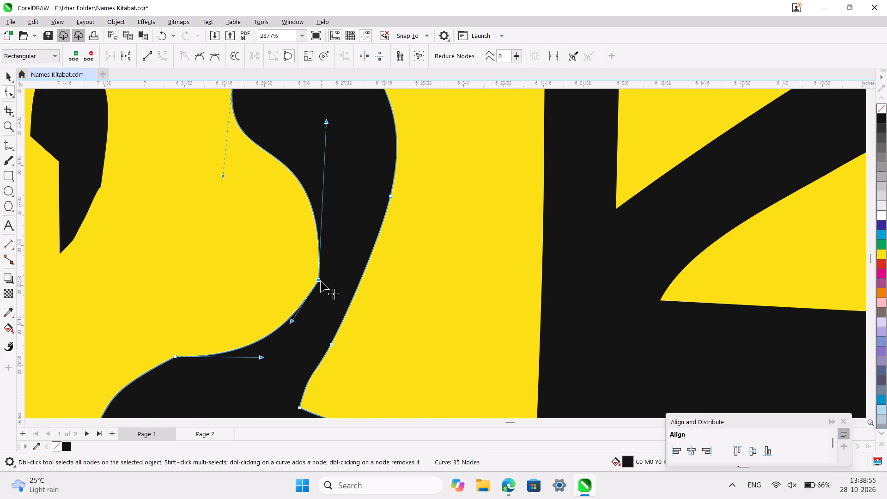
Nudge the inner neck corner node of the leftmost letter left once.
{"action": "left_click", "coordinate": [320, 281]}
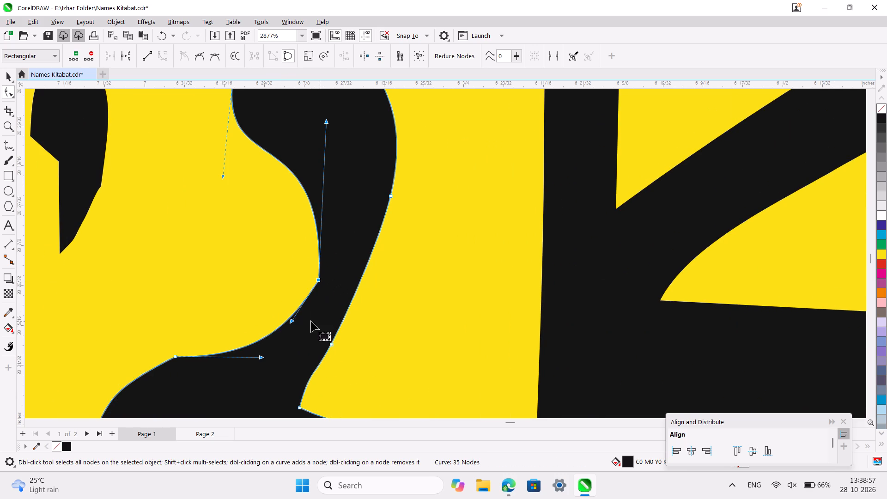
{"action": "left_click", "coordinate": [311, 321]}
{"action": "left_click", "coordinate": [320, 280]}
{"action": "key", "text": "Left"}
Round the leftmost letter's upper-left shoulder by pulling the handle of the node at its left edge outward.
{"action": "scroll", "coordinate": [320, 280], "scroll_direction": "down", "scroll_amount": 7, "text": "ctrl"}
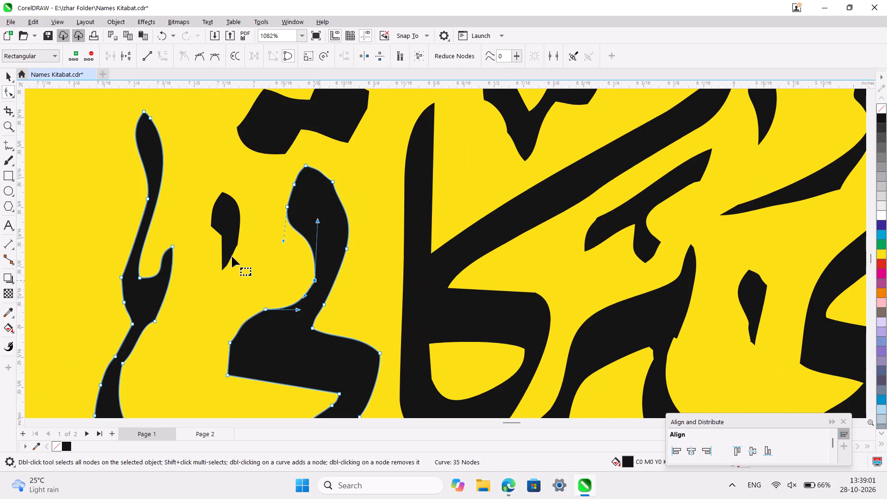
{"action": "left_click", "coordinate": [222, 232]}
{"action": "scroll", "coordinate": [222, 232], "scroll_direction": "down", "scroll_amount": 2}
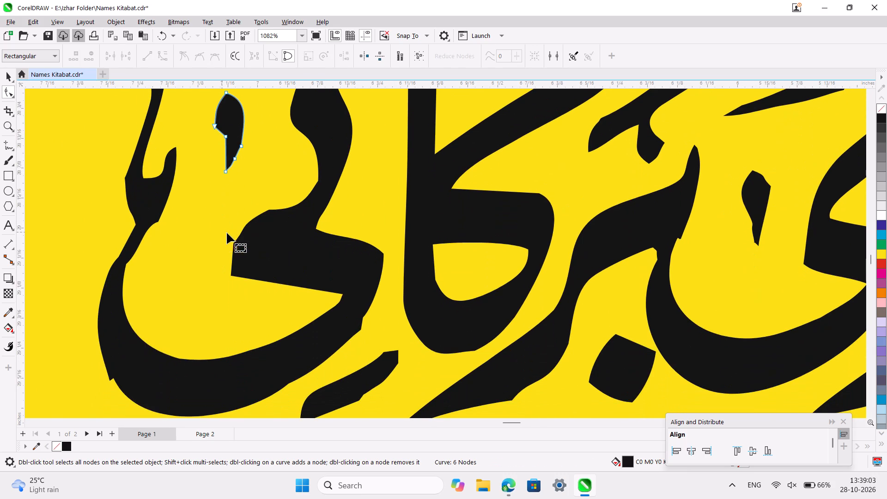
{"action": "left_click", "coordinate": [313, 262]}
{"action": "scroll", "coordinate": [313, 262], "scroll_direction": "up", "scroll_amount": 3, "text": "ctrl"}
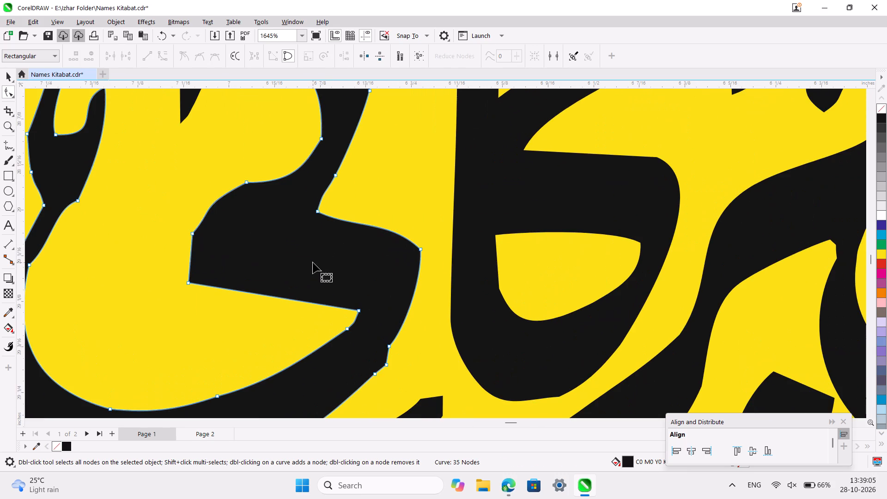
{"action": "left_click", "coordinate": [193, 235]}
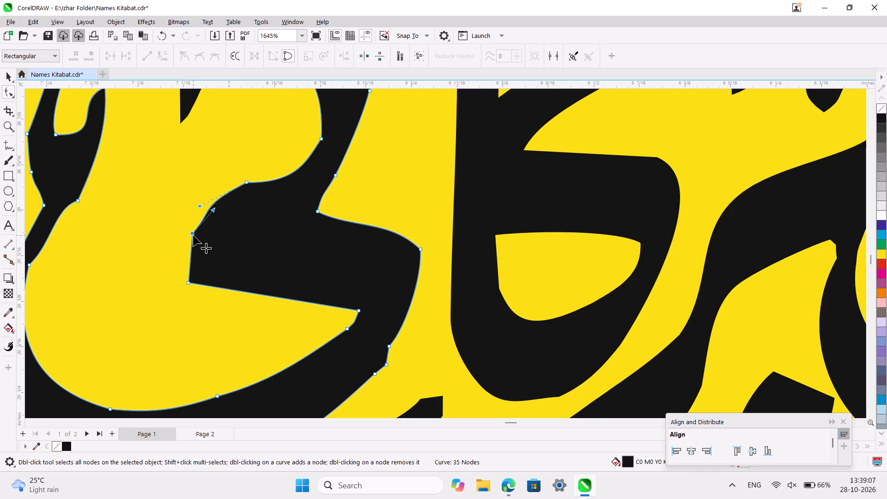
{"action": "scroll", "coordinate": [193, 235], "scroll_direction": "up", "scroll_amount": 3, "text": "ctrl"}
{"action": "left_click_drag", "start_coordinate": [226, 197], "coordinate": [210, 192]}
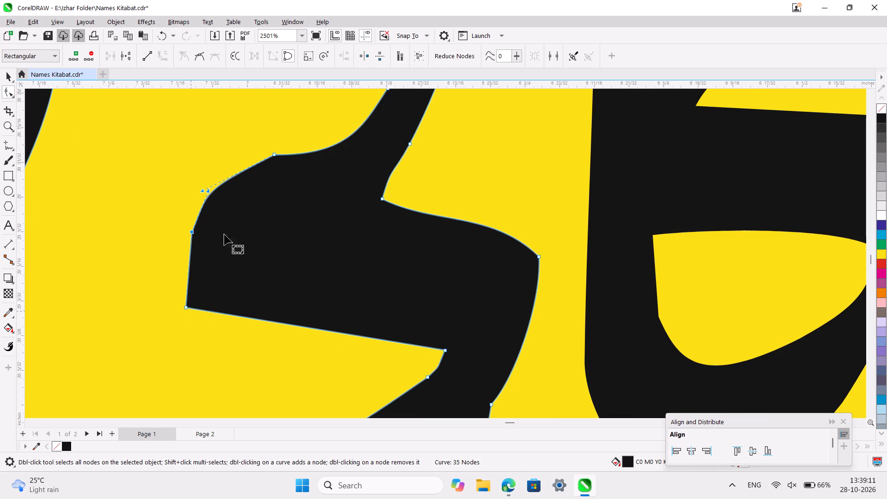
Delete the three surplus nodes along the outer lower-right edge of the leftmost letter's bowl.
{"action": "scroll", "coordinate": [303, 209], "scroll_direction": "down", "scroll_amount": 2}
{"action": "left_click", "coordinate": [446, 259]}
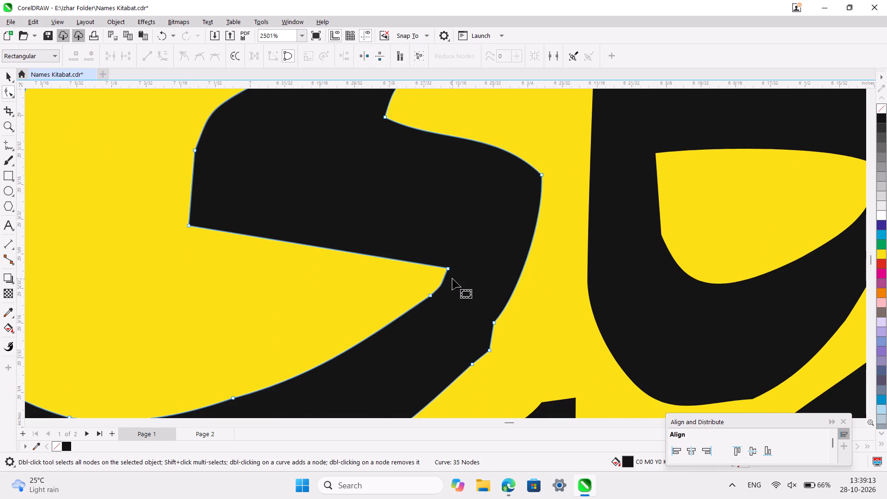
{"action": "scroll", "coordinate": [452, 279], "scroll_direction": "down", "scroll_amount": 1}
{"action": "left_click_drag", "start_coordinate": [452, 279], "coordinate": [467, 297]}
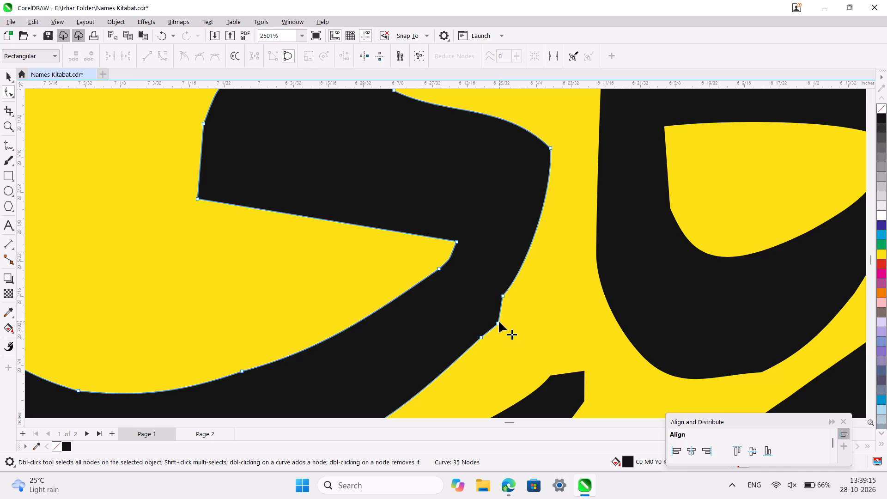
{"action": "double_click", "coordinate": [499, 322]}
{"action": "scroll", "coordinate": [489, 341], "scroll_direction": "down", "scroll_amount": 2}
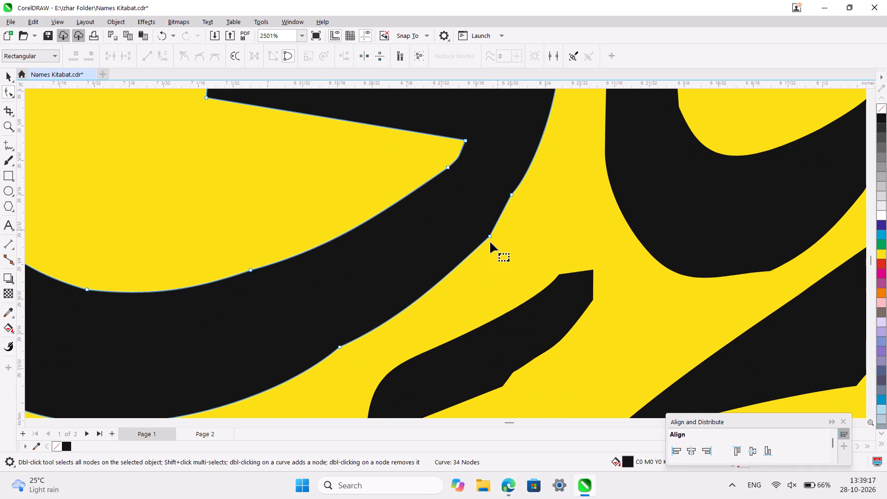
{"action": "double_click", "coordinate": [490, 237]}
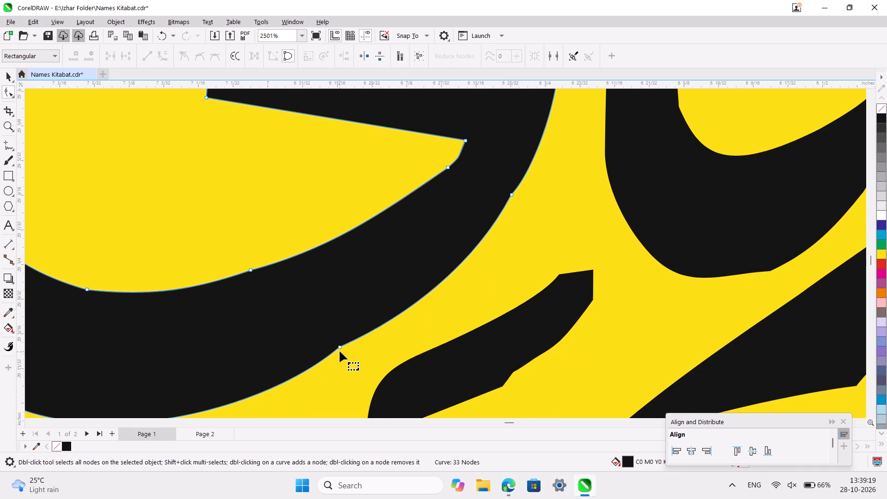
{"action": "double_click", "coordinate": [340, 347]}
{"action": "scroll", "coordinate": [316, 372], "scroll_direction": "down", "scroll_amount": 5, "text": "ctrl"}
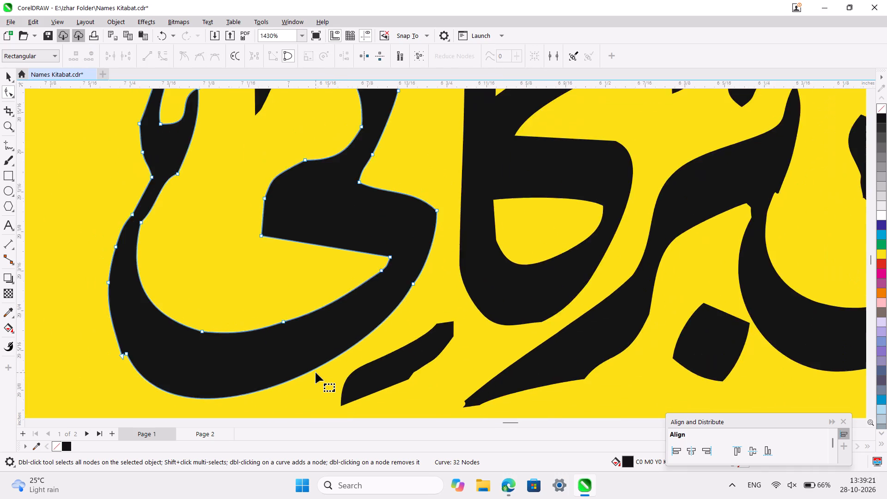
Delete the protruding notch node on the outer lower-left edge of the leftmost letter's bowl.
{"action": "scroll", "coordinate": [316, 372], "scroll_direction": "down", "scroll_amount": 5, "text": "ctrl"}
{"action": "left_click", "coordinate": [183, 274]}
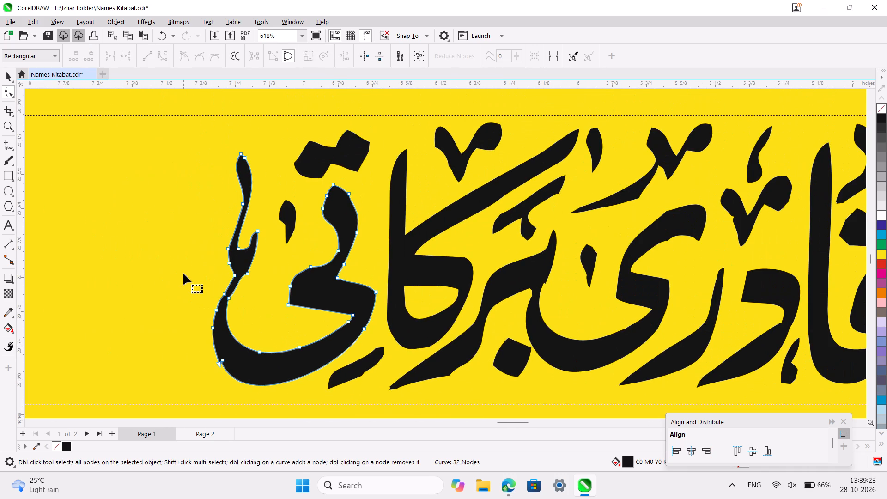
{"action": "left_click", "coordinate": [10, 79]}
{"action": "scroll", "coordinate": [222, 265], "scroll_direction": "down", "scroll_amount": 5, "text": "ctrl"}
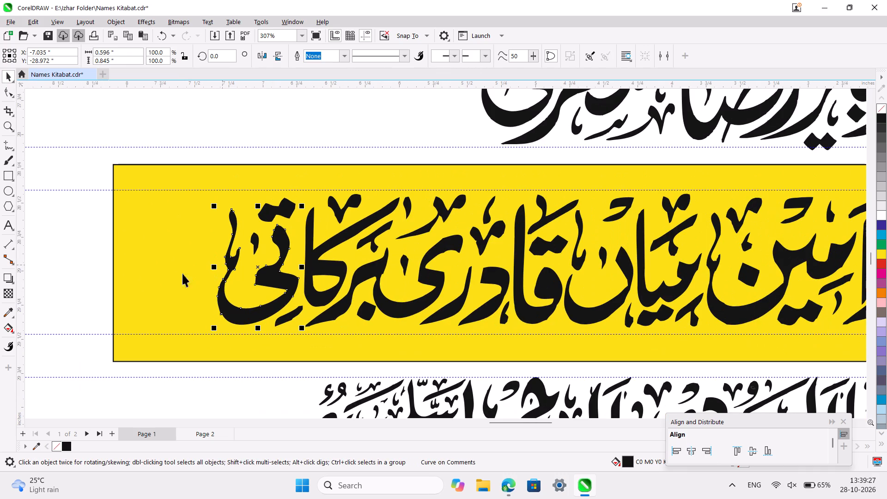
{"action": "scroll", "coordinate": [271, 342], "scroll_direction": "up", "scroll_amount": 6, "text": "ctrl"}
{"action": "scroll", "coordinate": [271, 342], "scroll_direction": "right", "scroll_amount": 3}
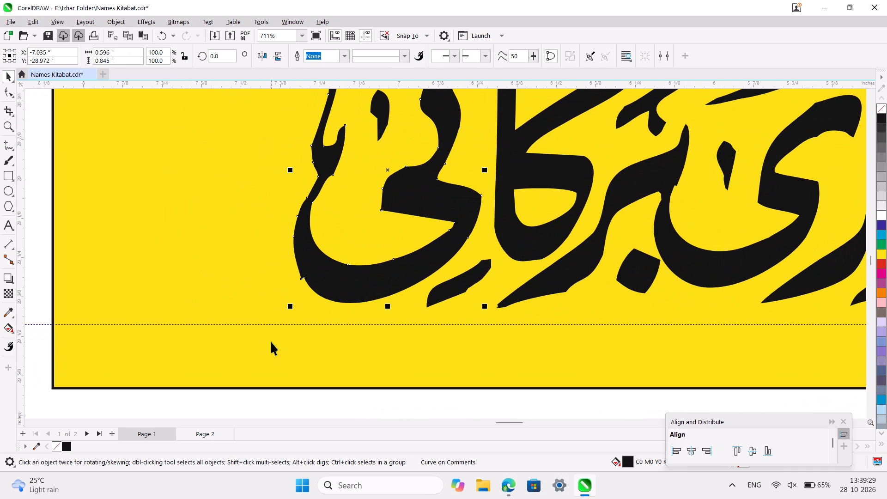
{"action": "scroll", "coordinate": [301, 282], "scroll_direction": "up", "scroll_amount": 8, "text": "ctrl"}
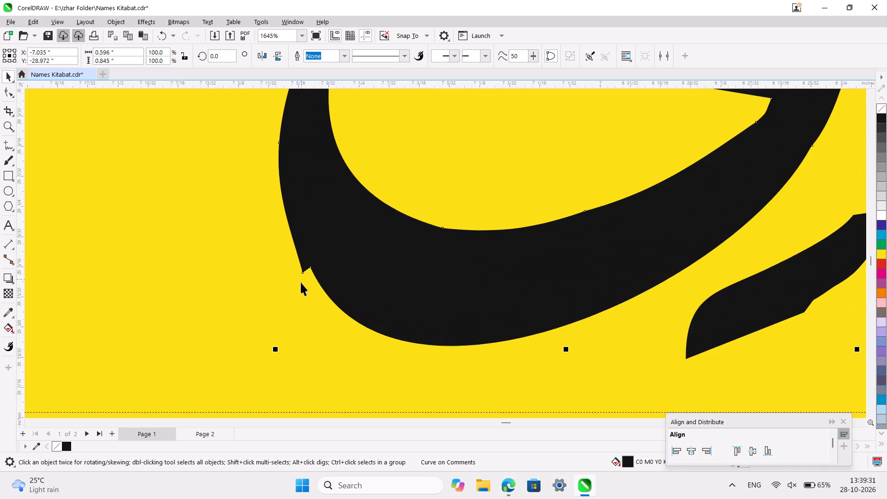
{"action": "scroll", "coordinate": [301, 282], "scroll_direction": "up", "scroll_amount": 4, "text": "ctrl"}
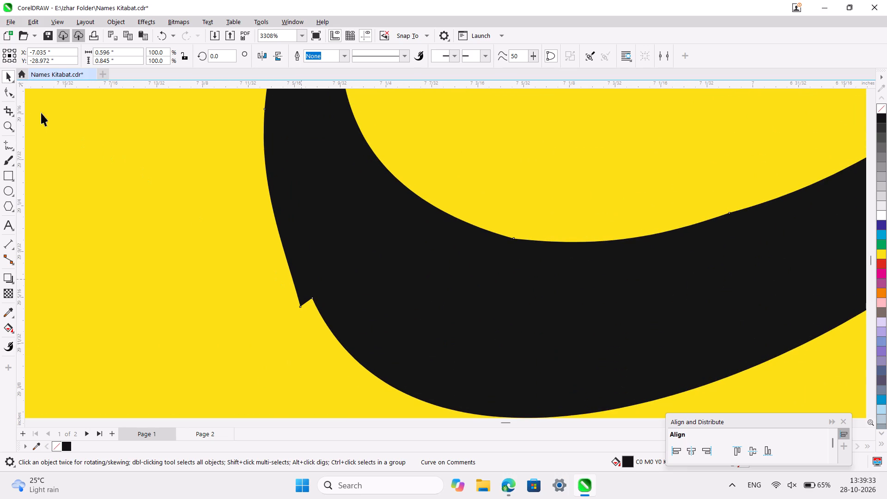
{"action": "left_click", "coordinate": [14, 93]}
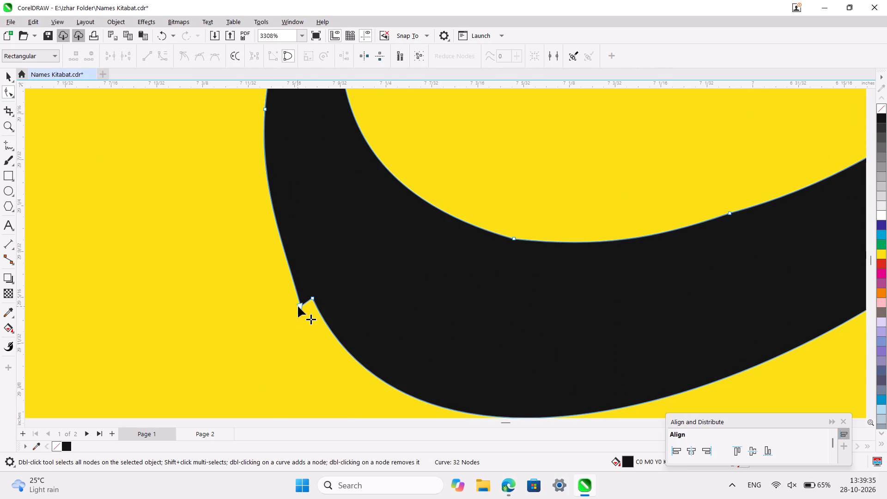
{"action": "double_click", "coordinate": [298, 306]}
Smooth the outer lower-left curve of the leftmost letter's bowl by pulling the handle of the remaining notch node upward.
{"action": "scroll", "coordinate": [298, 306], "scroll_direction": "down", "scroll_amount": 3, "text": "ctrl"}
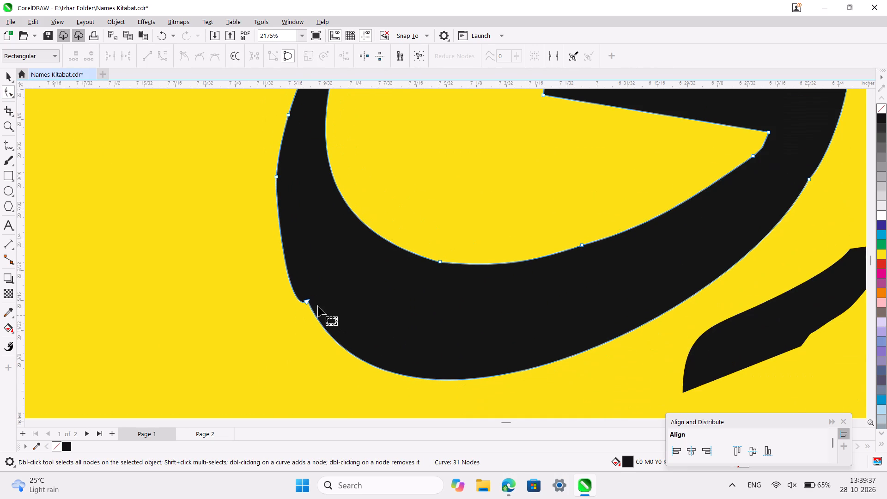
{"action": "left_click", "coordinate": [307, 303]}
{"action": "scroll", "coordinate": [307, 303], "scroll_direction": "up", "scroll_amount": 2, "text": "ctrl"}
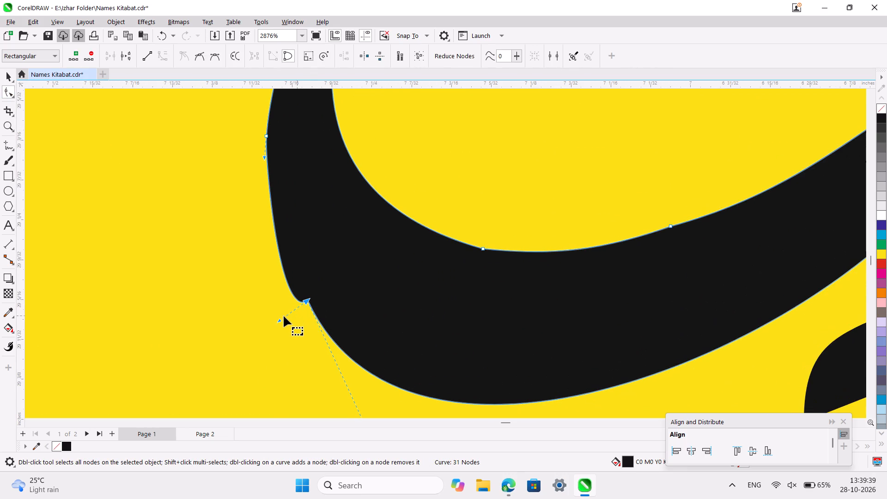
{"action": "left_click_drag", "start_coordinate": [279, 321], "coordinate": [262, 274]}
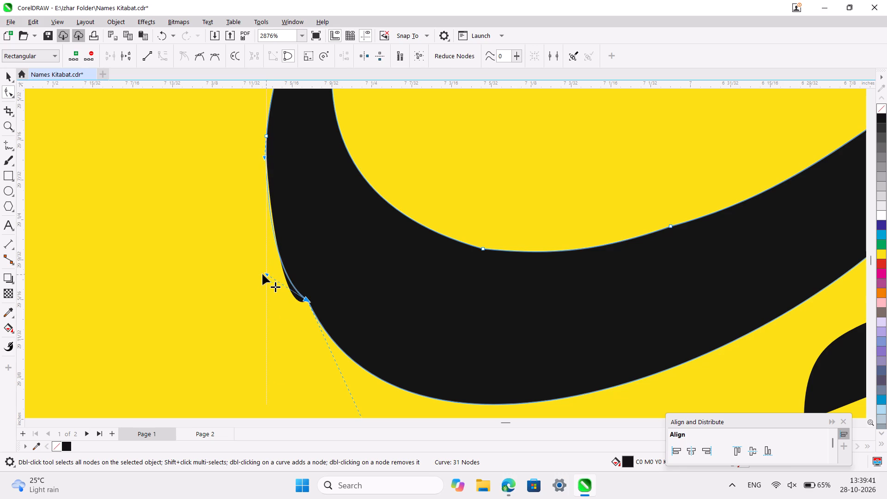
{"action": "left_click_drag", "start_coordinate": [262, 274], "coordinate": [263, 254]}
{"action": "scroll", "coordinate": [263, 254], "scroll_direction": "down", "scroll_amount": 3, "text": "ctrl"}
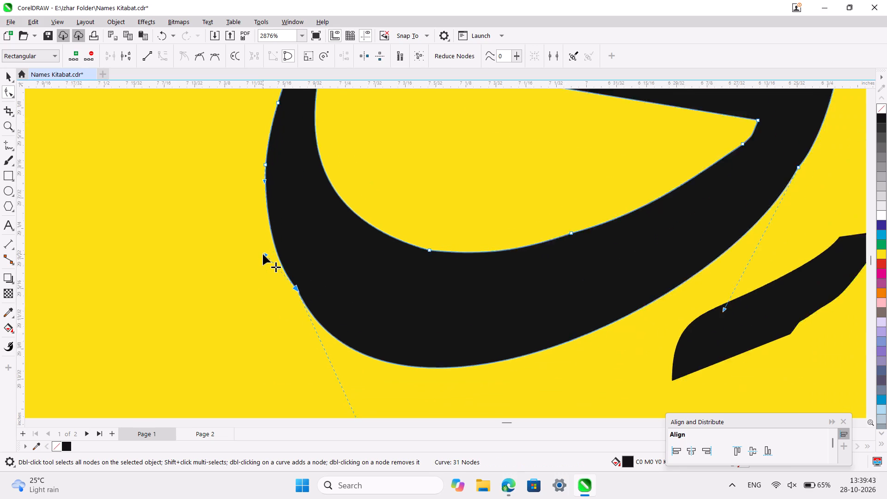
Delete the surplus node on the inner lower-left curve of the noon's bowl in the name's third word.
{"action": "scroll", "coordinate": [263, 254], "scroll_direction": "down", "scroll_amount": 10, "text": "ctrl"}
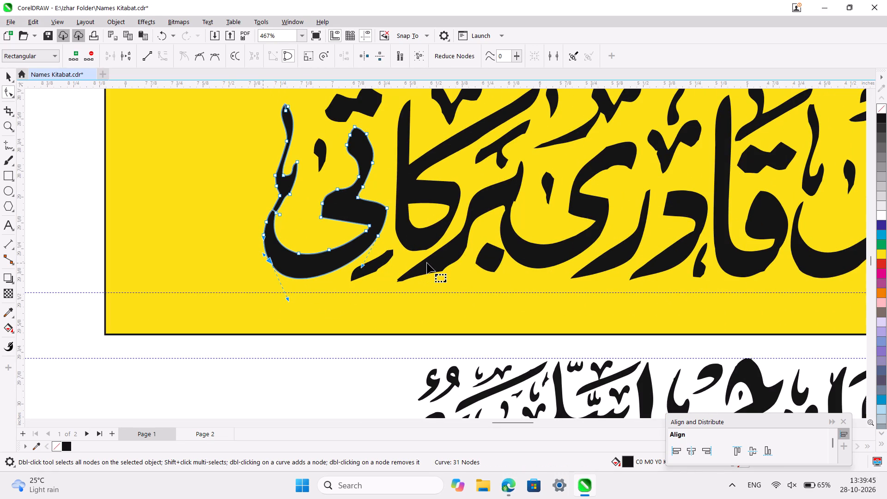
{"action": "left_click", "coordinate": [427, 263]}
{"action": "scroll", "coordinate": [427, 263], "scroll_direction": "down", "scroll_amount": 5, "text": "ctrl"}
{"action": "scroll", "coordinate": [427, 263], "scroll_direction": "left", "scroll_amount": 3}
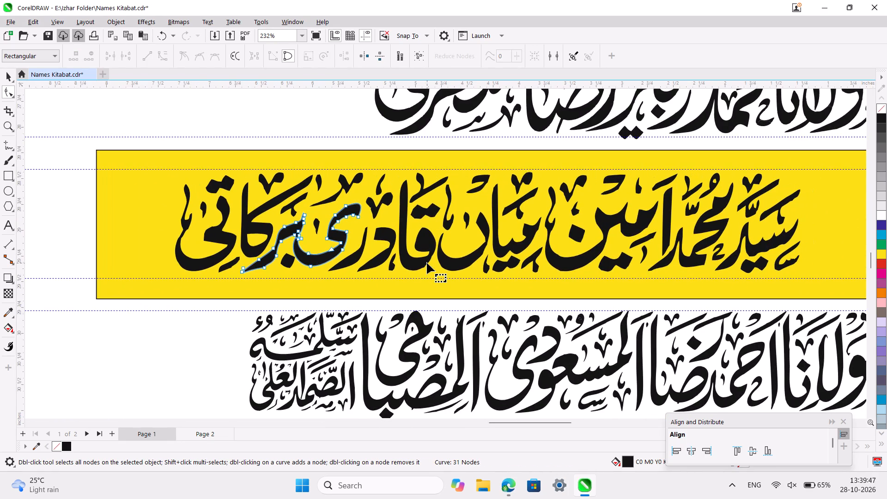
{"action": "scroll", "coordinate": [427, 263], "scroll_direction": "left", "scroll_amount": 1}
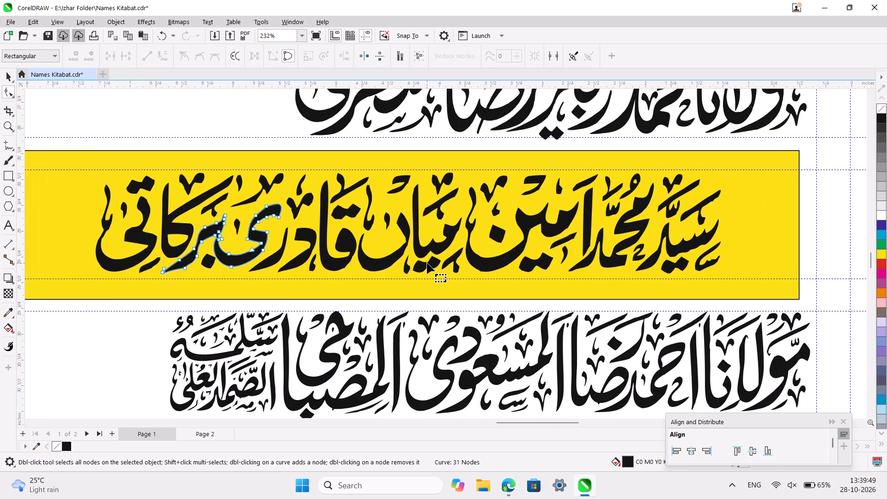
{"action": "left_click", "coordinate": [485, 269]}
{"action": "scroll", "coordinate": [485, 269], "scroll_direction": "up", "scroll_amount": 6, "text": "ctrl"}
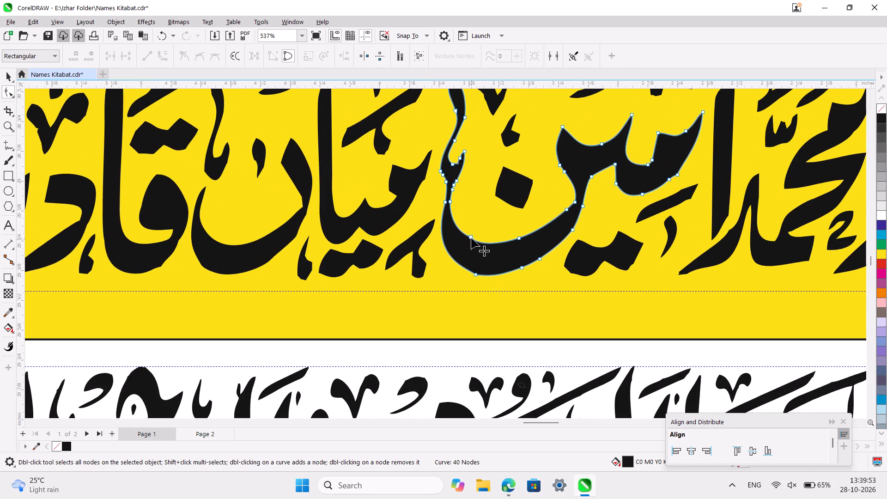
{"action": "double_click", "coordinate": [470, 237]}
Group all the black lettering pieces on the yellow rectangle, leaving the rectangle out.
{"action": "left_click", "coordinate": [613, 253]}
{"action": "left_click", "coordinate": [494, 272]}
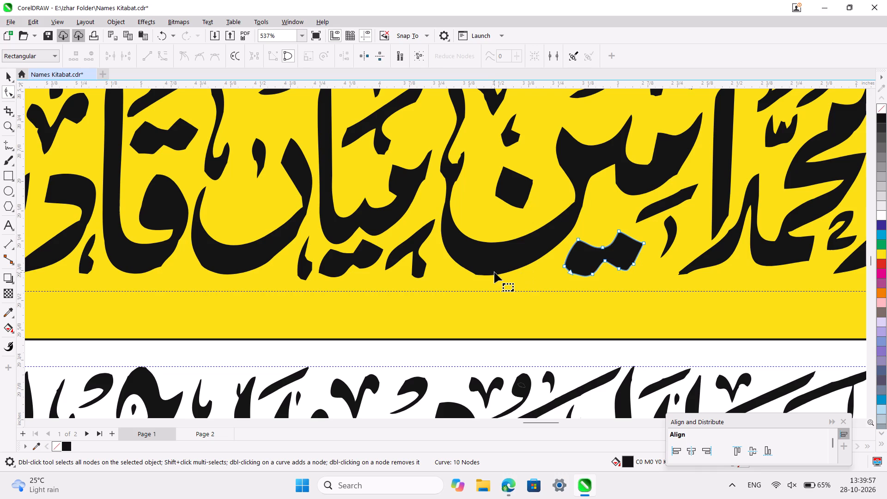
{"action": "scroll", "coordinate": [494, 272], "scroll_direction": "down", "scroll_amount": 8, "text": "ctrl"}
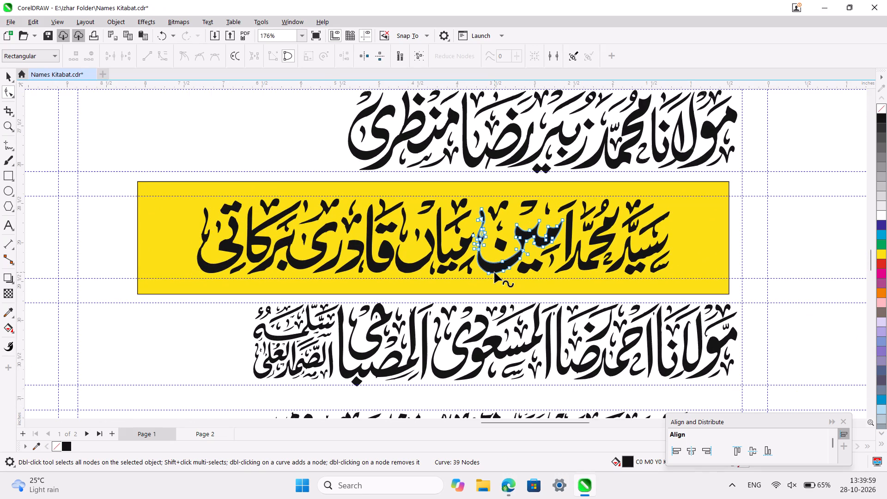
{"action": "left_click", "coordinate": [11, 70]}
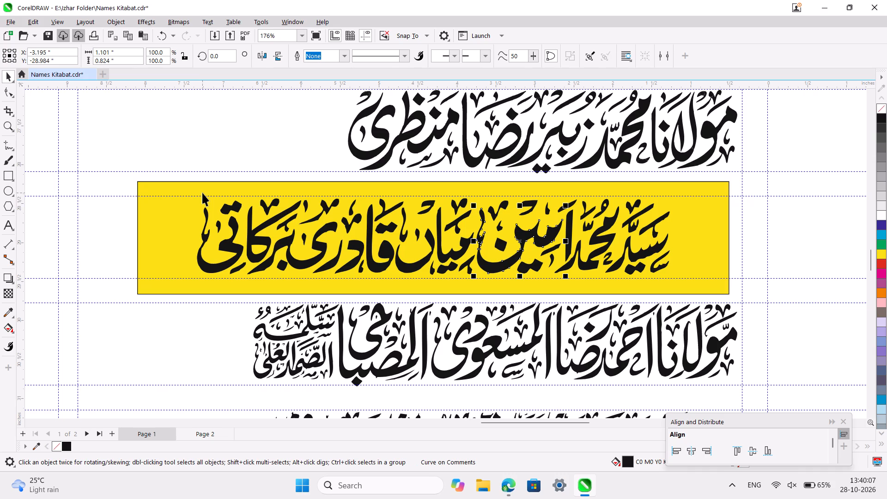
{"action": "left_click", "coordinate": [761, 222], "text": "ctrl"}
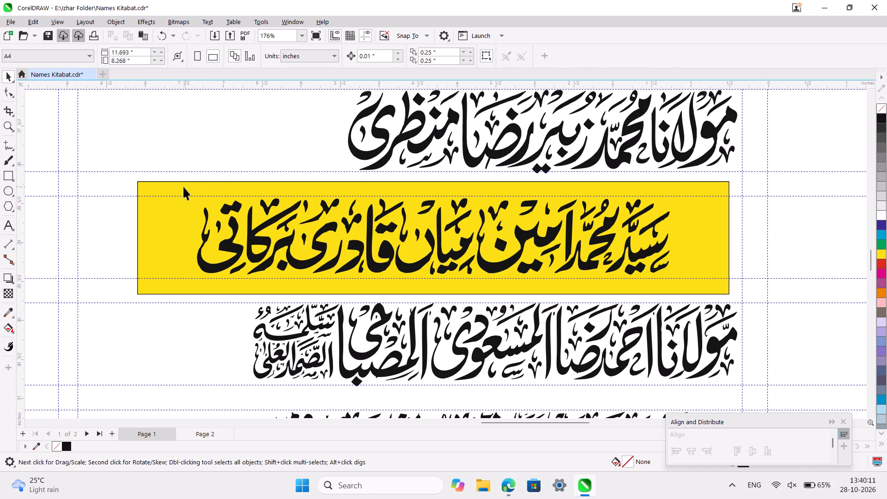
{"action": "left_click_drag", "start_coordinate": [182, 184], "coordinate": [688, 284]}
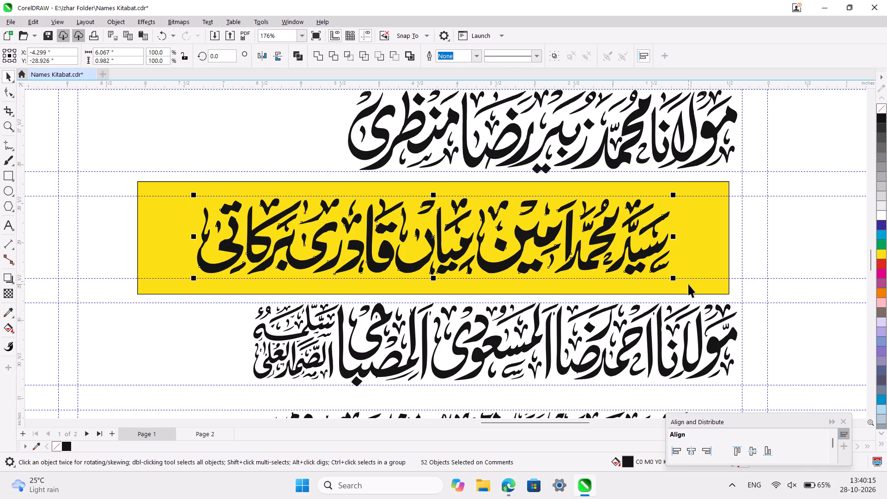
{"action": "key", "text": "ctrl+g"}
Move the grouped name off the yellow rectangle into an empty row of the far-left column, about X -43.85, Y -20.50 inches.
{"action": "scroll", "coordinate": [688, 284], "scroll_direction": "down", "scroll_amount": 5, "text": "ctrl"}
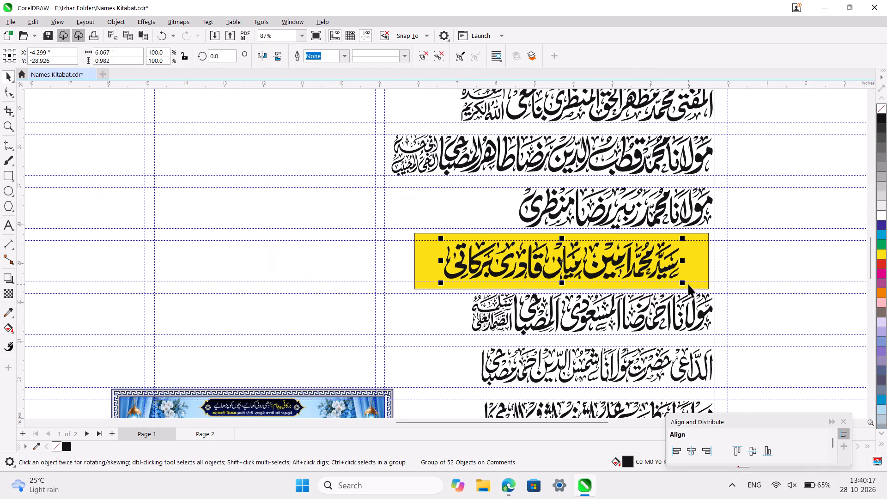
{"action": "scroll", "coordinate": [688, 284], "scroll_direction": "down", "scroll_amount": 3, "text": "ctrl"}
{"action": "scroll", "coordinate": [688, 284], "scroll_direction": "left", "scroll_amount": 1}
{"action": "scroll", "coordinate": [688, 284], "scroll_direction": "down", "scroll_amount": 1}
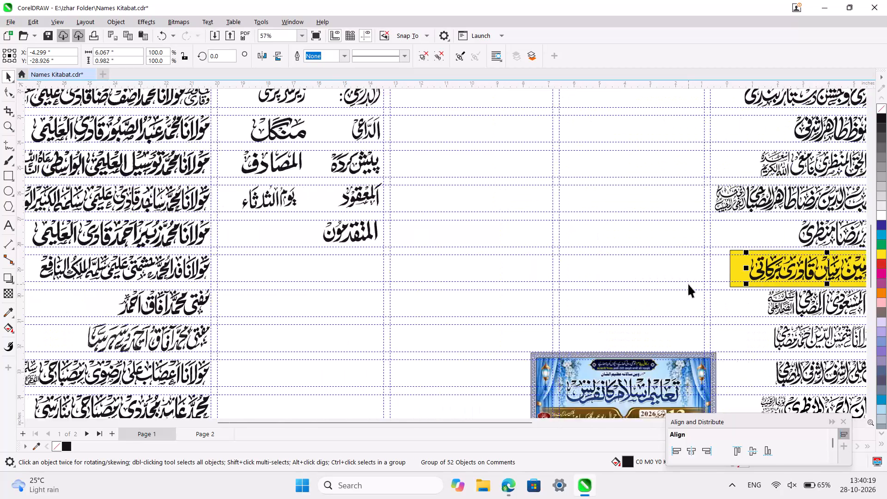
{"action": "scroll", "coordinate": [688, 284], "scroll_direction": "down", "scroll_amount": 1}
{"action": "scroll", "coordinate": [688, 284], "scroll_direction": "down", "scroll_amount": 5, "text": "ctrl"}
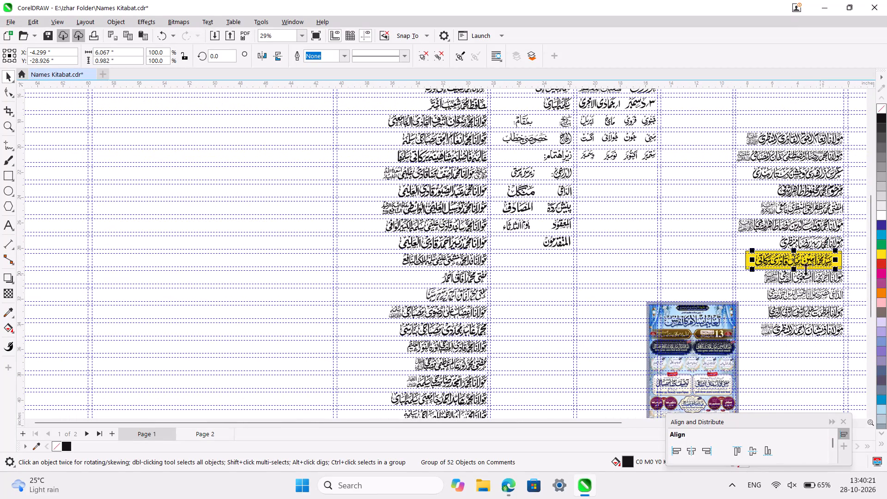
{"action": "left_click_drag", "start_coordinate": [797, 262], "coordinate": [305, 157]}
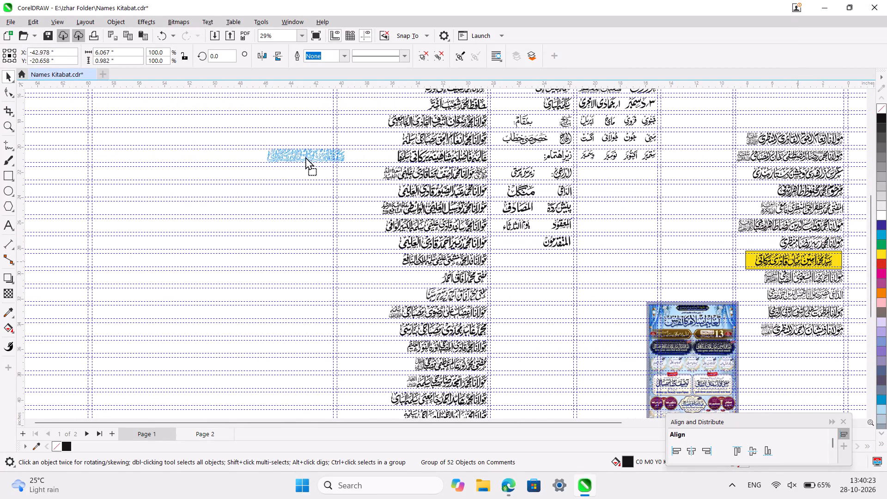
{"action": "left_click_drag", "start_coordinate": [305, 157], "coordinate": [297, 154]}
Reselect the moved name group and examine its placement among the surrounding columns of names.
{"action": "scroll", "coordinate": [297, 154], "scroll_direction": "up", "scroll_amount": 4}
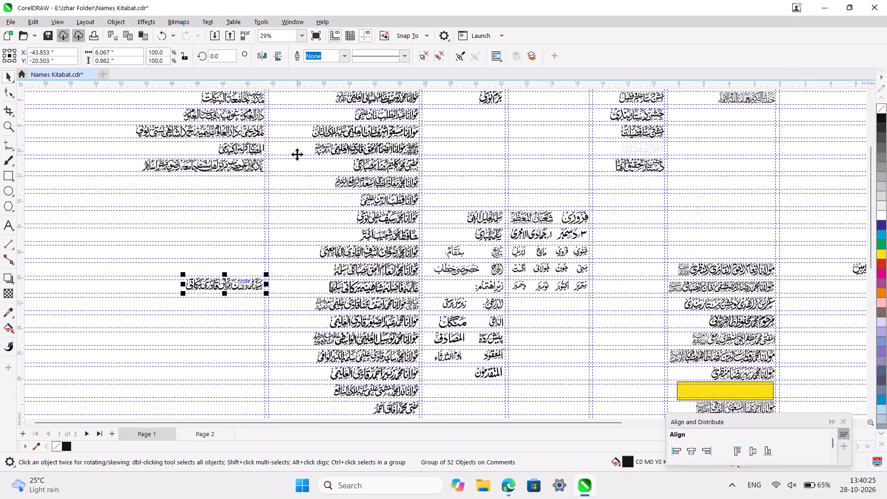
{"action": "left_click", "coordinate": [250, 266]}
{"action": "left_click", "coordinate": [248, 284]}
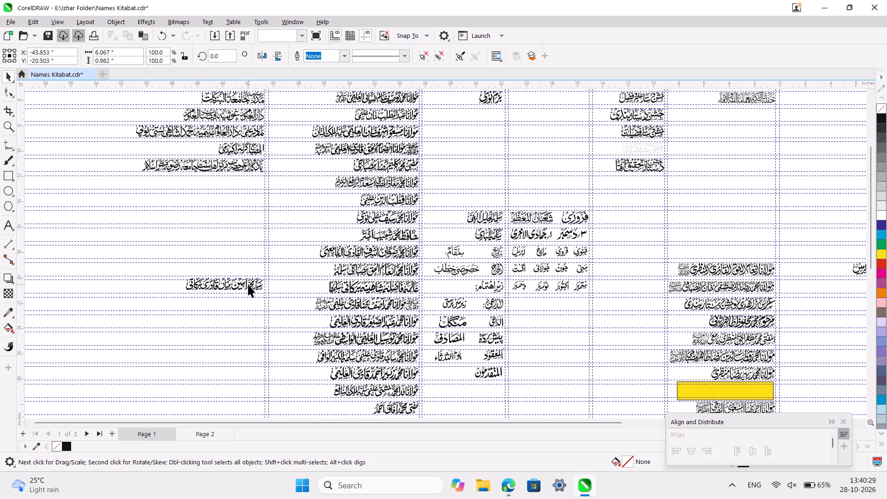
{"action": "scroll", "coordinate": [248, 284], "scroll_direction": "down", "scroll_amount": 2, "text": "ctrl"}
{"action": "scroll", "coordinate": [248, 284], "scroll_direction": "left", "scroll_amount": 2}
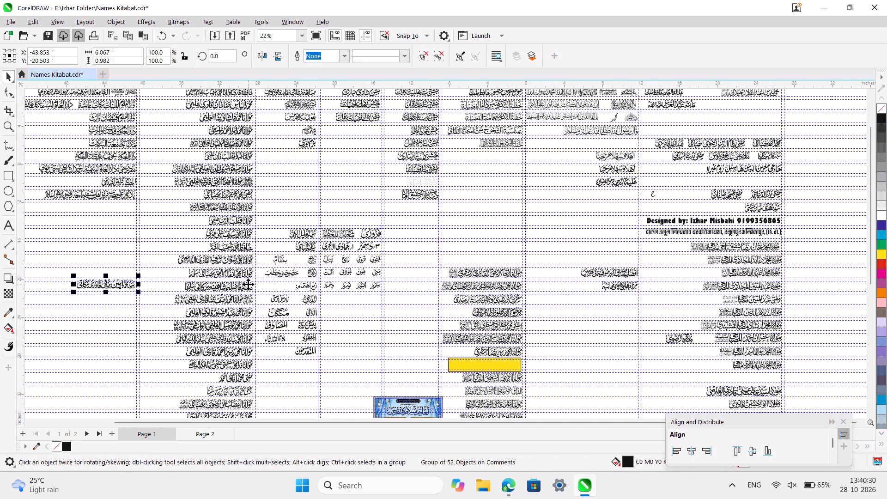
{"action": "scroll", "coordinate": [248, 284], "scroll_direction": "up", "scroll_amount": 1}
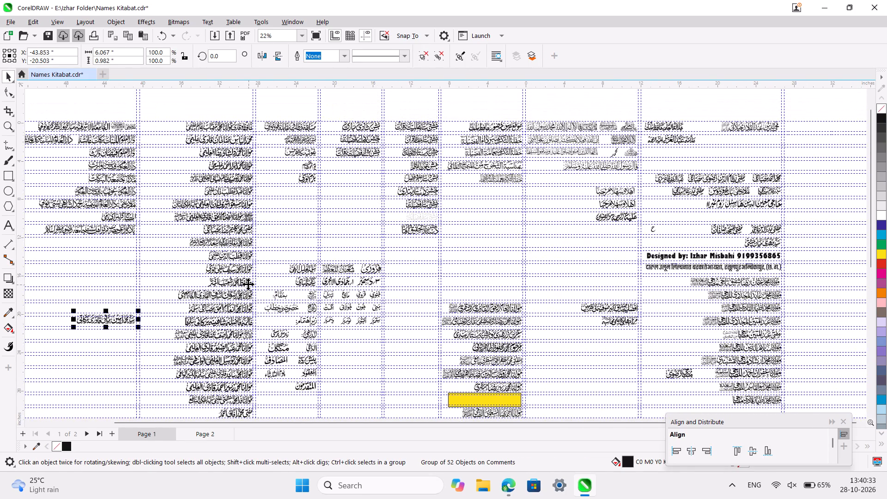
{"action": "scroll", "coordinate": [248, 284], "scroll_direction": "right", "scroll_amount": 1}
{"action": "scroll", "coordinate": [657, 245], "scroll_direction": "left", "scroll_amount": 1}
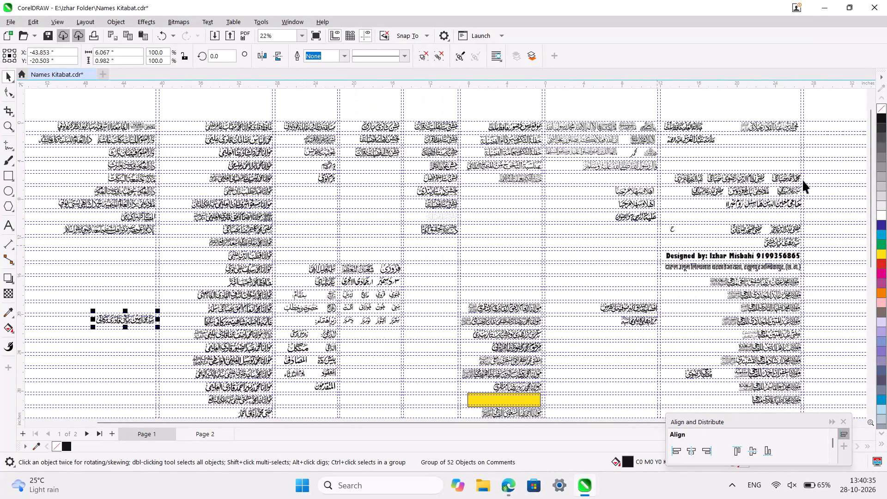
Move the three-name row and the enclosed pieces beneath it from the far-right column into the far-left column, about X -47.40, Y -26.81 inches.
{"action": "scroll", "coordinate": [790, 182], "scroll_direction": "down", "scroll_amount": 1}
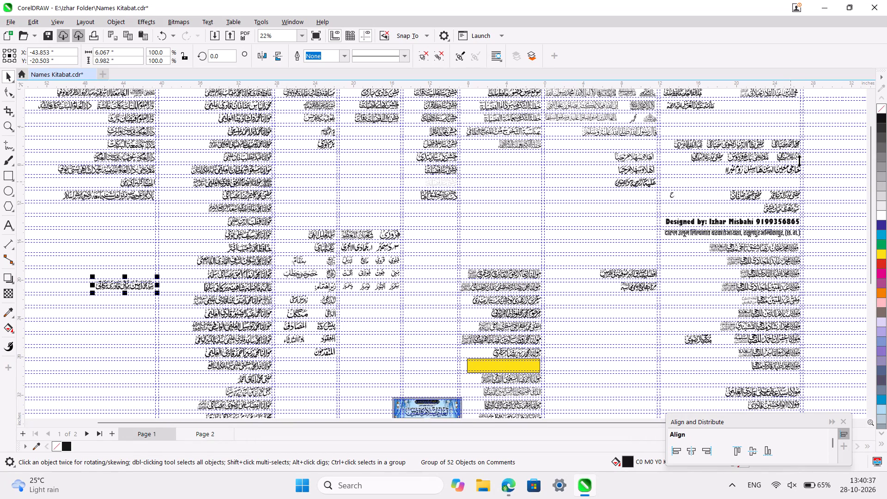
{"action": "left_click", "coordinate": [788, 138]}
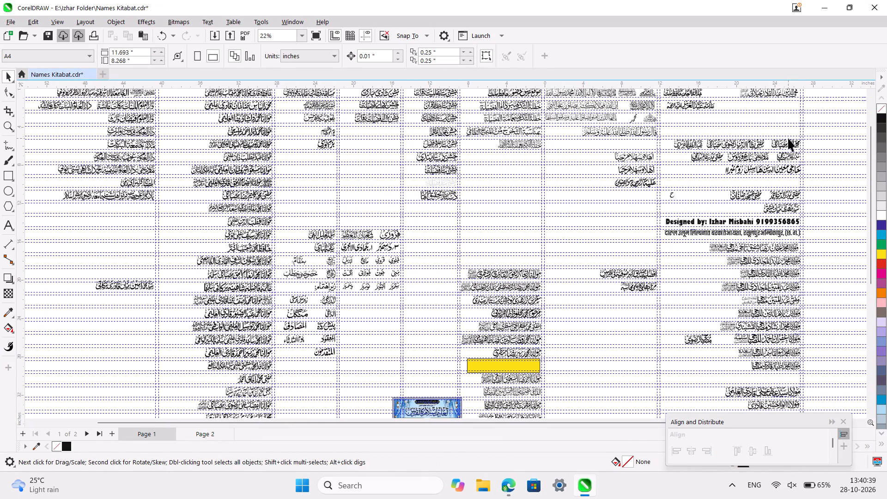
{"action": "left_click", "coordinate": [792, 145]}
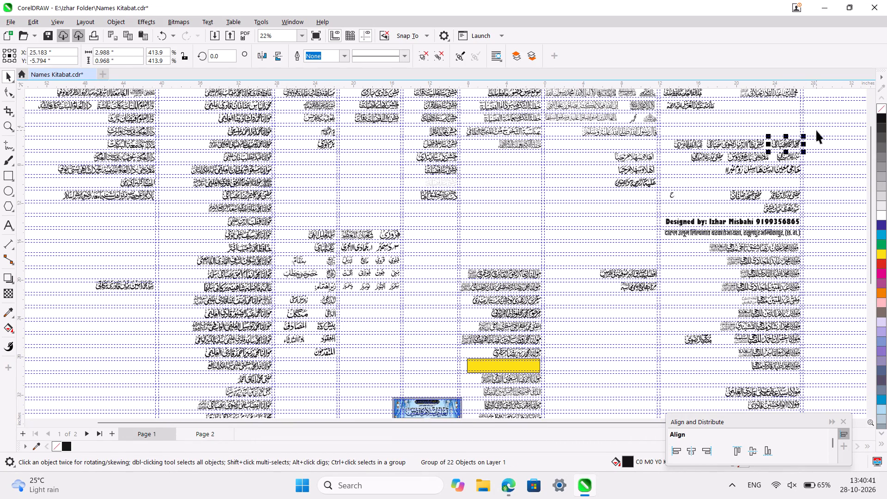
{"action": "left_click_drag", "start_coordinate": [816, 130], "coordinate": [654, 162]}
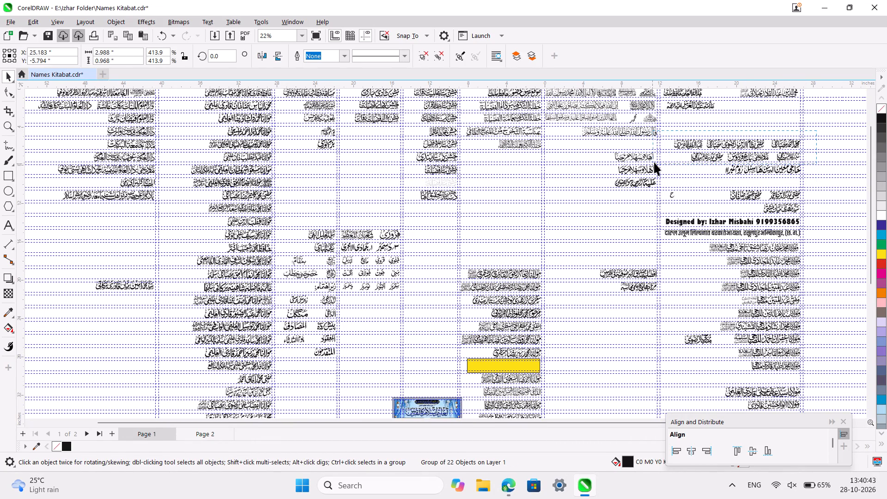
{"action": "left_click_drag", "start_coordinate": [654, 162], "coordinate": [661, 161]}
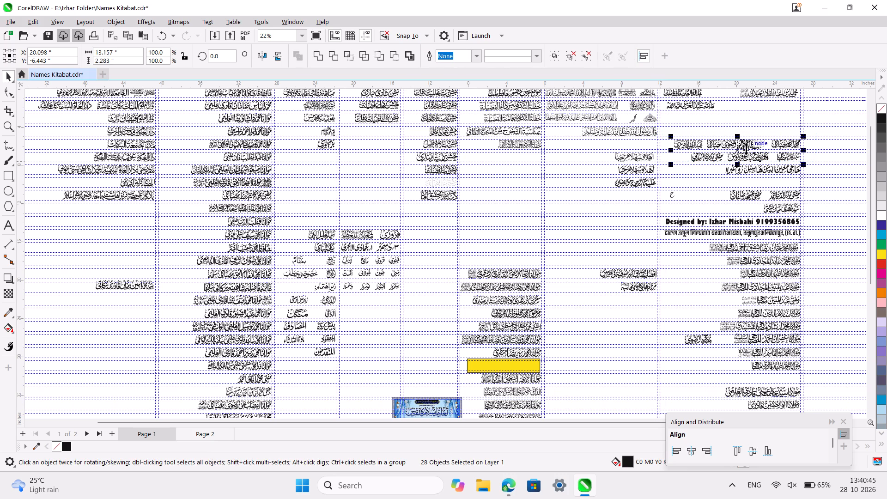
{"action": "left_click_drag", "start_coordinate": [740, 153], "coordinate": [93, 301]}
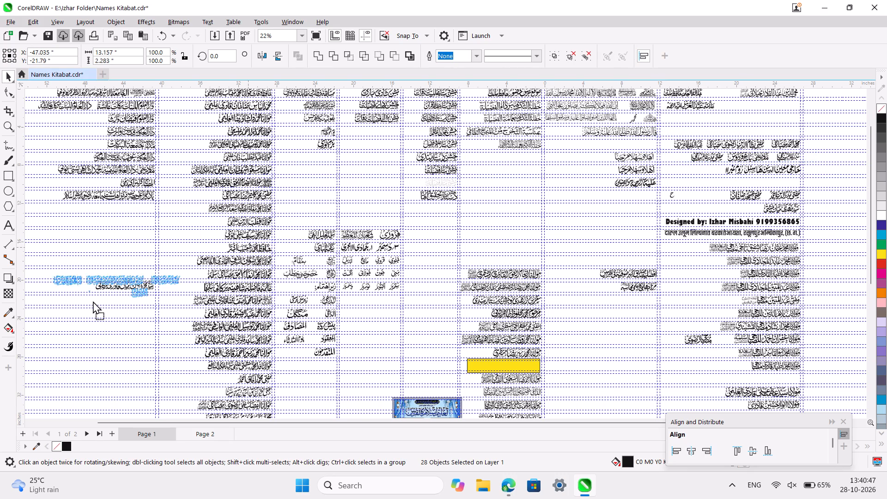
{"action": "left_click_drag", "start_coordinate": [93, 301], "coordinate": [95, 305]}
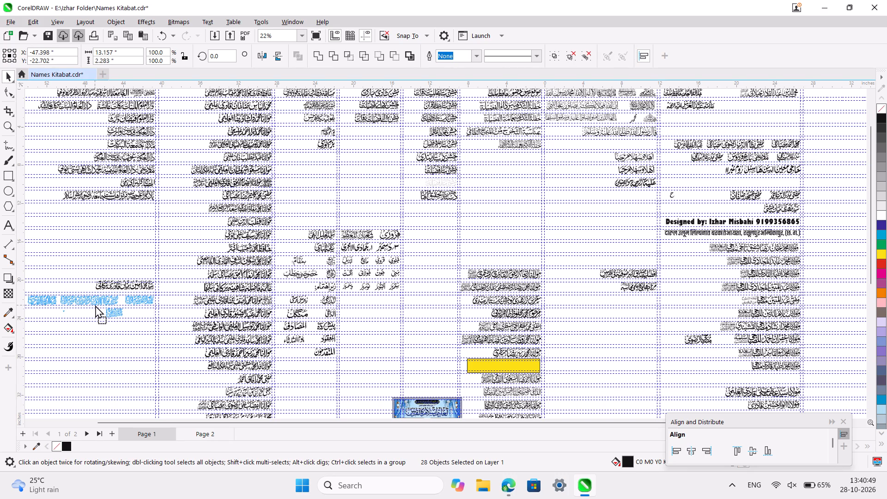
{"action": "left_click_drag", "start_coordinate": [95, 305], "coordinate": [93, 344]}
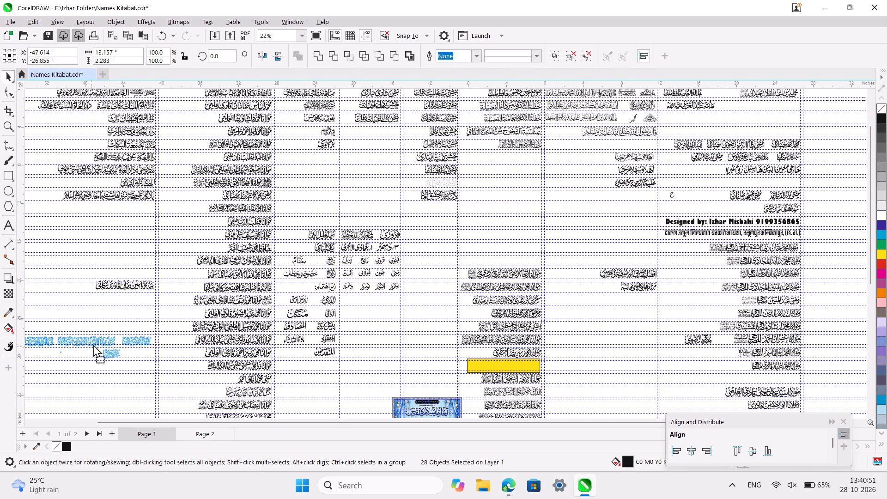
{"action": "left_click_drag", "start_coordinate": [93, 344], "coordinate": [95, 344]}
Shift the moved names slightly right against the far-left column's guideline, to about X -47.31, Y -26.81 inches.
{"action": "scroll", "coordinate": [95, 344], "scroll_direction": "up", "scroll_amount": 2, "text": "ctrl"}
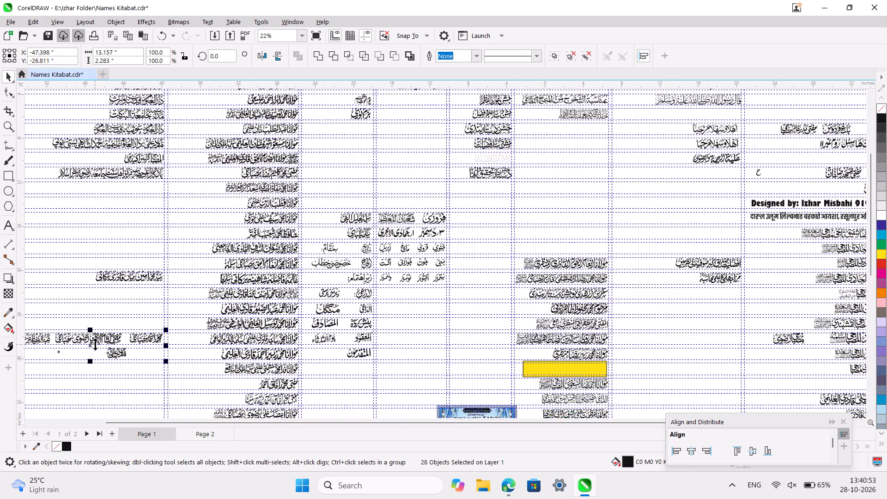
{"action": "scroll", "coordinate": [95, 344], "scroll_direction": "up", "scroll_amount": 9, "text": "ctrl"}
{"action": "scroll", "coordinate": [95, 344], "scroll_direction": "right", "scroll_amount": 4}
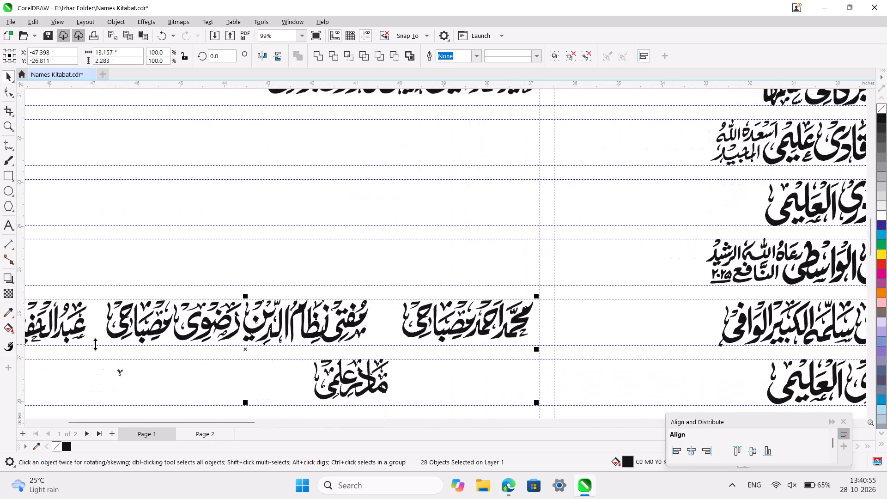
{"action": "scroll", "coordinate": [301, 362], "scroll_direction": "up", "scroll_amount": 1, "text": "ctrl"}
{"action": "scroll", "coordinate": [301, 362], "scroll_direction": "down", "scroll_amount": 1}
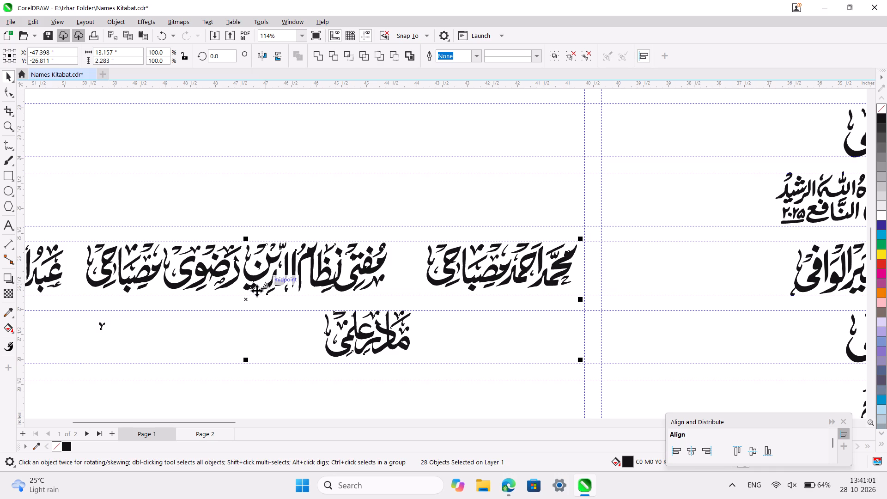
{"action": "left_click_drag", "start_coordinate": [246, 300], "coordinate": [250, 300]}
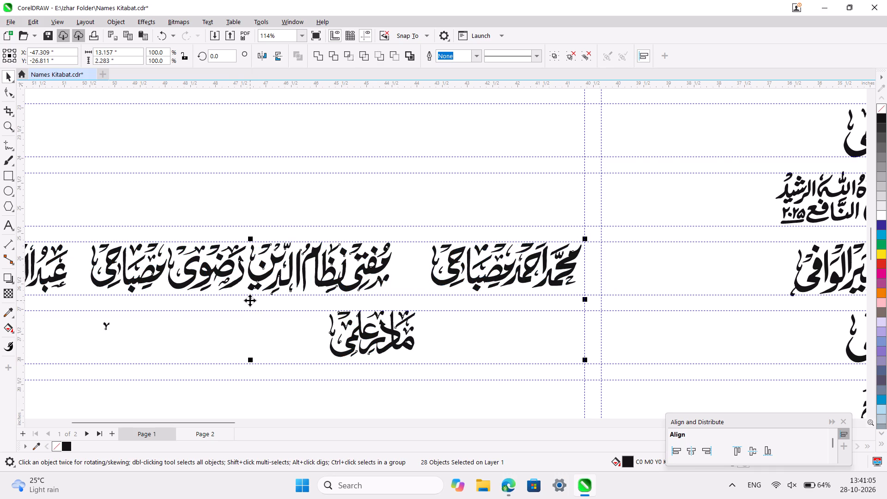
{"action": "scroll", "coordinate": [390, 311], "scroll_direction": "down", "scroll_amount": 1}
{"action": "left_click", "coordinate": [428, 168]}
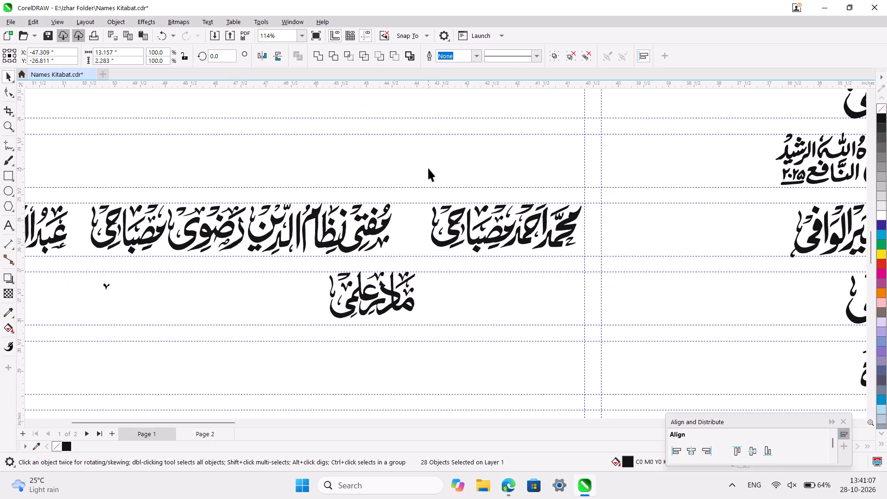
Move the extracted name group down to the empty row below the moved names, about X -43.96, Y -28.89 inches.
{"action": "scroll", "coordinate": [428, 168], "scroll_direction": "down", "scroll_amount": 7, "text": "ctrl"}
{"action": "scroll", "coordinate": [428, 168], "scroll_direction": "up", "scroll_amount": 1}
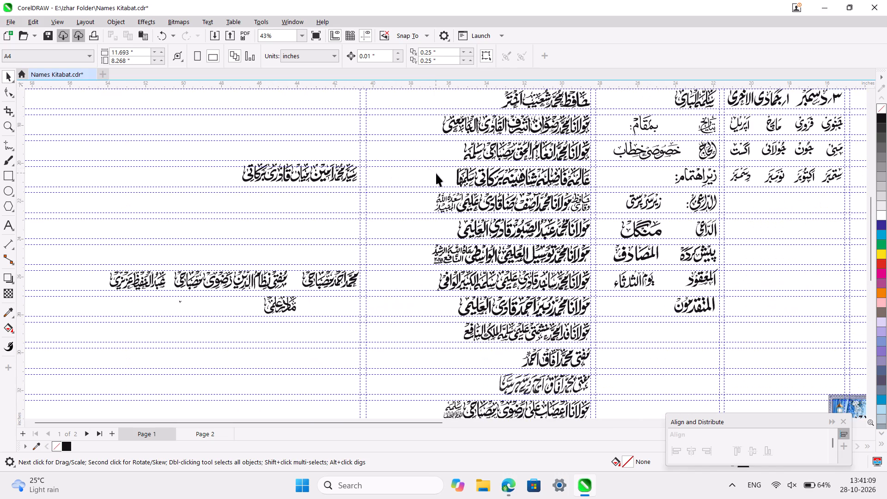
{"action": "left_click", "coordinate": [348, 176]}
{"action": "scroll", "coordinate": [348, 176], "scroll_direction": "down", "scroll_amount": 1}
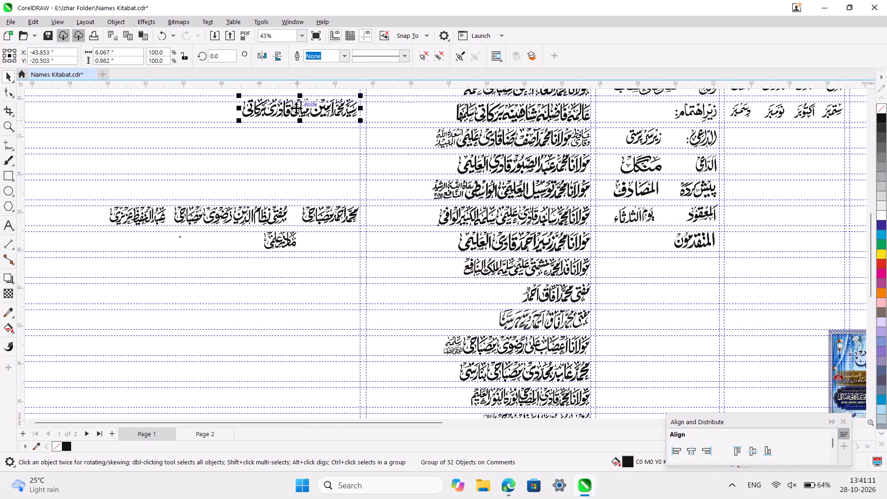
{"action": "left_click_drag", "start_coordinate": [303, 107], "coordinate": [297, 262]}
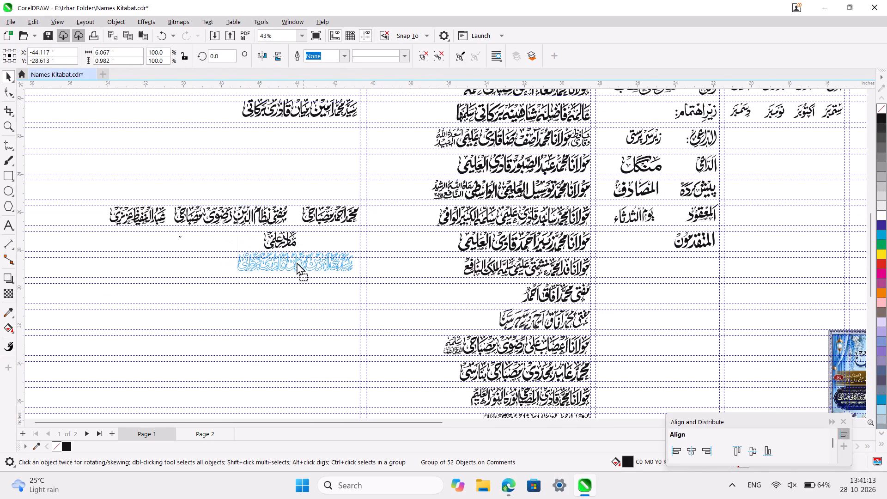
{"action": "left_click_drag", "start_coordinate": [297, 262], "coordinate": [301, 266]}
{"action": "scroll", "coordinate": [301, 266], "scroll_direction": "up", "scroll_amount": 4, "text": "ctrl"}
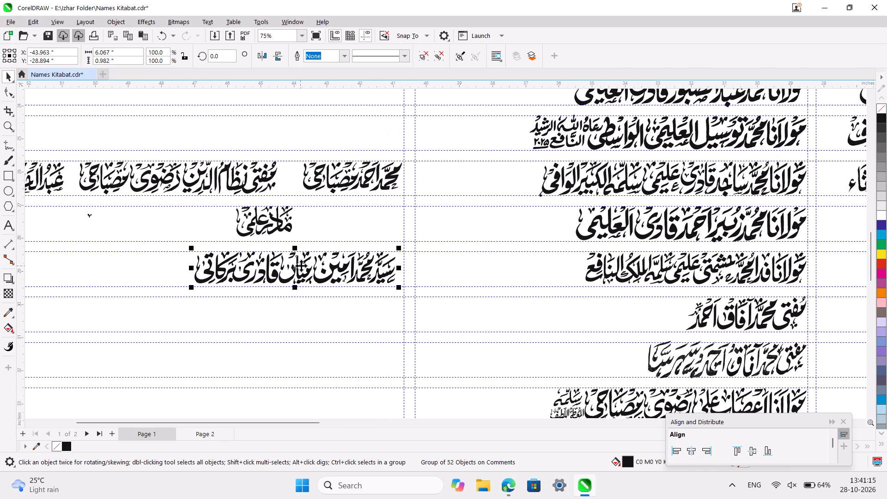
{"action": "scroll", "coordinate": [301, 266], "scroll_direction": "up", "scroll_amount": 4, "text": "ctrl"}
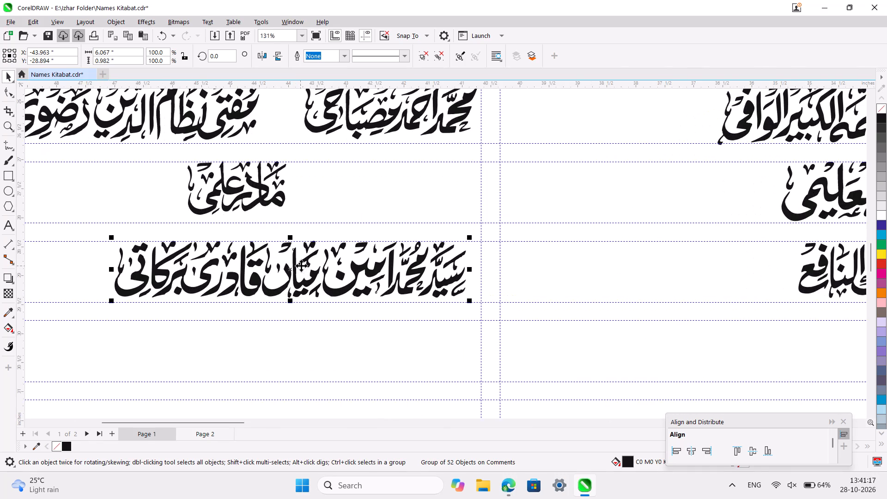
Nudge the extracted name group between its row guidelines and against the column's right guideline, to about X -43.72, Y -28.91 inches.
{"action": "right_click", "coordinate": [223, 251]}
{"action": "left_click", "coordinate": [88, 253]}
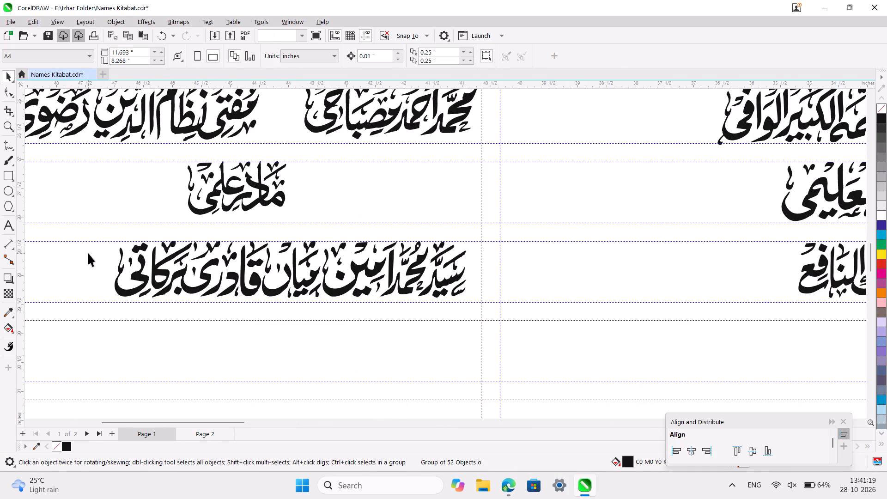
{"action": "scroll", "coordinate": [88, 253], "scroll_direction": "right", "scroll_amount": 2}
{"action": "left_click", "coordinate": [347, 292]}
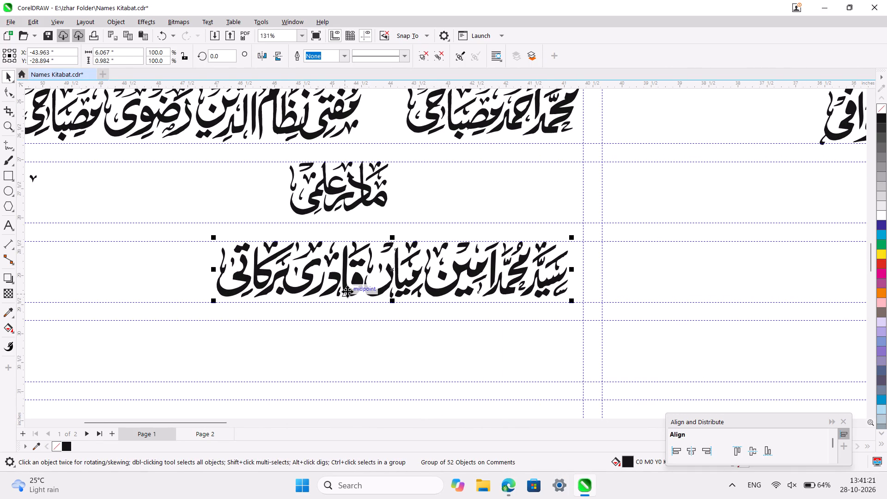
{"action": "scroll", "coordinate": [347, 292], "scroll_direction": "up", "scroll_amount": 3, "text": "ctrl"}
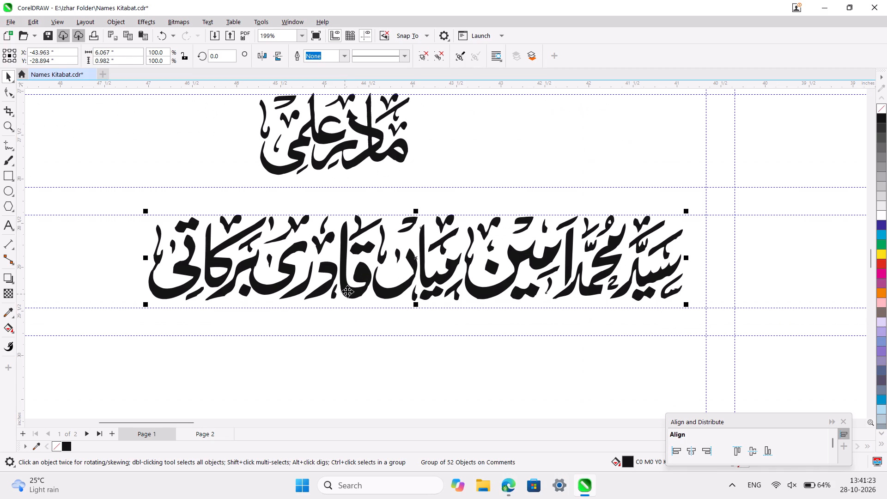
{"action": "key", "text": "Down"}
{"action": "key", "text": "Down"}
{"action": "key", "text": "Down"}
{"action": "key", "text": "Down"}
{"action": "key", "text": "Down"}
{"action": "key", "text": "Down"}
{"action": "key", "text": "Down"}
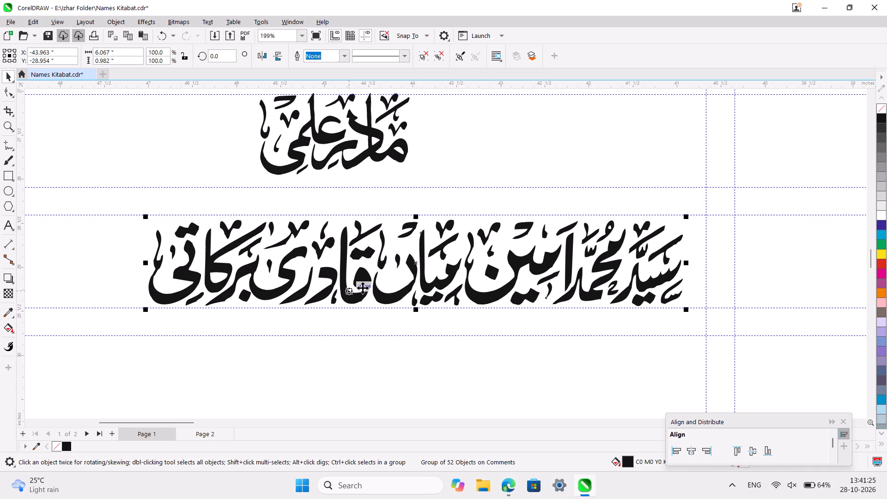
{"action": "key", "text": "Right"}
{"action": "key", "text": "Right"}
{"action": "key", "text": "Right"}
{"action": "key", "text": "Right"}
{"action": "key", "text": "Right"}
{"action": "key", "text": "Right"}
{"action": "key", "text": "Right"}
{"action": "key", "text": "Right"}
{"action": "key", "text": "Right"}
{"action": "key", "text": "Right"}
{"action": "key", "text": "Right"}
{"action": "key", "text": "Right"}
{"action": "key", "text": "Right"}
{"action": "key", "text": "Right"}
{"action": "key", "text": "Right"}
{"action": "key", "text": "Right"}
{"action": "key", "text": "Right"}
{"action": "key", "text": "Right"}
{"action": "key", "text": "Right"}
{"action": "key", "text": "Right"}
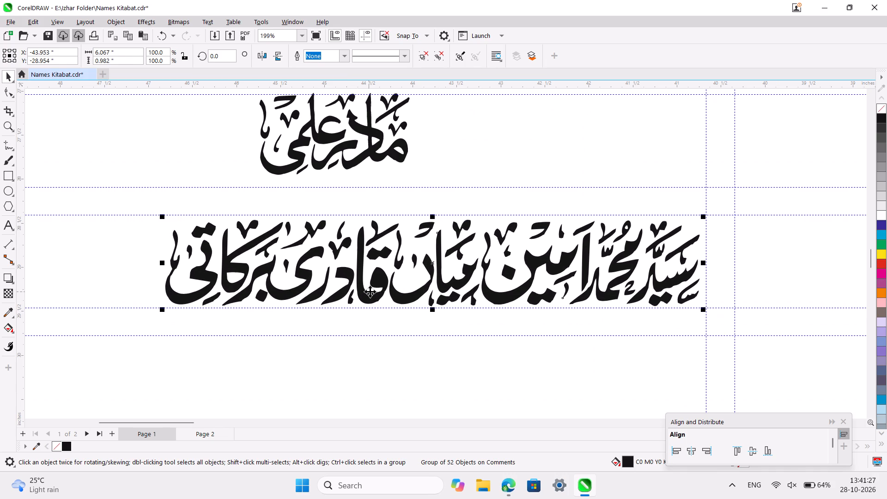
{"action": "key", "text": "Up"}
{"action": "key", "text": "Up"}
{"action": "key", "text": "Up"}
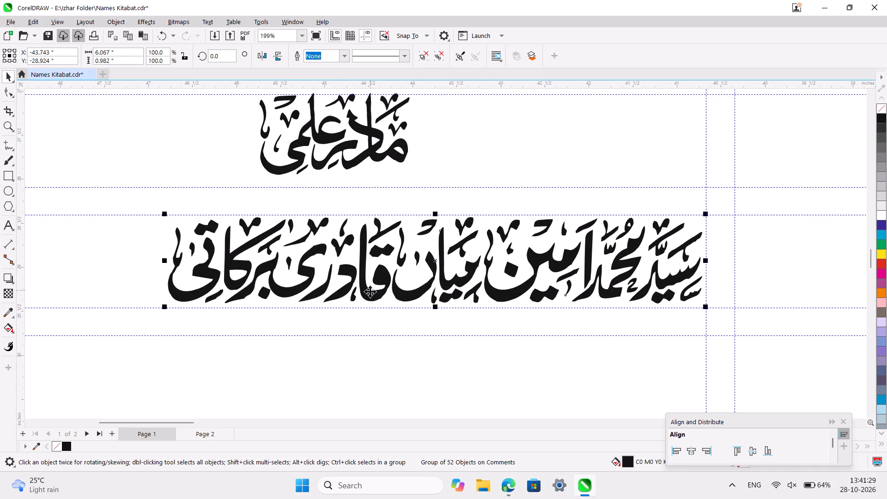
{"action": "key", "text": "Right"}
{"action": "key", "text": "Right"}
{"action": "key", "text": "Up"}
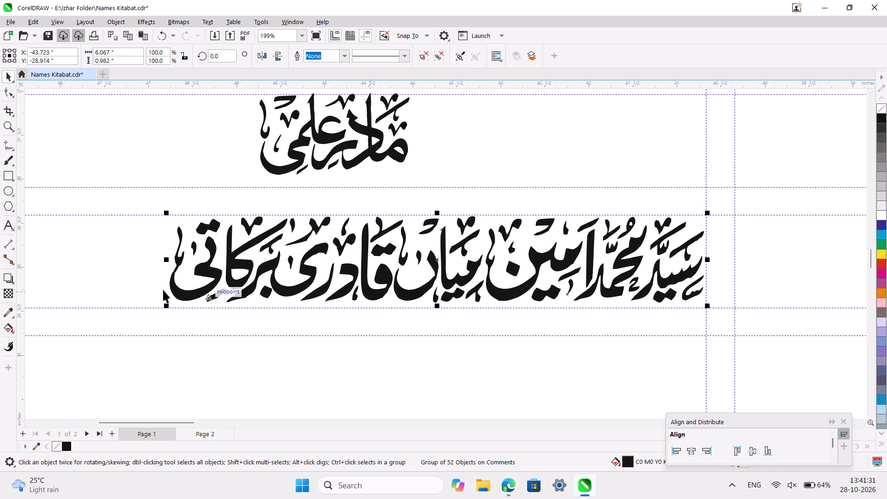
{"action": "left_click", "coordinate": [123, 270]}
Save the Names Kitabat document with the name filed in the far-left column.
{"action": "scroll", "coordinate": [123, 270], "scroll_direction": "down", "scroll_amount": 6, "text": "ctrl"}
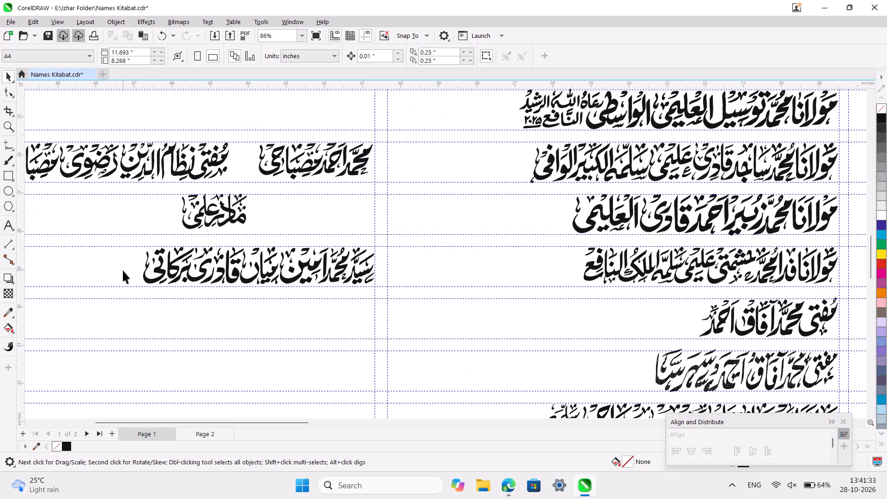
{"action": "scroll", "coordinate": [123, 270], "scroll_direction": "down", "scroll_amount": 7, "text": "ctrl"}
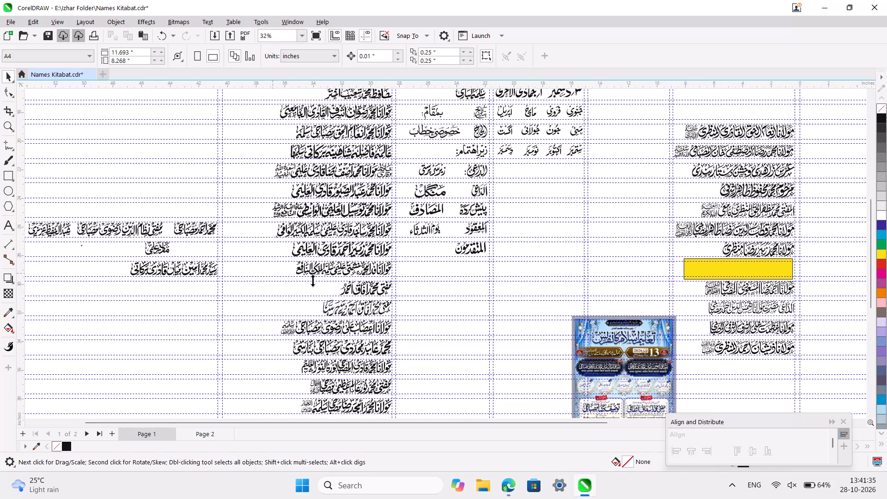
{"action": "scroll", "coordinate": [365, 290], "scroll_direction": "down", "scroll_amount": 3, "text": "ctrl"}
{"action": "scroll", "coordinate": [686, 285], "scroll_direction": "up", "scroll_amount": 1}
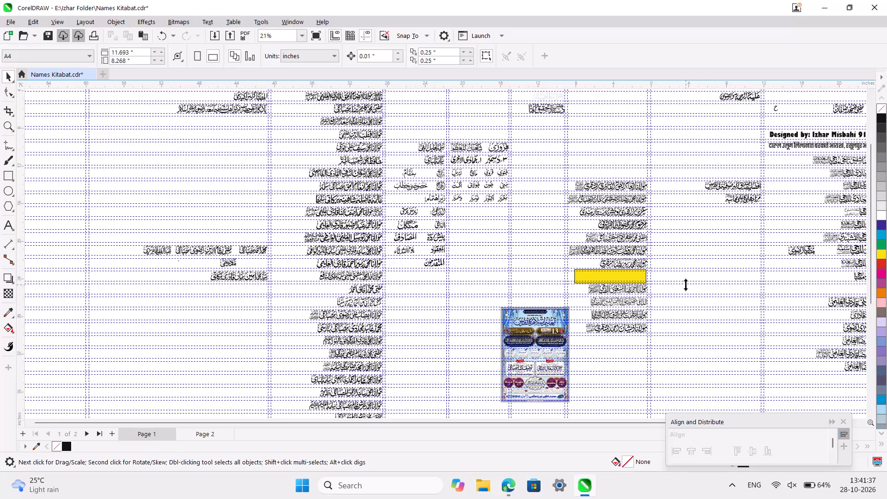
{"action": "scroll", "coordinate": [680, 165], "scroll_direction": "up", "scroll_amount": 1}
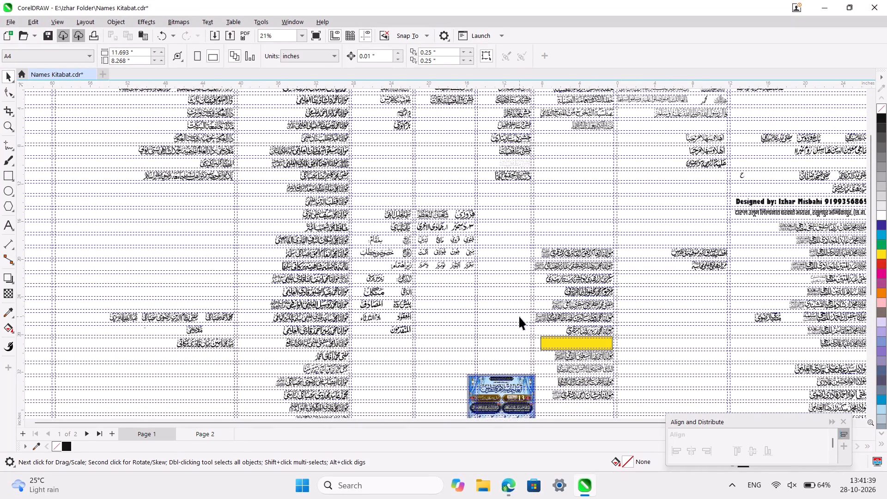
{"action": "scroll", "coordinate": [519, 316], "scroll_direction": "down", "scroll_amount": 1}
{"action": "left_click", "coordinate": [456, 273]}
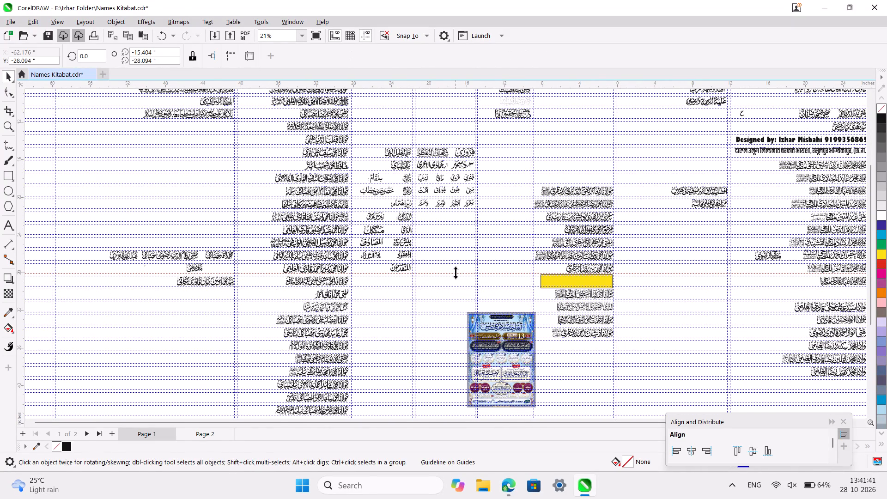
{"action": "left_click", "coordinate": [459, 268]}
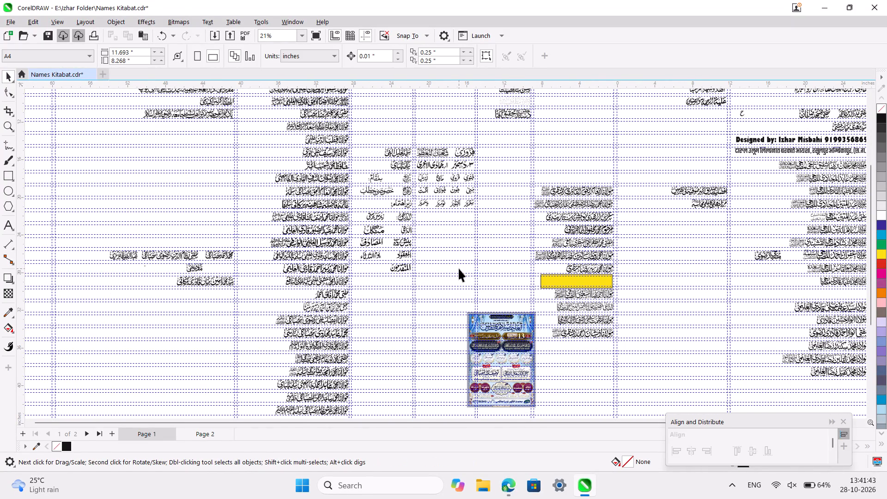
{"action": "key", "text": "ctrl+s"}
Select the conference poster and examine its lettering and the surrounding columns of names.
{"action": "left_click", "coordinate": [504, 347]}
{"action": "scroll", "coordinate": [504, 347], "scroll_direction": "up", "scroll_amount": 3, "text": "ctrl"}
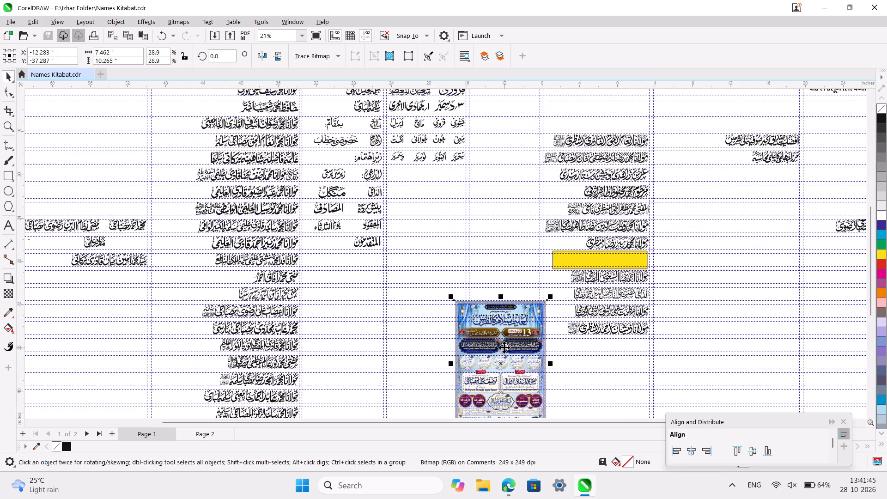
{"action": "scroll", "coordinate": [504, 347], "scroll_direction": "up", "scroll_amount": 8, "text": "ctrl"}
{"action": "scroll", "coordinate": [504, 347], "scroll_direction": "down", "scroll_amount": 1, "text": "ctrl"}
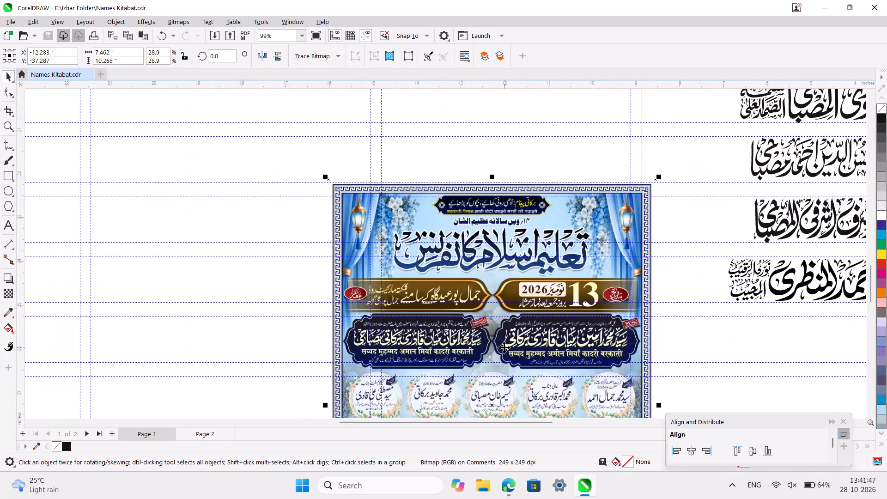
{"action": "scroll", "coordinate": [504, 347], "scroll_direction": "down", "scroll_amount": 9, "text": "ctrl"}
{"action": "scroll", "coordinate": [504, 347], "scroll_direction": "up", "scroll_amount": 1}
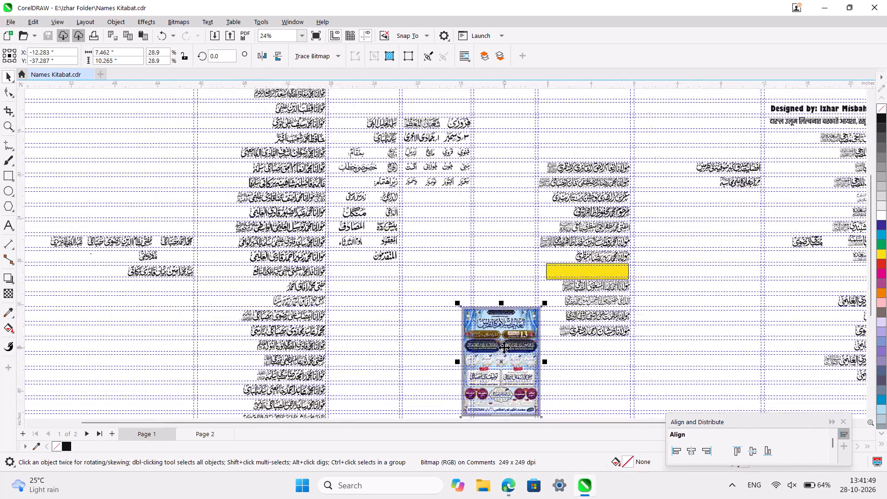
{"action": "scroll", "coordinate": [504, 347], "scroll_direction": "up", "scroll_amount": 3}
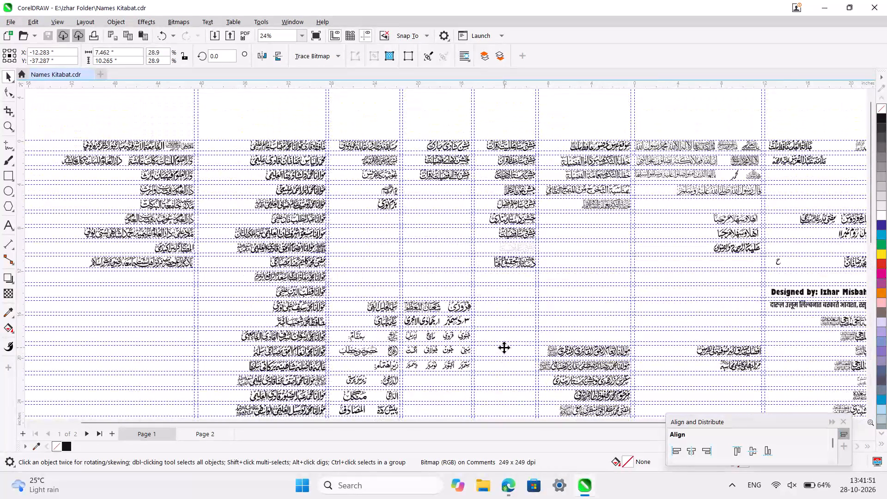
Examine the filed calligraphy names in the column beside the conference poster, from the upper rows down to the empty rows.
{"action": "scroll", "coordinate": [510, 290], "scroll_direction": "up", "scroll_amount": 3, "text": "ctrl"}
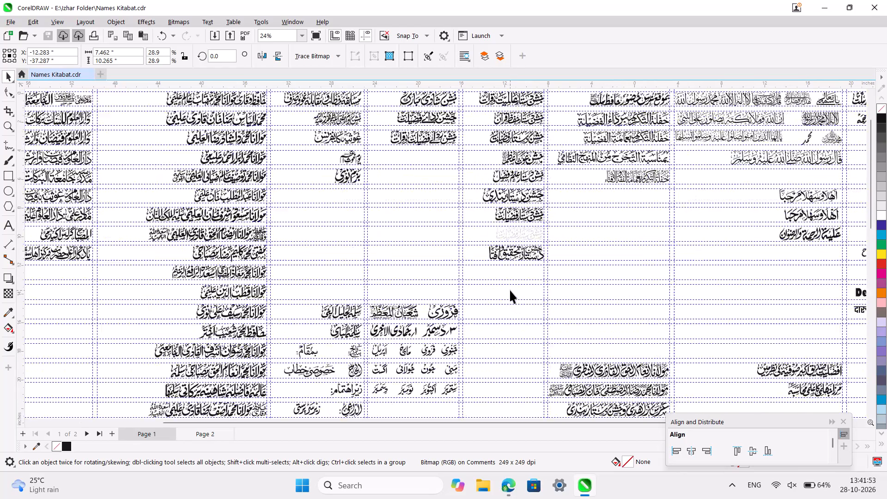
{"action": "scroll", "coordinate": [510, 290], "scroll_direction": "up", "scroll_amount": 1, "text": "ctrl"}
{"action": "scroll", "coordinate": [510, 290], "scroll_direction": "left", "scroll_amount": 1}
{"action": "scroll", "coordinate": [583, 330], "scroll_direction": "up", "scroll_amount": 5, "text": "ctrl"}
{"action": "scroll", "coordinate": [583, 330], "scroll_direction": "down", "scroll_amount": 1}
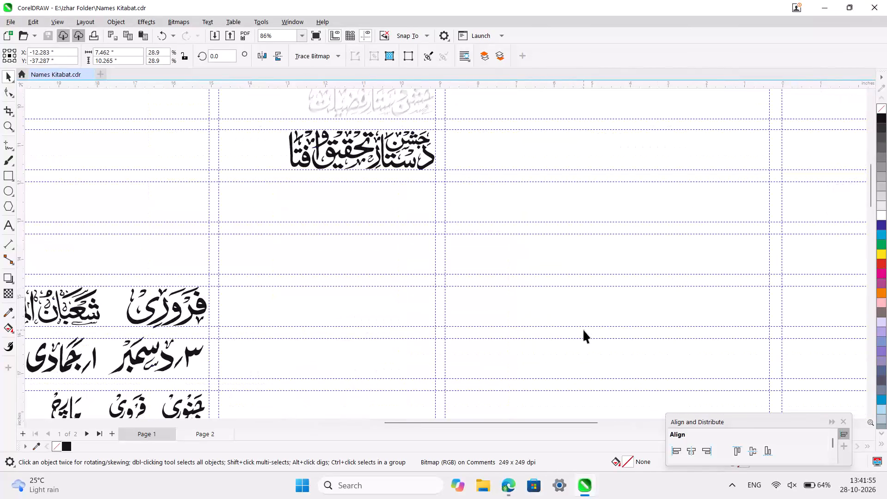
{"action": "scroll", "coordinate": [583, 330], "scroll_direction": "down", "scroll_amount": 1}
{"action": "scroll", "coordinate": [606, 283], "scroll_direction": "down", "scroll_amount": 4}
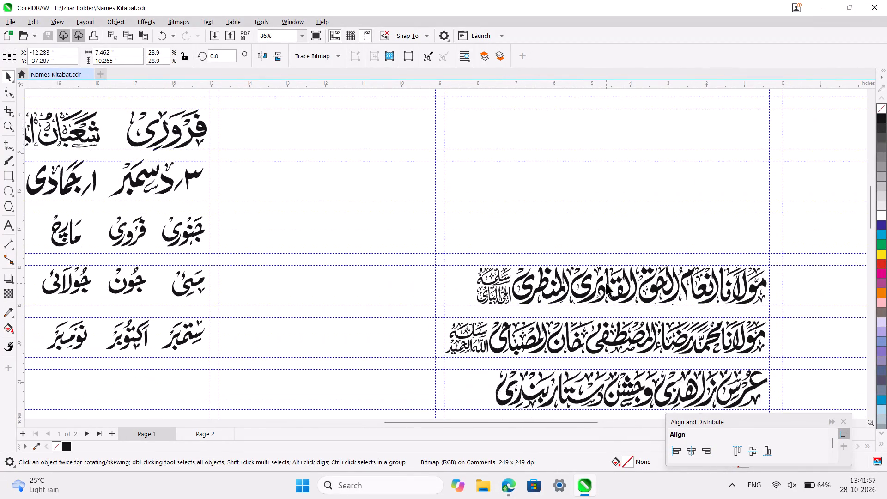
{"action": "scroll", "coordinate": [606, 283], "scroll_direction": "down", "scroll_amount": 1}
{"action": "scroll", "coordinate": [606, 283], "scroll_direction": "left", "scroll_amount": 1}
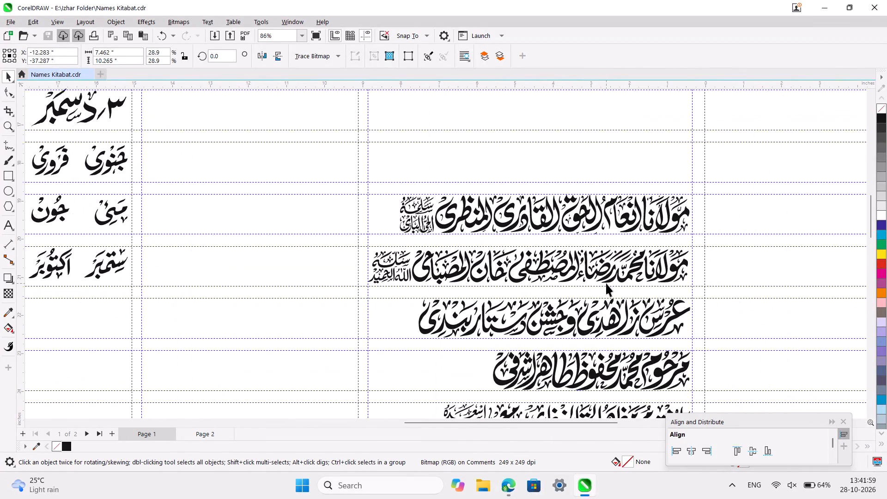
{"action": "scroll", "coordinate": [606, 283], "scroll_direction": "up", "scroll_amount": 4, "text": "ctrl"}
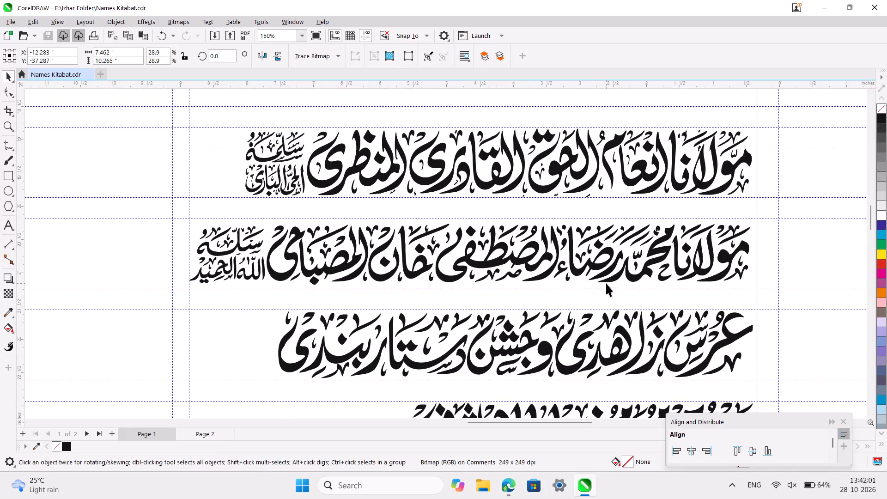
{"action": "scroll", "coordinate": [606, 283], "scroll_direction": "down", "scroll_amount": 3}
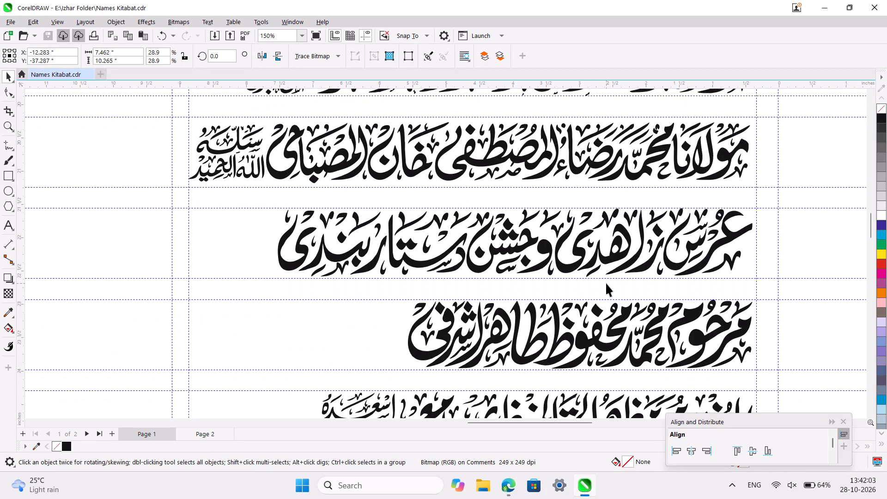
{"action": "scroll", "coordinate": [606, 283], "scroll_direction": "down", "scroll_amount": 3}
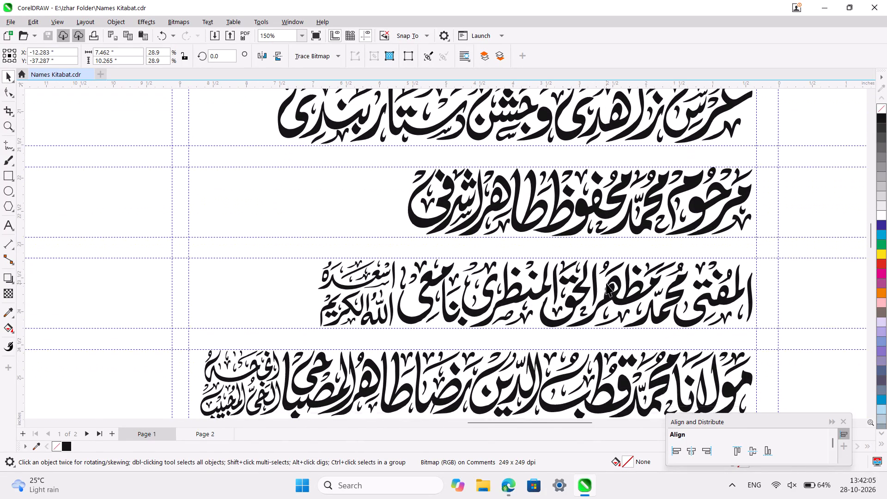
{"action": "scroll", "coordinate": [606, 283], "scroll_direction": "down", "scroll_amount": 5}
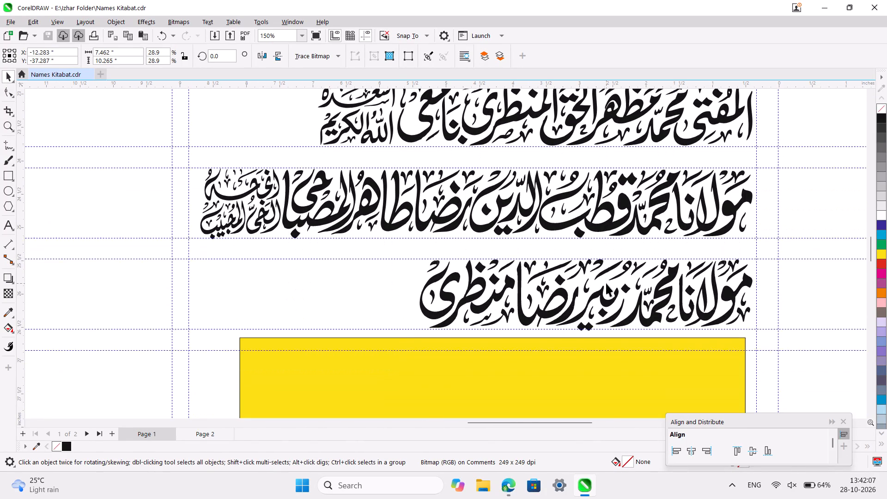
{"action": "scroll", "coordinate": [606, 283], "scroll_direction": "down", "scroll_amount": 3}
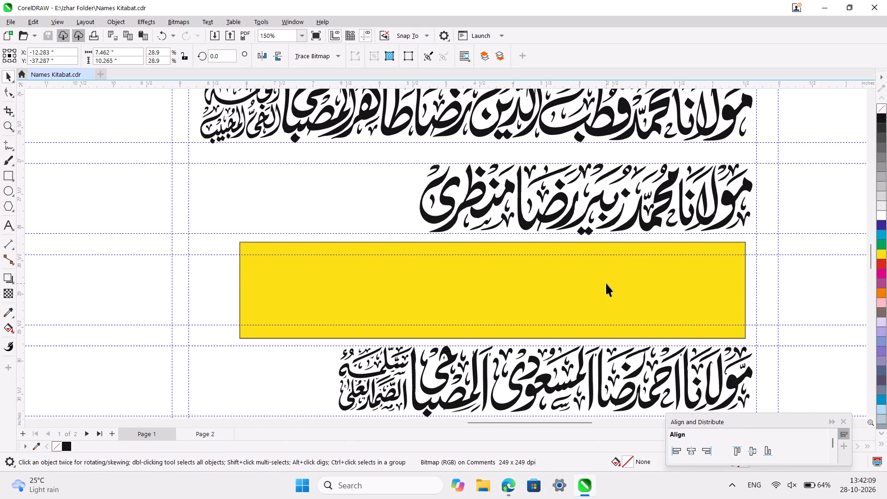
{"action": "scroll", "coordinate": [606, 283], "scroll_direction": "down", "scroll_amount": 2}
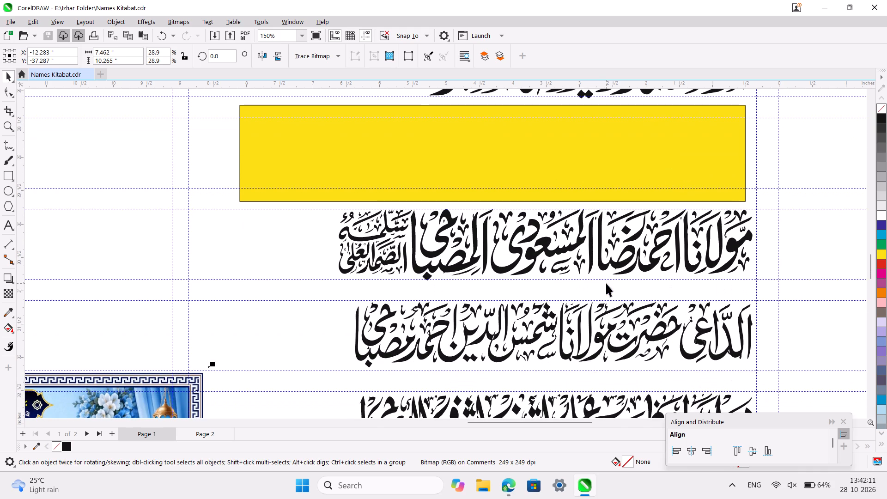
{"action": "scroll", "coordinate": [606, 283], "scroll_direction": "down", "scroll_amount": 2}
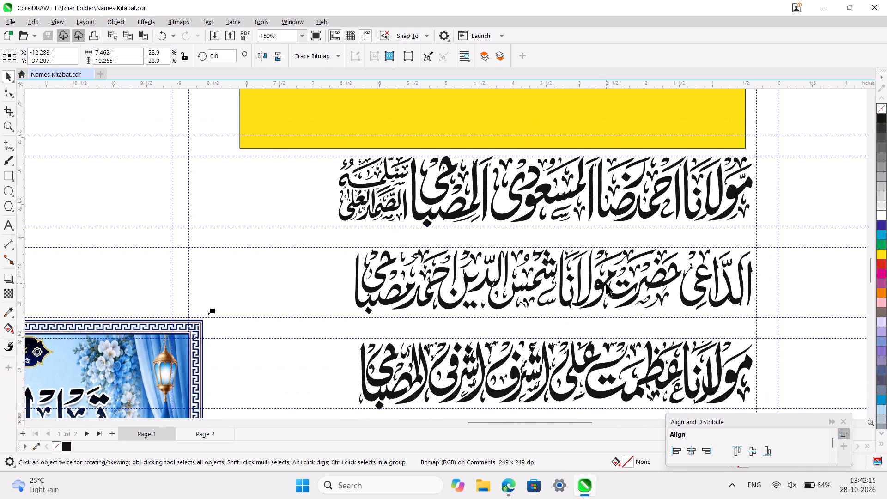
{"action": "scroll", "coordinate": [568, 317], "scroll_direction": "down", "scroll_amount": 3}
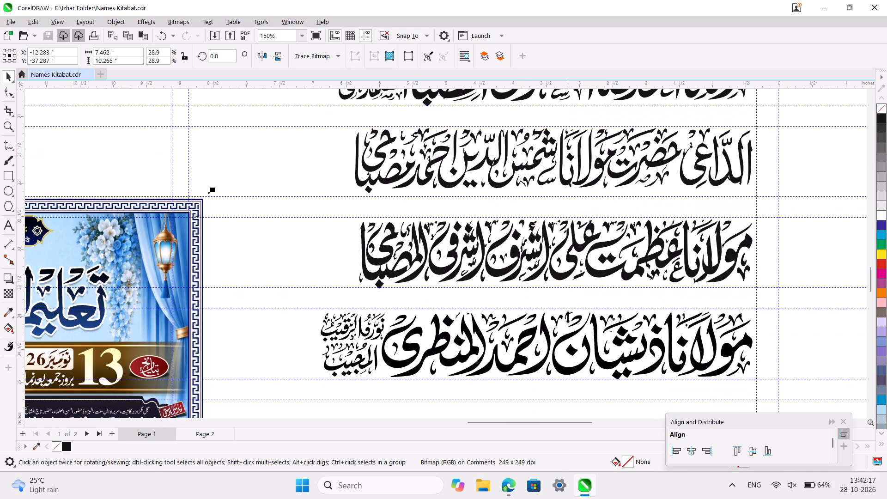
{"action": "scroll", "coordinate": [568, 317], "scroll_direction": "down", "scroll_amount": 2}
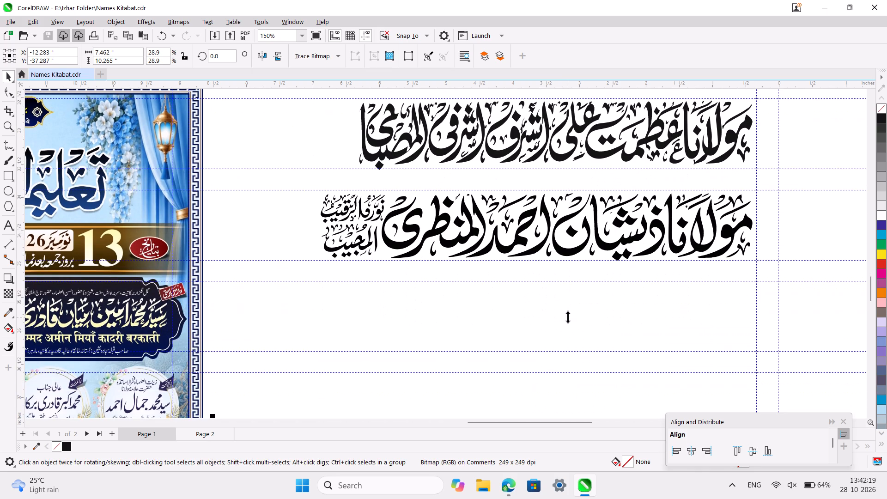
{"action": "scroll", "coordinate": [568, 317], "scroll_direction": "up", "scroll_amount": 1}
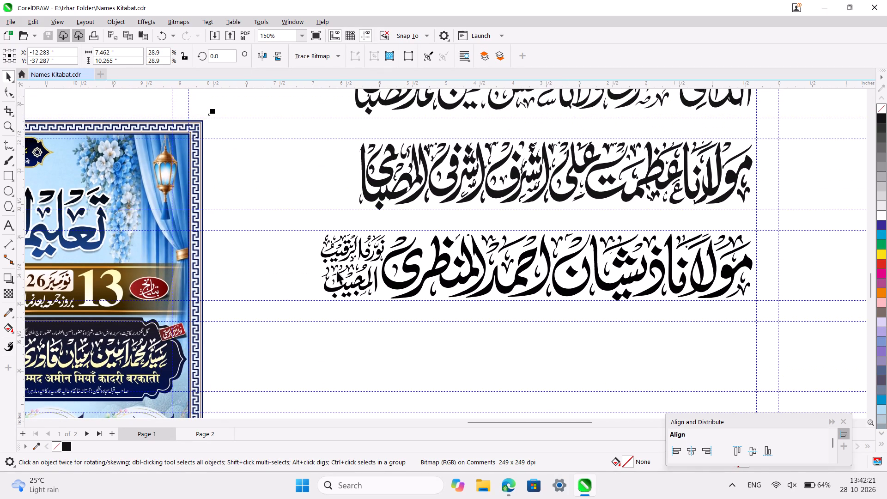
{"action": "scroll", "coordinate": [330, 262], "scroll_direction": "down", "scroll_amount": 5, "text": "ctrl"}
{"action": "scroll", "coordinate": [222, 304], "scroll_direction": "right", "scroll_amount": 3}
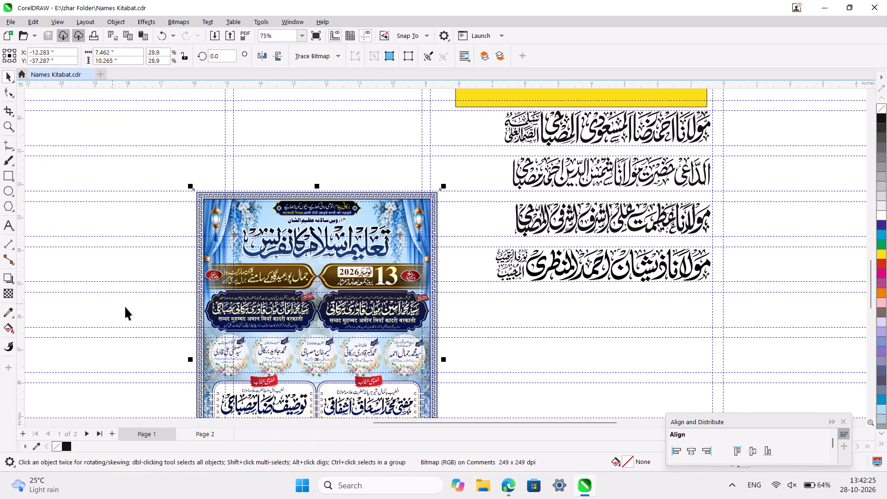
Select the conference poster bitmap and start an Outline Trace of it as a High Quality Image.
{"action": "left_click", "coordinate": [125, 307]}
{"action": "scroll", "coordinate": [204, 312], "scroll_direction": "up", "scroll_amount": 3, "text": "ctrl"}
{"action": "scroll", "coordinate": [204, 312], "scroll_direction": "right", "scroll_amount": 1}
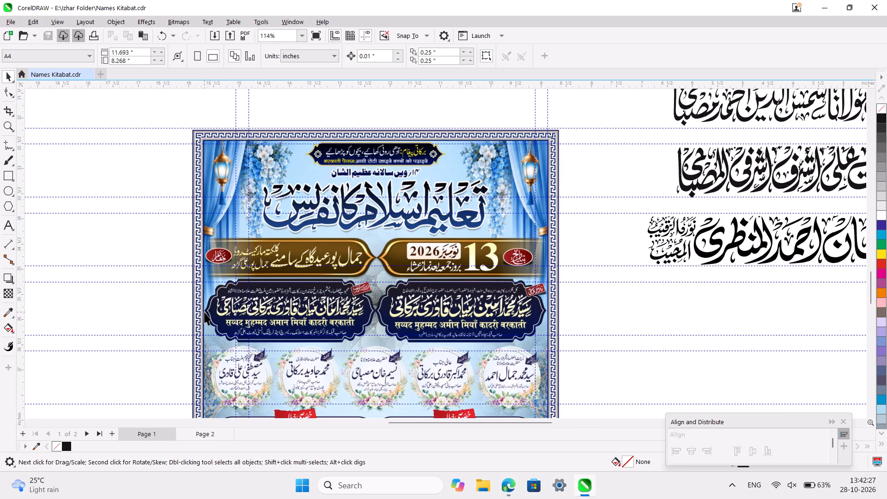
{"action": "scroll", "coordinate": [204, 312], "scroll_direction": "right", "scroll_amount": 1}
{"action": "scroll", "coordinate": [204, 312], "scroll_direction": "down", "scroll_amount": 3}
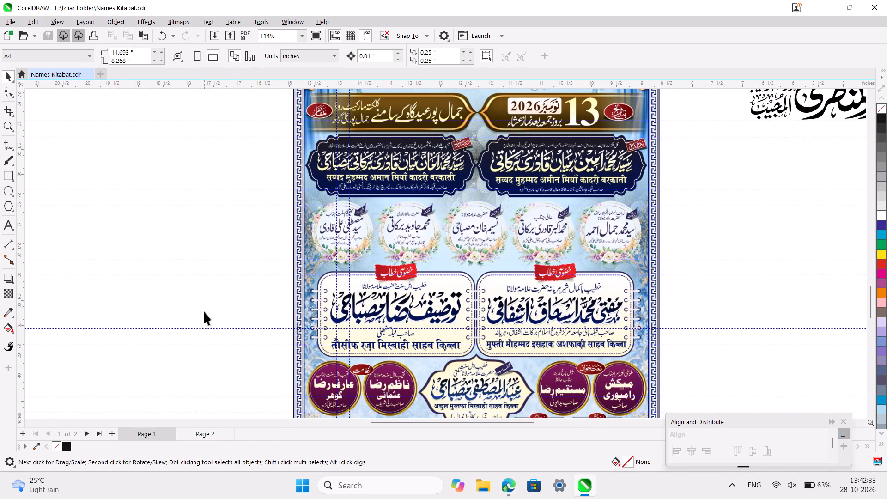
{"action": "scroll", "coordinate": [204, 312], "scroll_direction": "down", "scroll_amount": 1}
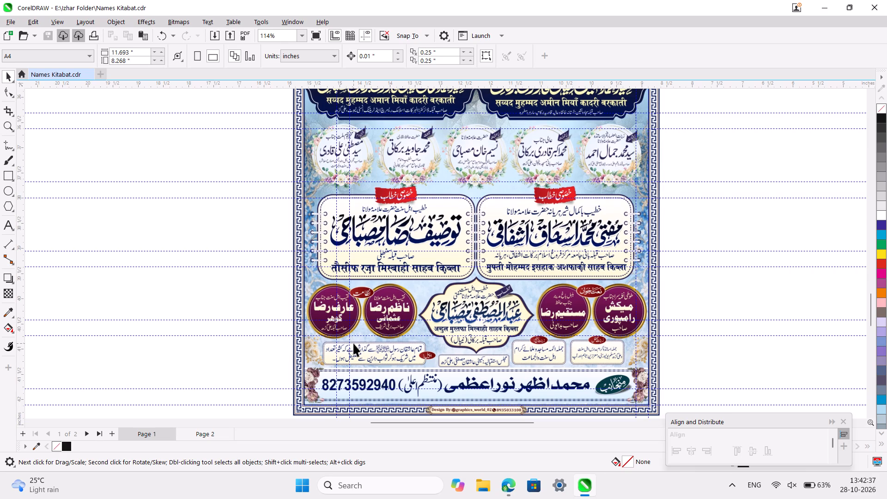
{"action": "left_click", "coordinate": [535, 382]}
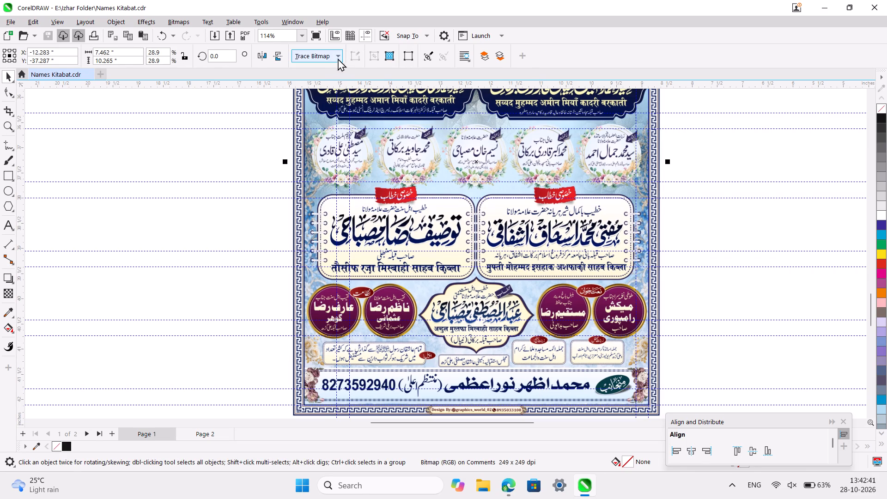
{"action": "left_click", "coordinate": [334, 55]}
{"action": "left_click", "coordinate": [352, 96]}
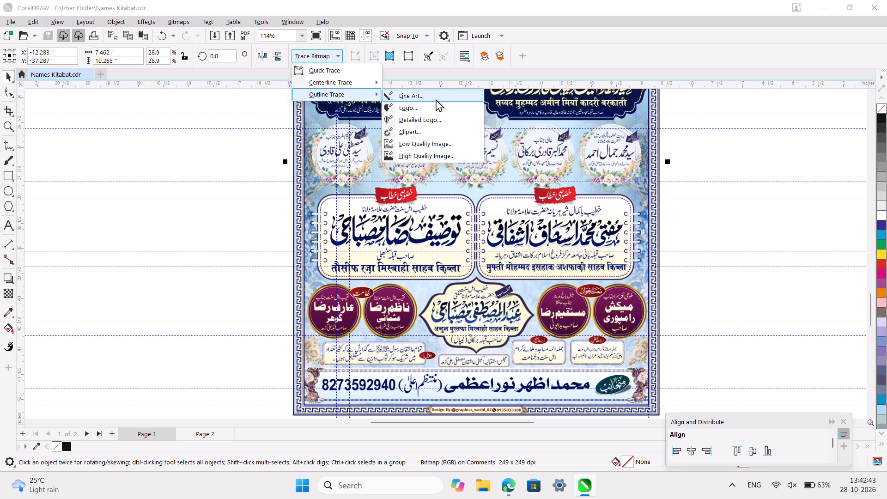
{"action": "left_click", "coordinate": [452, 153]}
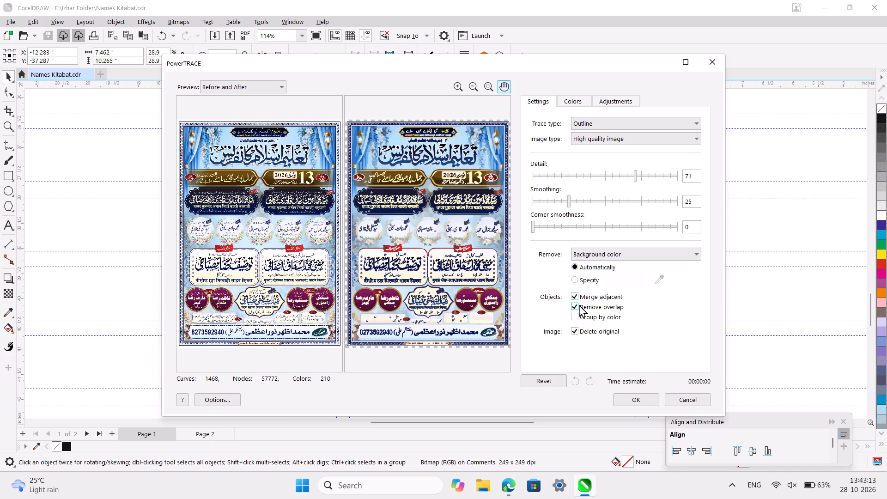
Compare the traced preview with the original poster, checking the names, headings and small lettering up close.
{"action": "scroll", "coordinate": [411, 213], "scroll_direction": "up", "scroll_amount": 7, "text": "ctrl"}
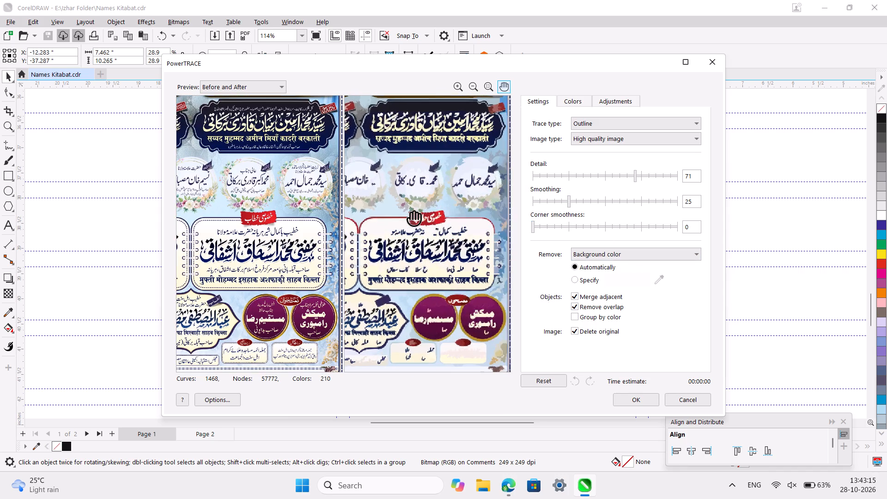
{"action": "scroll", "coordinate": [411, 213], "scroll_direction": "up", "scroll_amount": 5, "text": "ctrl"}
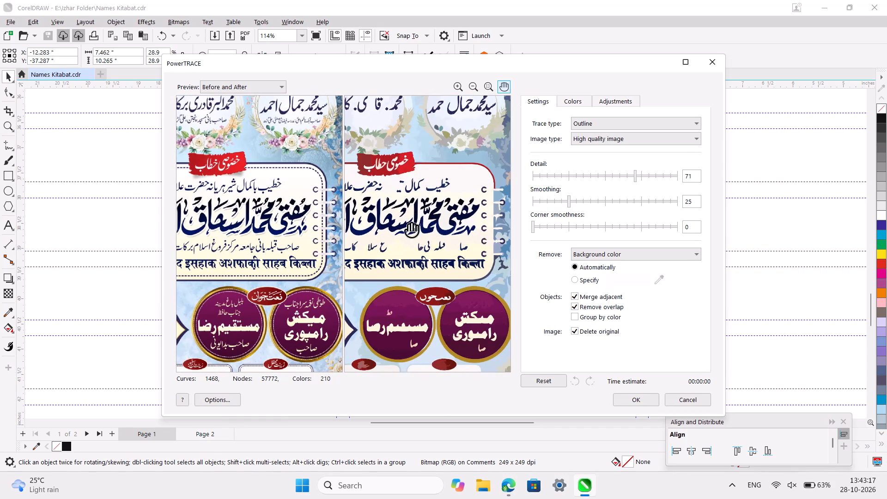
{"action": "left_click_drag", "start_coordinate": [409, 225], "coordinate": [530, 232]}
{"action": "left_click_drag", "start_coordinate": [462, 233], "coordinate": [535, 222]}
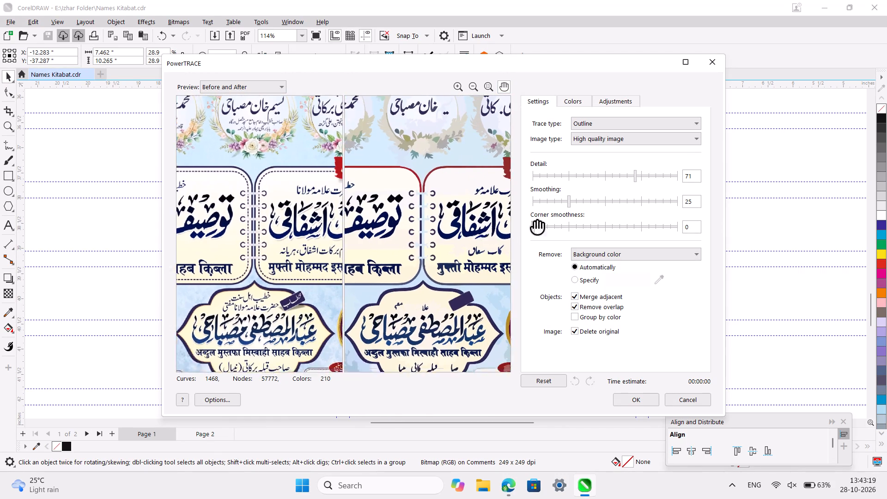
{"action": "left_click_drag", "start_coordinate": [535, 222], "coordinate": [611, 231]}
{"action": "left_click_drag", "start_coordinate": [438, 224], "coordinate": [525, 228]}
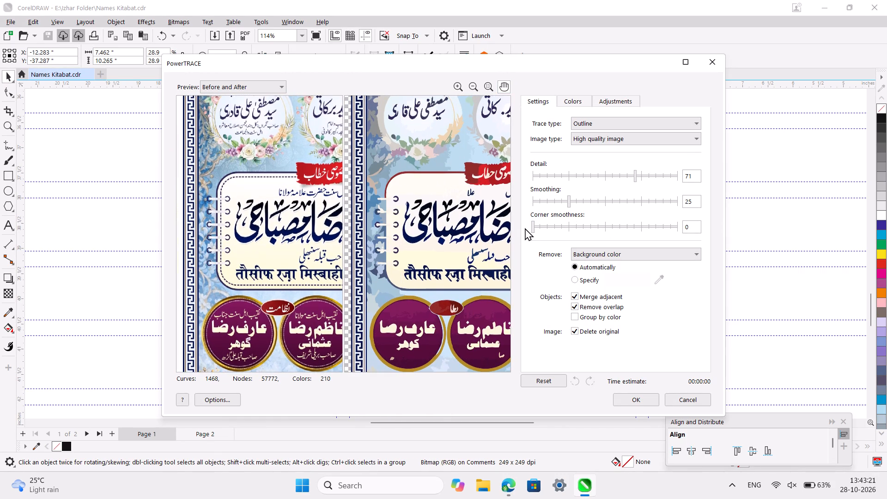
{"action": "scroll", "coordinate": [467, 193], "scroll_direction": "down", "scroll_amount": 1}
{"action": "scroll", "coordinate": [467, 193], "scroll_direction": "up", "scroll_amount": 2}
{"action": "left_click_drag", "start_coordinate": [443, 130], "coordinate": [431, 293]}
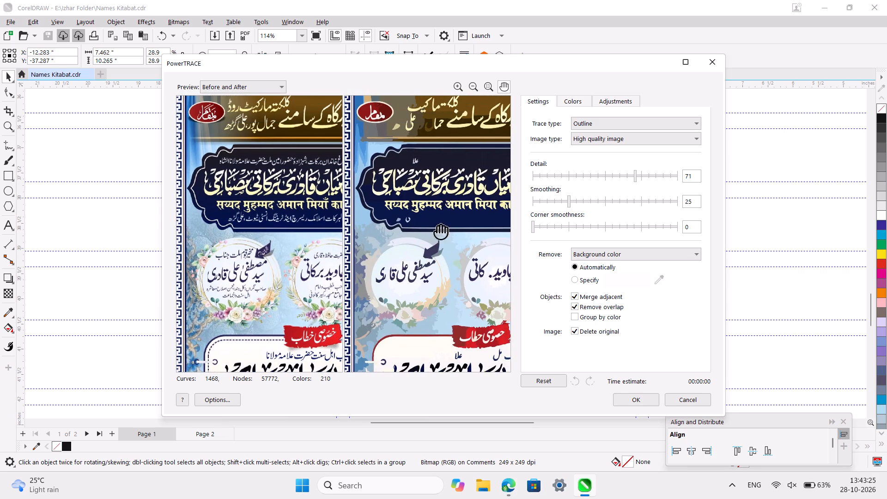
{"action": "scroll", "coordinate": [438, 214], "scroll_direction": "up", "scroll_amount": 5, "text": "ctrl"}
{"action": "left_click_drag", "start_coordinate": [423, 161], "coordinate": [475, 220]}
{"action": "left_click_drag", "start_coordinate": [415, 184], "coordinate": [441, 197]}
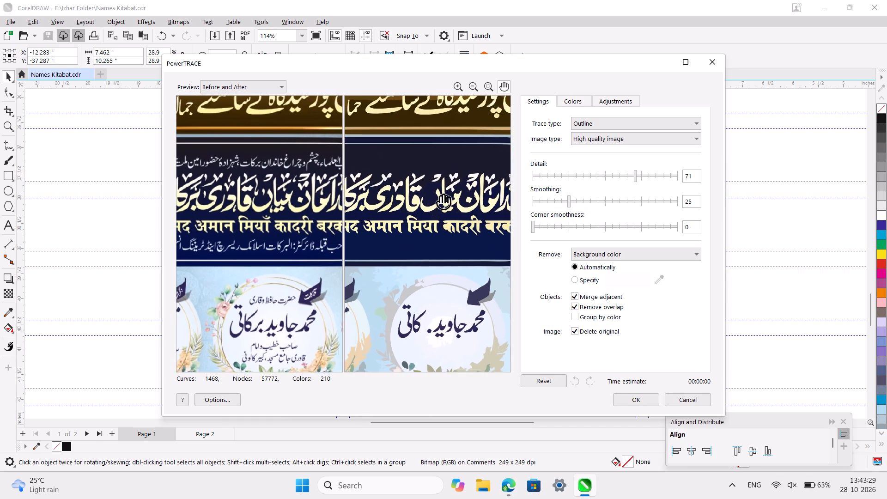
{"action": "left_click_drag", "start_coordinate": [441, 197], "coordinate": [481, 215]}
{"action": "left_click_drag", "start_coordinate": [425, 240], "coordinate": [482, 241]}
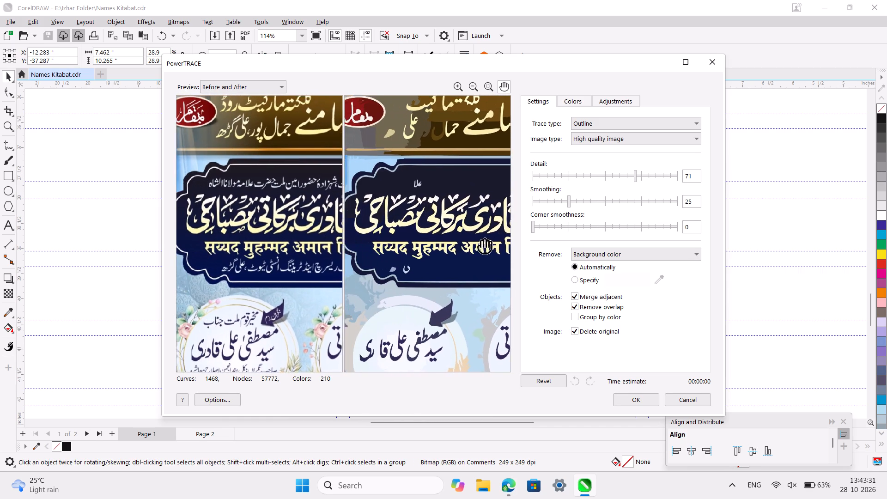
{"action": "left_click_drag", "start_coordinate": [482, 241], "coordinate": [511, 251]}
{"action": "left_click_drag", "start_coordinate": [468, 200], "coordinate": [443, 226]}
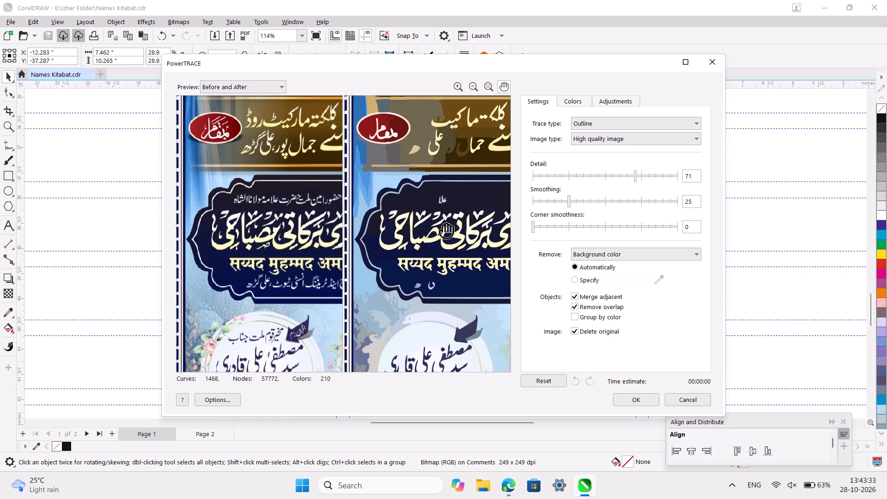
{"action": "left_click_drag", "start_coordinate": [443, 226], "coordinate": [250, 383]}
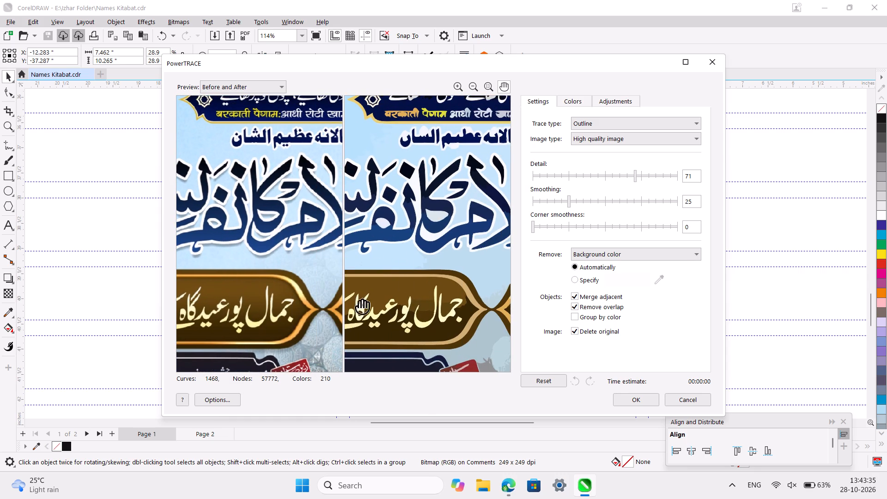
{"action": "left_click_drag", "start_coordinate": [407, 237], "coordinate": [346, 301]}
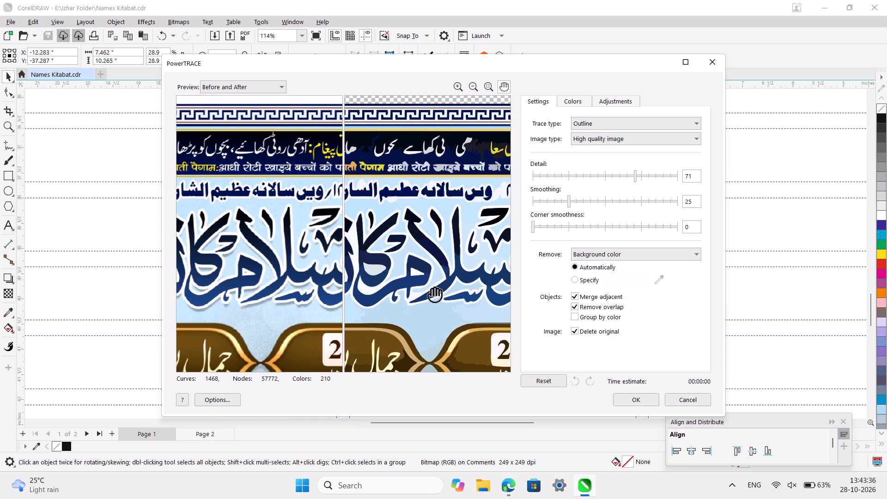
{"action": "scroll", "coordinate": [432, 290], "scroll_direction": "down", "scroll_amount": 7, "text": "ctrl"}
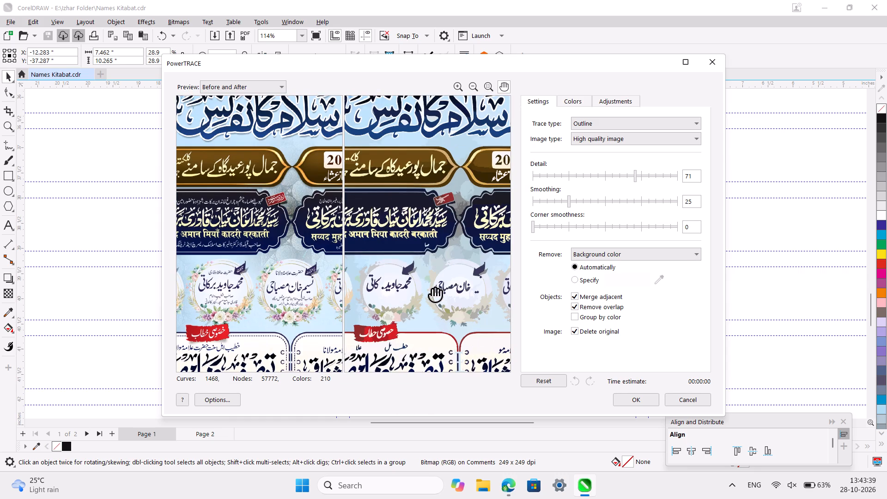
{"action": "scroll", "coordinate": [432, 290], "scroll_direction": "down", "scroll_amount": 7, "text": "ctrl"}
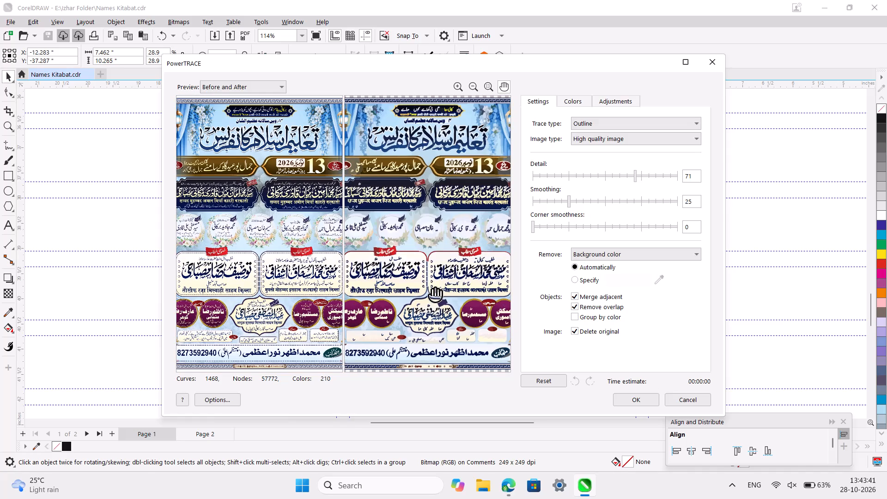
Turn off deletion of the original image and apply the High Quality Image outline trace.
{"action": "left_click", "coordinate": [574, 329]}
{"action": "left_click", "coordinate": [635, 400]}
Move the traced poster group off the original bitmap into the empty space directly to its left.
{"action": "scroll", "coordinate": [486, 268], "scroll_direction": "down", "scroll_amount": 7, "text": "ctrl"}
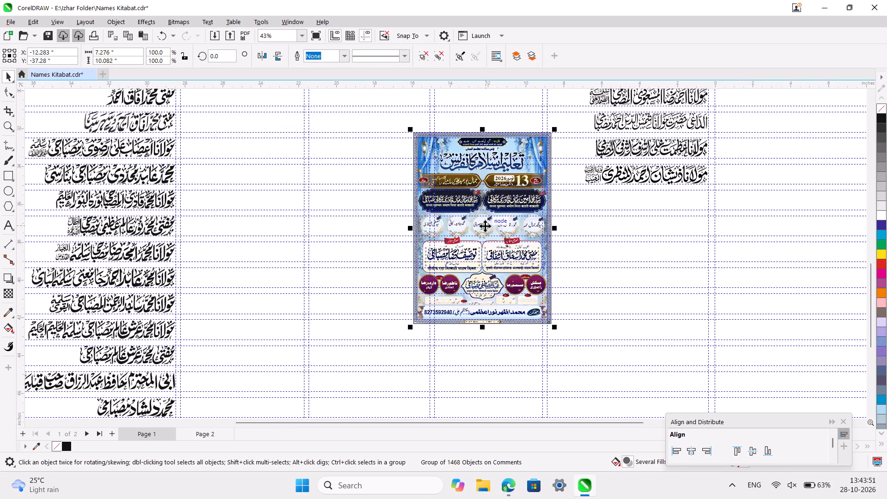
{"action": "left_click_drag", "start_coordinate": [485, 226], "coordinate": [347, 225]}
{"action": "scroll", "coordinate": [237, 203], "scroll_direction": "up", "scroll_amount": 5, "text": "ctrl"}
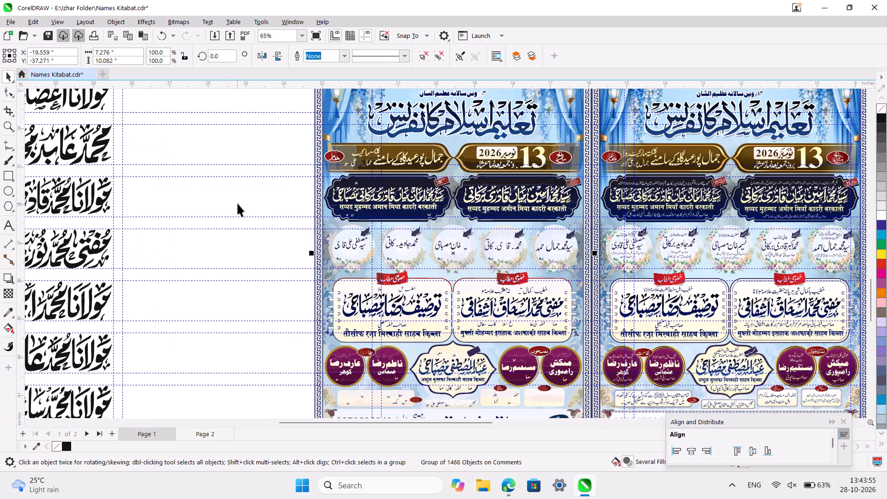
{"action": "left_click", "coordinate": [248, 201]}
Ungroup the traced poster copy into its separate objects.
{"action": "scroll", "coordinate": [248, 201], "scroll_direction": "up", "scroll_amount": 3, "text": "ctrl"}
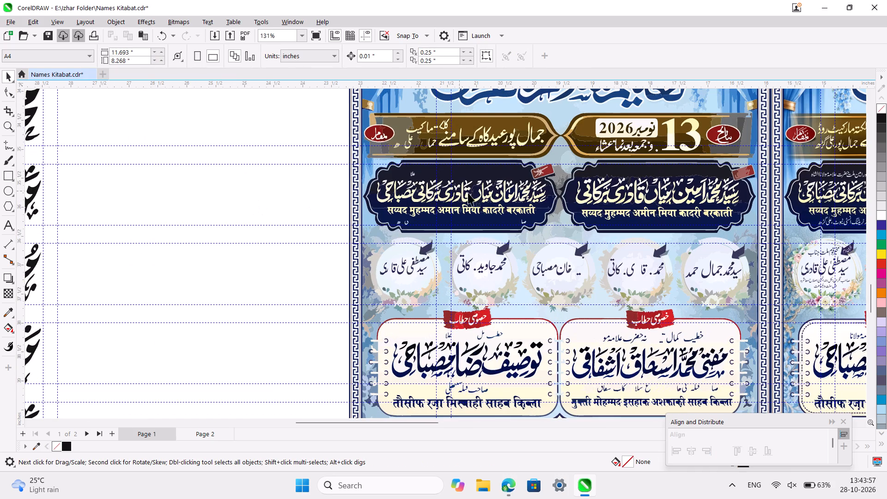
{"action": "left_click", "coordinate": [503, 197]}
{"action": "scroll", "coordinate": [503, 197], "scroll_direction": "up", "scroll_amount": 2, "text": "ctrl"}
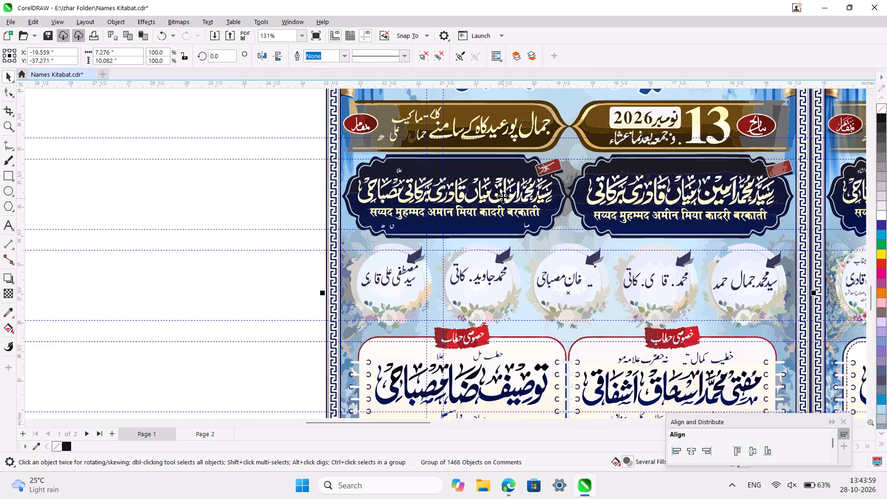
{"action": "scroll", "coordinate": [503, 197], "scroll_direction": "up", "scroll_amount": 2, "text": "ctrl"}
{"action": "scroll", "coordinate": [503, 197], "scroll_direction": "down", "scroll_amount": 3, "text": "ctrl"}
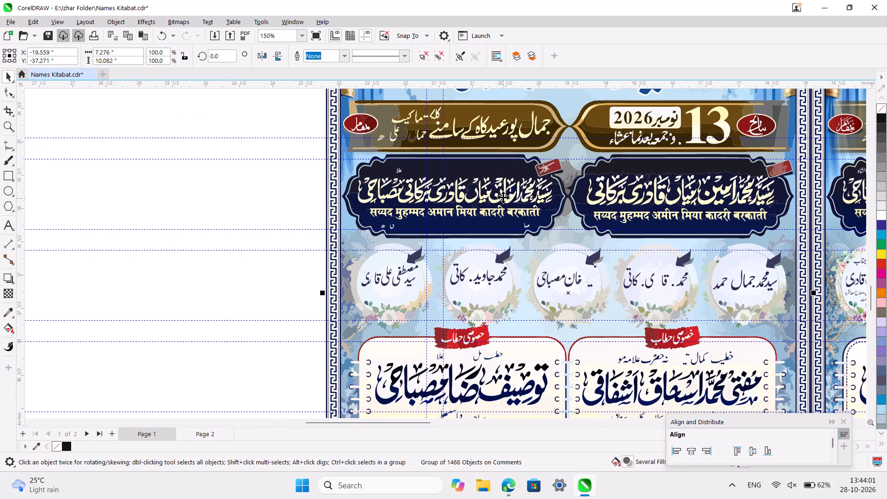
{"action": "key", "text": "ctrl+u"}
{"action": "left_click", "coordinate": [272, 171]}
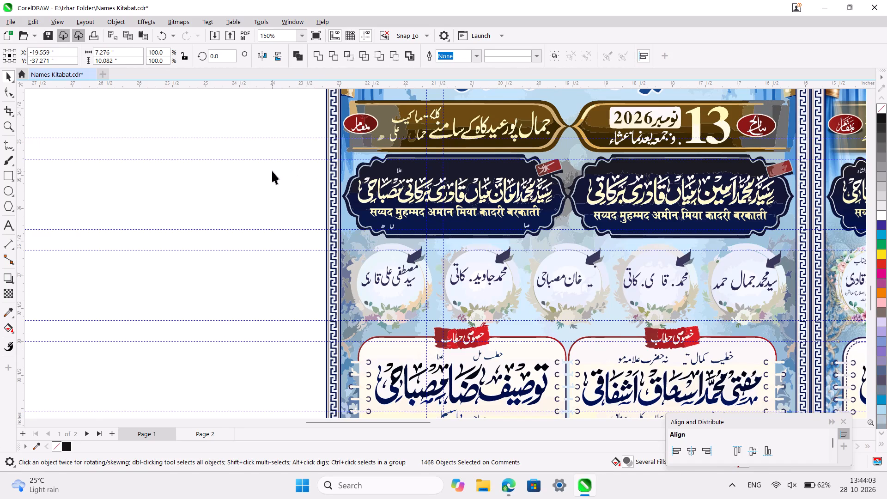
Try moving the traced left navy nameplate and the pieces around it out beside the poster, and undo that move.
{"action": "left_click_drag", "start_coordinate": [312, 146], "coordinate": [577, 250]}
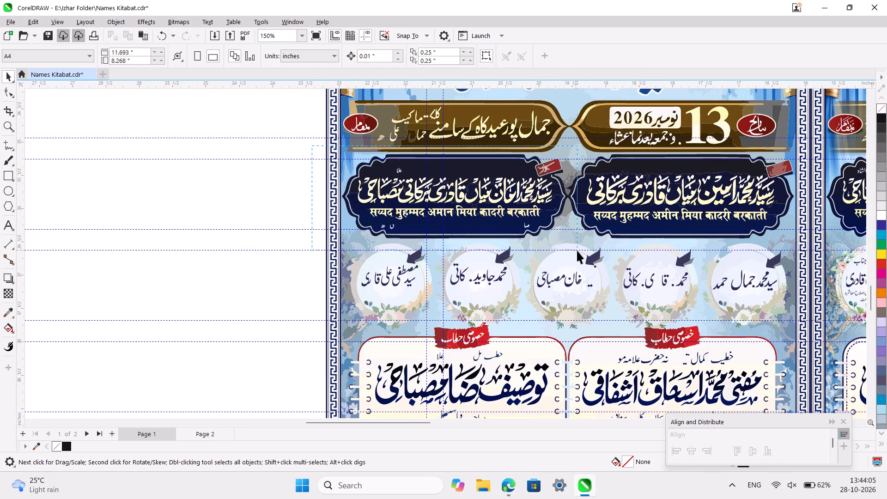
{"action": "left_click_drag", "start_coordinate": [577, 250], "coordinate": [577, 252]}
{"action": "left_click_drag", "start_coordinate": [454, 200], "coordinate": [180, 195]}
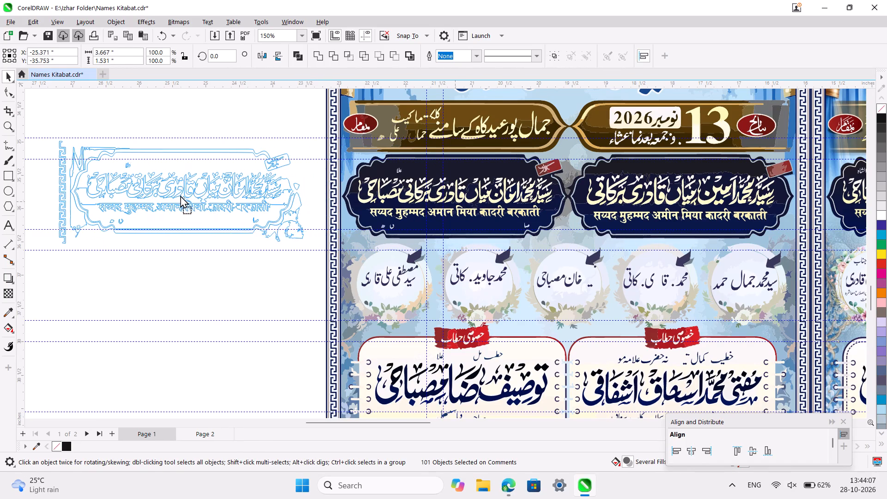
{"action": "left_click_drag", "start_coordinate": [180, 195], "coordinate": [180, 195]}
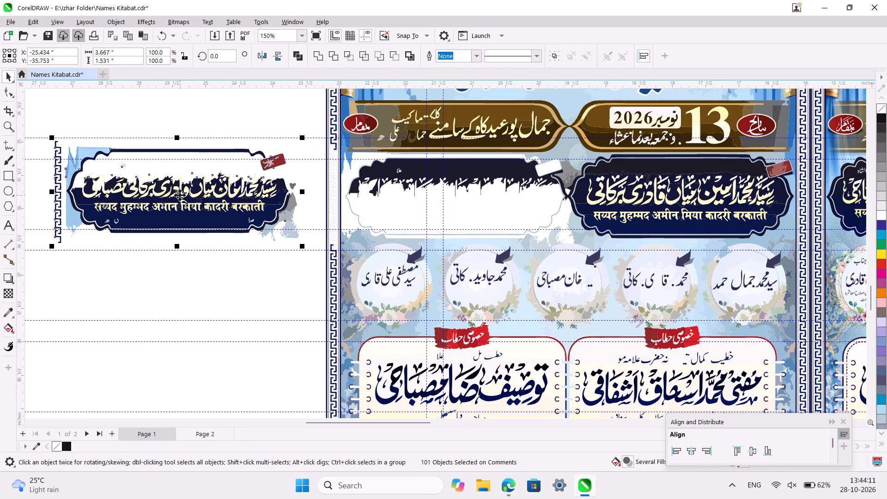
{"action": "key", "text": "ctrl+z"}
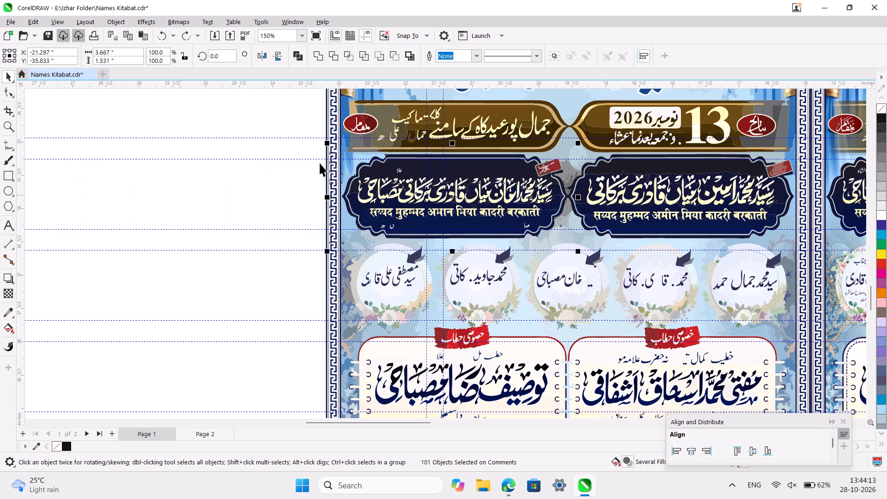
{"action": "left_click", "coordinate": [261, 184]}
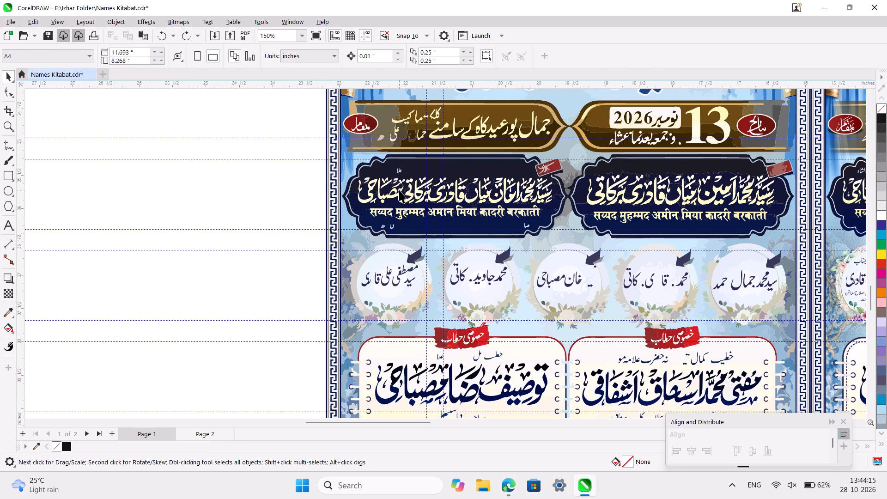
Select all pieces of the traced left navy nameplate and move them onto the yellow rectangle in the names column.
{"action": "left_click", "coordinate": [399, 190]}
{"action": "scroll", "coordinate": [399, 190], "scroll_direction": "up", "scroll_amount": 4, "text": "ctrl"}
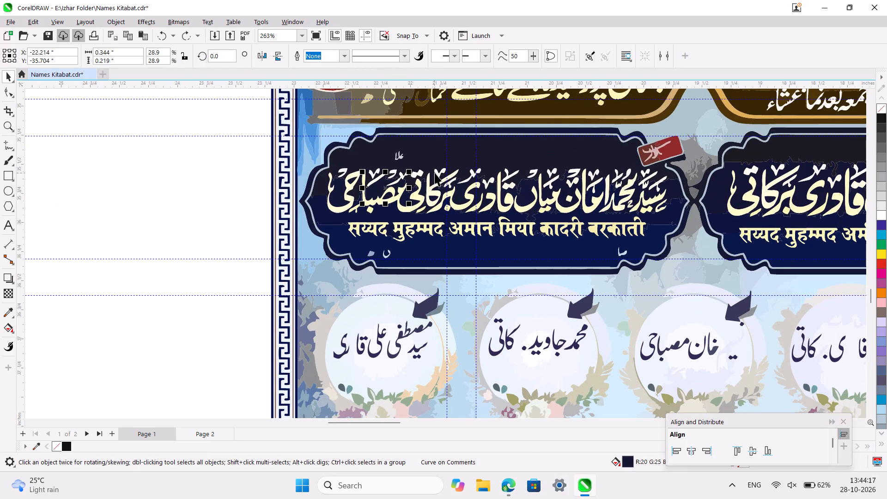
{"action": "left_click", "coordinate": [435, 173]}
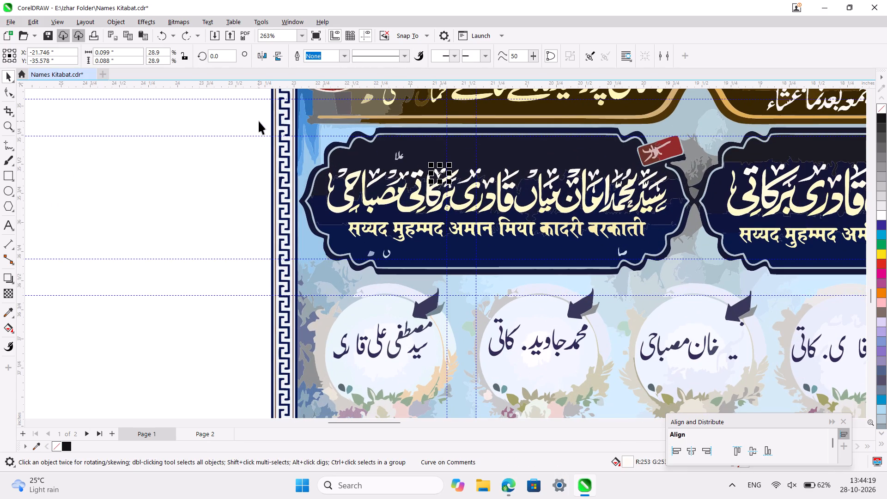
{"action": "left_click_drag", "start_coordinate": [259, 121], "coordinate": [705, 275]}
{"action": "left_click_drag", "start_coordinate": [484, 202], "coordinate": [465, 205]}
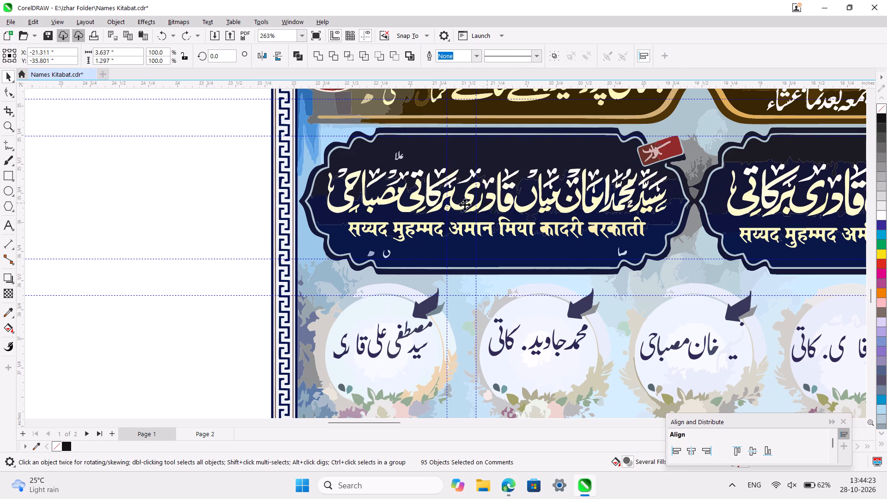
{"action": "left_click_drag", "start_coordinate": [465, 205], "coordinate": [199, 239]}
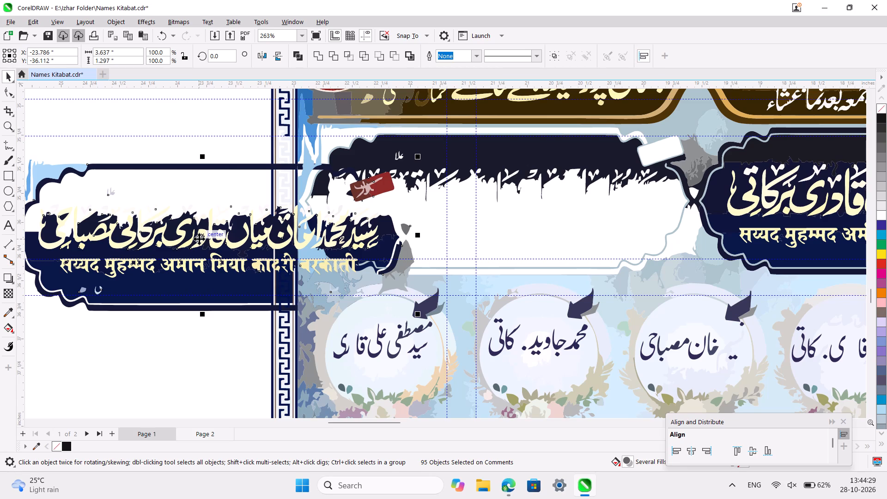
{"action": "scroll", "coordinate": [199, 239], "scroll_direction": "down", "scroll_amount": 9, "text": "ctrl"}
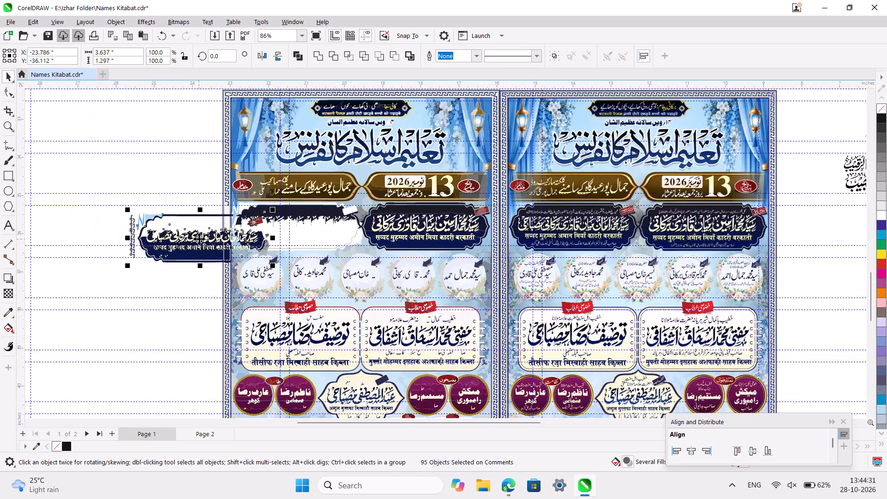
{"action": "scroll", "coordinate": [199, 239], "scroll_direction": "down", "scroll_amount": 6, "text": "ctrl"}
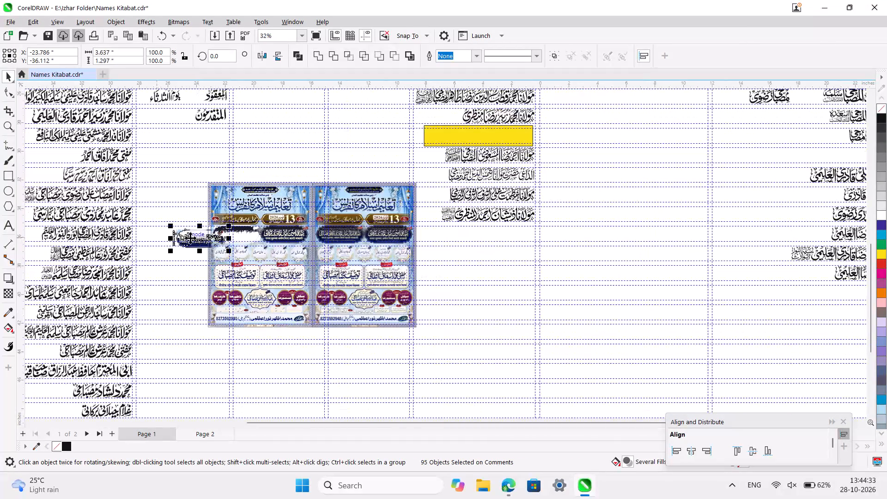
{"action": "left_click_drag", "start_coordinate": [205, 236], "coordinate": [497, 132]}
Delete the nameplate's red tag, pale blue corner, small upper lettering and navy frame outline on the yellow rectangle.
{"action": "scroll", "coordinate": [497, 132], "scroll_direction": "up", "scroll_amount": 2, "text": "ctrl"}
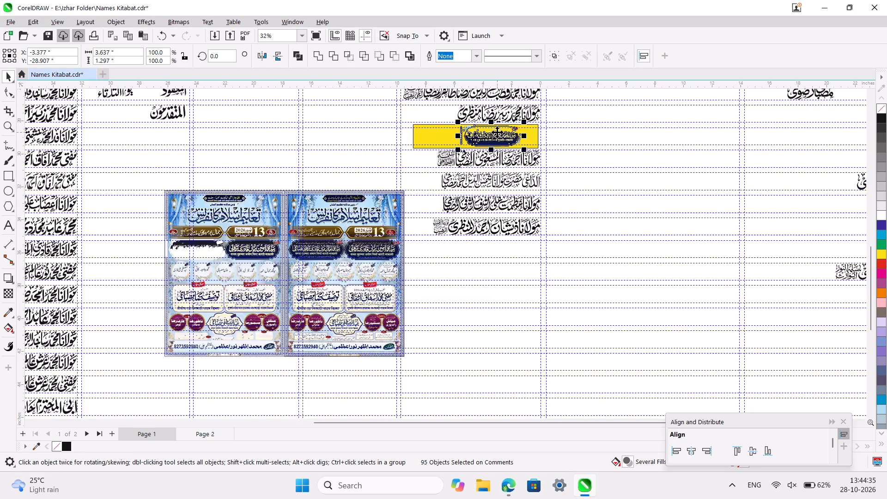
{"action": "scroll", "coordinate": [497, 132], "scroll_direction": "up", "scroll_amount": 11, "text": "ctrl"}
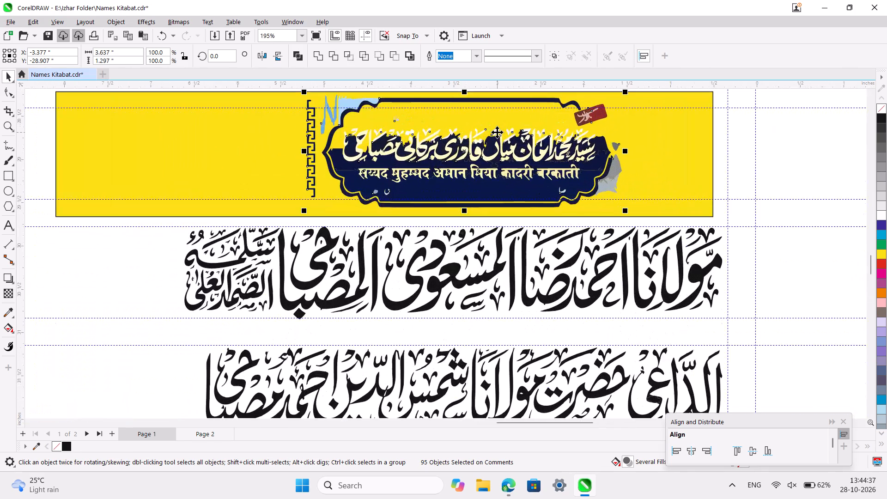
{"action": "scroll", "coordinate": [497, 132], "scroll_direction": "up", "scroll_amount": 3}
{"action": "scroll", "coordinate": [497, 132], "scroll_direction": "up", "scroll_amount": 4, "text": "ctrl"}
{"action": "scroll", "coordinate": [497, 132], "scroll_direction": "down", "scroll_amount": 3, "text": "ctrl"}
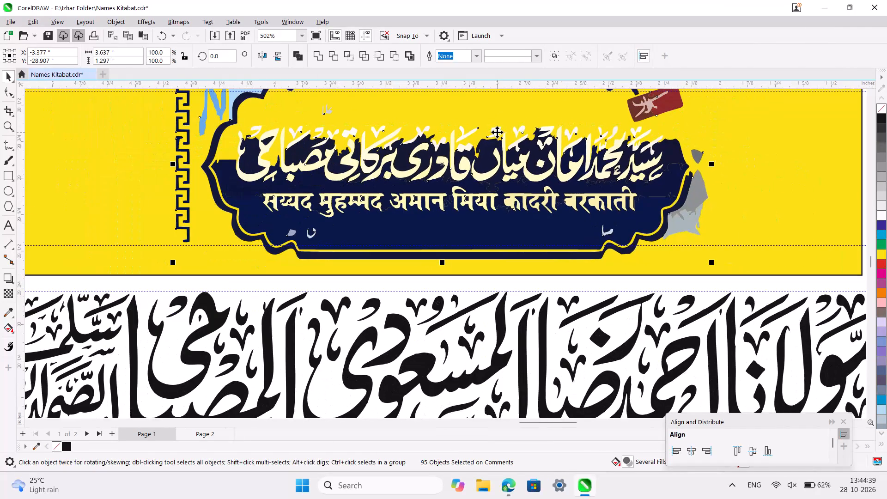
{"action": "scroll", "coordinate": [497, 132], "scroll_direction": "up", "scroll_amount": 1}
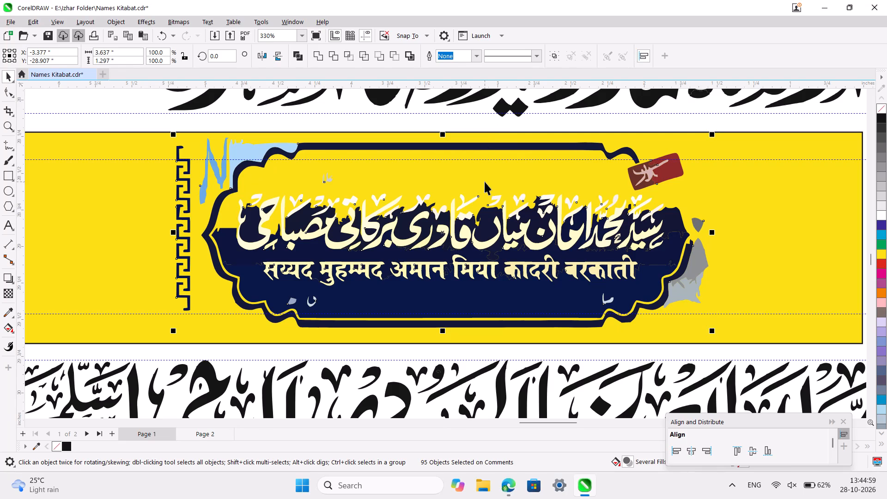
{"action": "left_click", "coordinate": [818, 247]}
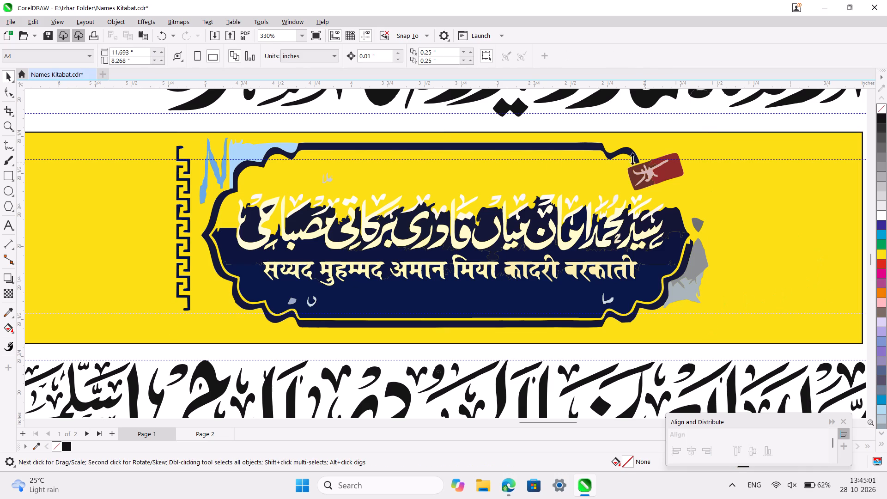
{"action": "scroll", "coordinate": [275, 183], "scroll_direction": "down", "scroll_amount": 3, "text": "ctrl"}
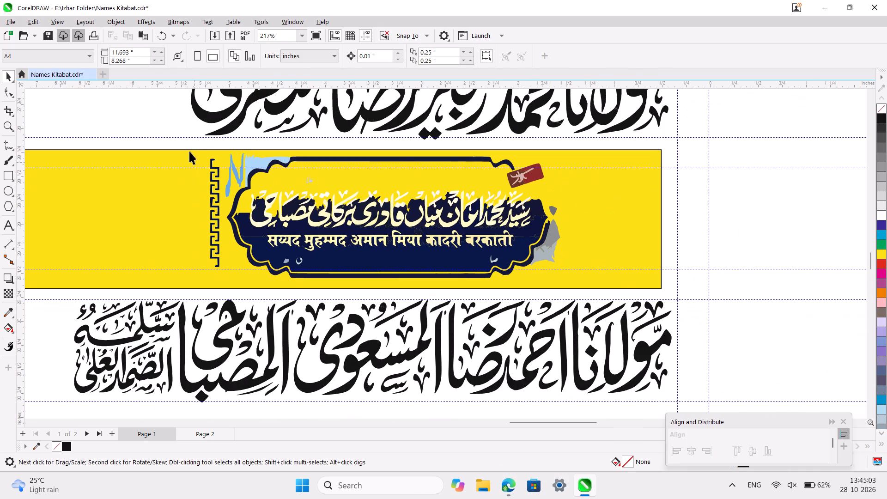
{"action": "left_click_drag", "start_coordinate": [186, 140], "coordinate": [583, 191]}
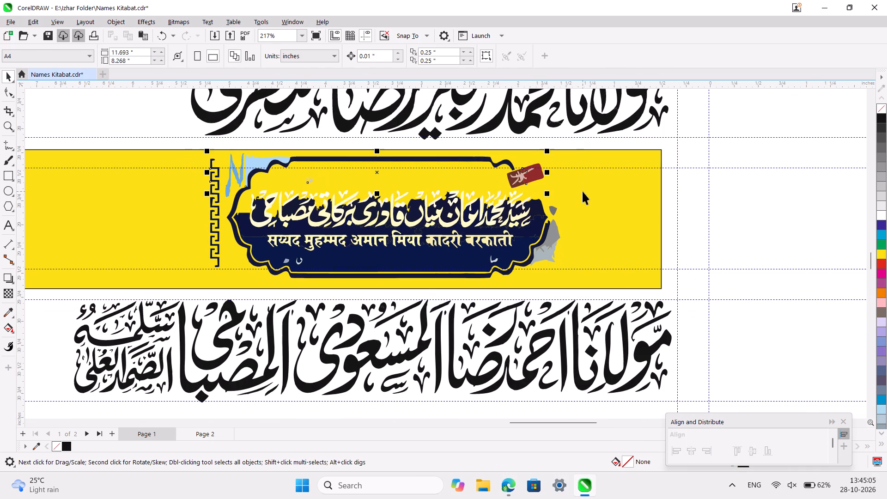
{"action": "key", "text": "Delete"}
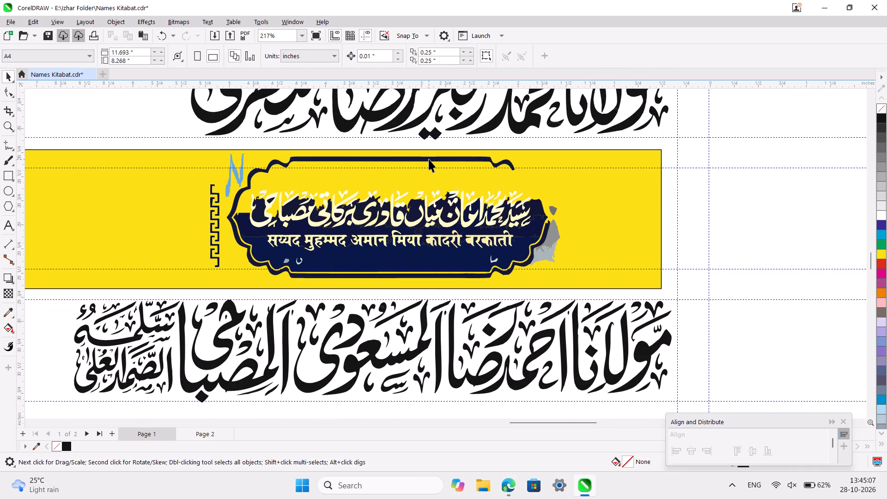
{"action": "left_click", "coordinate": [428, 158]}
{"action": "key", "text": "BackSpace"}
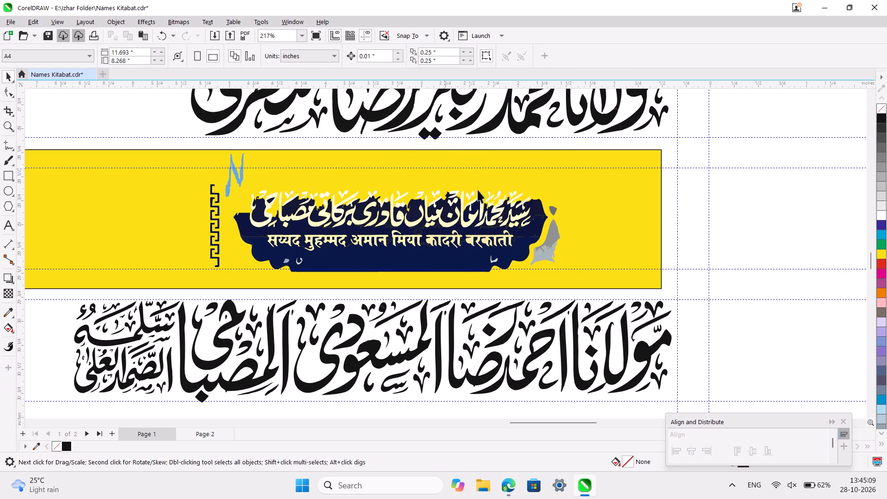
Delete the key-pattern border strip and the blue fragment beside the nameplate.
{"action": "scroll", "coordinate": [540, 211], "scroll_direction": "up", "scroll_amount": 3, "text": "ctrl"}
{"action": "scroll", "coordinate": [540, 211], "scroll_direction": "right", "scroll_amount": 2}
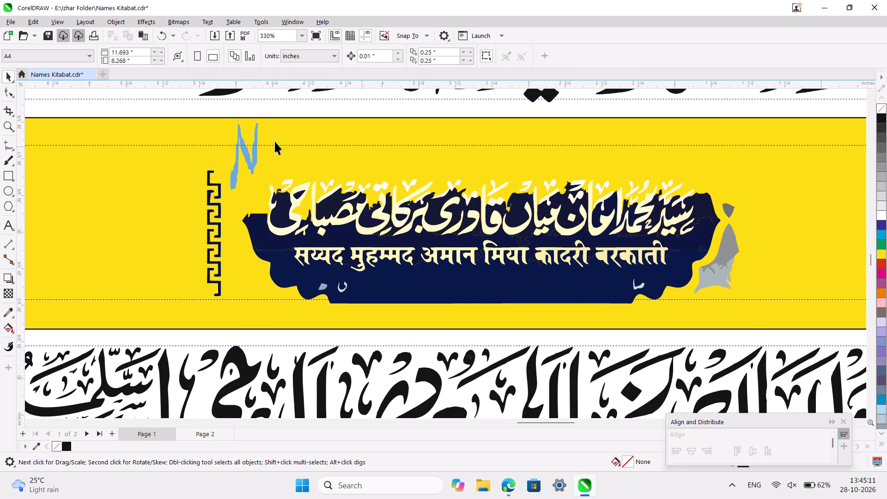
{"action": "left_click_drag", "start_coordinate": [182, 111], "coordinate": [282, 297]}
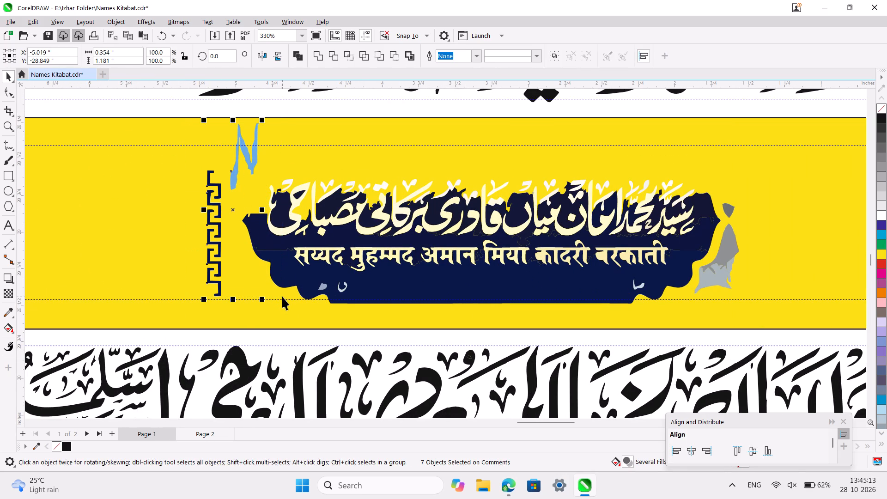
{"action": "key", "text": "Delete"}
Delete the Hindi line, the small lower lettering and the navy backing beneath the Urdu name.
{"action": "scroll", "coordinate": [272, 280], "scroll_direction": "down", "scroll_amount": 1}
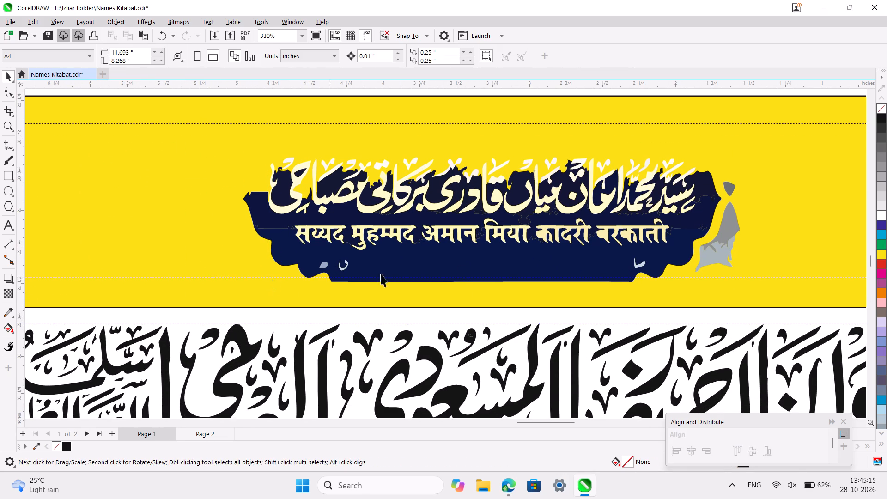
{"action": "left_click_drag", "start_coordinate": [774, 214], "coordinate": [213, 310]}
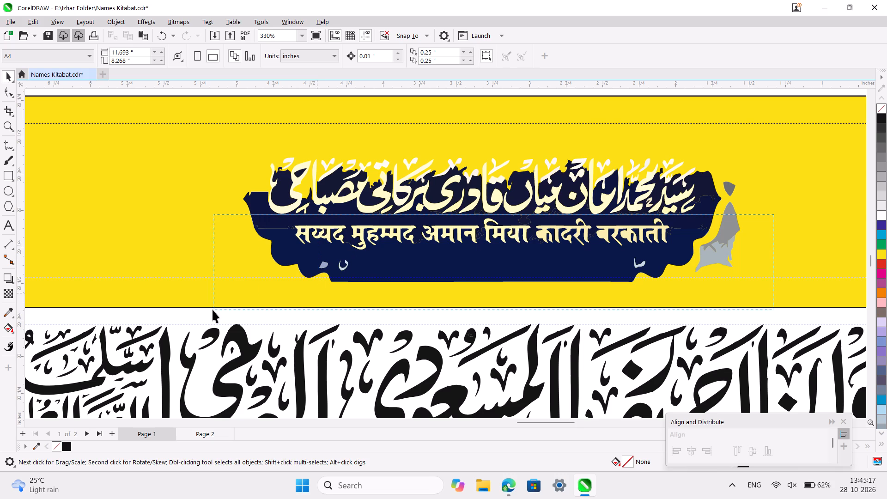
{"action": "left_click_drag", "start_coordinate": [213, 310], "coordinate": [209, 310]}
{"action": "key", "text": "Delete"}
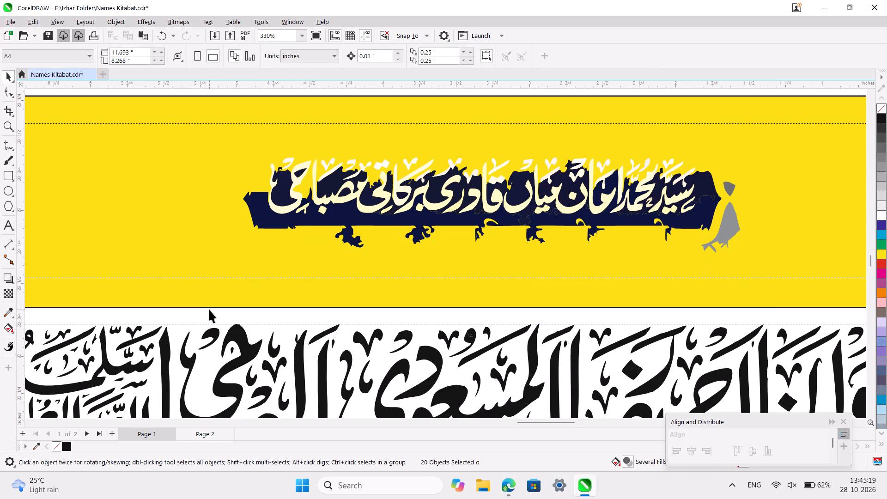
{"action": "left_click", "coordinate": [534, 234]}
{"action": "key", "text": "Delete"}
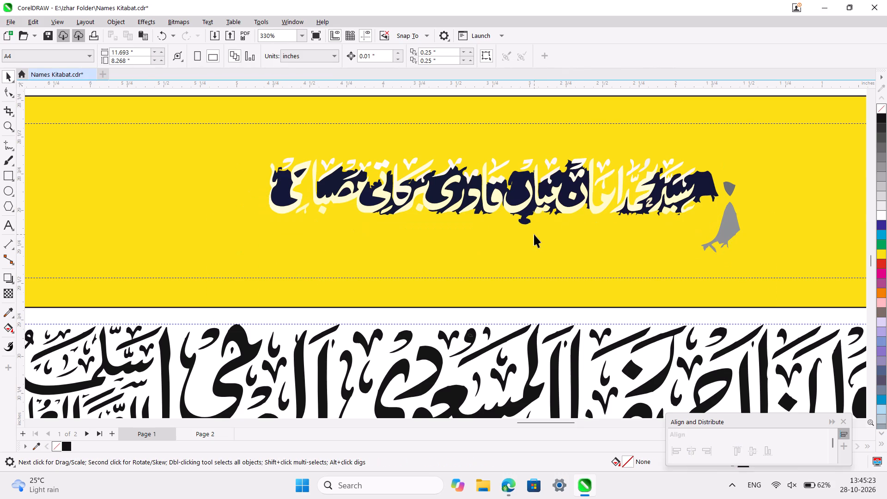
Delete the grey background fragments beside the beginning of the Urdu name.
{"action": "left_click_drag", "start_coordinate": [732, 159], "coordinate": [732, 294]}
{"action": "left_click_drag", "start_coordinate": [787, 129], "coordinate": [698, 281]}
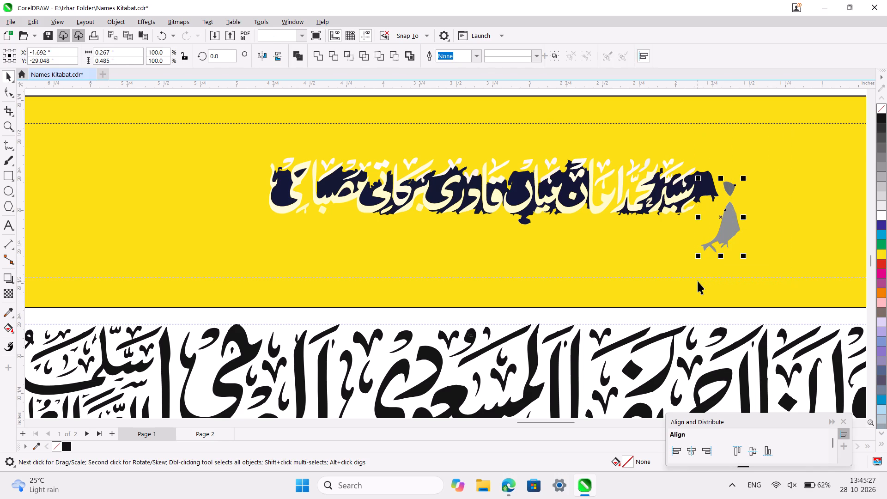
{"action": "key", "text": "Delete"}
Delete the navy backing pieces behind the beginning and middle words of the cream Urdu name on the yellow rectangle.
{"action": "left_click", "coordinate": [708, 181]}
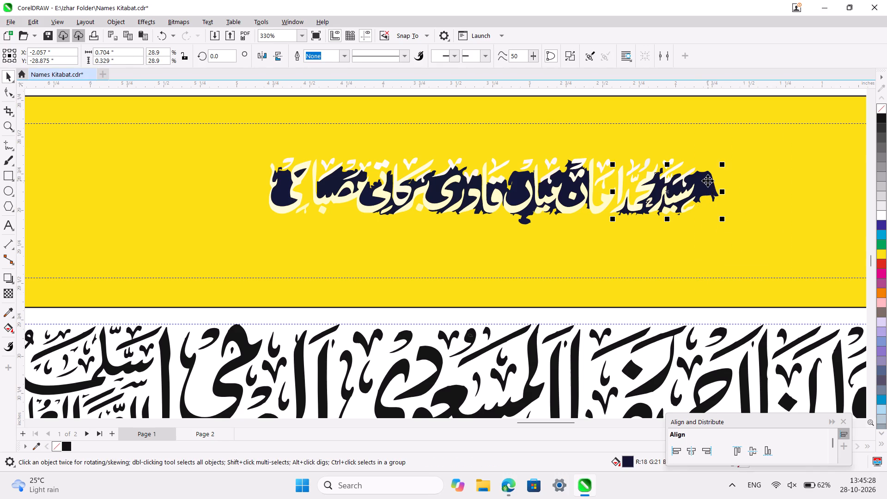
{"action": "key", "text": "BackSpace"}
{"action": "key", "text": "Delete"}
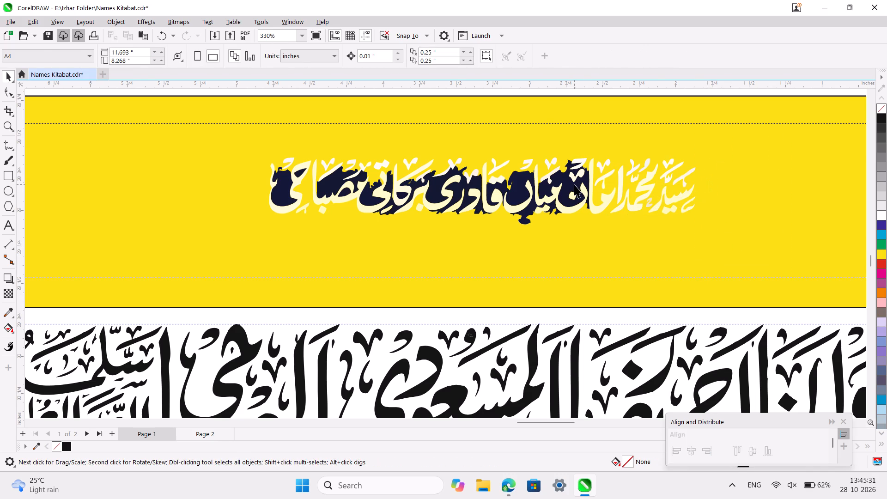
{"action": "left_click", "coordinate": [574, 184]}
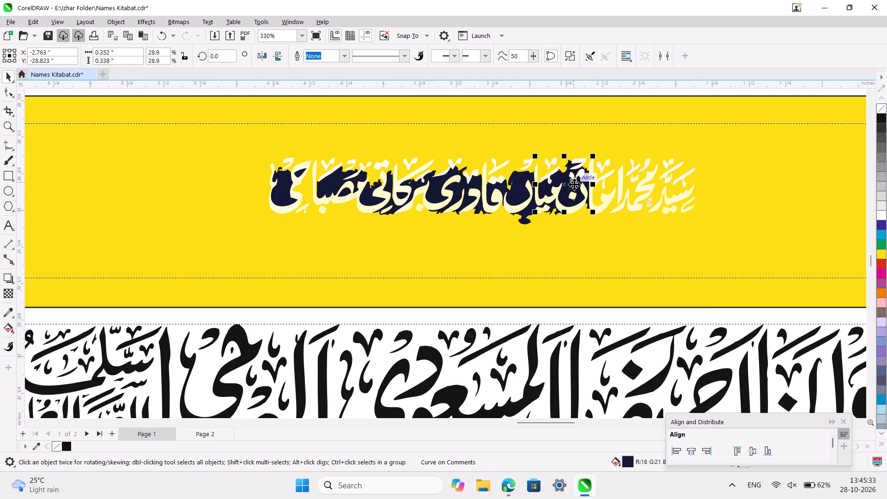
{"action": "key", "text": "Delete"}
{"action": "left_click", "coordinate": [514, 191]}
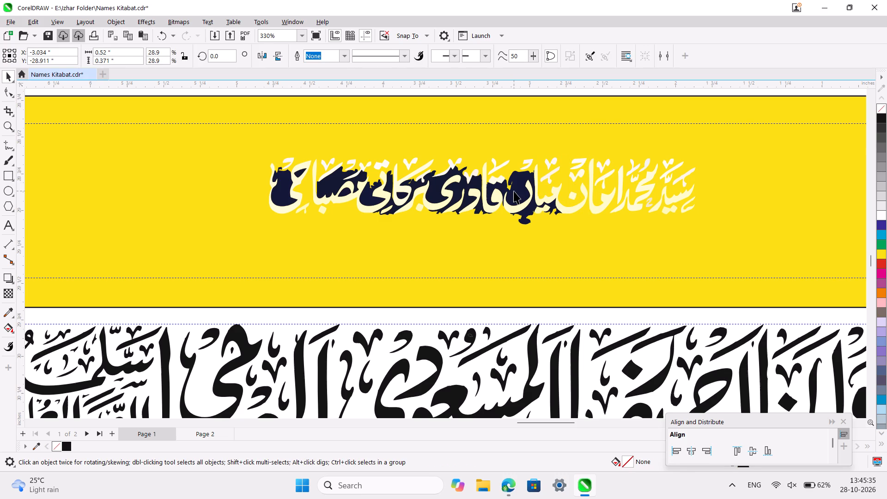
{"action": "key", "text": "Delete"}
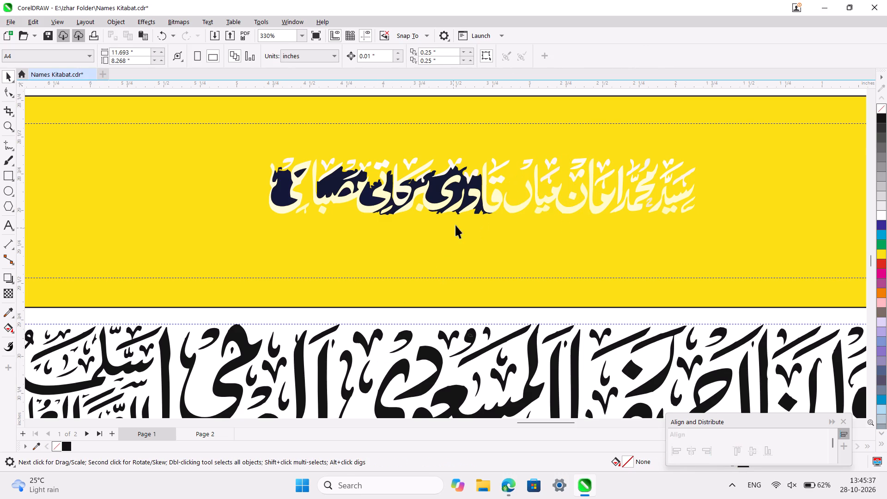
Delete the large navy backing pieces behind the closing words of the Urdu name.
{"action": "scroll", "coordinate": [480, 183], "scroll_direction": "up", "scroll_amount": 4, "text": "ctrl"}
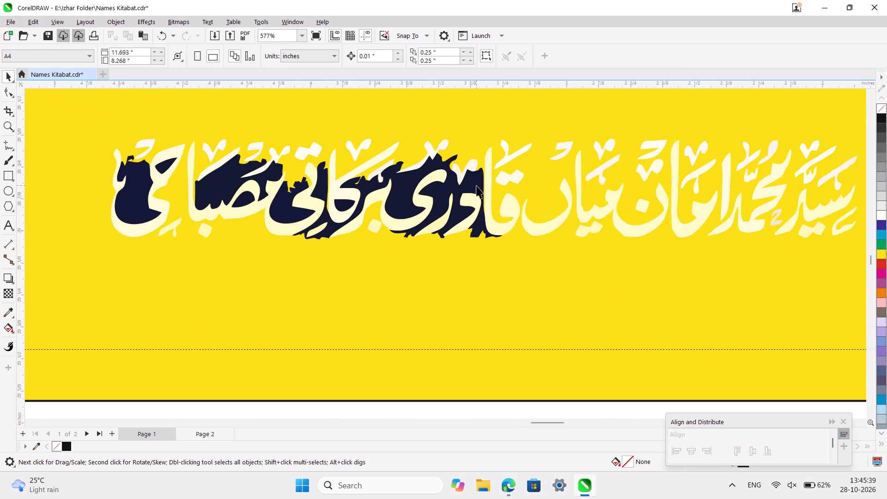
{"action": "left_click", "coordinate": [476, 185]}
{"action": "left_click", "coordinate": [230, 182], "text": "shift"}
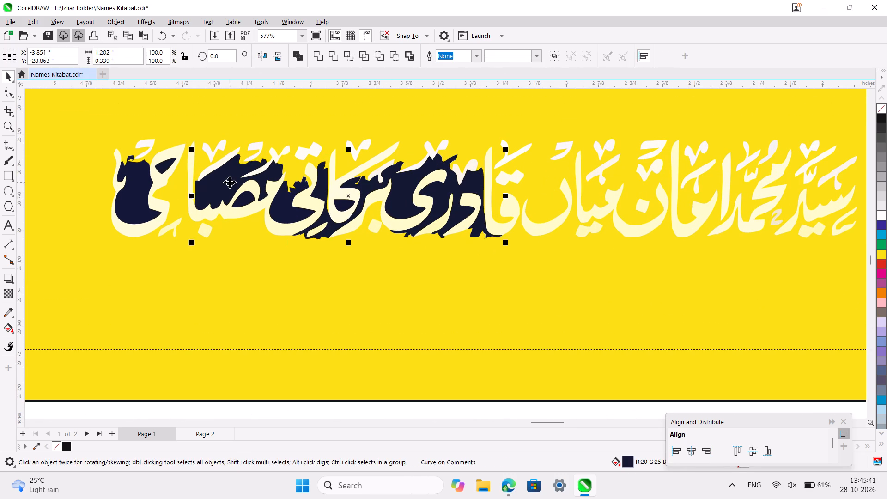
{"action": "left_click", "coordinate": [130, 201], "text": "shift"}
{"action": "key", "text": "Delete"}
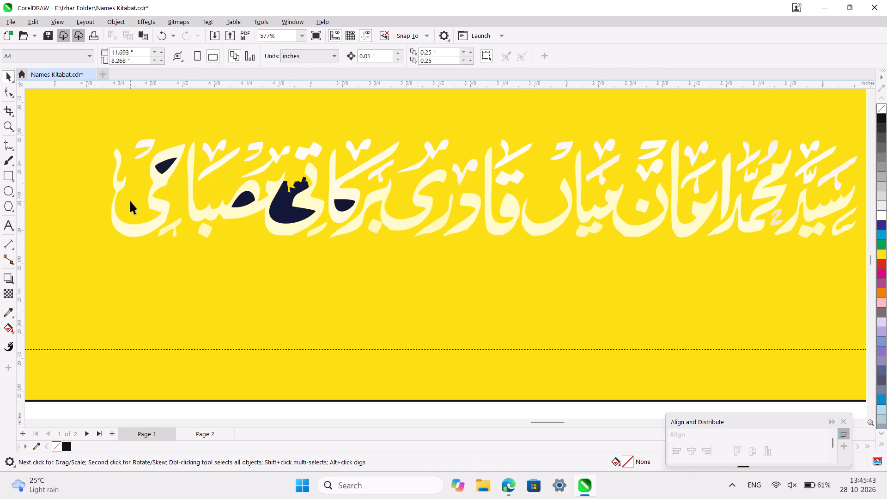
Delete the four small navy pieces left inside the closing letters of the Urdu name.
{"action": "left_click", "coordinate": [164, 164]}
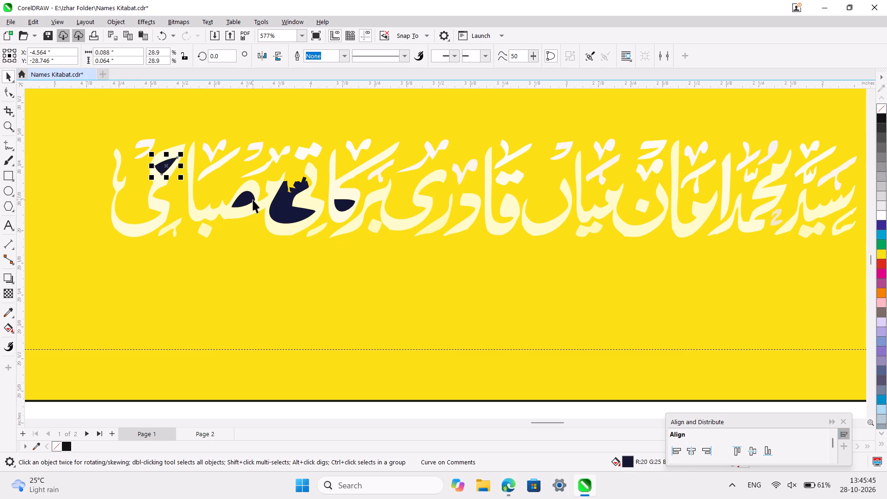
{"action": "left_click", "coordinate": [245, 200], "text": "shift"}
{"action": "left_click", "coordinate": [284, 211], "text": "shift"}
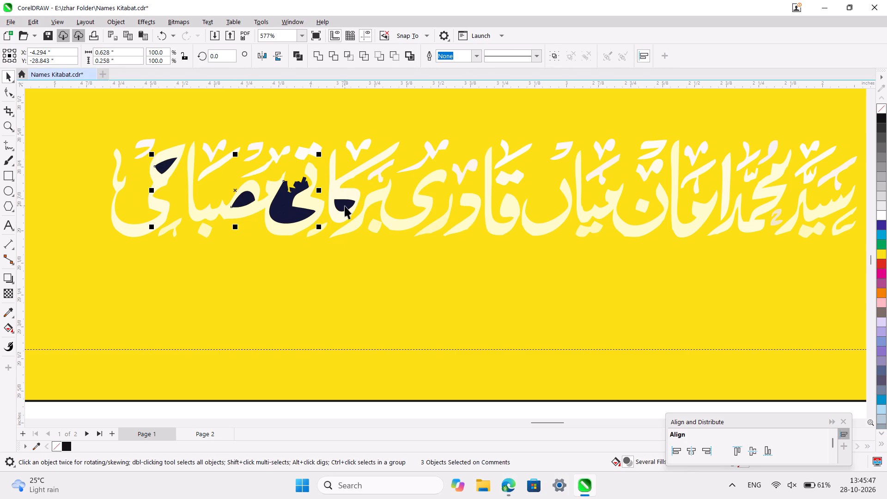
{"action": "left_click", "coordinate": [345, 206], "text": "shift"}
{"action": "key", "text": "Delete"}
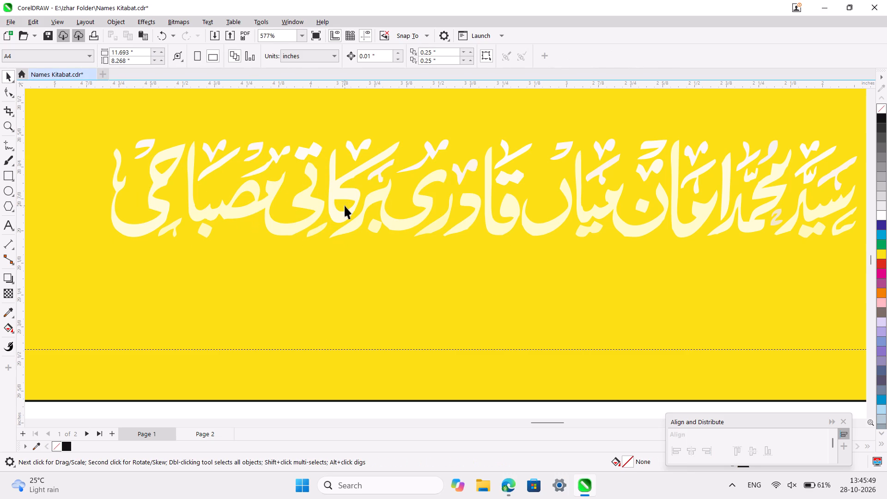
Fill all the cream lettering of the Urdu name with black.
{"action": "scroll", "coordinate": [298, 254], "scroll_direction": "down", "scroll_amount": 5, "text": "ctrl"}
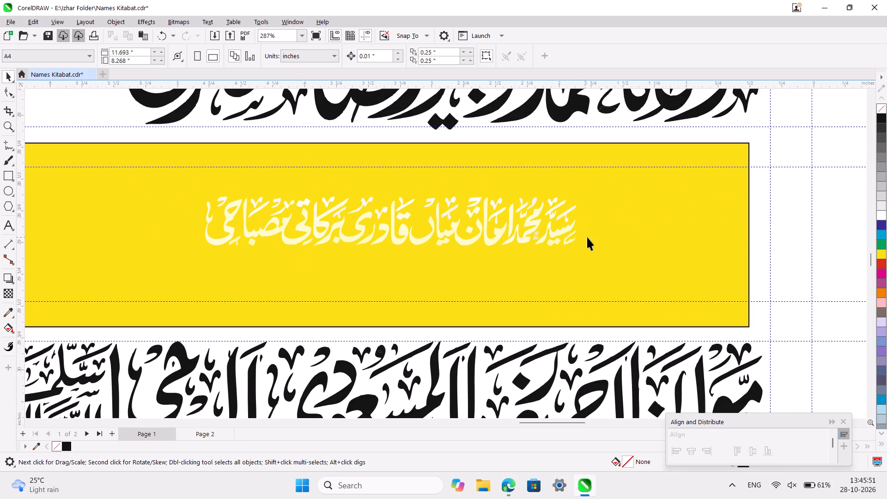
{"action": "scroll", "coordinate": [587, 237], "scroll_direction": "up", "scroll_amount": 3, "text": "ctrl"}
{"action": "scroll", "coordinate": [587, 237], "scroll_direction": "right", "scroll_amount": 1}
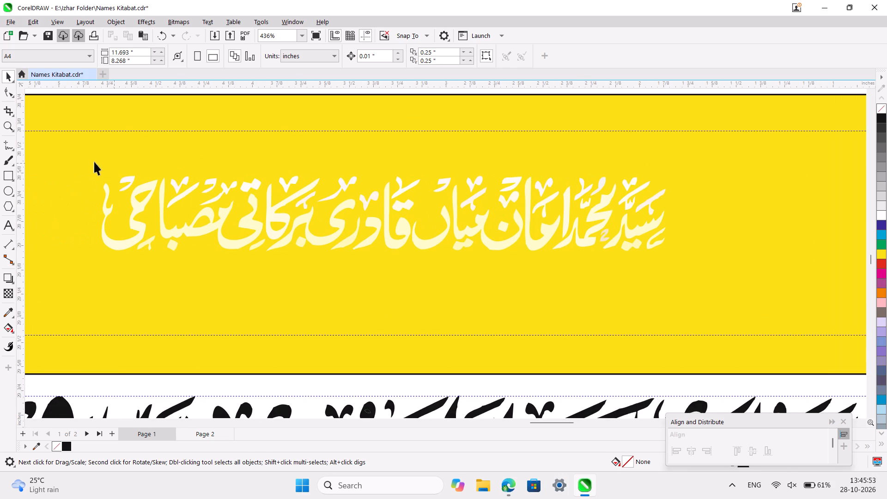
{"action": "left_click_drag", "start_coordinate": [80, 154], "coordinate": [750, 292]}
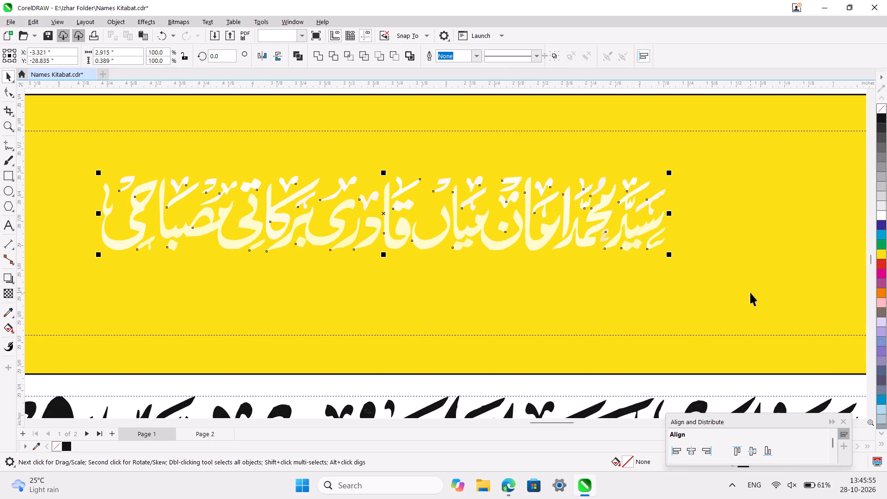
{"action": "left_click", "coordinate": [63, 444]}
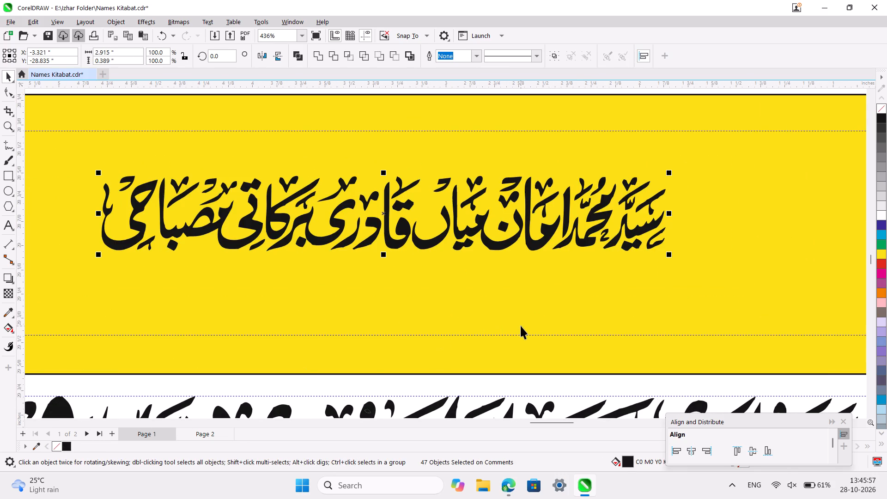
Group the black letter shapes of the Urdu name into one object.
{"action": "scroll", "coordinate": [521, 326], "scroll_direction": "up", "scroll_amount": 4, "text": "ctrl"}
{"action": "scroll", "coordinate": [521, 326], "scroll_direction": "right", "scroll_amount": 4}
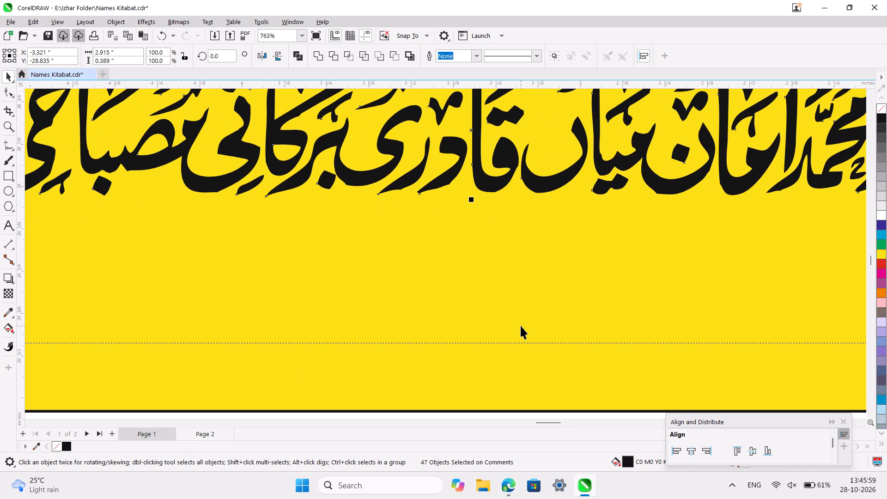
{"action": "scroll", "coordinate": [521, 326], "scroll_direction": "down", "scroll_amount": 3, "text": "ctrl"}
{"action": "scroll", "coordinate": [521, 326], "scroll_direction": "left", "scroll_amount": 2}
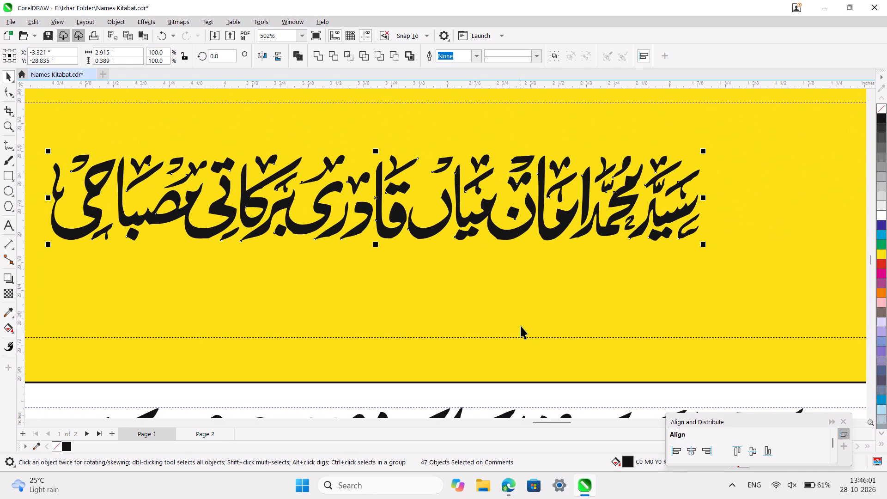
{"action": "scroll", "coordinate": [521, 326], "scroll_direction": "down", "scroll_amount": 5, "text": "ctrl"}
{"action": "scroll", "coordinate": [521, 326], "scroll_direction": "right", "scroll_amount": 1}
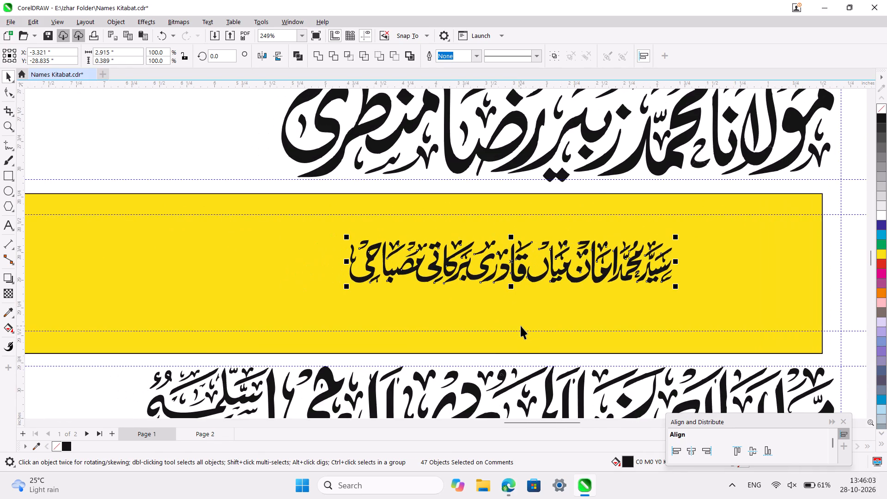
{"action": "scroll", "coordinate": [521, 326], "scroll_direction": "down", "scroll_amount": 9, "text": "ctrl"}
{"action": "scroll", "coordinate": [521, 326], "scroll_direction": "right", "scroll_amount": 1}
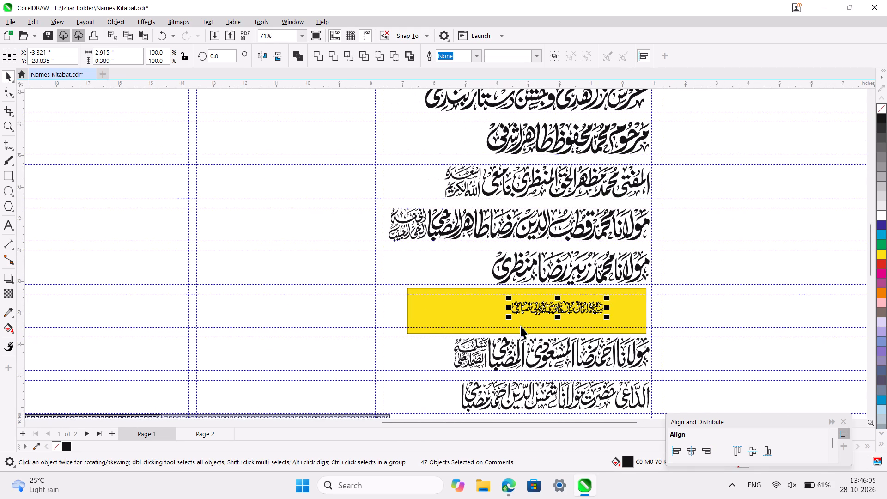
{"action": "key", "text": "ctrl+g"}
Move the grouped name off the yellow rectangle into the empty row beneath the last filed name, against the column and row guidelines.
{"action": "scroll", "coordinate": [521, 326], "scroll_direction": "down", "scroll_amount": 2, "text": "ctrl"}
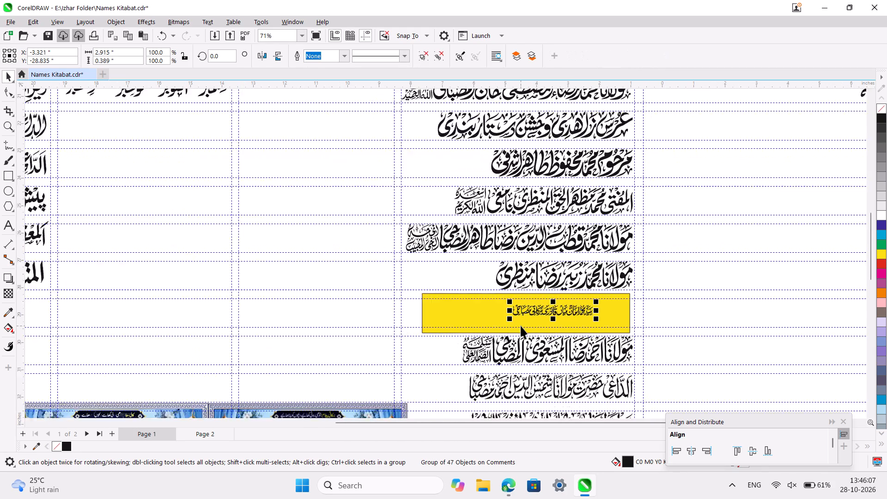
{"action": "scroll", "coordinate": [521, 326], "scroll_direction": "down", "scroll_amount": 3, "text": "ctrl"}
{"action": "scroll", "coordinate": [521, 326], "scroll_direction": "right", "scroll_amount": 4}
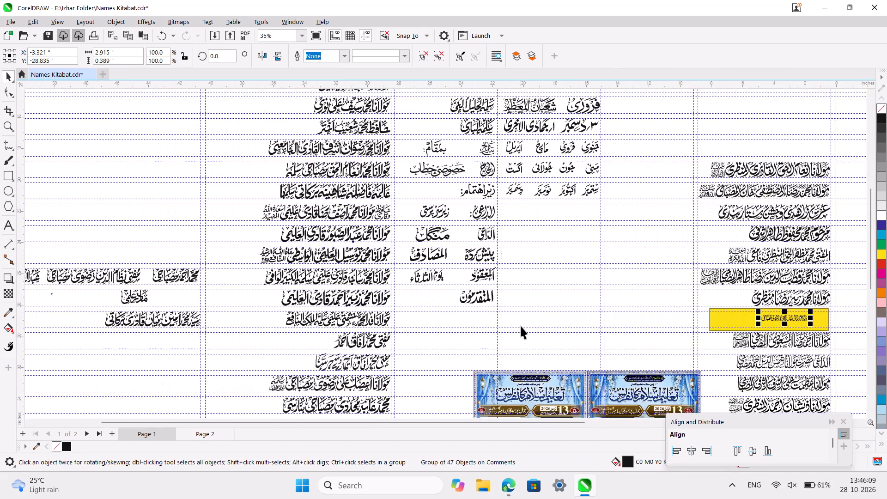
{"action": "left_click_drag", "start_coordinate": [788, 315], "coordinate": [125, 336]}
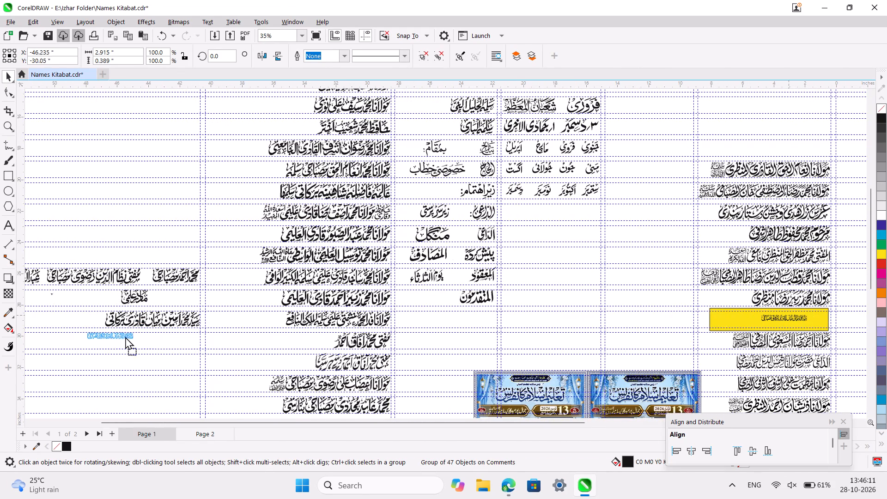
{"action": "left_click_drag", "start_coordinate": [125, 336], "coordinate": [181, 334]}
{"action": "scroll", "coordinate": [181, 334], "scroll_direction": "up", "scroll_amount": 7, "text": "ctrl"}
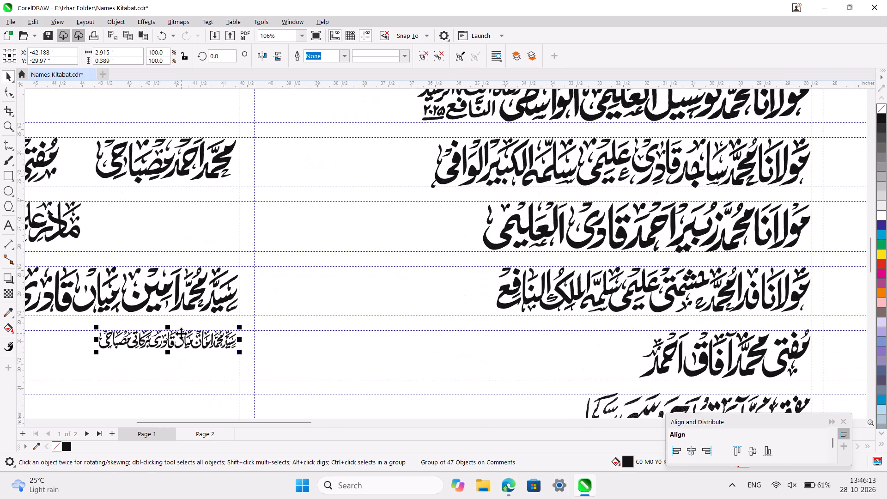
{"action": "scroll", "coordinate": [181, 334], "scroll_direction": "up", "scroll_amount": 3, "text": "ctrl"}
{"action": "scroll", "coordinate": [181, 334], "scroll_direction": "down", "scroll_amount": 1}
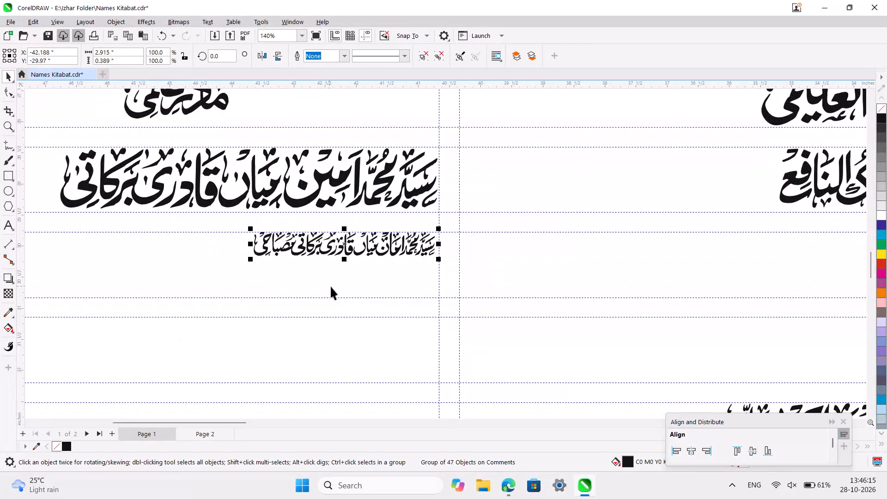
{"action": "scroll", "coordinate": [331, 286], "scroll_direction": "up", "scroll_amount": 3, "text": "ctrl"}
{"action": "left_click_drag", "start_coordinate": [352, 220], "coordinate": [352, 225]}
Scale the grouped name proportionally to about 7.19 by 0.96 inches so it fills the row between the guidelines.
{"action": "scroll", "coordinate": [298, 246], "scroll_direction": "right", "scroll_amount": 2}
{"action": "left_click_drag", "start_coordinate": [365, 249], "coordinate": [95, 295]}
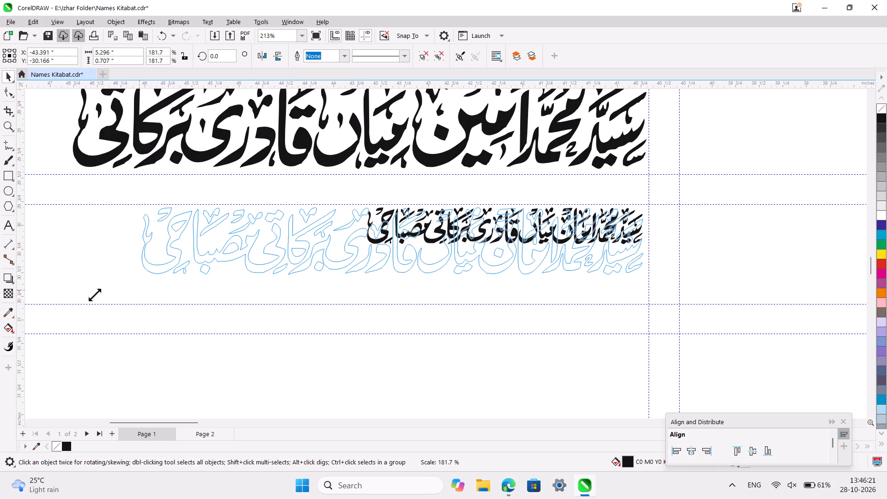
{"action": "left_click_drag", "start_coordinate": [95, 295], "coordinate": [139, 298]}
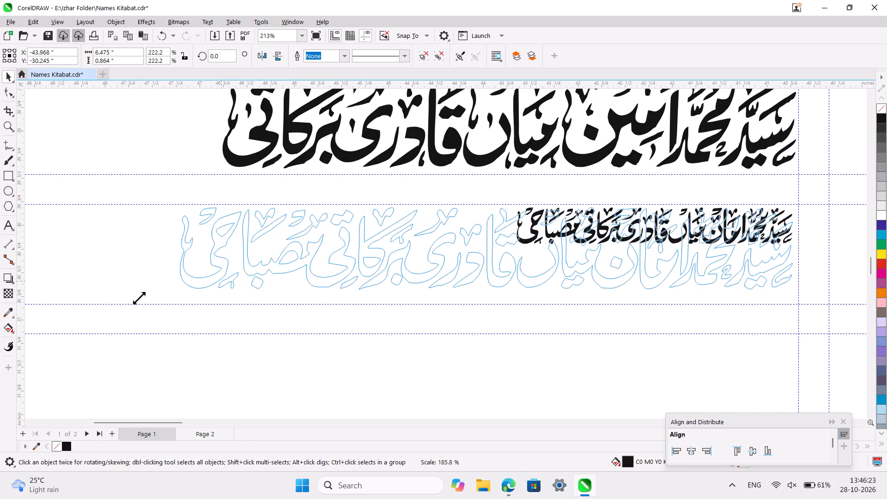
{"action": "left_click_drag", "start_coordinate": [139, 298], "coordinate": [109, 304]}
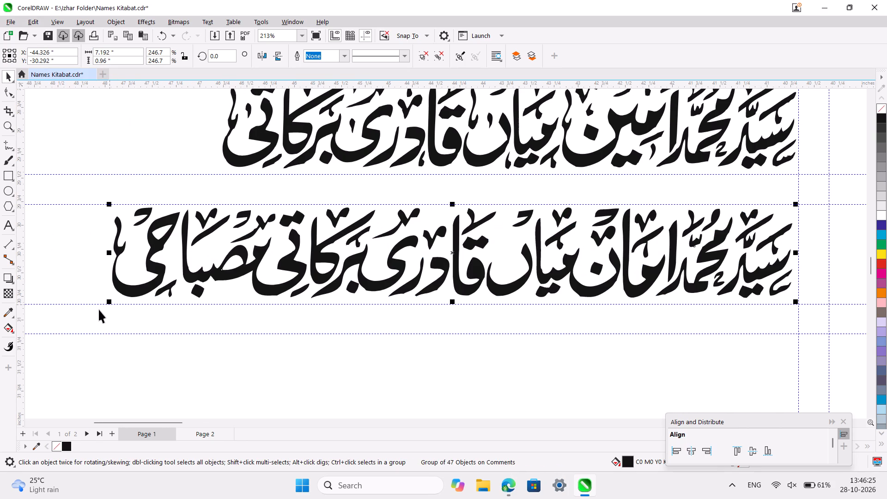
{"action": "left_click", "coordinate": [66, 263]}
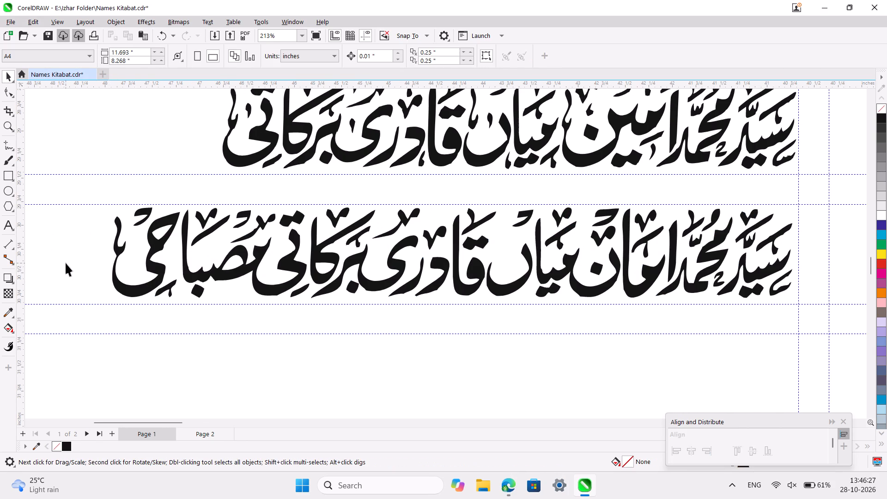
Save the Names Kitabat document.
{"action": "scroll", "coordinate": [66, 263], "scroll_direction": "down", "scroll_amount": 5, "text": "ctrl"}
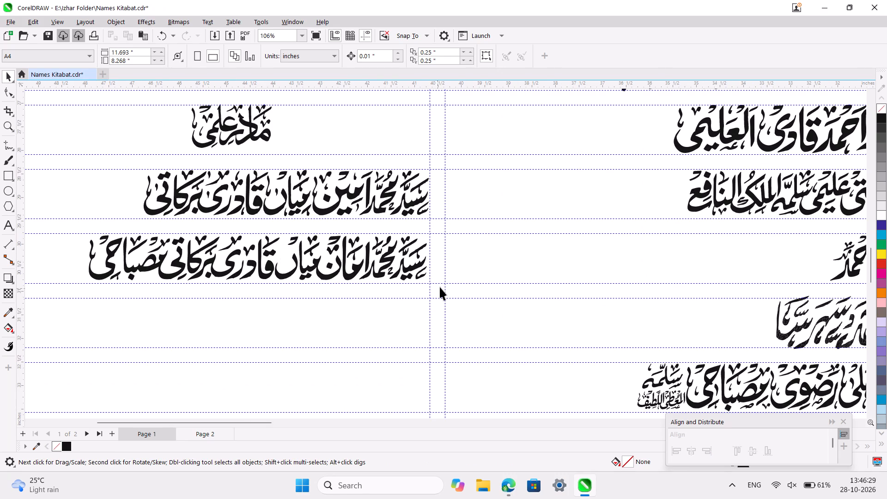
{"action": "scroll", "coordinate": [438, 288], "scroll_direction": "down", "scroll_amount": 6, "text": "ctrl"}
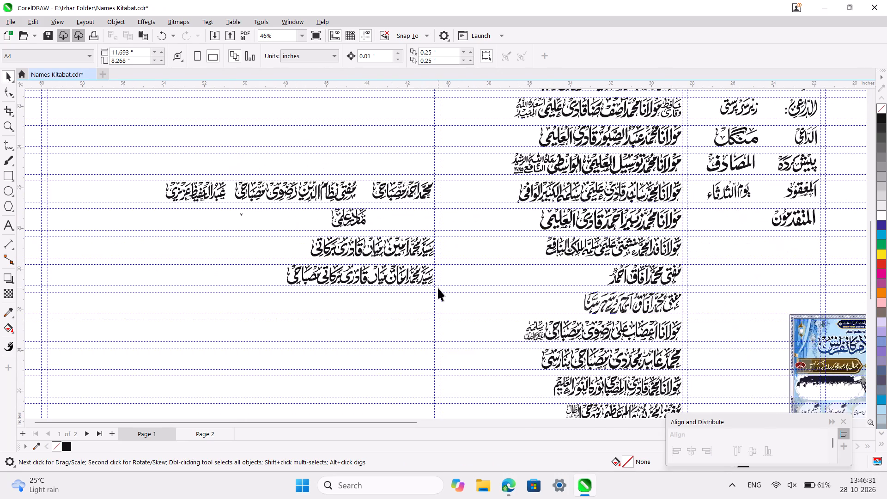
{"action": "scroll", "coordinate": [438, 288], "scroll_direction": "down", "scroll_amount": 2, "text": "ctrl"}
{"action": "left_click", "coordinate": [482, 277]}
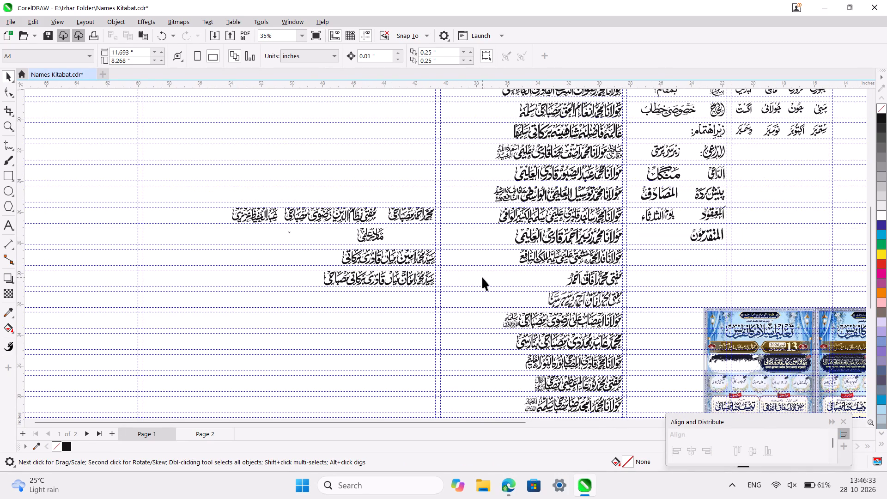
{"action": "scroll", "coordinate": [482, 277], "scroll_direction": "down", "scroll_amount": 4, "text": "ctrl"}
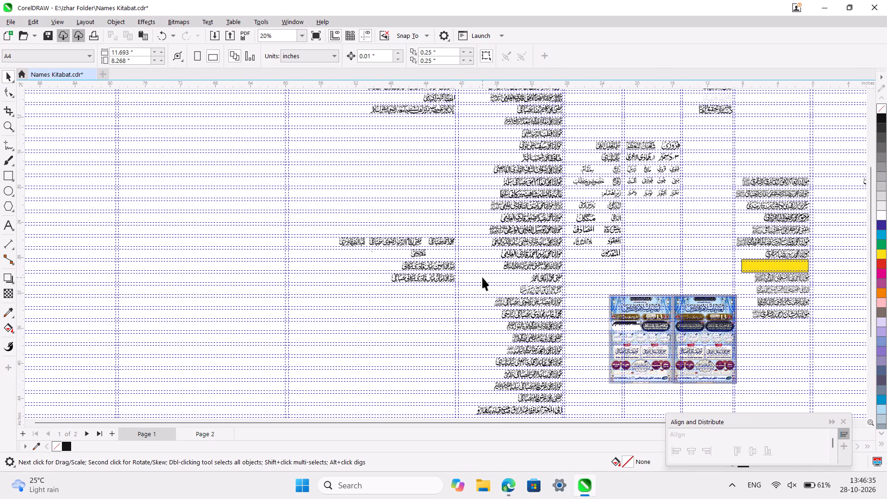
{"action": "key", "text": "ctrl+s"}
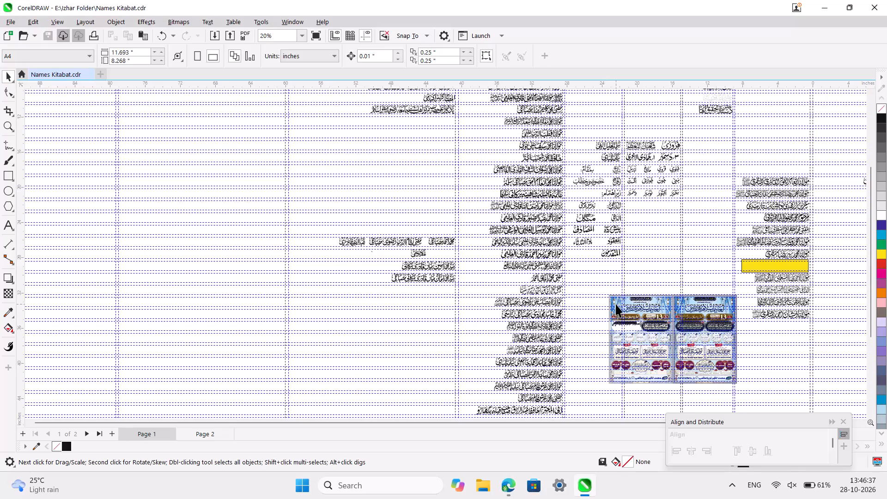
Move the traced shapes of the left-hand name panel, beneath the poster's row of circles, onto the yellow rectangle.
{"action": "scroll", "coordinate": [616, 304], "scroll_direction": "up", "scroll_amount": 6, "text": "ctrl"}
{"action": "scroll", "coordinate": [616, 304], "scroll_direction": "down", "scroll_amount": 1}
{"action": "scroll", "coordinate": [616, 304], "scroll_direction": "left", "scroll_amount": 1}
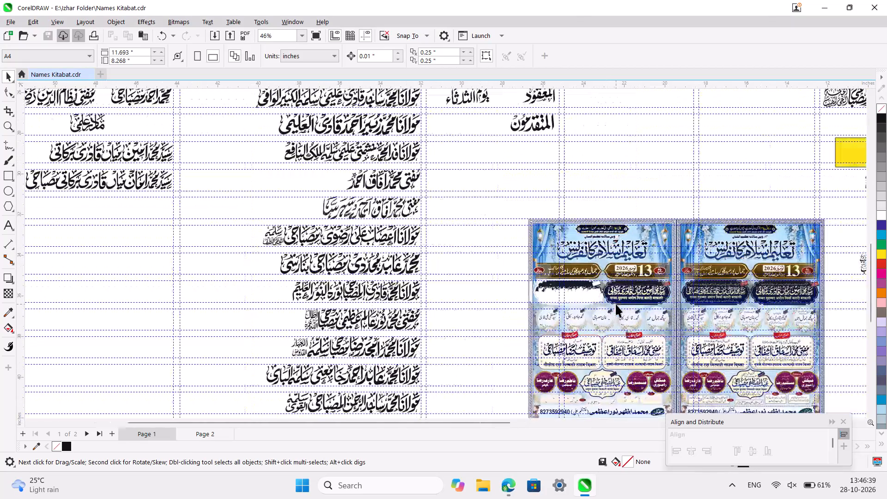
{"action": "scroll", "coordinate": [616, 304], "scroll_direction": "left", "scroll_amount": 1}
{"action": "scroll", "coordinate": [616, 304], "scroll_direction": "down", "scroll_amount": 1}
{"action": "scroll", "coordinate": [517, 331], "scroll_direction": "up", "scroll_amount": 6, "text": "ctrl"}
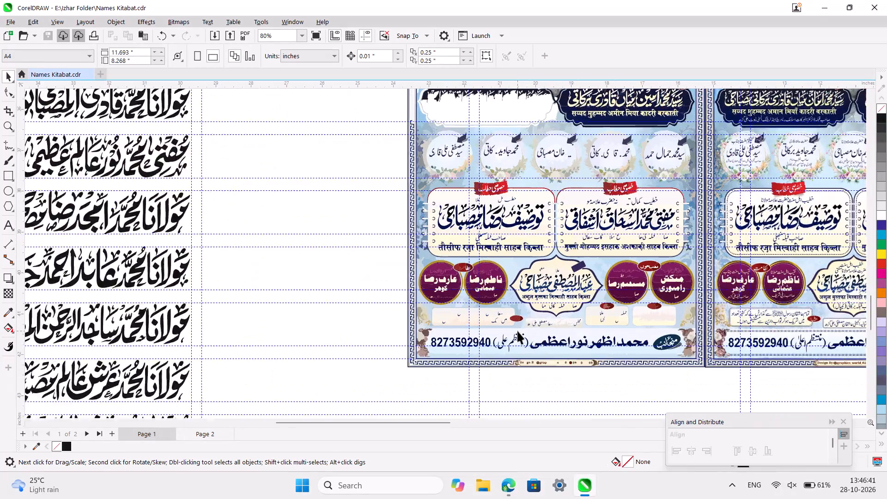
{"action": "scroll", "coordinate": [517, 331], "scroll_direction": "up", "scroll_amount": 3, "text": "ctrl"}
{"action": "scroll", "coordinate": [517, 331], "scroll_direction": "up", "scroll_amount": 1}
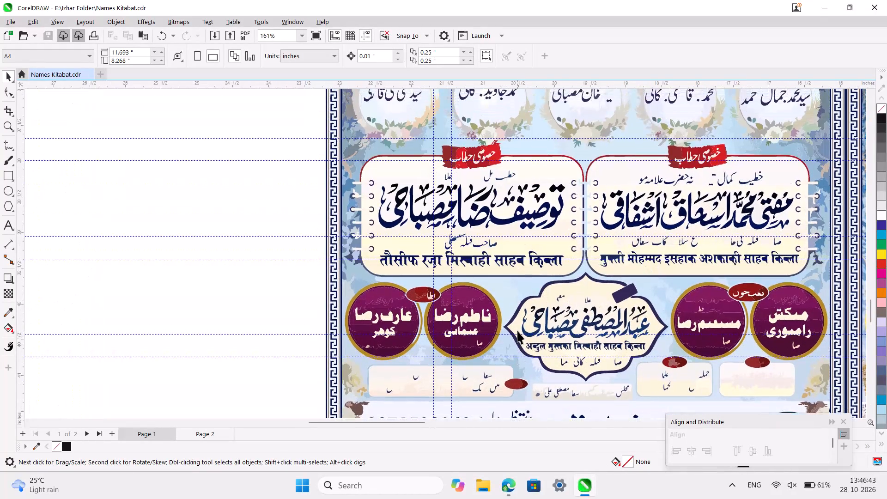
{"action": "left_click_drag", "start_coordinate": [300, 146], "coordinate": [558, 248]}
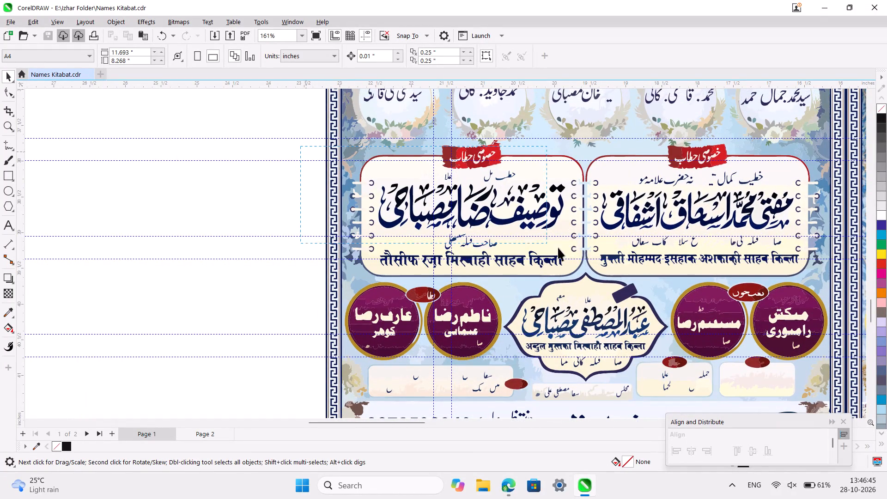
{"action": "left_click_drag", "start_coordinate": [558, 248], "coordinate": [584, 249]}
{"action": "scroll", "coordinate": [584, 249], "scroll_direction": "down", "scroll_amount": 2, "text": "ctrl"}
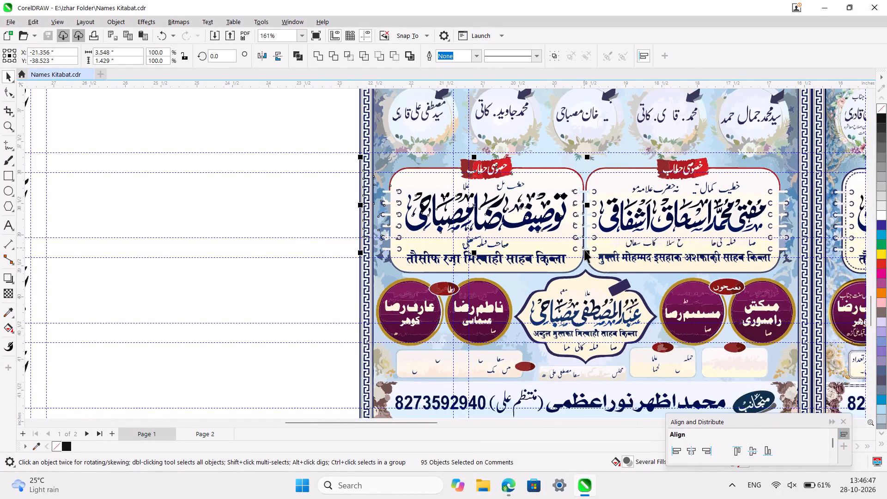
{"action": "scroll", "coordinate": [584, 249], "scroll_direction": "down", "scroll_amount": 11, "text": "ctrl"}
{"action": "scroll", "coordinate": [584, 249], "scroll_direction": "left", "scroll_amount": 1}
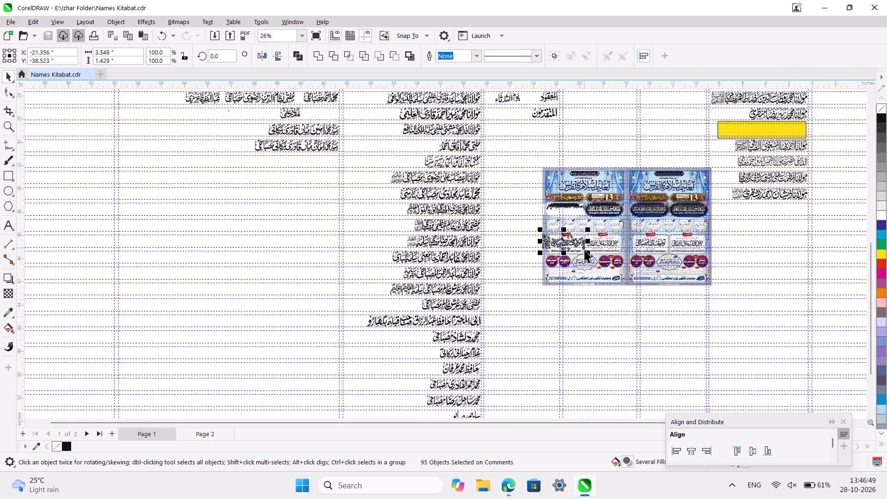
{"action": "scroll", "coordinate": [584, 249], "scroll_direction": "left", "scroll_amount": 1}
{"action": "left_click_drag", "start_coordinate": [423, 243], "coordinate": [637, 128]}
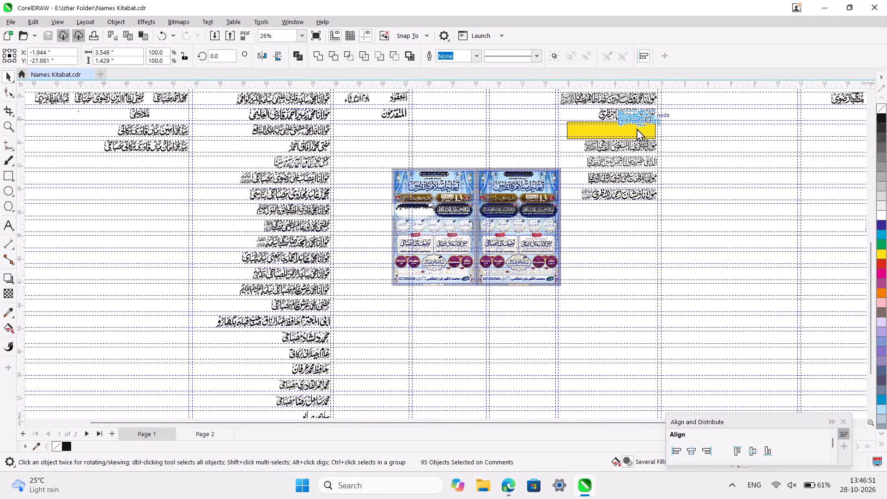
{"action": "left_click_drag", "start_coordinate": [637, 128], "coordinate": [636, 129]}
Reposition the traced panel shapes slightly lower and to the left so they fit within the yellow rectangle's height.
{"action": "scroll", "coordinate": [636, 129], "scroll_direction": "up", "scroll_amount": 8, "text": "ctrl"}
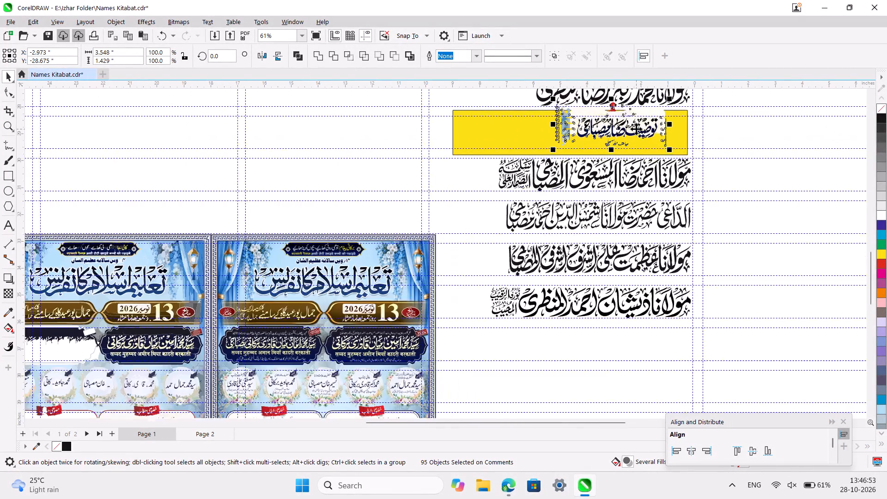
{"action": "scroll", "coordinate": [636, 129], "scroll_direction": "up", "scroll_amount": 12, "text": "ctrl"}
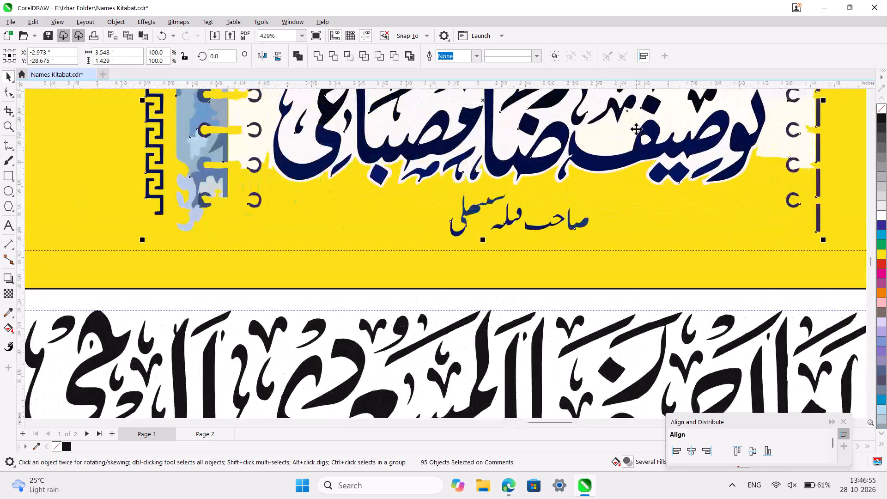
{"action": "scroll", "coordinate": [636, 129], "scroll_direction": "up", "scroll_amount": 2}
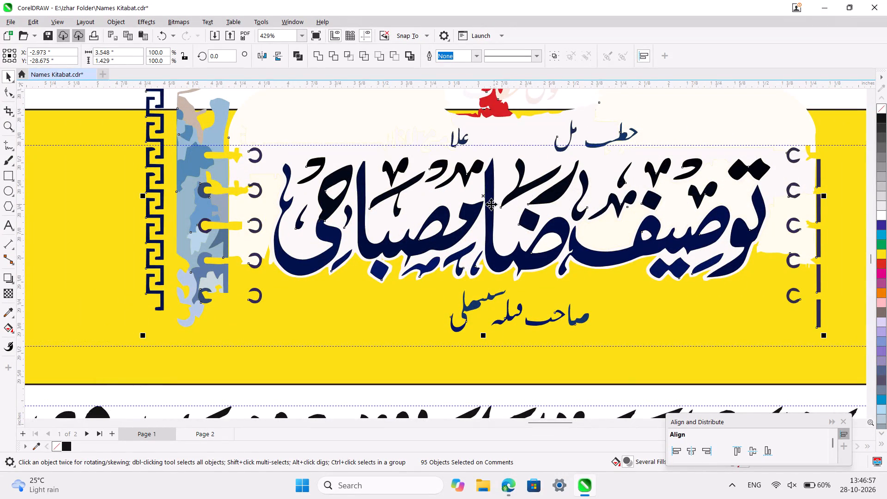
{"action": "left_click_drag", "start_coordinate": [491, 204], "coordinate": [462, 256]}
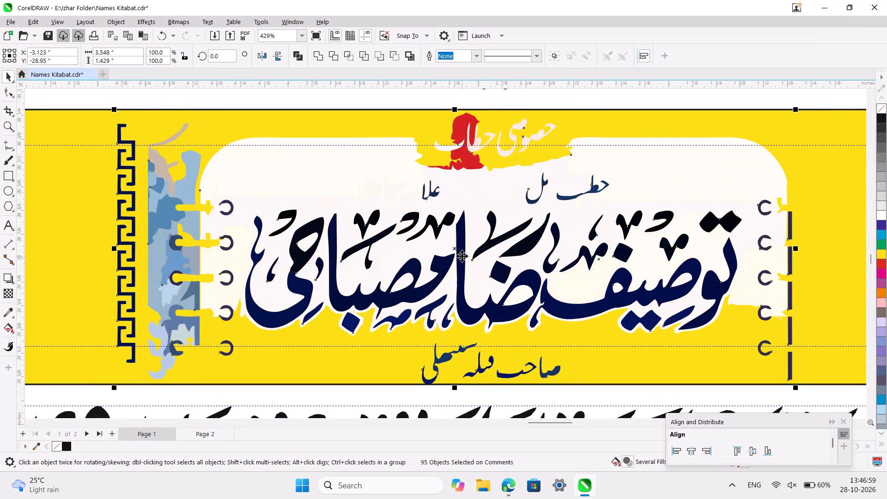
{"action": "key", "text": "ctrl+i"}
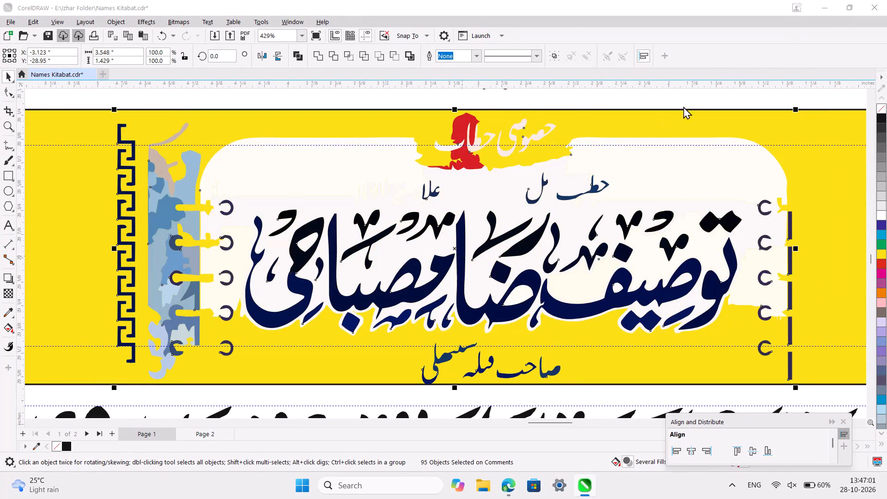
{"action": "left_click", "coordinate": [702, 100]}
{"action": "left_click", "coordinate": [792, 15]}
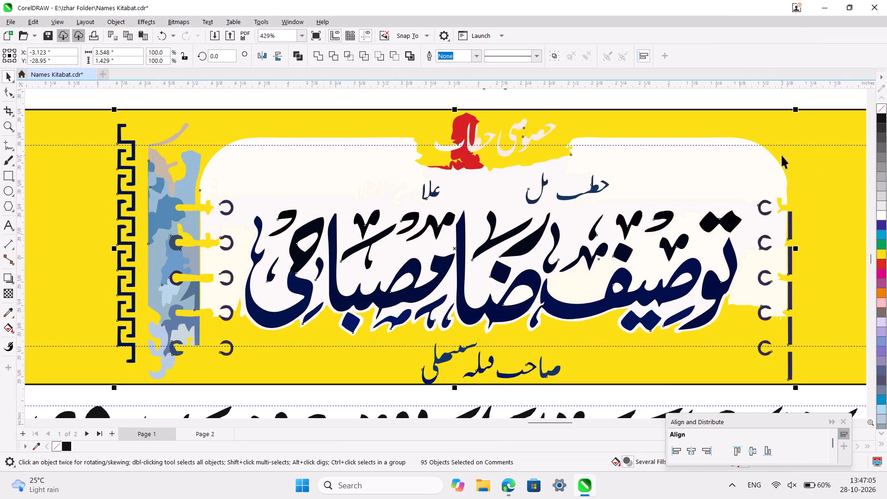
Ungroup the traced panel shapes and delete the red label, small Urdu text and pale background shapes above the large name.
{"action": "key", "text": "ctrl+u"}
{"action": "left_click", "coordinate": [797, 156]}
{"action": "left_click", "coordinate": [704, 185]}
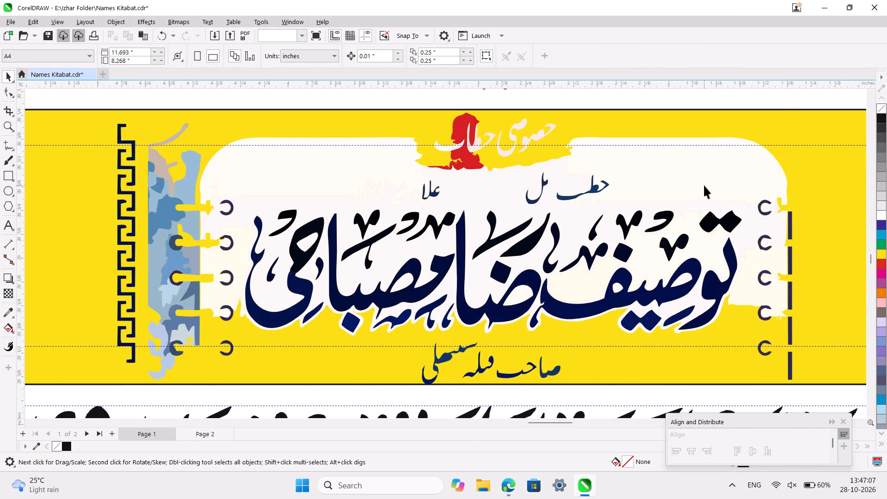
{"action": "scroll", "coordinate": [704, 185], "scroll_direction": "down", "scroll_amount": 3, "text": "ctrl"}
{"action": "left_click_drag", "start_coordinate": [274, 123], "coordinate": [276, 124]}
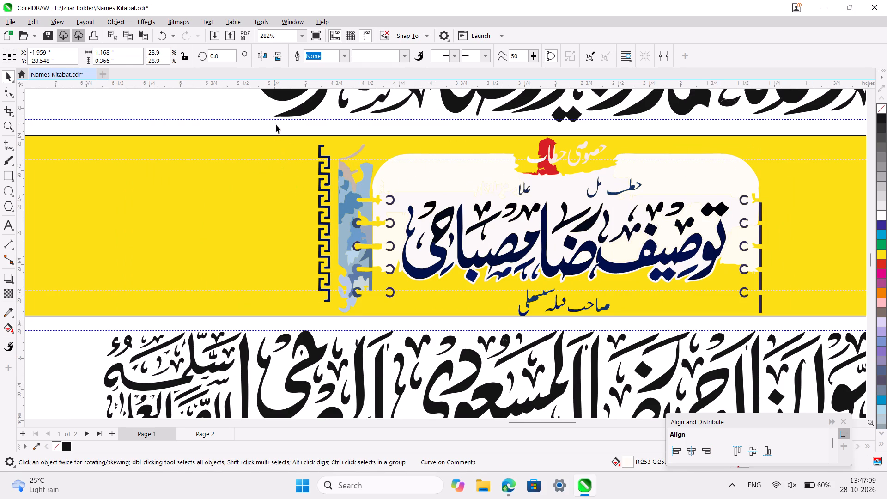
{"action": "left_click_drag", "start_coordinate": [276, 124], "coordinate": [799, 198]}
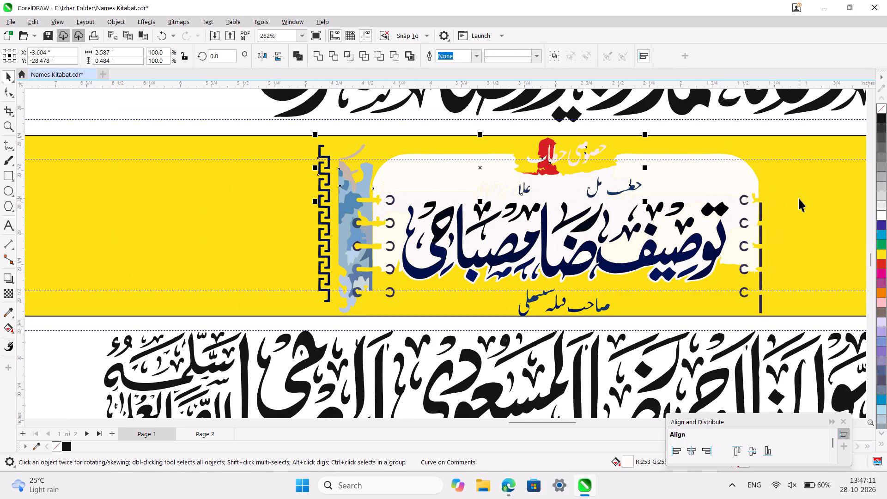
{"action": "key", "text": "Delete"}
Delete the patterned border, blue patches and rings beyond the name's left end, plus the small Urdu line beneath it.
{"action": "scroll", "coordinate": [596, 229], "scroll_direction": "down", "scroll_amount": 1}
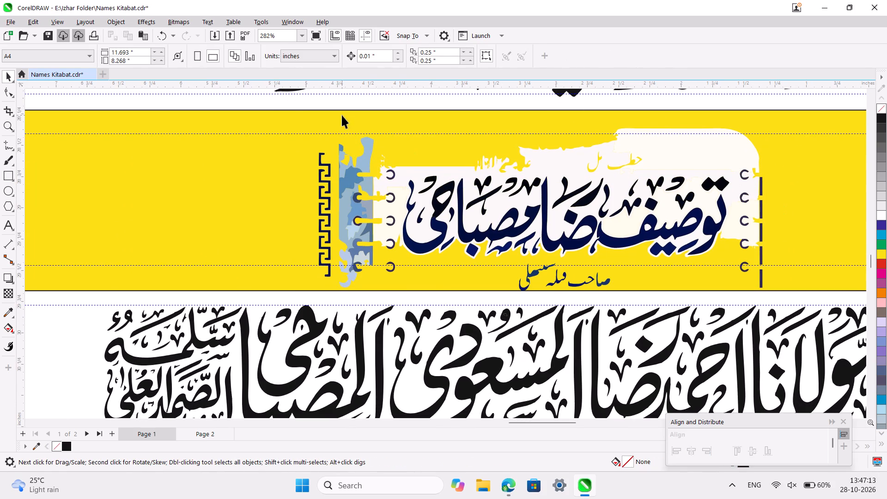
{"action": "left_click_drag", "start_coordinate": [412, 98], "coordinate": [336, 259]}
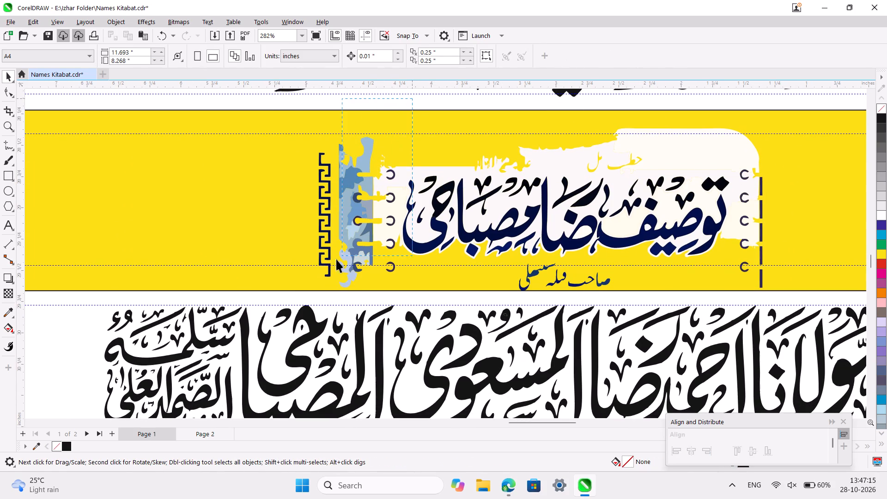
{"action": "left_click_drag", "start_coordinate": [336, 259], "coordinate": [293, 297]}
{"action": "key", "text": "Delete"}
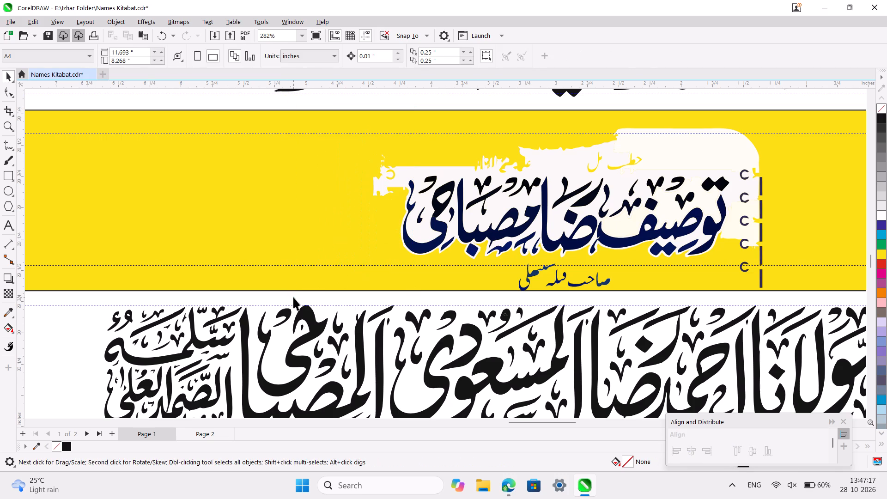
{"action": "left_click_drag", "start_coordinate": [807, 231], "coordinate": [462, 318]}
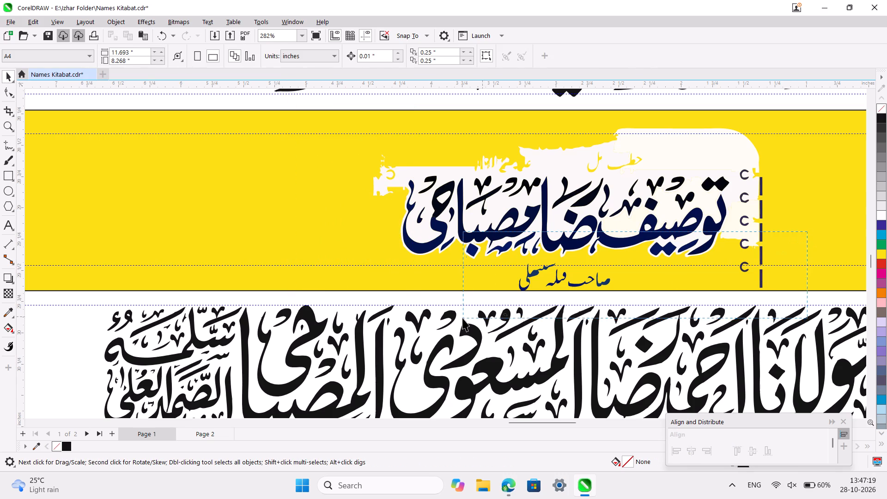
{"action": "left_click_drag", "start_coordinate": [462, 318], "coordinate": [717, 249]}
{"action": "left_click_drag", "start_coordinate": [786, 247], "coordinate": [492, 292]}
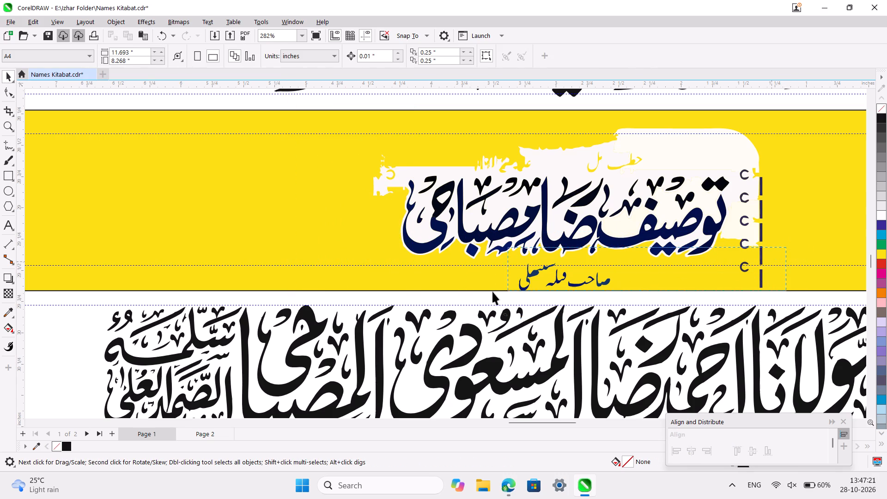
{"action": "left_click_drag", "start_coordinate": [492, 292], "coordinate": [488, 292]}
{"action": "key", "text": "Delete"}
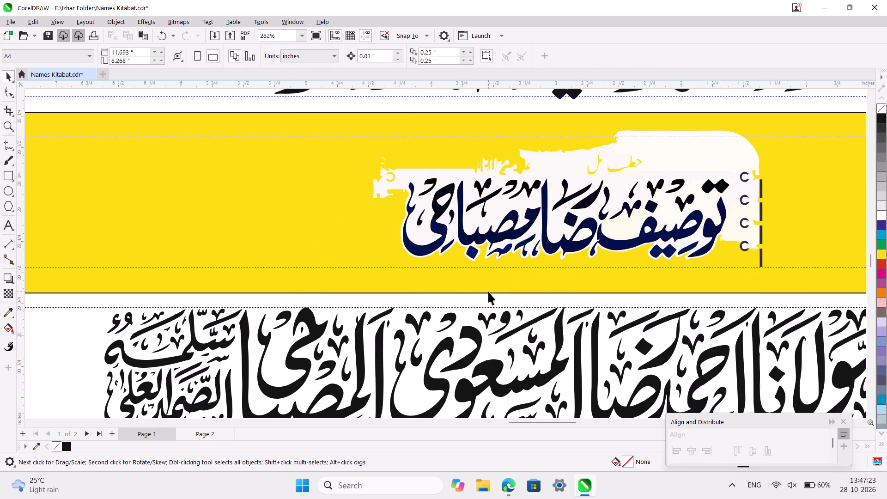
Delete the large off-white background patches behind the name and the rings and dashed border beyond its right end.
{"action": "left_click", "coordinate": [727, 155]}
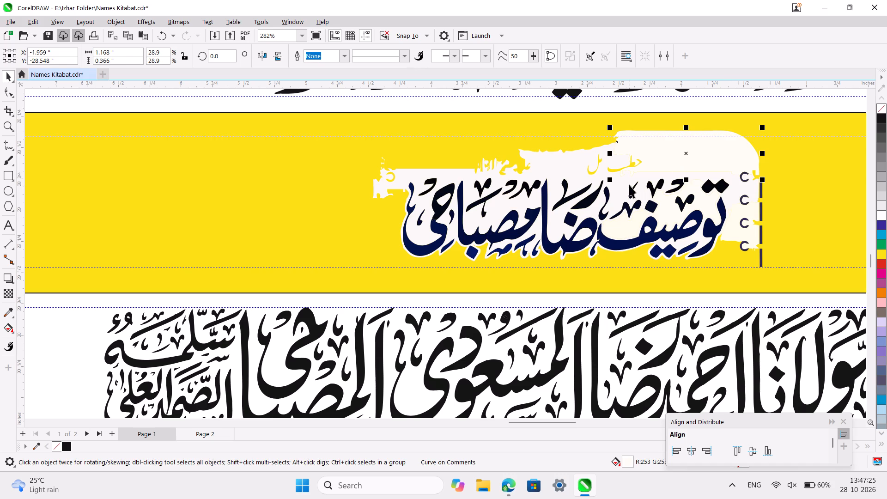
{"action": "left_click", "coordinate": [629, 185], "text": "shift"}
{"action": "key", "text": "Delete"}
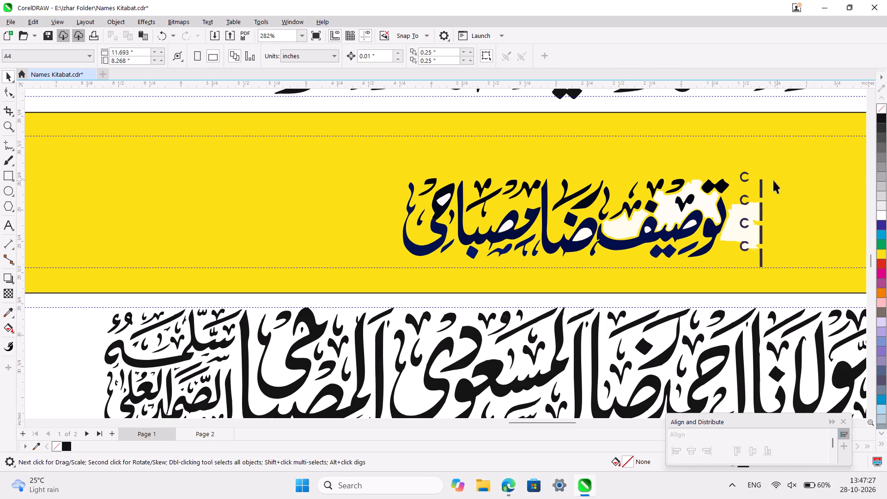
{"action": "left_click_drag", "start_coordinate": [793, 136], "coordinate": [711, 267]}
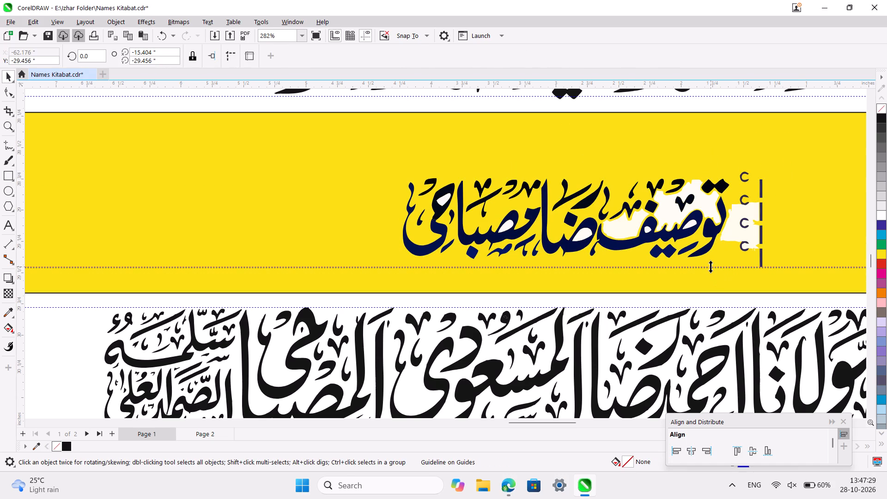
{"action": "key", "text": "ctrl+z"}
{"action": "left_click_drag", "start_coordinate": [810, 150], "coordinate": [753, 188]}
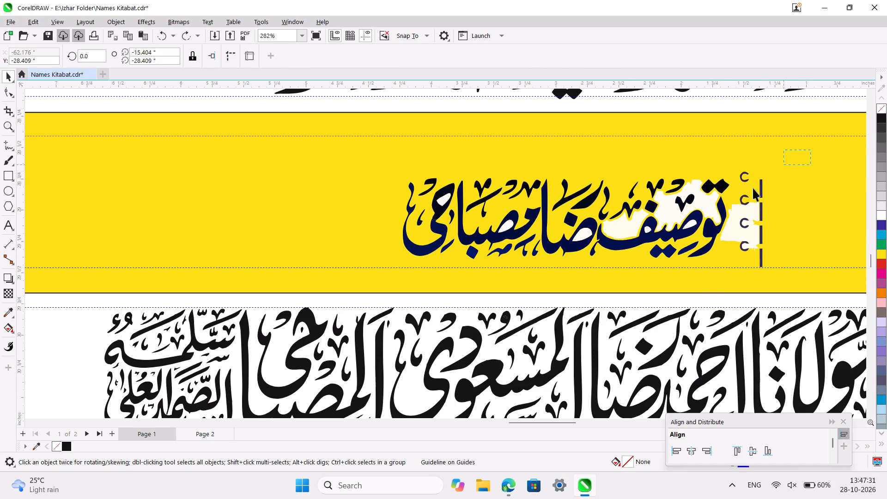
{"action": "left_click_drag", "start_coordinate": [753, 188], "coordinate": [704, 293]}
{"action": "key", "text": "Delete"}
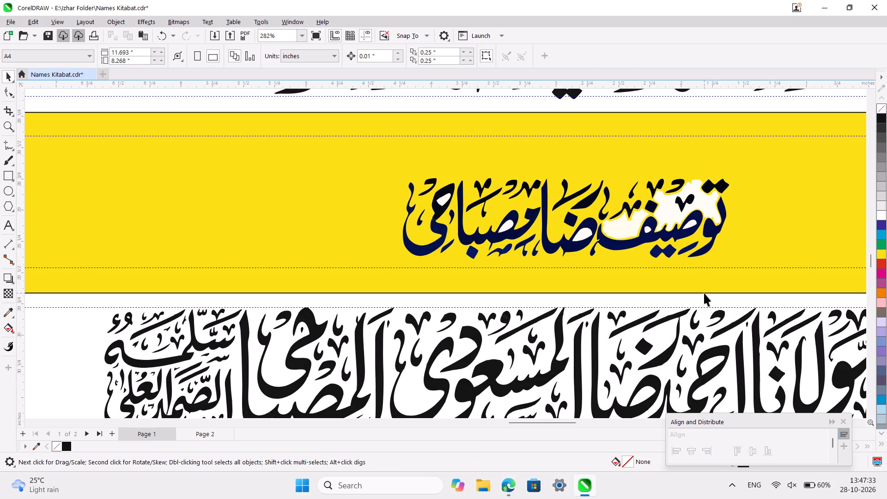
Delete the remaining off-white patches between the letters and inside the letter loops of the Urdu name.
{"action": "scroll", "coordinate": [704, 293], "scroll_direction": "up", "scroll_amount": 2, "text": "ctrl"}
{"action": "left_click", "coordinate": [711, 181]}
{"action": "scroll", "coordinate": [711, 181], "scroll_direction": "up", "scroll_amount": 2, "text": "ctrl"}
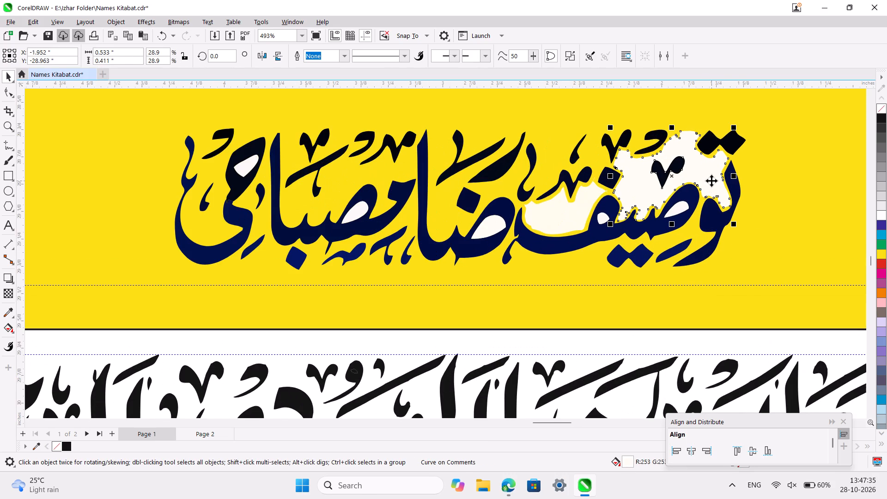
{"action": "left_click", "coordinate": [577, 207], "text": "shift"}
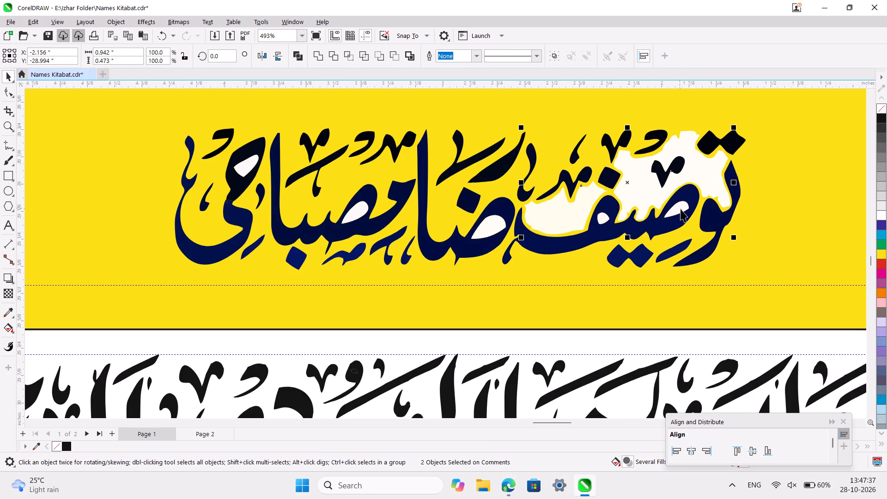
{"action": "left_click", "coordinate": [680, 209], "text": "shift"}
{"action": "left_click", "coordinate": [602, 220], "text": "shift"}
{"action": "left_click", "coordinate": [494, 227], "text": "shift"}
{"action": "left_click", "coordinate": [360, 209], "text": "shift"}
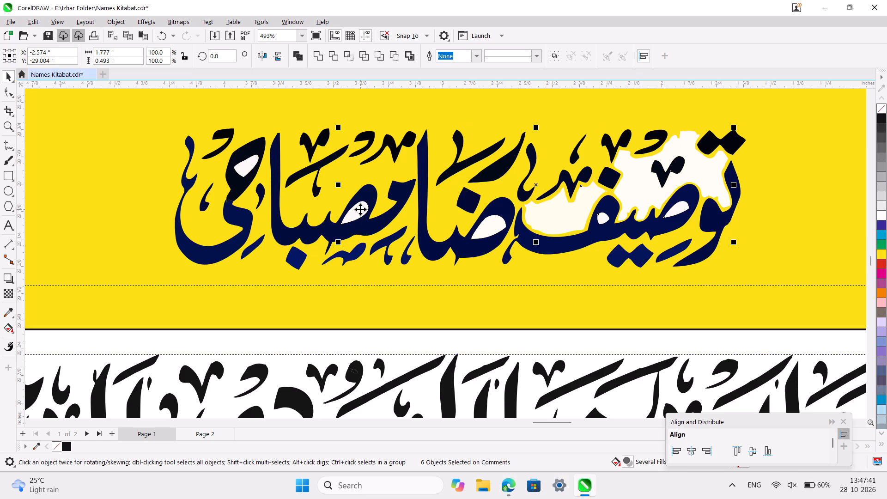
{"action": "left_click", "coordinate": [244, 168], "text": "shift"}
{"action": "key", "text": "Delete"}
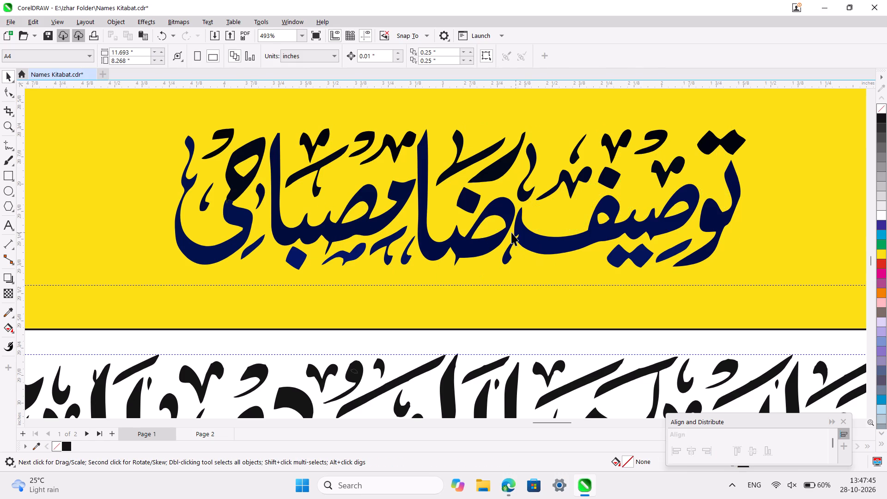
Fill all the dark blue letter shapes of the Urdu name on the yellow rectangle with black.
{"action": "scroll", "coordinate": [511, 232], "scroll_direction": "down", "scroll_amount": 5, "text": "ctrl"}
{"action": "left_click_drag", "start_coordinate": [304, 155], "coordinate": [653, 226]}
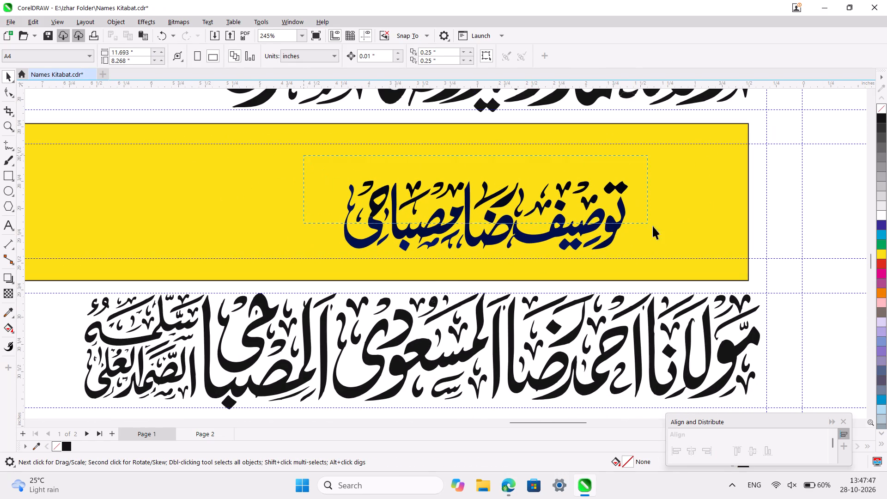
{"action": "left_click_drag", "start_coordinate": [653, 226], "coordinate": [663, 256]}
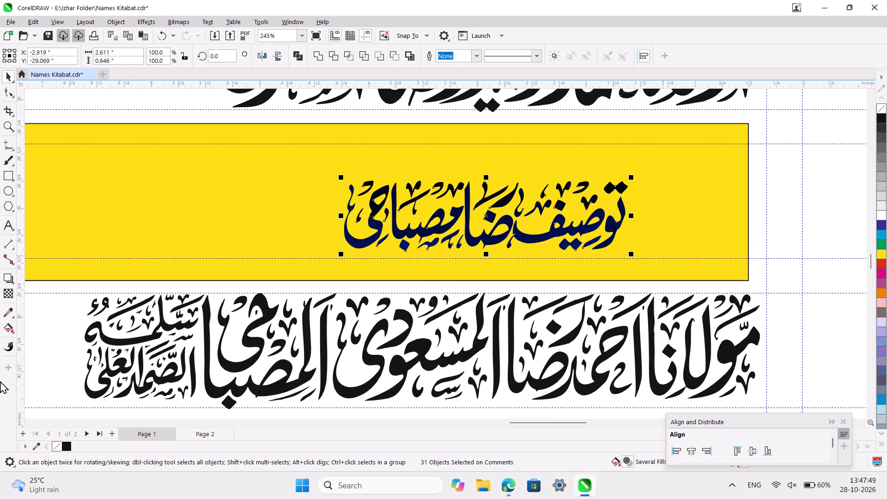
{"action": "left_click", "coordinate": [67, 447]}
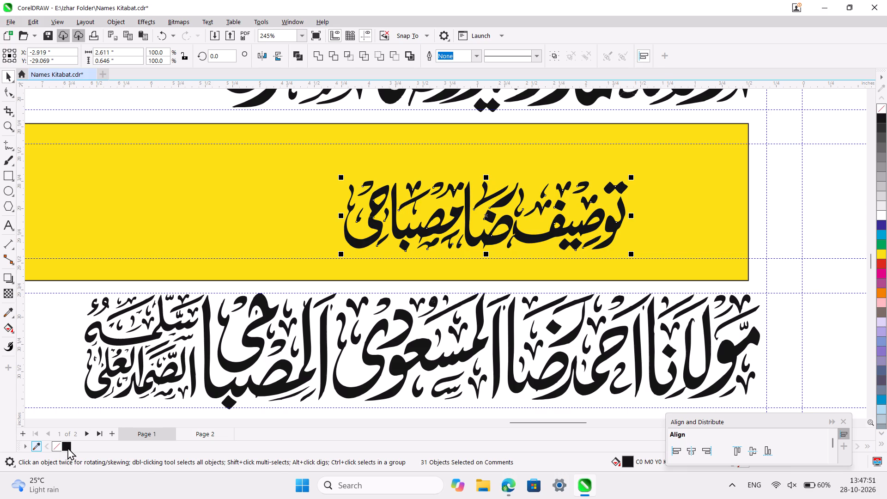
Examine the black lettering of the Urdu name on the yellow rectangle closely, checking its outlines for gaps and stray notches.
{"action": "scroll", "coordinate": [668, 194], "scroll_direction": "up", "scroll_amount": 5, "text": "ctrl"}
{"action": "left_click", "coordinate": [668, 194]}
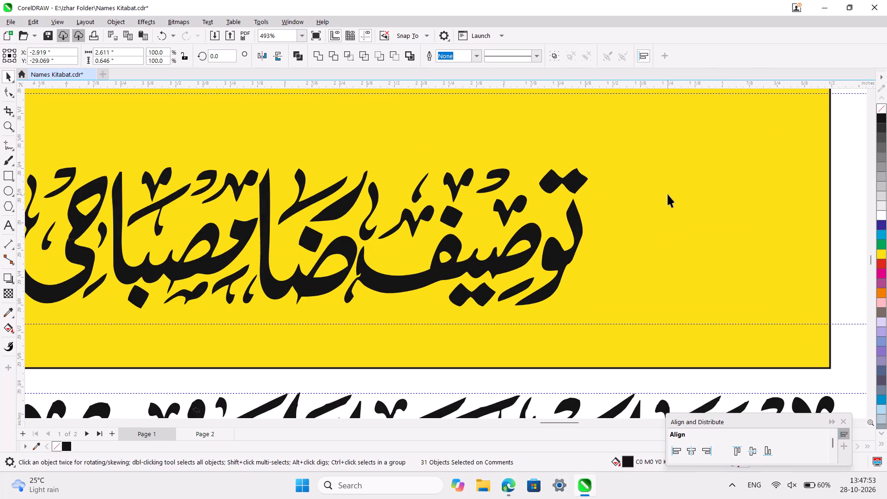
{"action": "scroll", "coordinate": [668, 194], "scroll_direction": "up", "scroll_amount": 5, "text": "ctrl"}
{"action": "scroll", "coordinate": [668, 194], "scroll_direction": "right", "scroll_amount": 2}
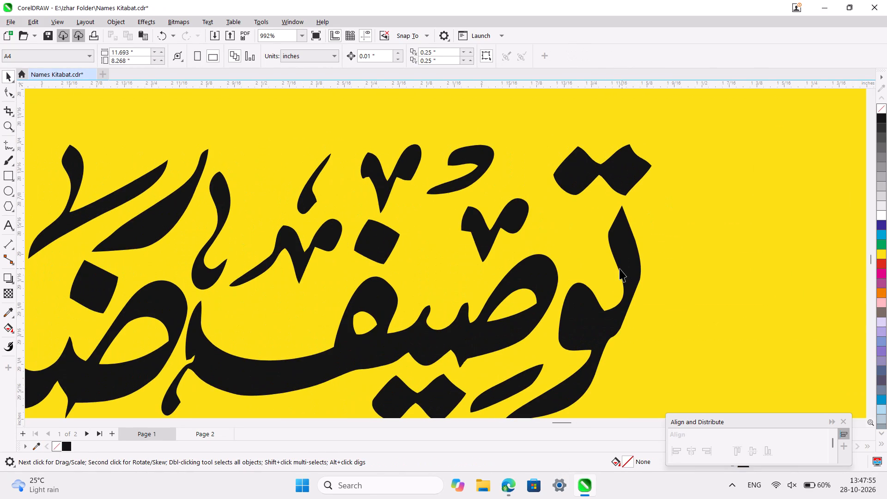
{"action": "scroll", "coordinate": [620, 268], "scroll_direction": "up", "scroll_amount": 5, "text": "ctrl"}
{"action": "scroll", "coordinate": [620, 268], "scroll_direction": "right", "scroll_amount": 4}
{"action": "scroll", "coordinate": [620, 268], "scroll_direction": "down", "scroll_amount": 4, "text": "ctrl"}
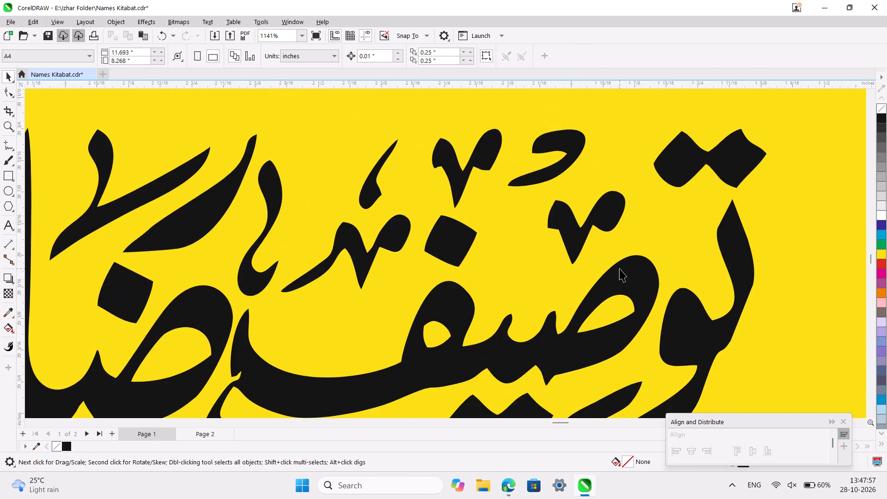
{"action": "scroll", "coordinate": [620, 268], "scroll_direction": "right", "scroll_amount": 1}
{"action": "scroll", "coordinate": [620, 268], "scroll_direction": "down", "scroll_amount": 1}
{"action": "scroll", "coordinate": [620, 268], "scroll_direction": "down", "scroll_amount": 4, "text": "ctrl"}
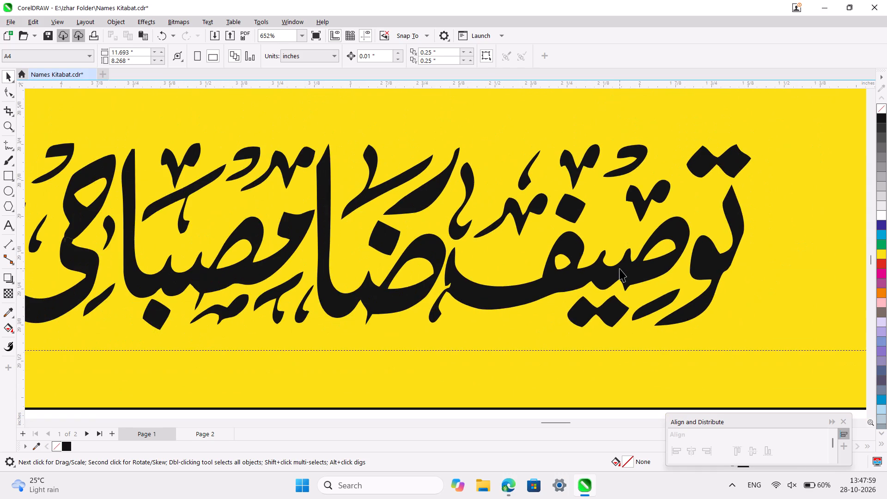
{"action": "scroll", "coordinate": [620, 268], "scroll_direction": "right", "scroll_amount": 2}
{"action": "scroll", "coordinate": [488, 301], "scroll_direction": "up", "scroll_amount": 1, "text": "ctrl"}
{"action": "scroll", "coordinate": [488, 301], "scroll_direction": "right", "scroll_amount": 1}
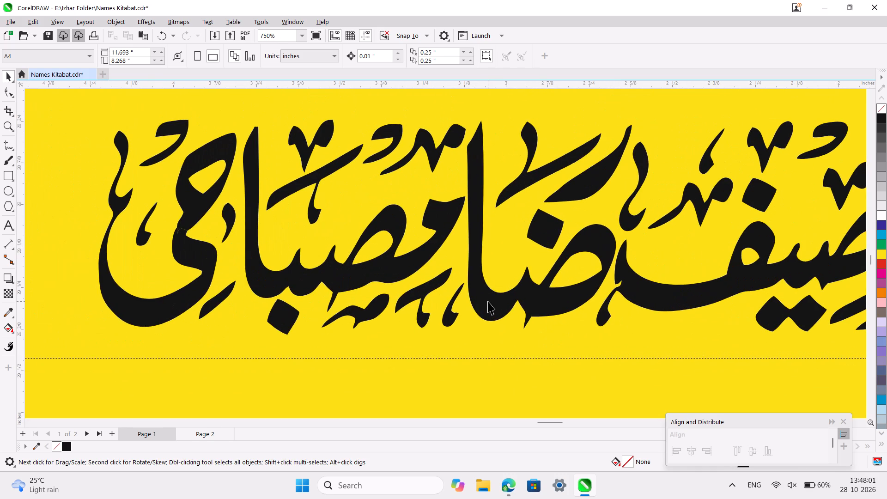
{"action": "scroll", "coordinate": [488, 301], "scroll_direction": "right", "scroll_amount": 1}
Weld the two black pieces that form the final letters at the left end of the Urdu name.
{"action": "left_click", "coordinate": [261, 210]}
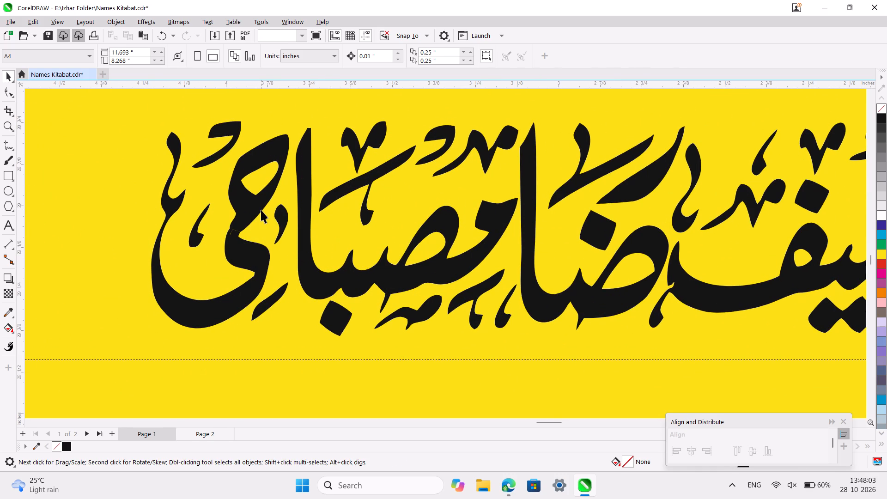
{"action": "left_click", "coordinate": [259, 263], "text": "shift"}
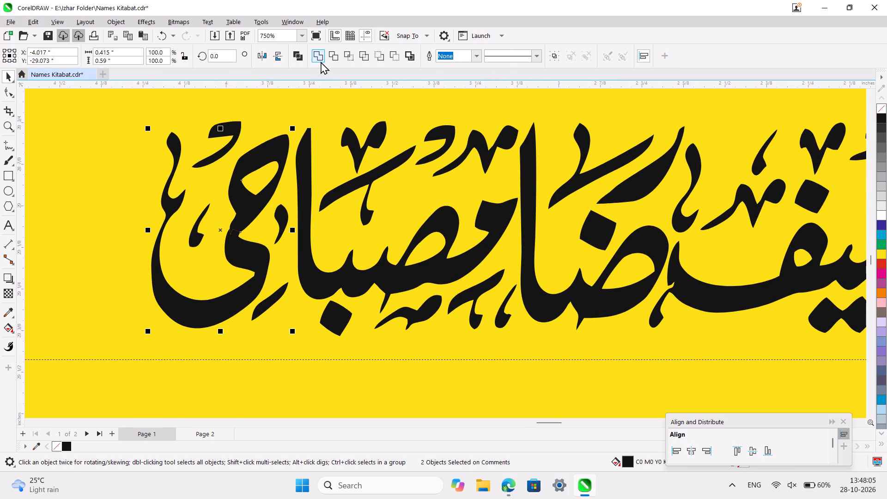
{"action": "left_click", "coordinate": [321, 59]}
{"action": "left_click", "coordinate": [301, 170]}
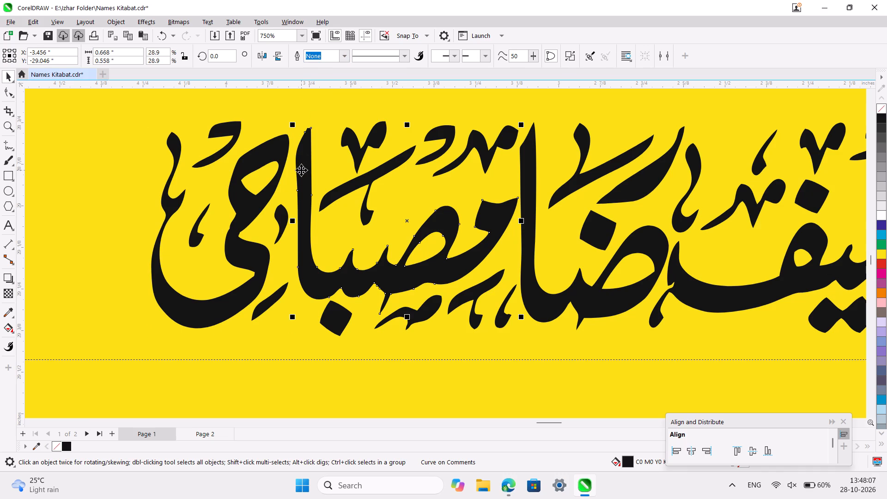
{"action": "scroll", "coordinate": [506, 232], "scroll_direction": "left", "scroll_amount": 2}
{"action": "left_click", "coordinate": [604, 336]}
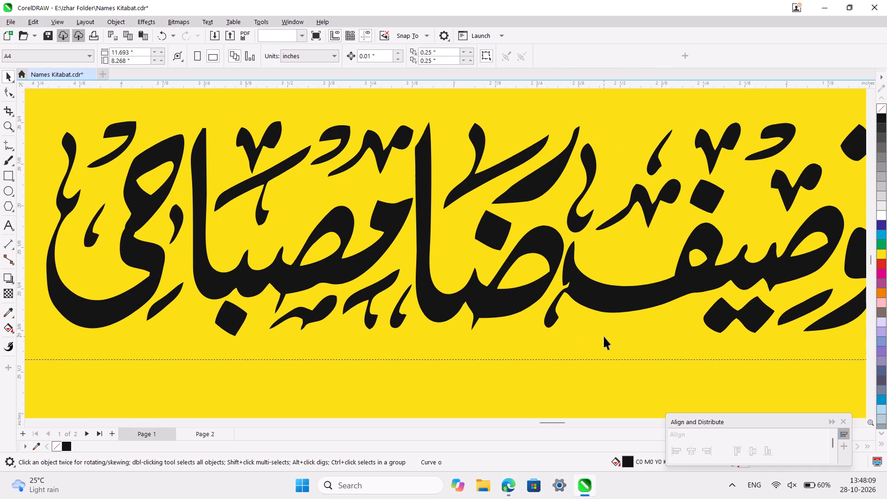
Delete the notch's inner node where the long middle stroke meets the small mark below, and bend the adjacent curve to close the notch.
{"action": "scroll", "coordinate": [536, 297], "scroll_direction": "up", "scroll_amount": 1, "text": "ctrl"}
{"action": "left_click", "coordinate": [595, 295]}
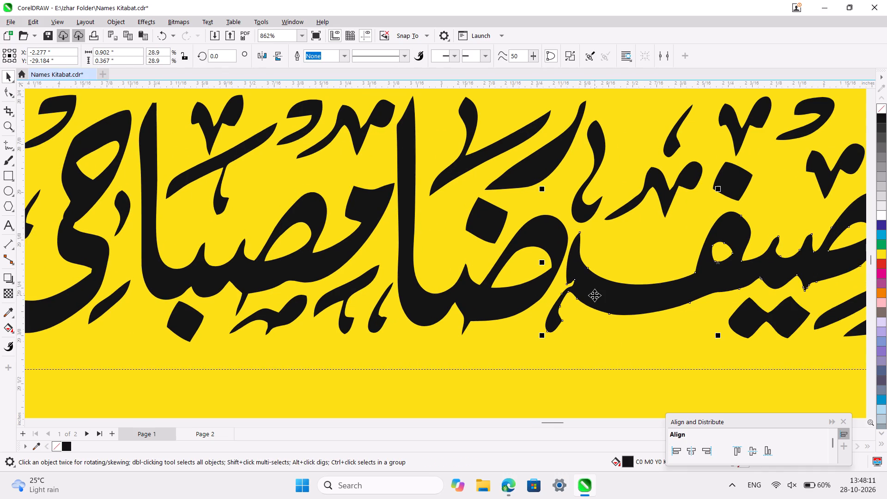
{"action": "scroll", "coordinate": [595, 295], "scroll_direction": "up", "scroll_amount": 6, "text": "ctrl"}
{"action": "scroll", "coordinate": [595, 295], "scroll_direction": "left", "scroll_amount": 1}
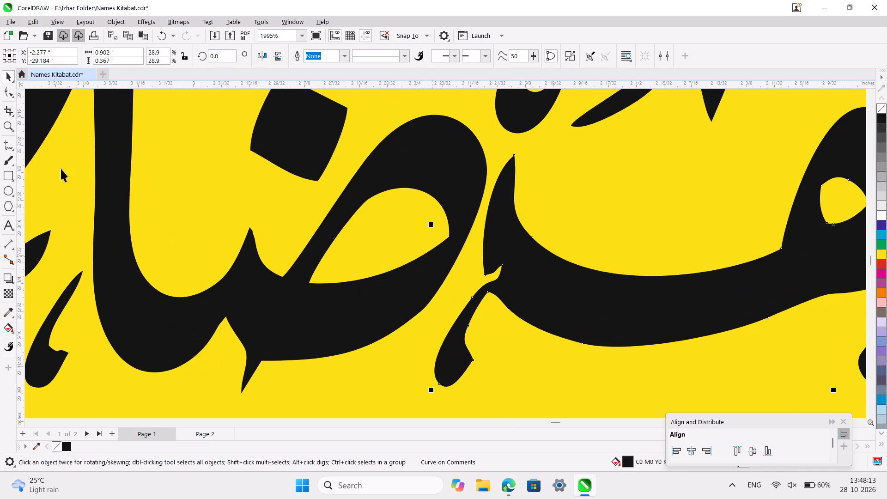
{"action": "left_click", "coordinate": [12, 97]}
{"action": "scroll", "coordinate": [358, 239], "scroll_direction": "up", "scroll_amount": 4, "text": "ctrl"}
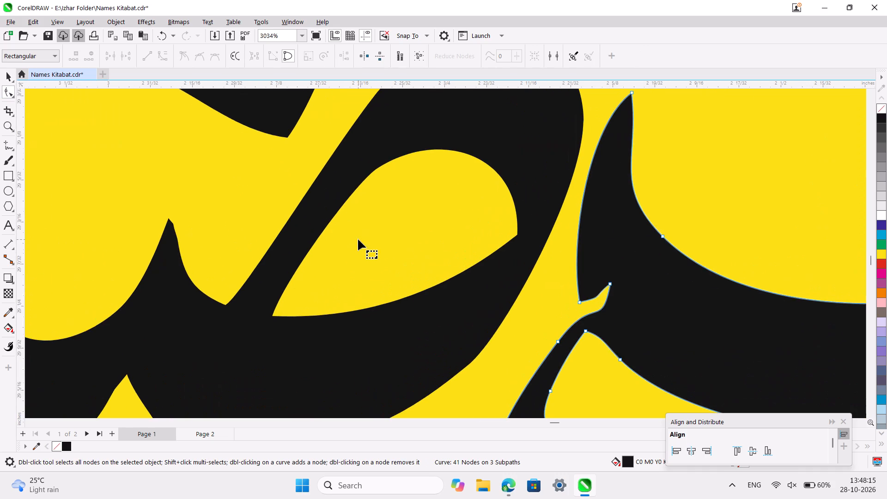
{"action": "scroll", "coordinate": [593, 269], "scroll_direction": "left", "scroll_amount": 1}
{"action": "left_click", "coordinate": [535, 294]}
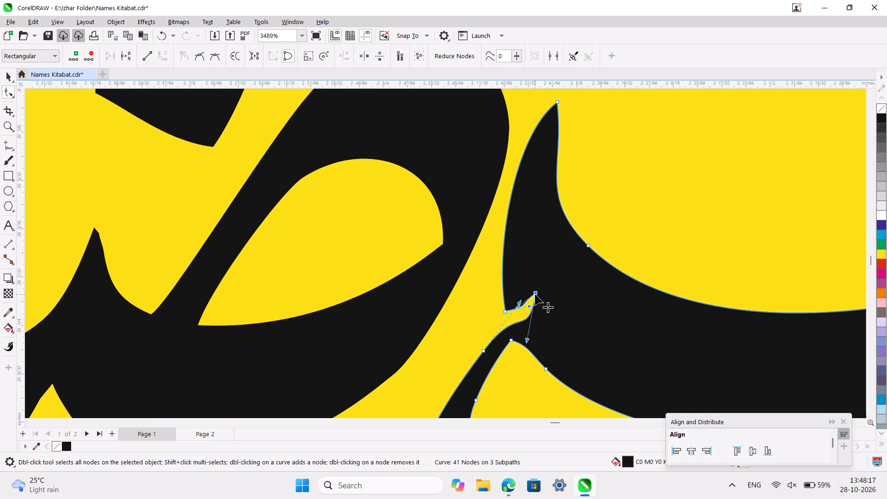
{"action": "double_click", "coordinate": [535, 294]}
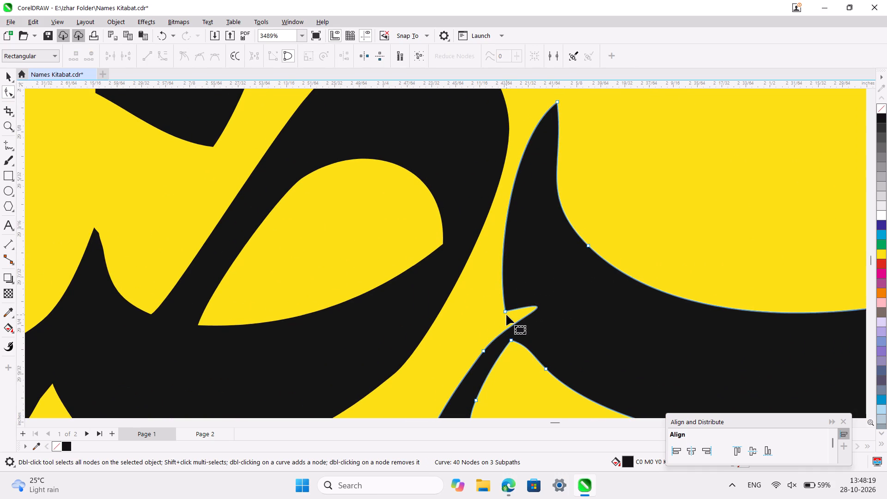
{"action": "left_click", "coordinate": [505, 313]}
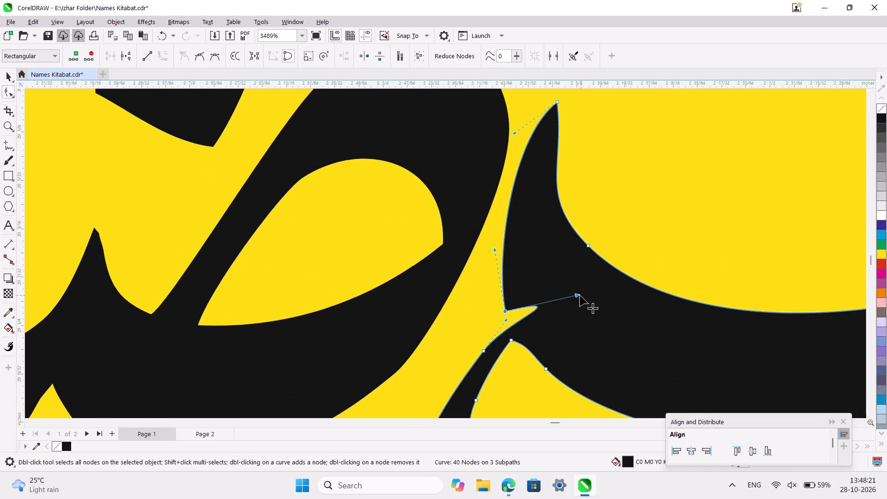
{"action": "left_click_drag", "start_coordinate": [580, 295], "coordinate": [512, 341]}
{"action": "scroll", "coordinate": [512, 341], "scroll_direction": "up", "scroll_amount": 4, "text": "ctrl"}
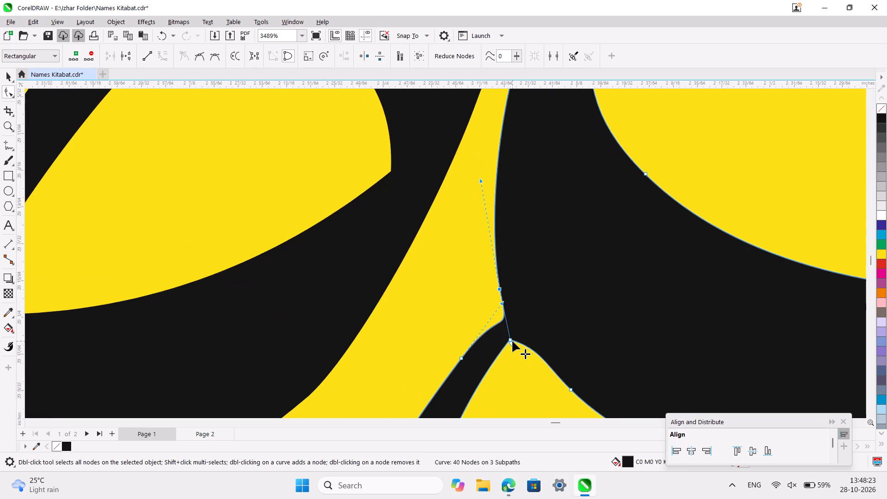
Nudge the corner node just below the closed notch slightly outward and straighten the curve running down from it.
{"action": "scroll", "coordinate": [512, 341], "scroll_direction": "up", "scroll_amount": 4, "text": "ctrl"}
{"action": "left_click", "coordinate": [509, 338]}
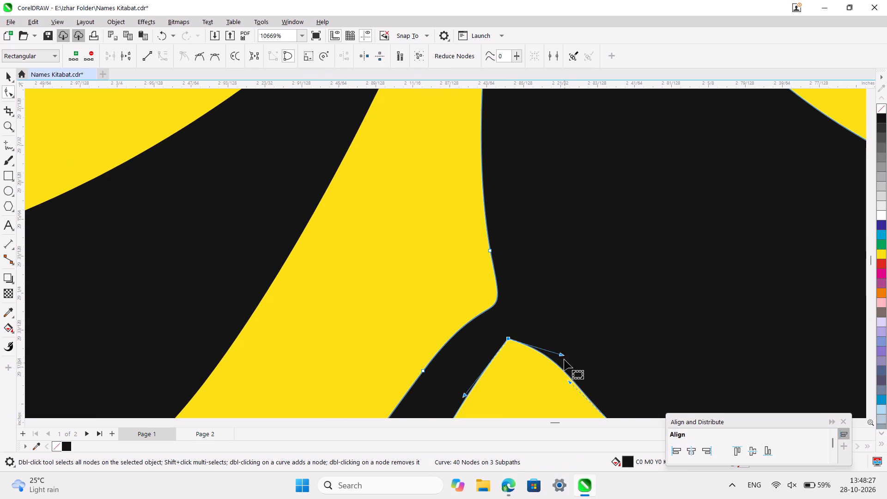
{"action": "left_click_drag", "start_coordinate": [564, 355], "coordinate": [554, 361]}
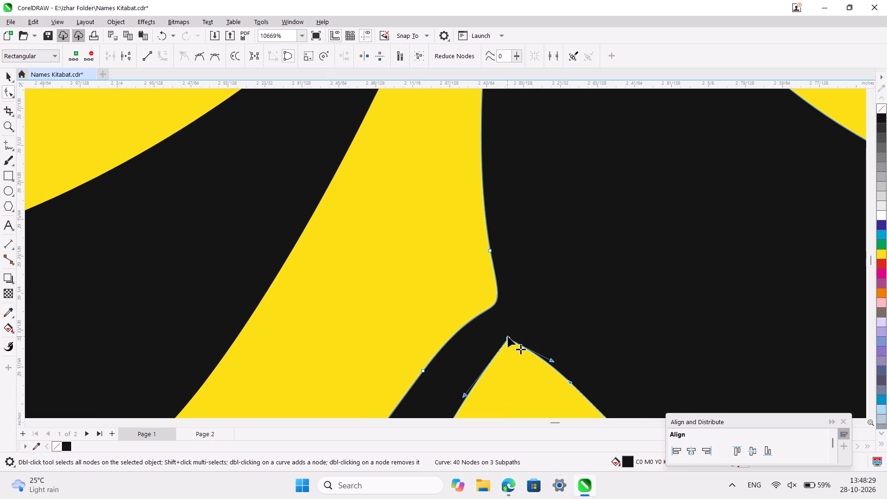
{"action": "left_click", "coordinate": [508, 336]}
{"action": "left_click_drag", "start_coordinate": [510, 339], "coordinate": [510, 338]}
{"action": "left_click_drag", "start_coordinate": [510, 338], "coordinate": [514, 335]}
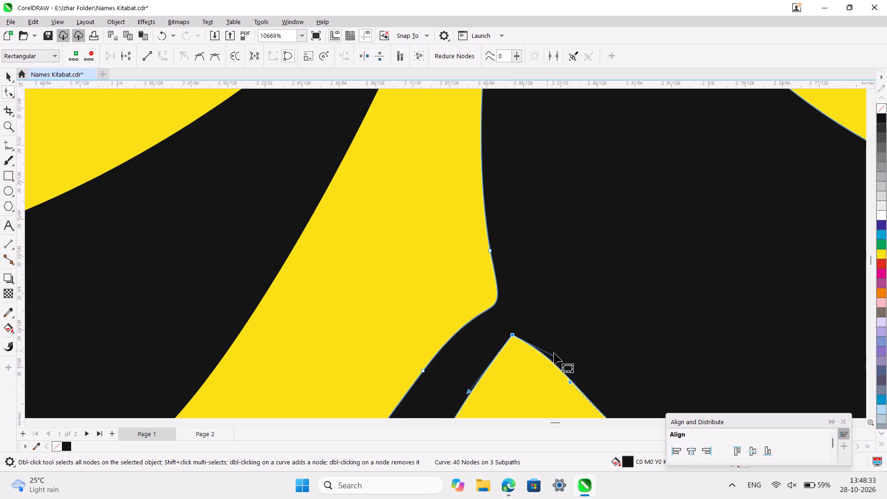
{"action": "left_click_drag", "start_coordinate": [556, 356], "coordinate": [544, 362]}
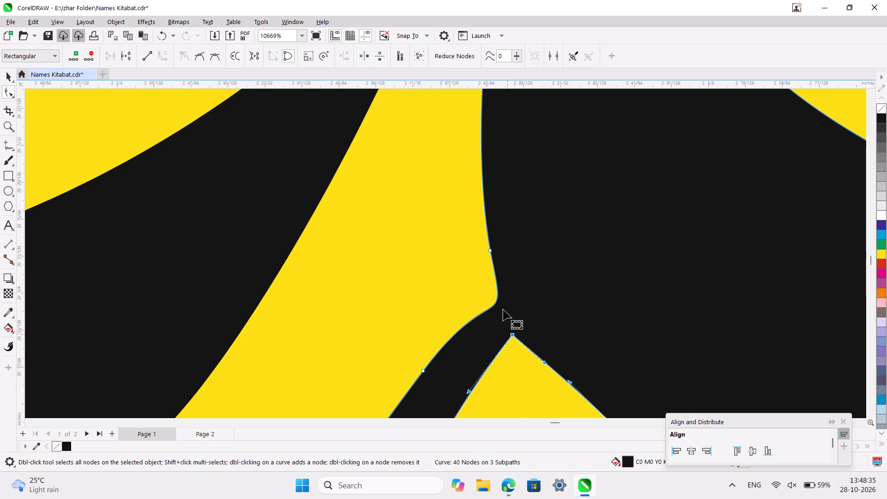
Adjust the curve handle of the node above the join so the stroke runs smoothly into the small mark.
{"action": "left_click", "coordinate": [491, 252]}
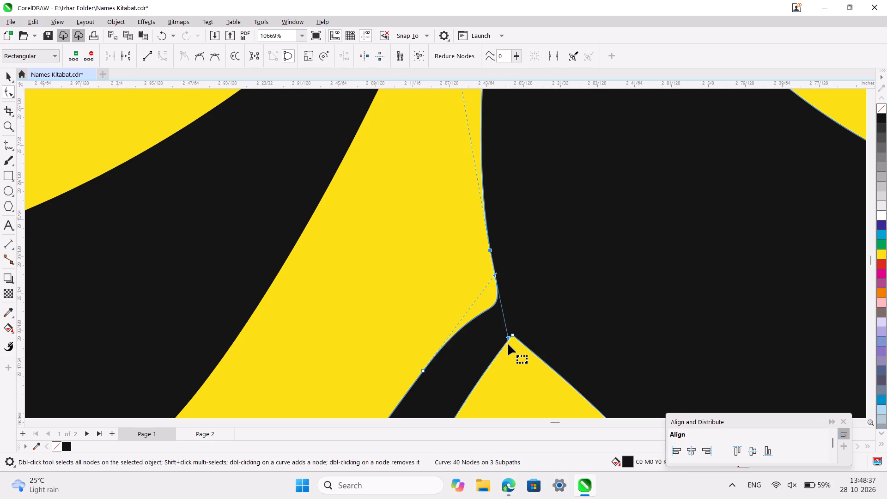
{"action": "left_click_drag", "start_coordinate": [508, 339], "coordinate": [516, 338]}
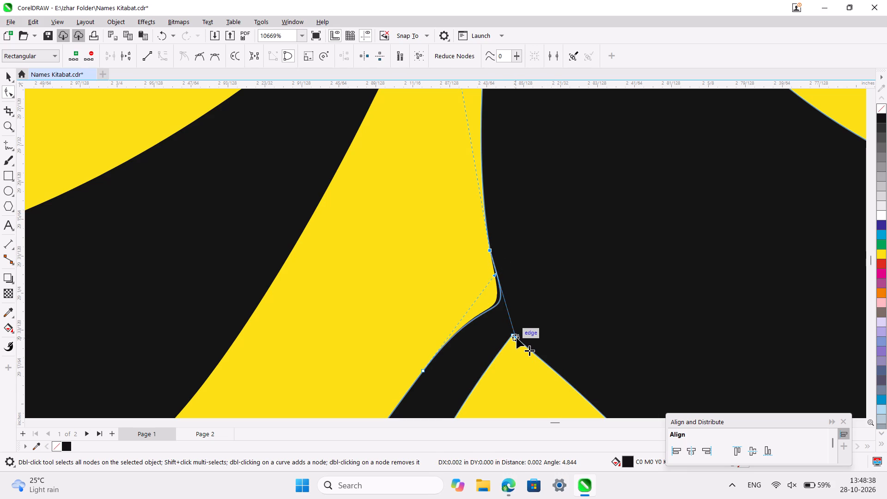
{"action": "left_click_drag", "start_coordinate": [516, 338], "coordinate": [516, 338]}
{"action": "scroll", "coordinate": [516, 338], "scroll_direction": "down", "scroll_amount": 8, "text": "ctrl"}
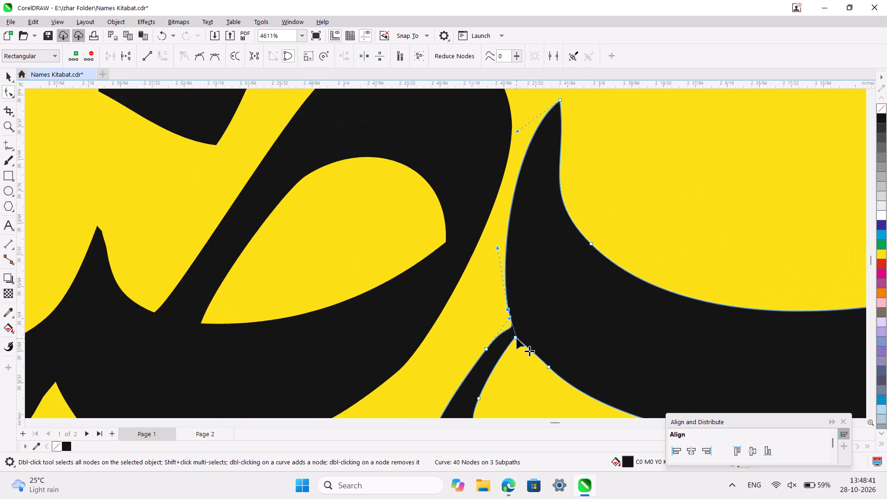
{"action": "scroll", "coordinate": [516, 338], "scroll_direction": "down", "scroll_amount": 9, "text": "ctrl"}
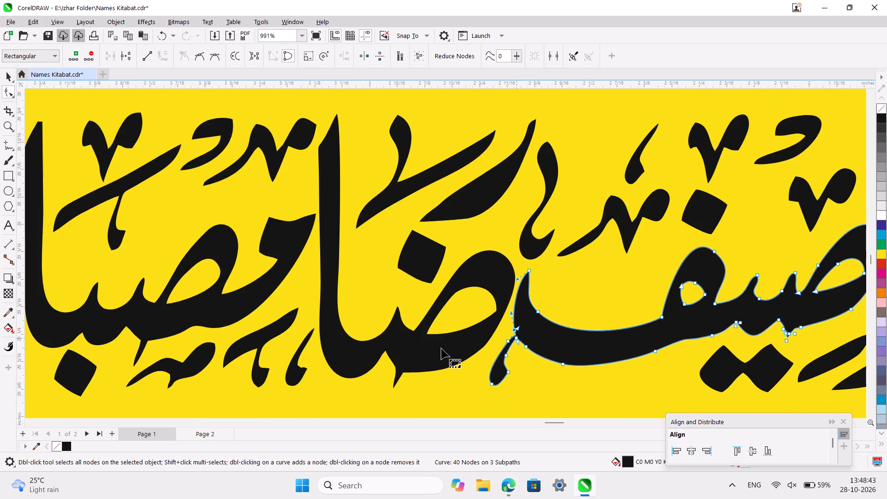
Finish node editing, deselect the lettering and save the document.
{"action": "left_click", "coordinate": [441, 348]}
{"action": "scroll", "coordinate": [441, 348], "scroll_direction": "down", "scroll_amount": 2}
{"action": "scroll", "coordinate": [441, 348], "scroll_direction": "down", "scroll_amount": 5, "text": "ctrl"}
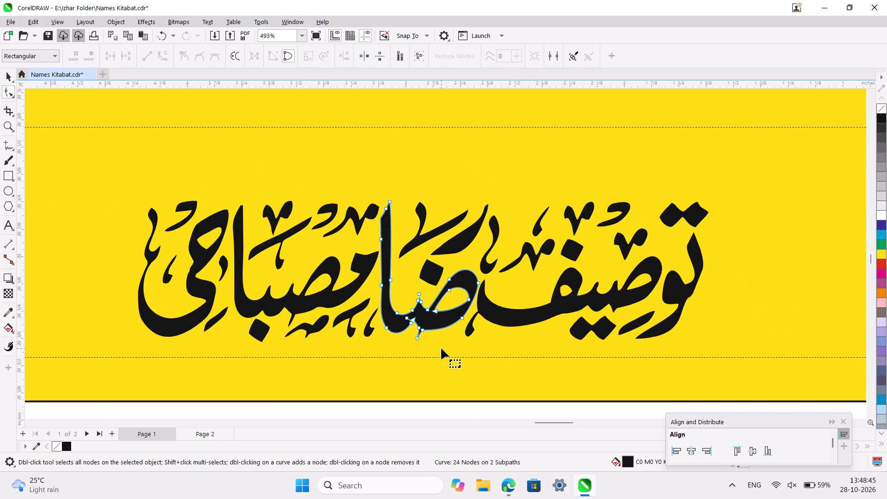
{"action": "scroll", "coordinate": [441, 348], "scroll_direction": "down", "scroll_amount": 7, "text": "ctrl"}
{"action": "left_click", "coordinate": [662, 319]}
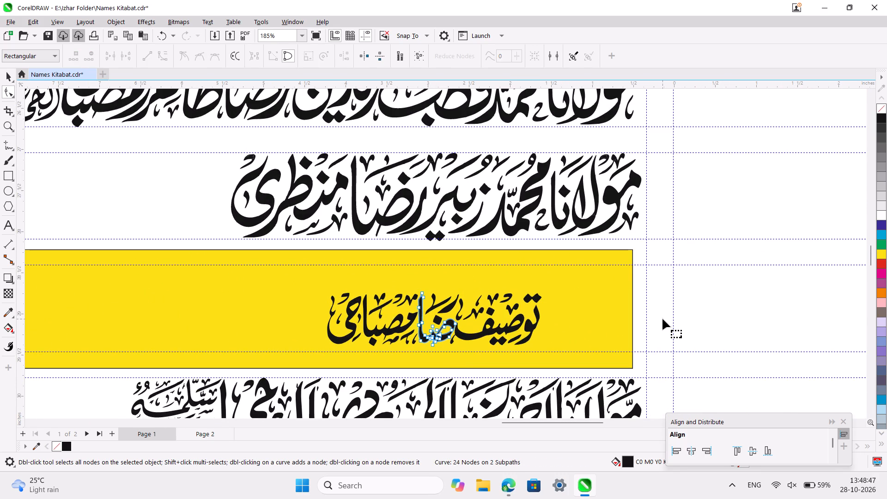
{"action": "left_click", "coordinate": [662, 319]}
{"action": "left_click", "coordinate": [566, 276]}
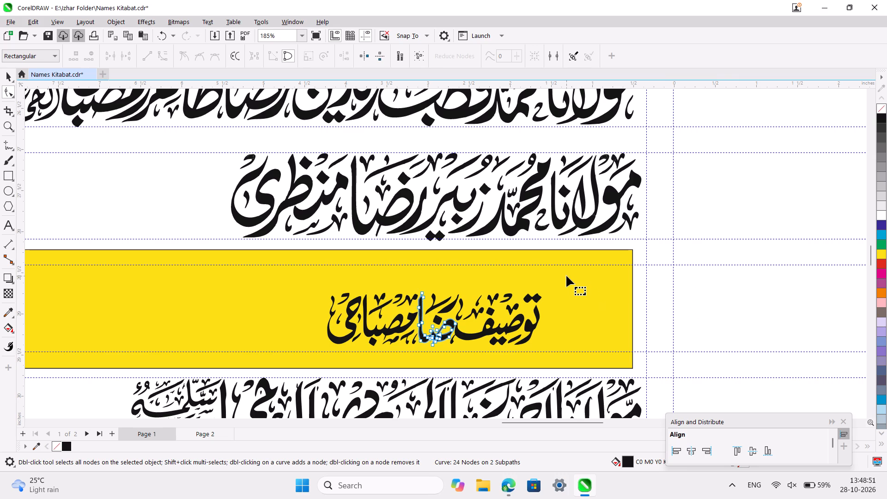
{"action": "key", "text": "ctrl+space"}
{"action": "left_click", "coordinate": [566, 276]}
{"action": "scroll", "coordinate": [566, 276], "scroll_direction": "down", "scroll_amount": 1}
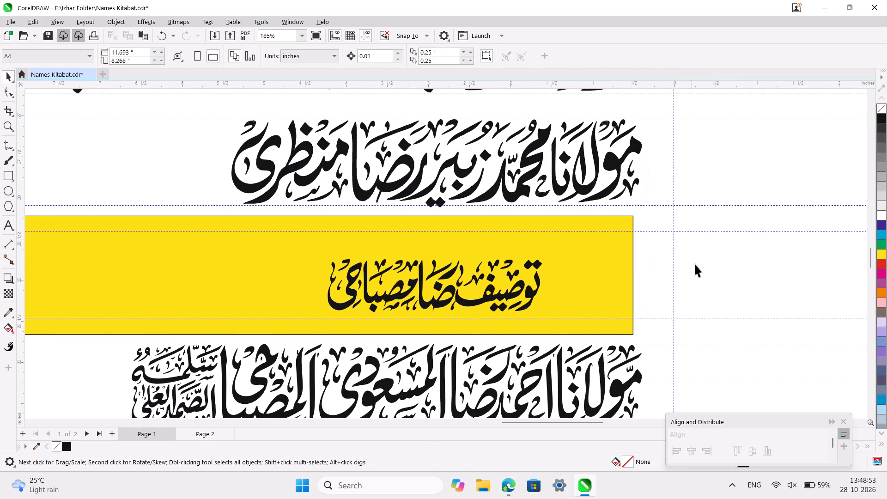
{"action": "left_click", "coordinate": [714, 266]}
{"action": "key", "text": "ctrl+s"}
Group all the black letter shapes of the Urdu name on the yellow rectangle.
{"action": "scroll", "coordinate": [714, 266], "scroll_direction": "down", "scroll_amount": 3, "text": "ctrl"}
{"action": "left_click_drag", "start_coordinate": [627, 248], "coordinate": [489, 315]}
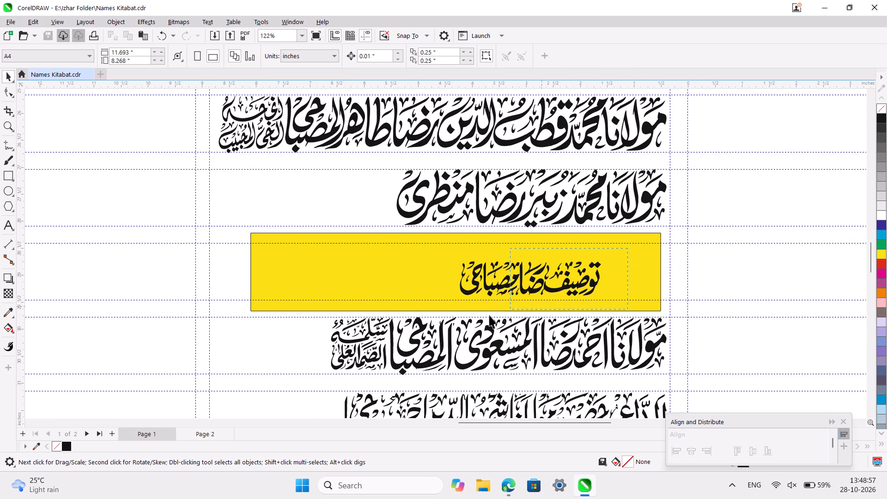
{"action": "left_click_drag", "start_coordinate": [489, 315], "coordinate": [429, 305]}
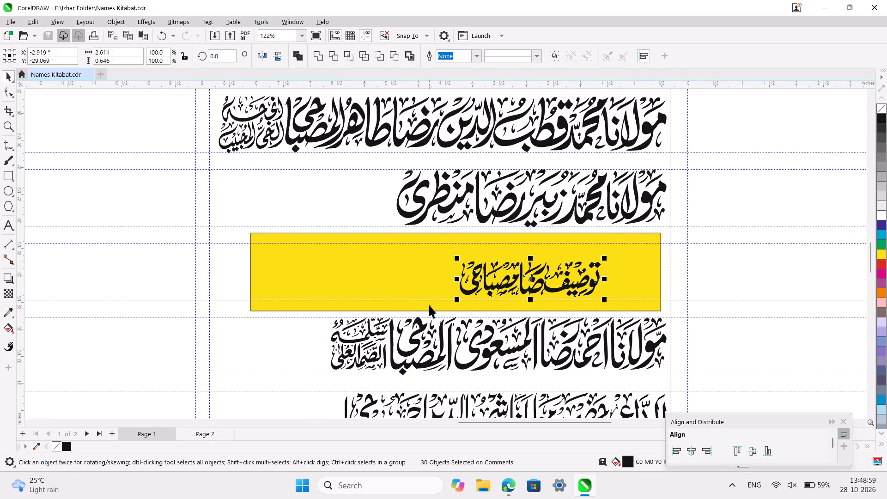
{"action": "key", "text": "ctrl+g"}
Look over the filed names columns to find free rows in the leftmost filled column.
{"action": "scroll", "coordinate": [429, 305], "scroll_direction": "down", "scroll_amount": 8, "text": "ctrl"}
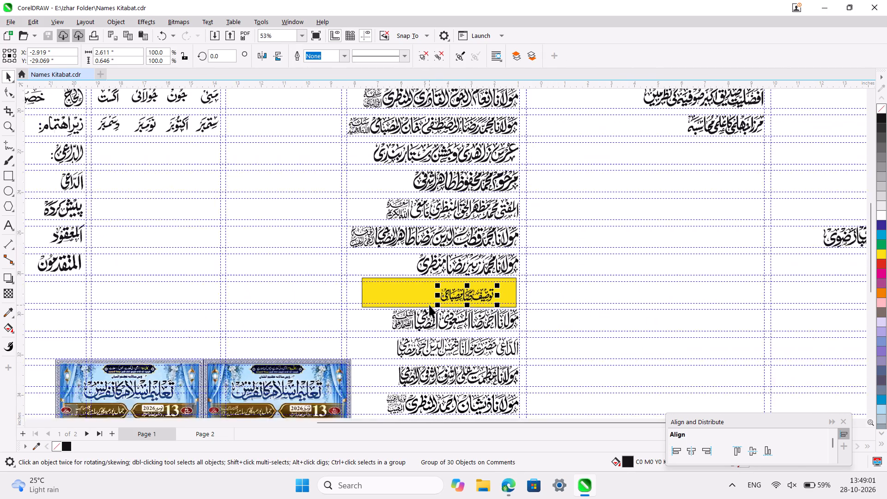
{"action": "scroll", "coordinate": [429, 305], "scroll_direction": "right", "scroll_amount": 7}
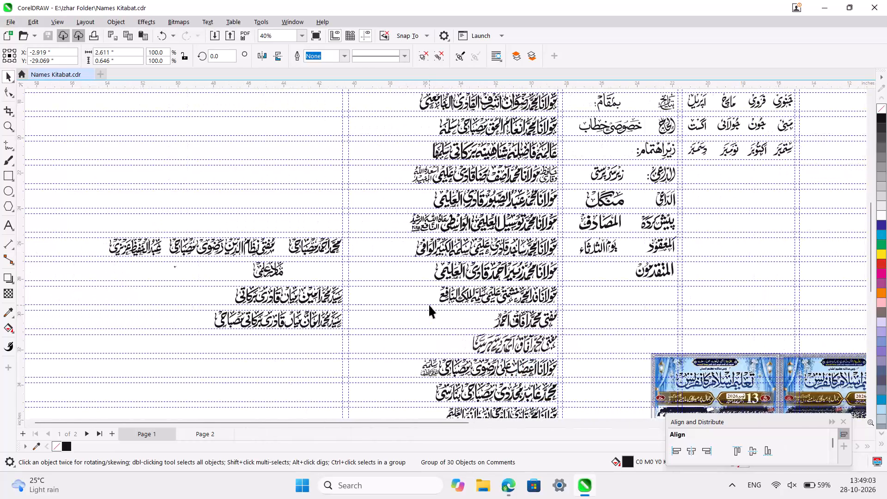
{"action": "scroll", "coordinate": [429, 305], "scroll_direction": "down", "scroll_amount": 3}
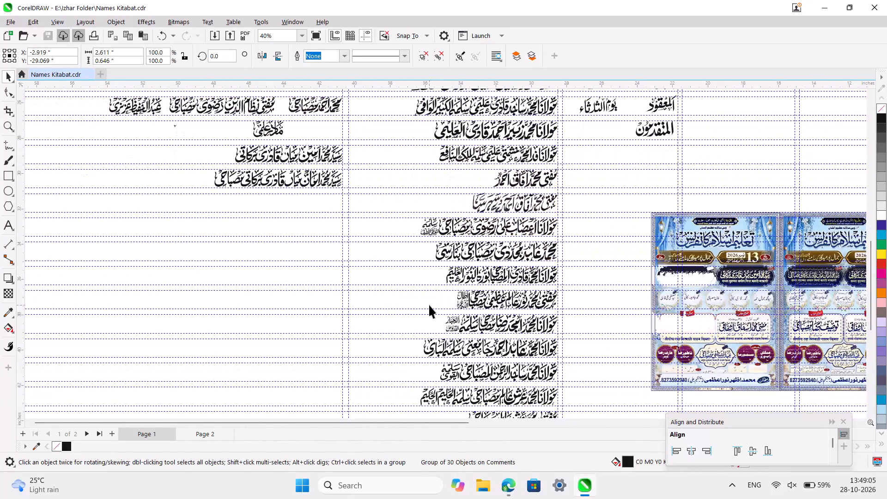
{"action": "scroll", "coordinate": [429, 305], "scroll_direction": "down", "scroll_amount": 1}
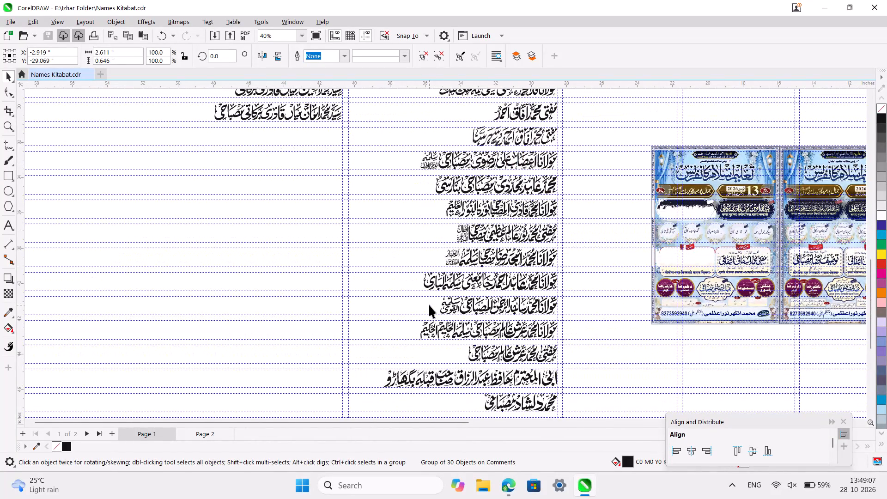
{"action": "scroll", "coordinate": [429, 305], "scroll_direction": "up", "scroll_amount": 3}
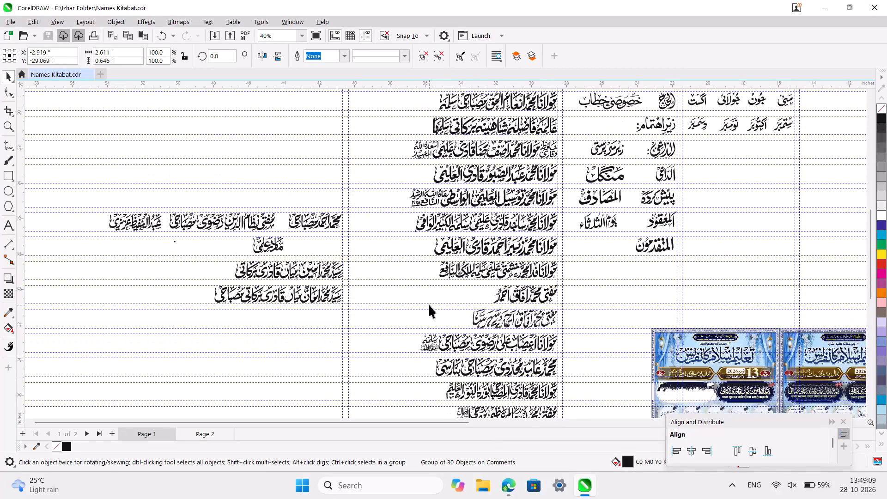
{"action": "scroll", "coordinate": [429, 305], "scroll_direction": "up", "scroll_amount": 3}
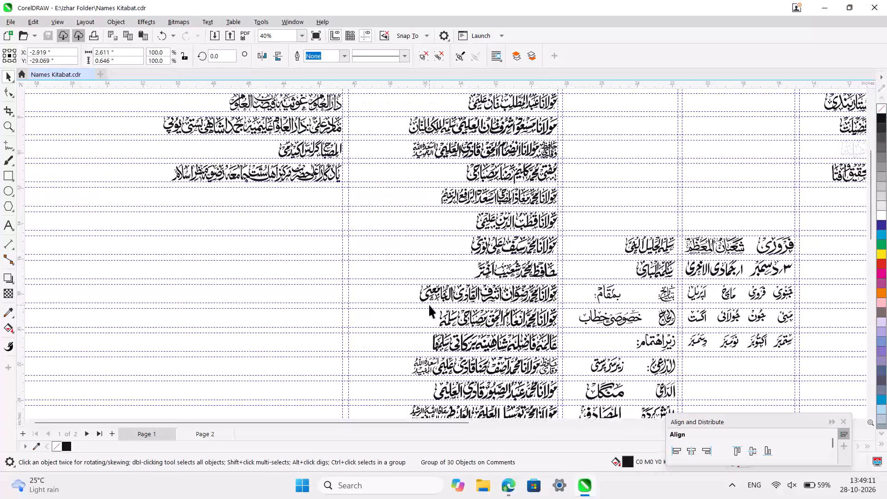
{"action": "scroll", "coordinate": [429, 305], "scroll_direction": "up", "scroll_amount": 3}
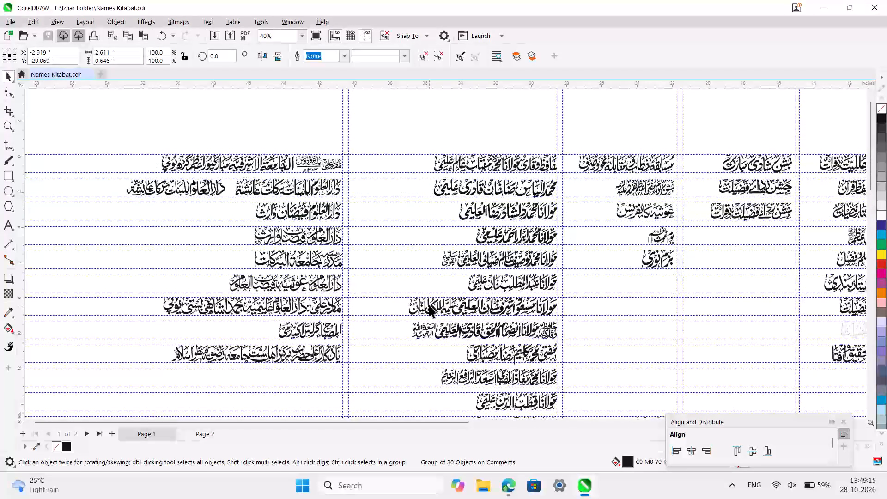
Move the row of letterings containing باغ فردوس from the document's rightmost column to the first empty row below the leftmost filled column's names.
{"action": "scroll", "coordinate": [429, 305], "scroll_direction": "left", "scroll_amount": 6}
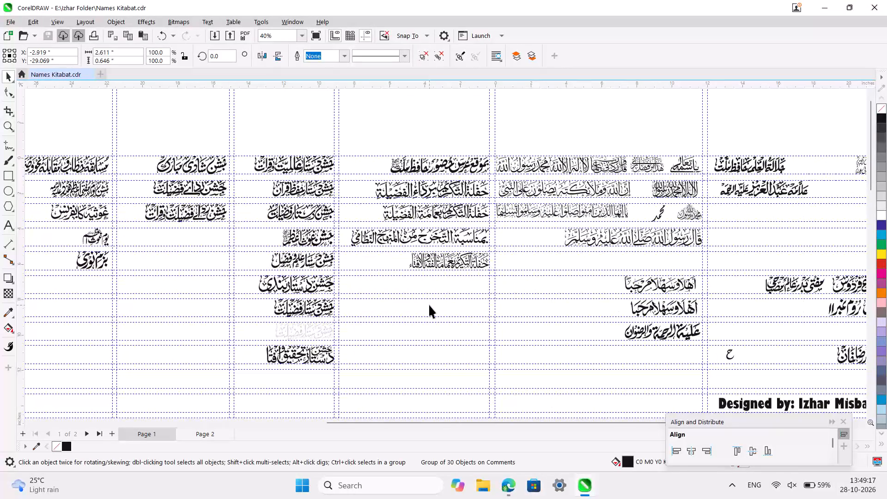
{"action": "scroll", "coordinate": [429, 305], "scroll_direction": "left", "scroll_amount": 3}
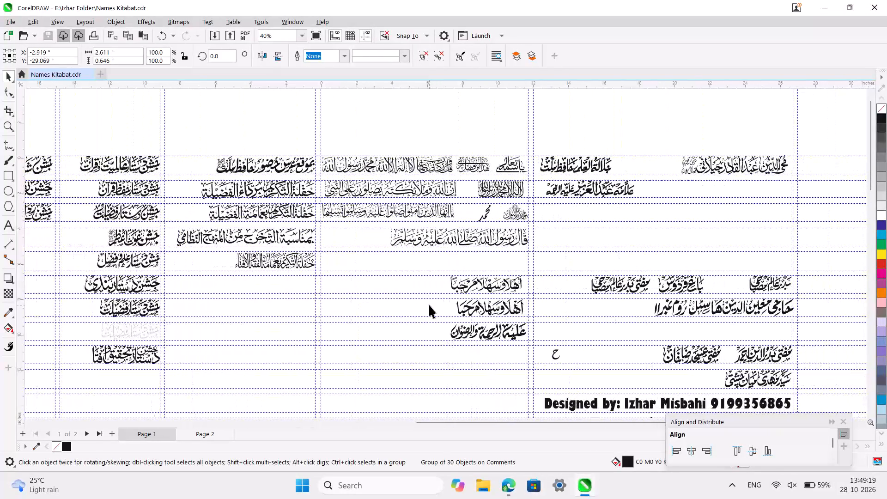
{"action": "scroll", "coordinate": [429, 305], "scroll_direction": "down", "scroll_amount": 1}
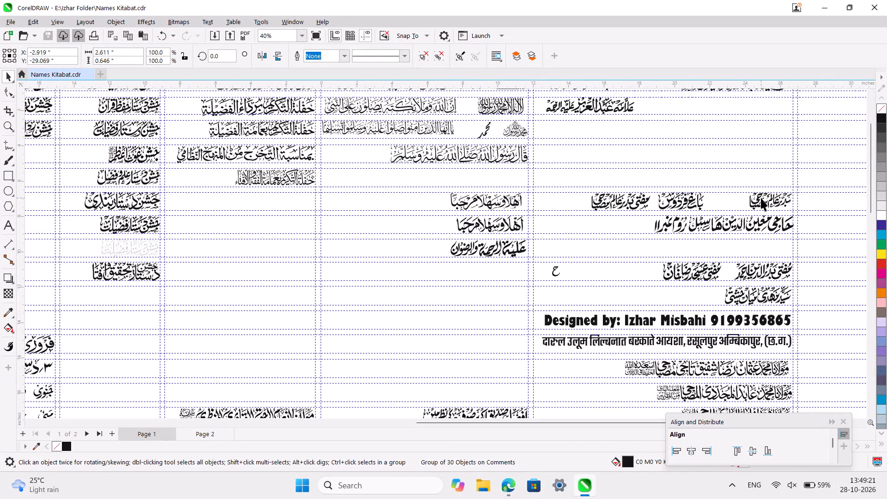
{"action": "left_click_drag", "start_coordinate": [824, 178], "coordinate": [574, 220]}
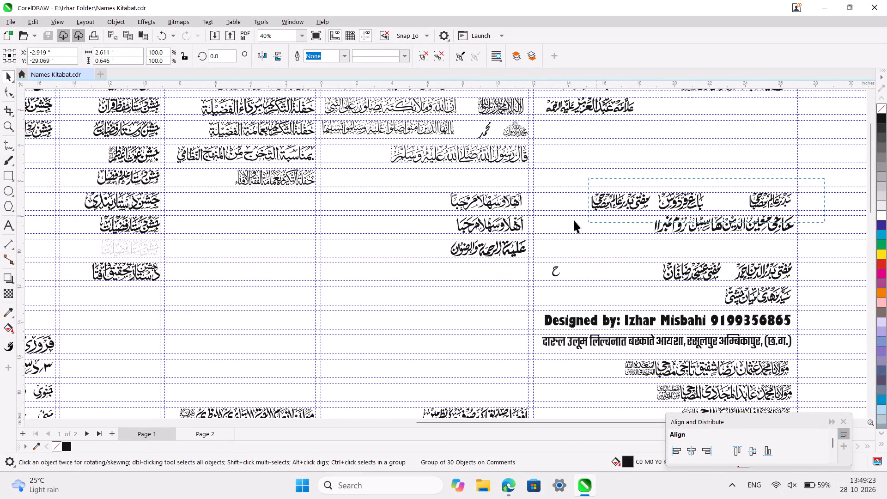
{"action": "left_click_drag", "start_coordinate": [574, 220], "coordinate": [556, 216]}
{"action": "scroll", "coordinate": [556, 216], "scroll_direction": "down", "scroll_amount": 5, "text": "ctrl"}
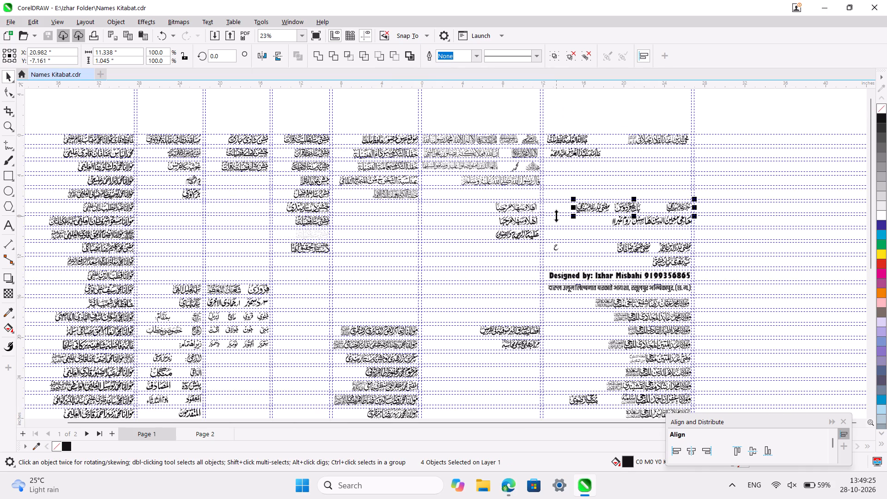
{"action": "scroll", "coordinate": [556, 216], "scroll_direction": "down", "scroll_amount": 1, "text": "ctrl"}
{"action": "scroll", "coordinate": [556, 216], "scroll_direction": "right", "scroll_amount": 2}
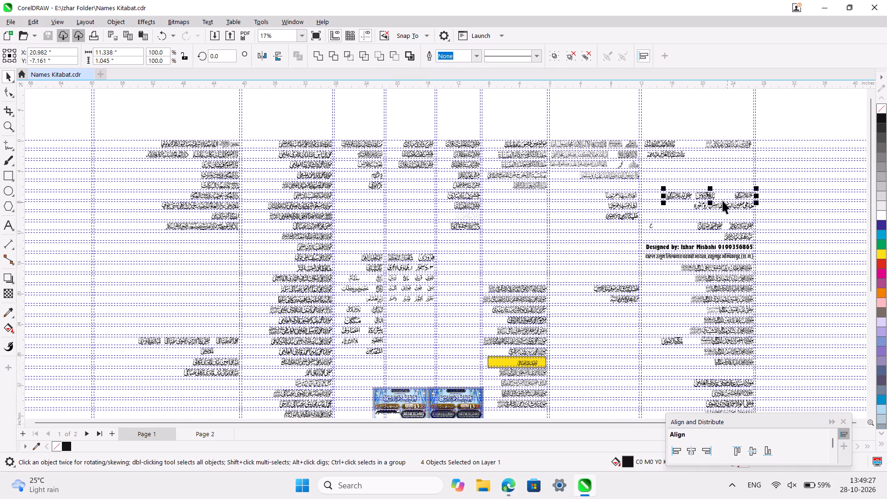
{"action": "left_click_drag", "start_coordinate": [713, 198], "coordinate": [192, 386]}
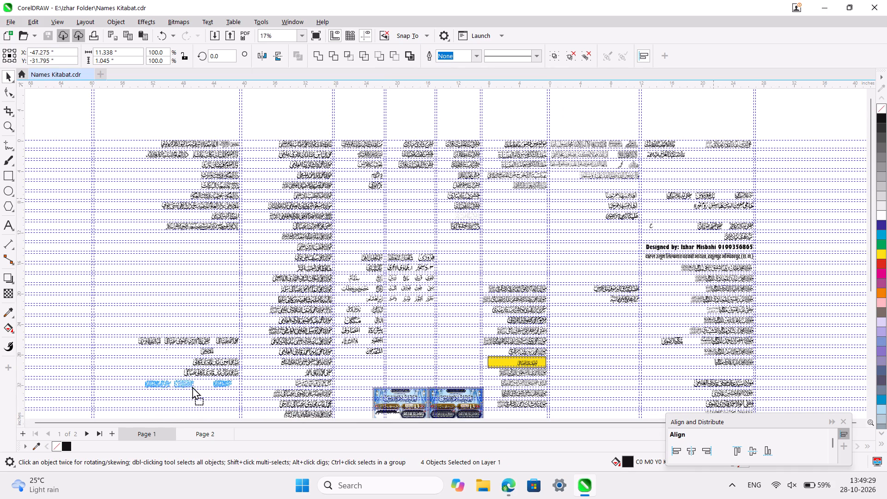
{"action": "left_click_drag", "start_coordinate": [192, 386], "coordinate": [196, 386]}
Shift the moved باغ فردوس row slightly up and toward the column's right guideline so it fits the row guides, and deselect it.
{"action": "scroll", "coordinate": [196, 386], "scroll_direction": "up", "scroll_amount": 4, "text": "ctrl"}
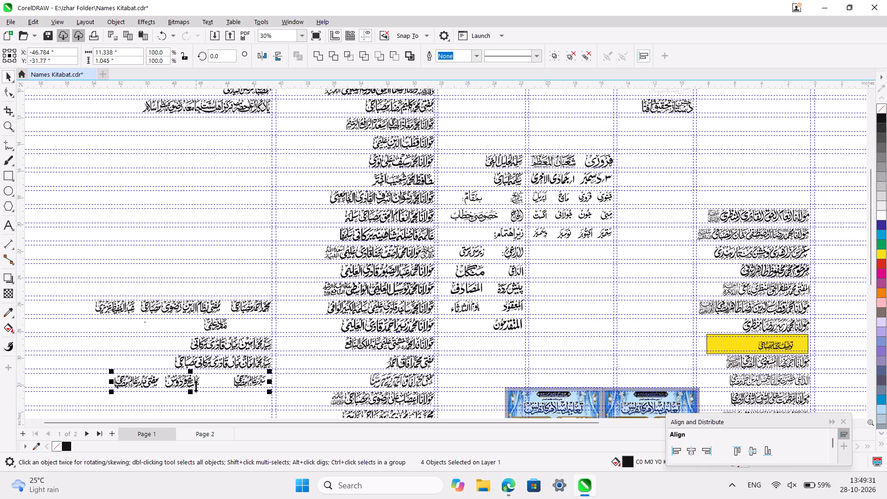
{"action": "scroll", "coordinate": [196, 386], "scroll_direction": "up", "scroll_amount": 4, "text": "ctrl"}
{"action": "scroll", "coordinate": [196, 386], "scroll_direction": "down", "scroll_amount": 1}
{"action": "scroll", "coordinate": [196, 386], "scroll_direction": "up", "scroll_amount": 1, "text": "ctrl"}
{"action": "scroll", "coordinate": [196, 386], "scroll_direction": "down", "scroll_amount": 2, "text": "ctrl"}
{"action": "scroll", "coordinate": [196, 386], "scroll_direction": "right", "scroll_amount": 2}
{"action": "scroll", "coordinate": [196, 386], "scroll_direction": "up", "scroll_amount": 4, "text": "ctrl"}
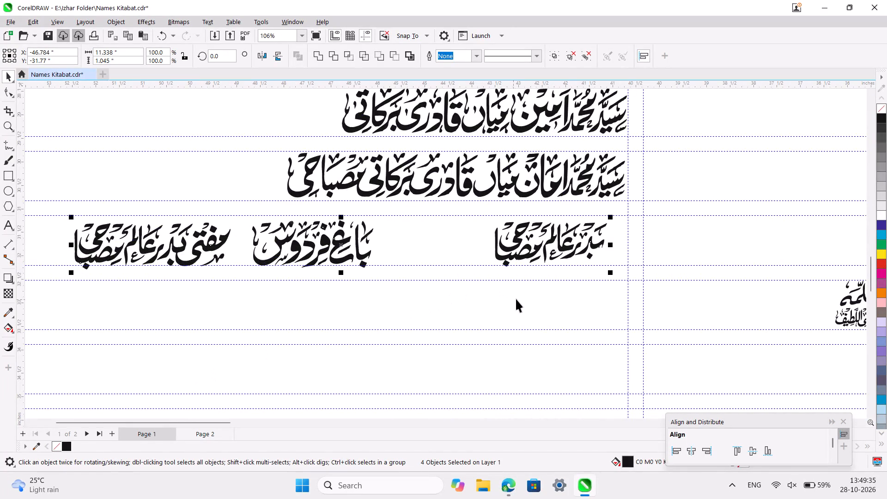
{"action": "left_click", "coordinate": [575, 279]}
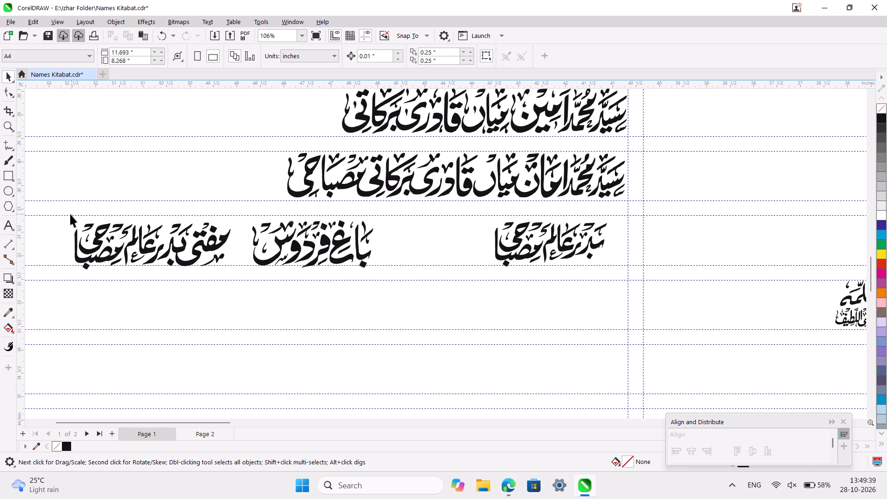
{"action": "left_click_drag", "start_coordinate": [62, 206], "coordinate": [616, 307]}
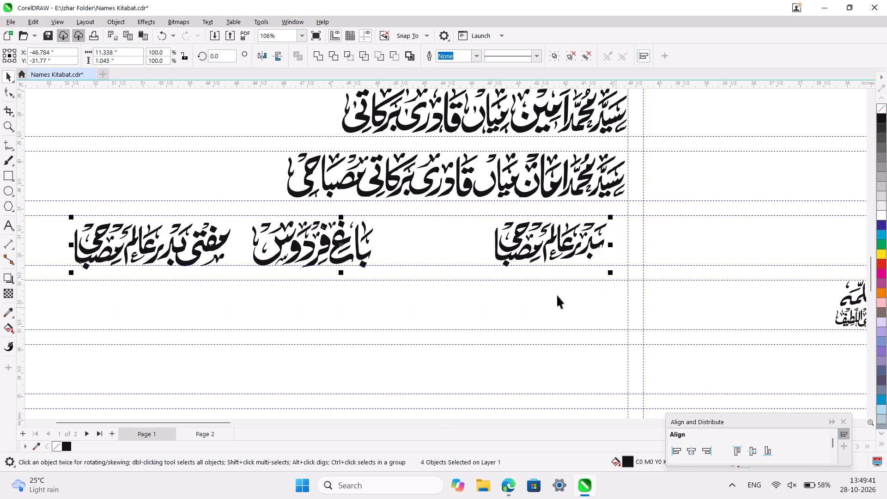
{"action": "left_click_drag", "start_coordinate": [335, 240], "coordinate": [353, 237]}
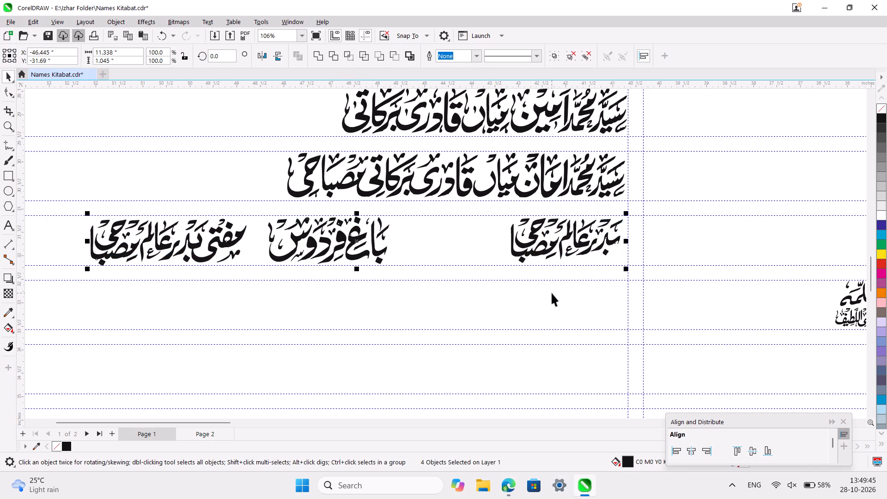
{"action": "left_click", "coordinate": [552, 293]}
Move the three name letterings just above the "Designed by" line to the leftmost filled column, below the باغ فردوس row.
{"action": "scroll", "coordinate": [552, 293], "scroll_direction": "down", "scroll_amount": 9, "text": "ctrl"}
{"action": "scroll", "coordinate": [552, 293], "scroll_direction": "left", "scroll_amount": 5}
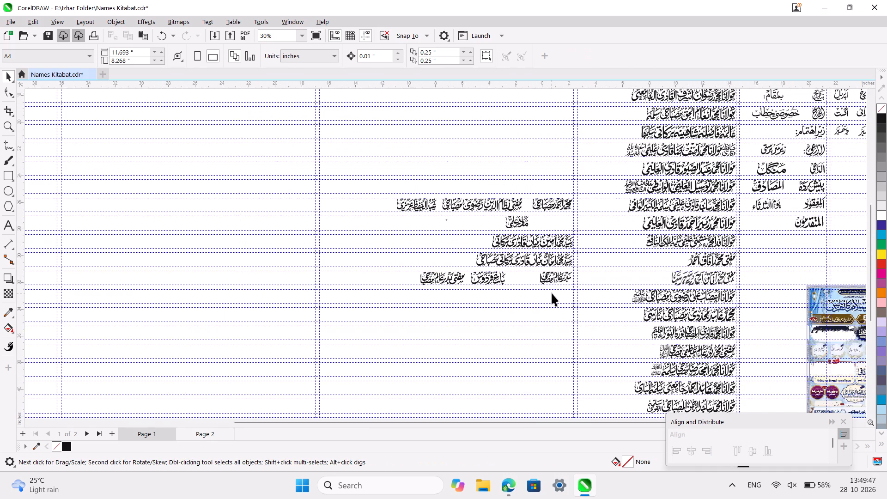
{"action": "scroll", "coordinate": [552, 293], "scroll_direction": "left", "scroll_amount": 3}
{"action": "scroll", "coordinate": [745, 182], "scroll_direction": "up", "scroll_amount": 3}
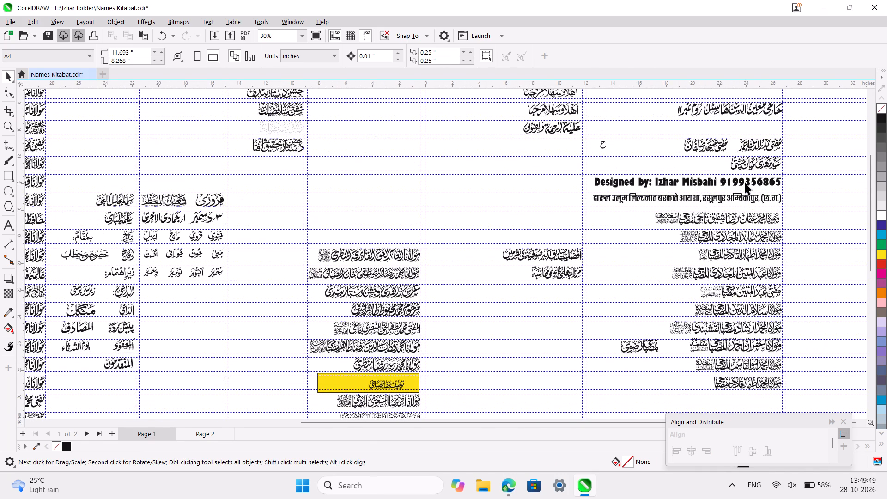
{"action": "left_click_drag", "start_coordinate": [826, 125], "coordinate": [706, 160]}
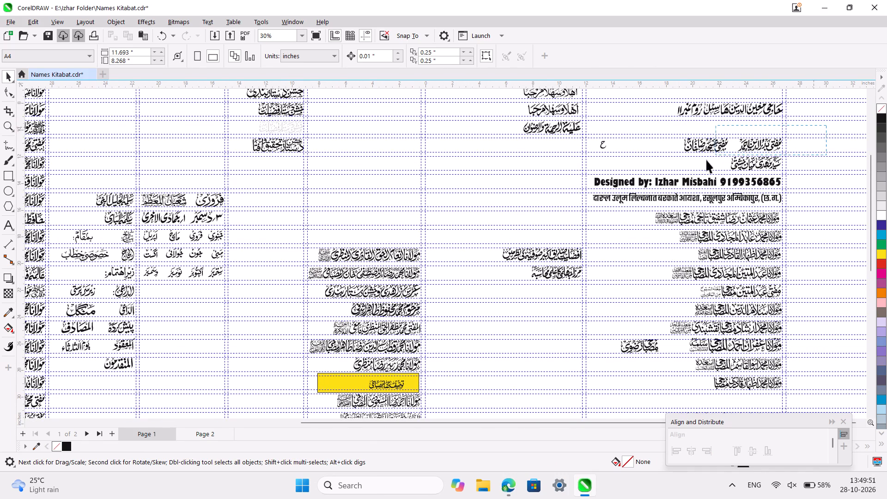
{"action": "left_click_drag", "start_coordinate": [706, 160], "coordinate": [672, 172]}
{"action": "scroll", "coordinate": [672, 172], "scroll_direction": "down", "scroll_amount": 3, "text": "ctrl"}
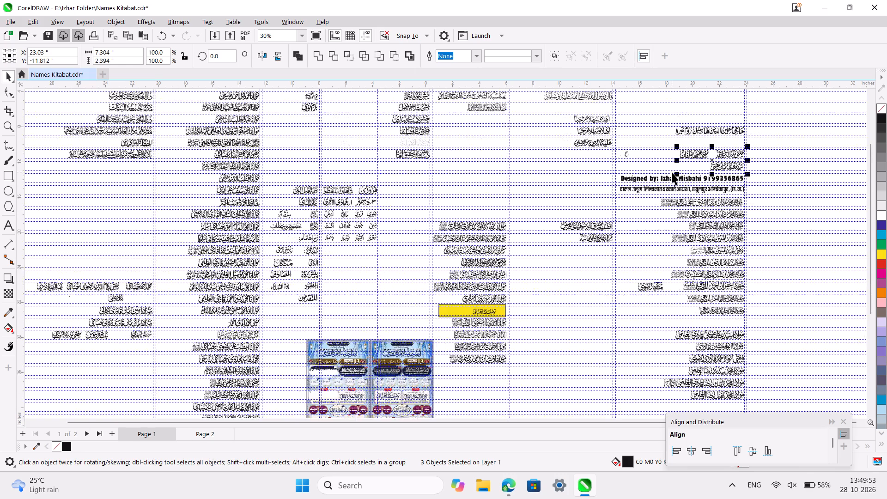
{"action": "scroll", "coordinate": [672, 172], "scroll_direction": "down", "scroll_amount": 5, "text": "ctrl"}
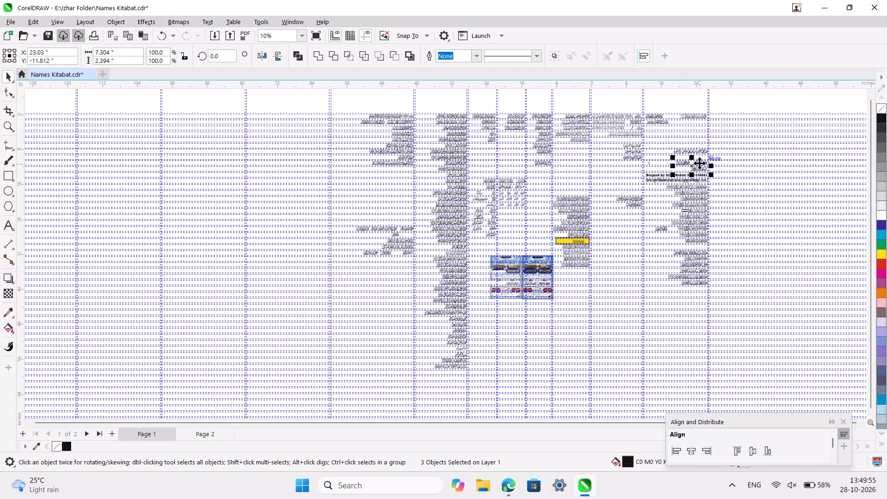
{"action": "left_click_drag", "start_coordinate": [699, 163], "coordinate": [402, 261]}
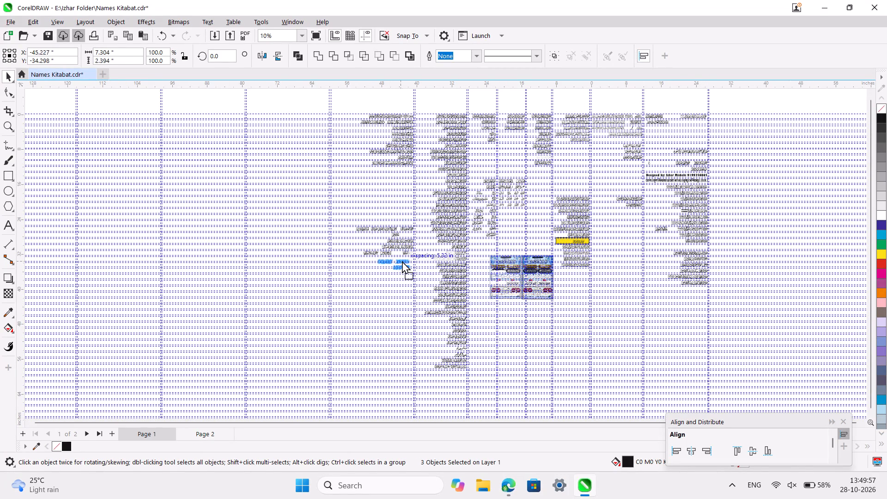
{"action": "left_click_drag", "start_coordinate": [402, 261], "coordinate": [402, 260]}
Fit the three moved names between the guidelines of the two rows below باغ فردوس, against the column's right guideline, and deselect them.
{"action": "scroll", "coordinate": [402, 260], "scroll_direction": "up", "scroll_amount": 6, "text": "ctrl"}
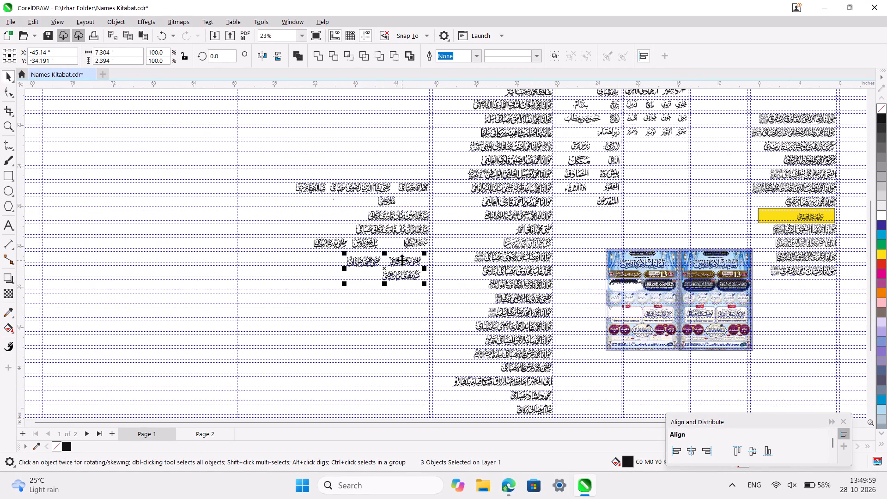
{"action": "scroll", "coordinate": [402, 260], "scroll_direction": "up", "scroll_amount": 15, "text": "ctrl"}
{"action": "scroll", "coordinate": [402, 260], "scroll_direction": "right", "scroll_amount": 1}
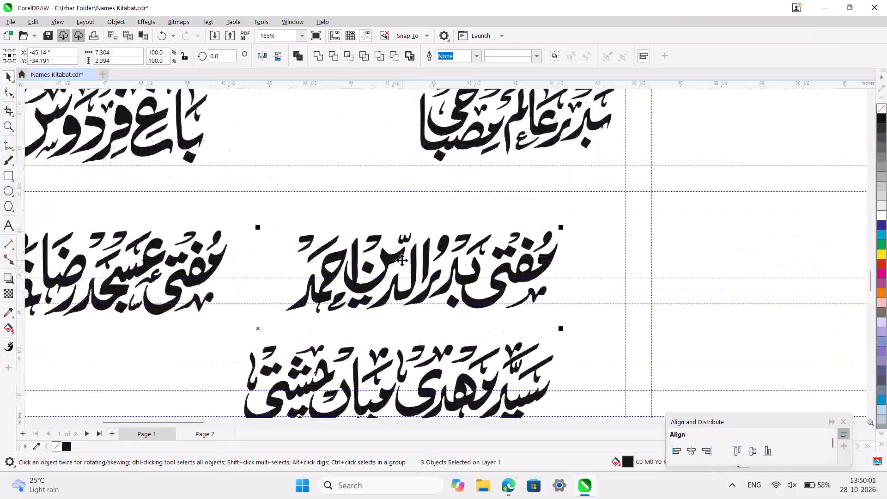
{"action": "scroll", "coordinate": [402, 260], "scroll_direction": "right", "scroll_amount": 1}
{"action": "left_click_drag", "start_coordinate": [328, 309], "coordinate": [355, 294]}
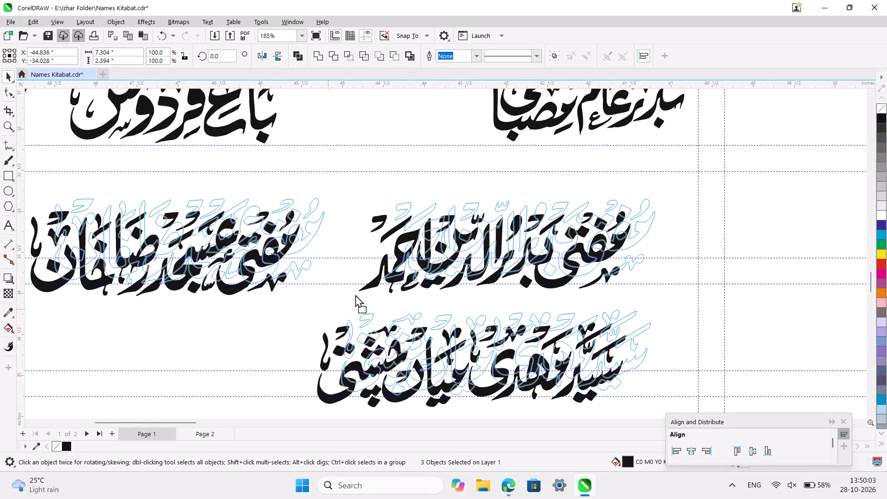
{"action": "left_click_drag", "start_coordinate": [355, 294], "coordinate": [398, 272]}
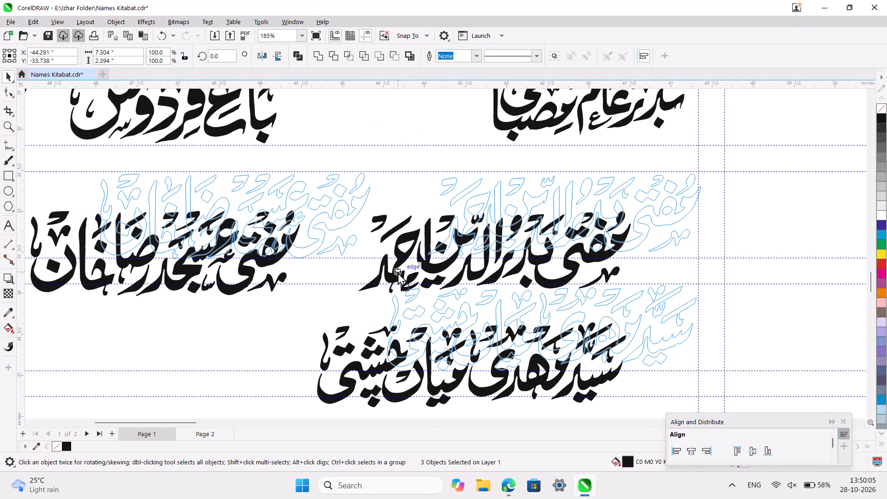
{"action": "left_click_drag", "start_coordinate": [398, 272], "coordinate": [393, 273]}
{"action": "scroll", "coordinate": [393, 273], "scroll_direction": "down", "scroll_amount": 4, "text": "ctrl"}
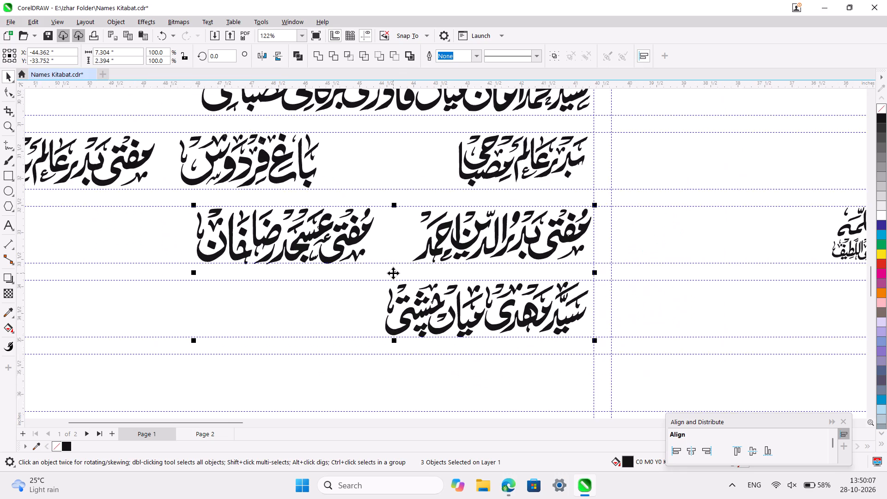
{"action": "left_click", "coordinate": [624, 237]}
Examine the arrangement of names across the columns around the two posters.
{"action": "scroll", "coordinate": [624, 237], "scroll_direction": "down", "scroll_amount": 8, "text": "ctrl"}
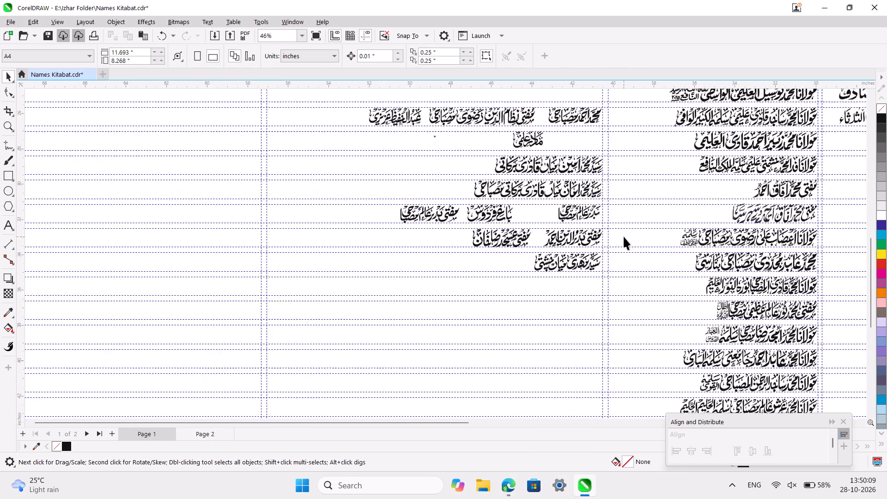
{"action": "scroll", "coordinate": [624, 237], "scroll_direction": "down", "scroll_amount": 2, "text": "ctrl"}
{"action": "scroll", "coordinate": [624, 237], "scroll_direction": "left", "scroll_amount": 5}
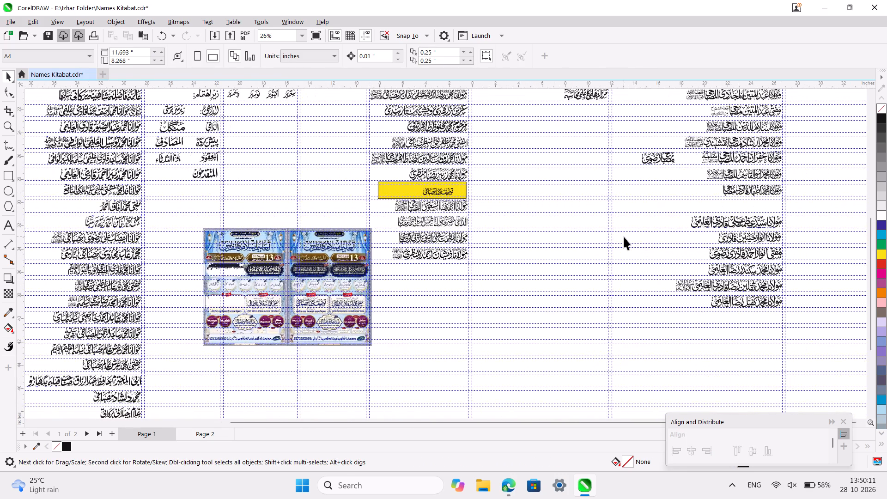
{"action": "scroll", "coordinate": [624, 237], "scroll_direction": "down", "scroll_amount": 1}
{"action": "scroll", "coordinate": [624, 237], "scroll_direction": "down", "scroll_amount": 5, "text": "ctrl"}
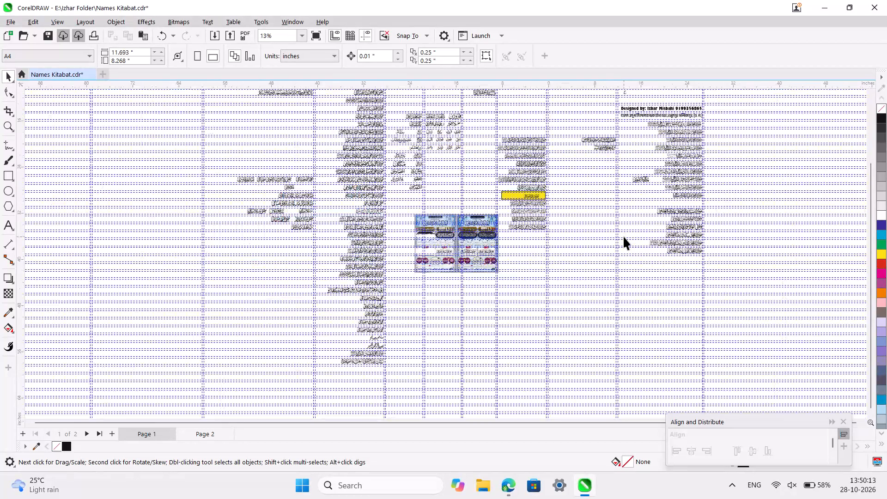
{"action": "scroll", "coordinate": [624, 237], "scroll_direction": "up", "scroll_amount": 3, "text": "ctrl"}
{"action": "scroll", "coordinate": [624, 237], "scroll_direction": "right", "scroll_amount": 1}
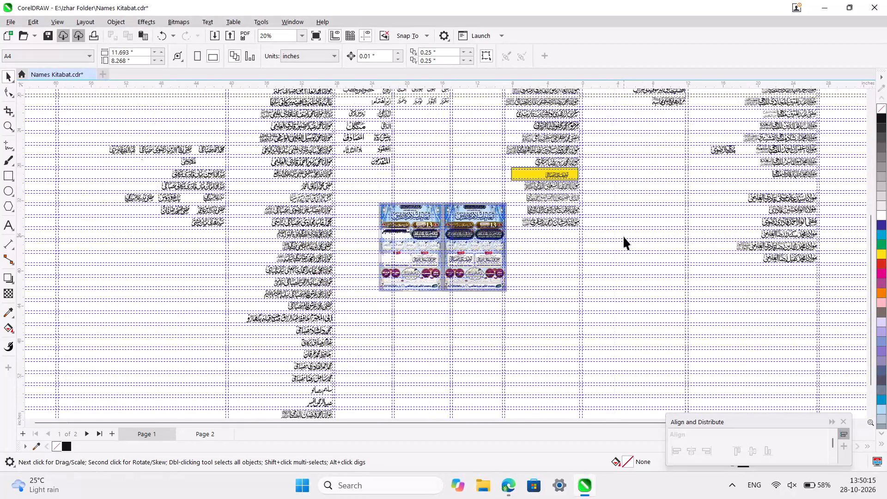
{"action": "scroll", "coordinate": [624, 237], "scroll_direction": "right", "scroll_amount": 1}
{"action": "scroll", "coordinate": [624, 237], "scroll_direction": "left", "scroll_amount": 2}
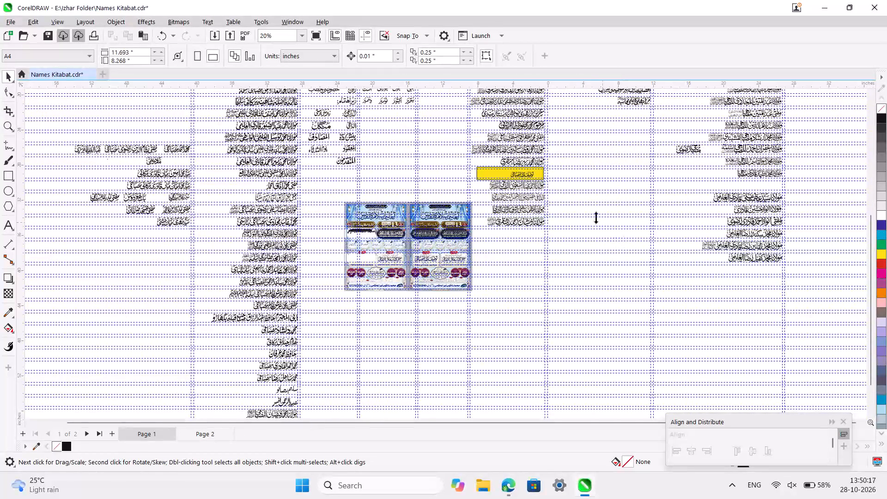
Move the name lettering from the yellow rectangle to the empty row below the last name in the leftmost filled column.
{"action": "left_click", "coordinate": [522, 174]}
{"action": "left_click_drag", "start_coordinate": [522, 174], "coordinate": [283, 201]}
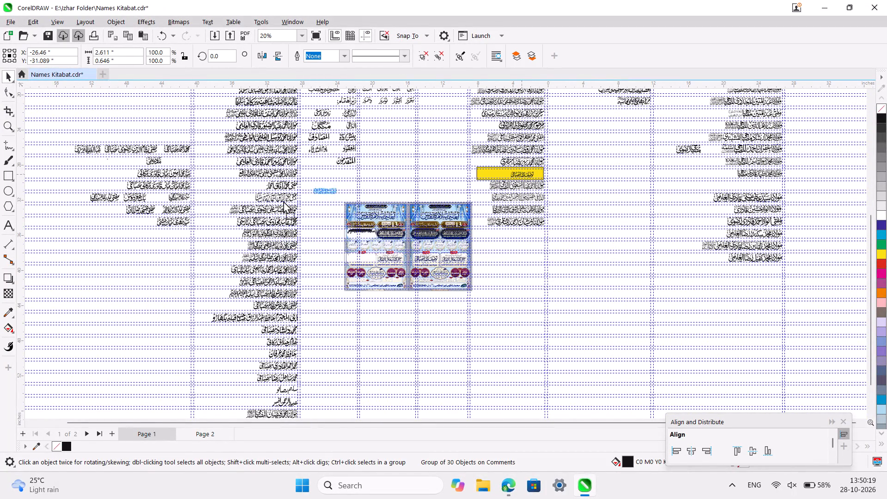
{"action": "left_click_drag", "start_coordinate": [283, 201], "coordinate": [176, 231]}
Fit the moved name into its row against the column's right guideline, enlarging it proportionally to about 160% to fill the guideline height.
{"action": "scroll", "coordinate": [176, 231], "scroll_direction": "up", "scroll_amount": 4, "text": "ctrl"}
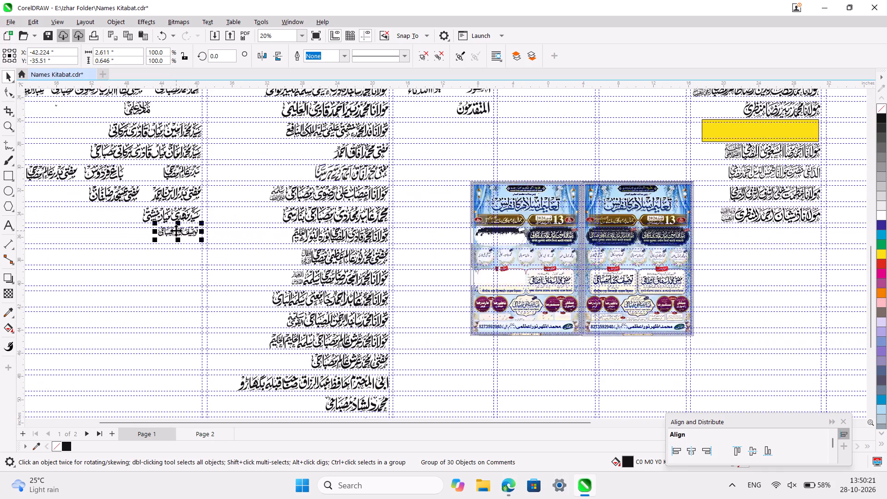
{"action": "scroll", "coordinate": [176, 231], "scroll_direction": "up", "scroll_amount": 9, "text": "ctrl"}
{"action": "scroll", "coordinate": [176, 231], "scroll_direction": "right", "scroll_amount": 4}
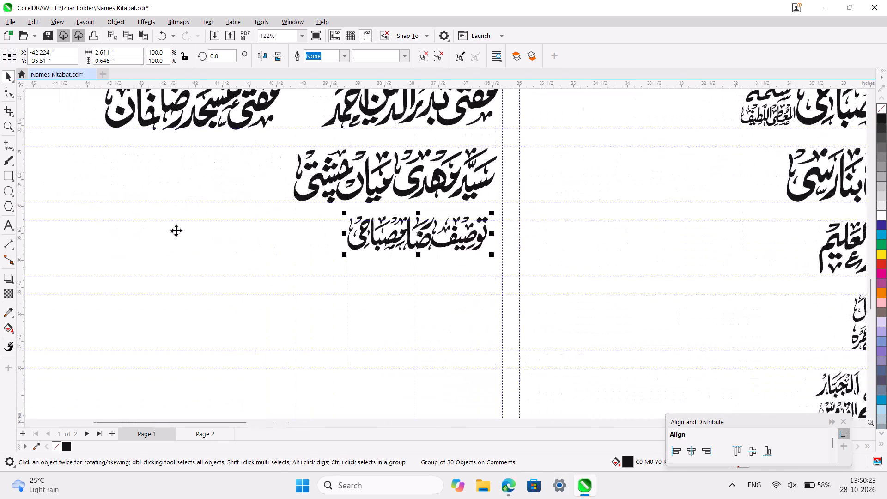
{"action": "scroll", "coordinate": [324, 263], "scroll_direction": "up", "scroll_amount": 4, "text": "ctrl"}
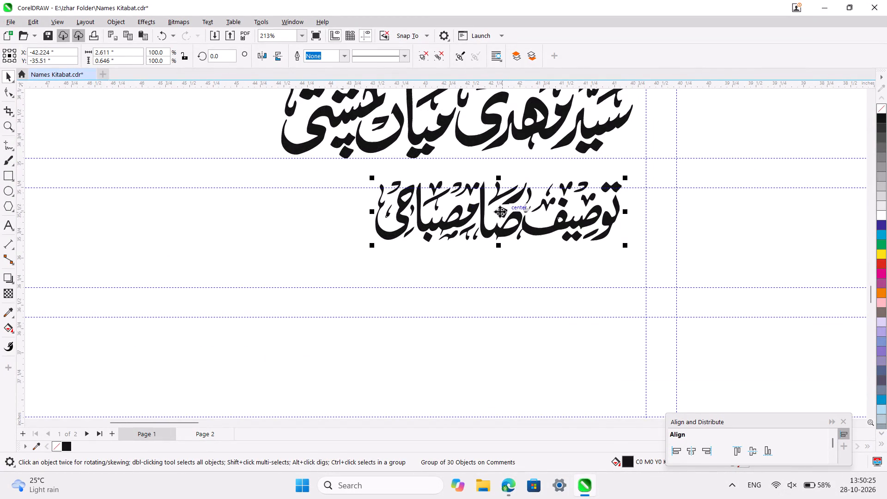
{"action": "left_click_drag", "start_coordinate": [500, 212], "coordinate": [522, 222]}
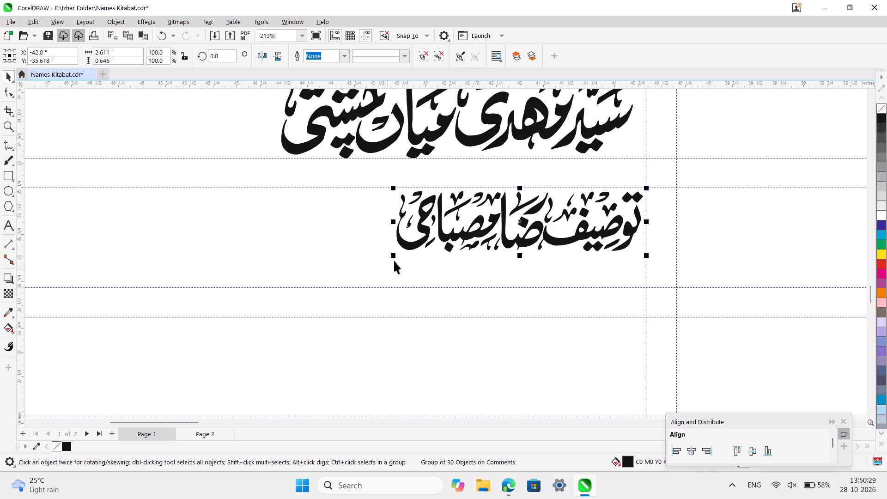
{"action": "left_click_drag", "start_coordinate": [392, 259], "coordinate": [240, 288]}
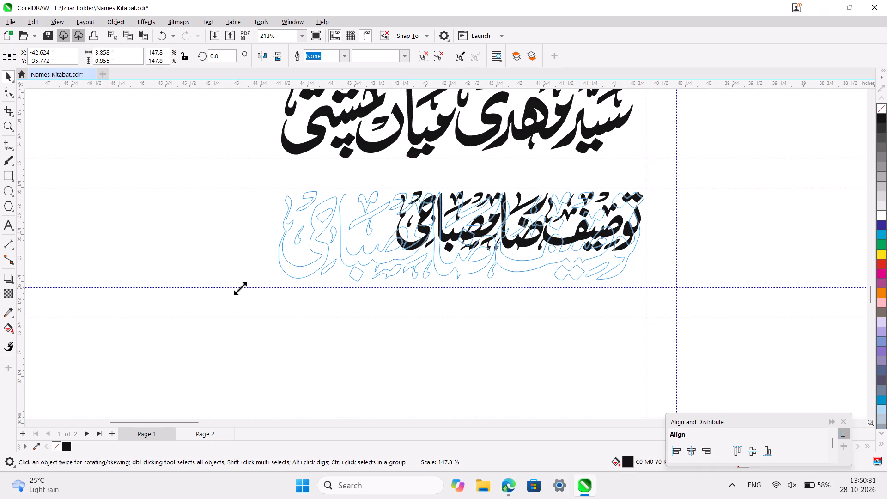
{"action": "left_click_drag", "start_coordinate": [240, 288], "coordinate": [230, 293]}
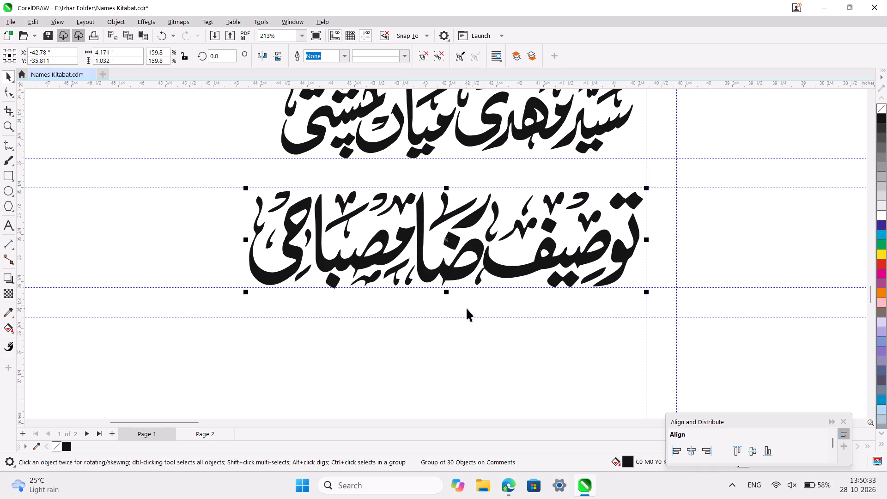
Right-align the enlarged name with the single long name four rows above it in the same column, and deselect both.
{"action": "scroll", "coordinate": [608, 162], "scroll_direction": "down", "scroll_amount": 9, "text": "ctrl"}
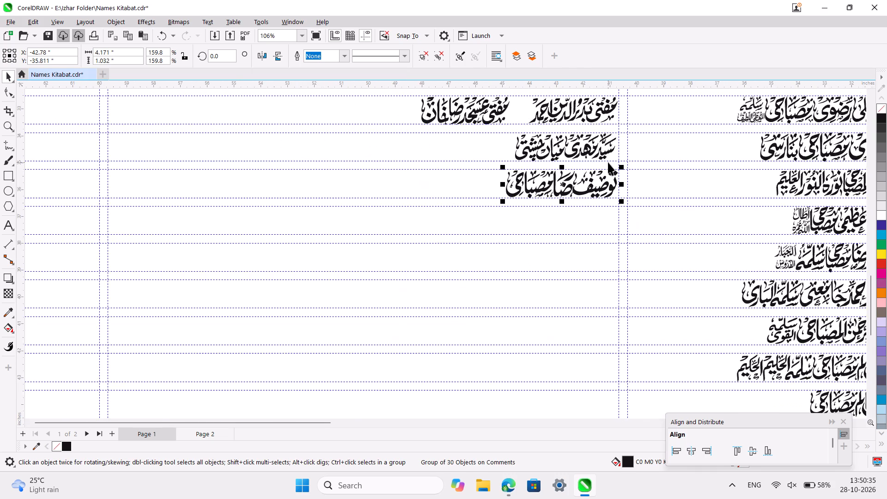
{"action": "scroll", "coordinate": [608, 162], "scroll_direction": "up", "scroll_amount": 2}
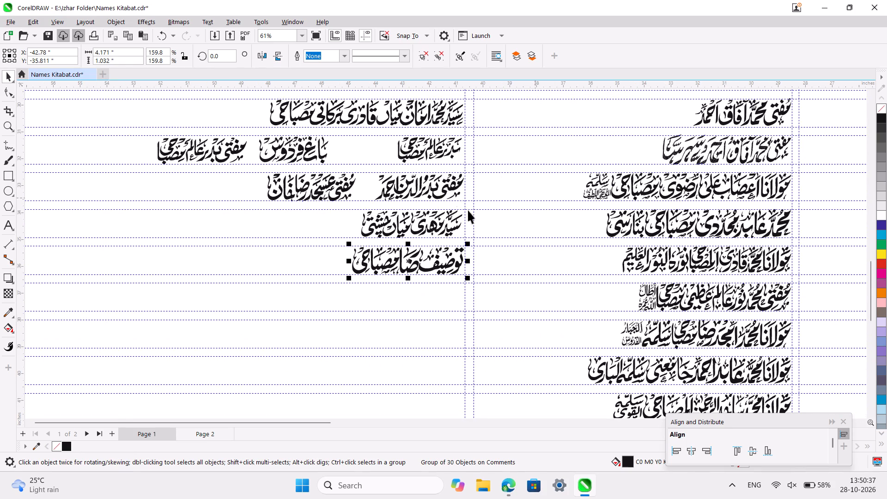
{"action": "left_click", "coordinate": [456, 117], "text": "shift"}
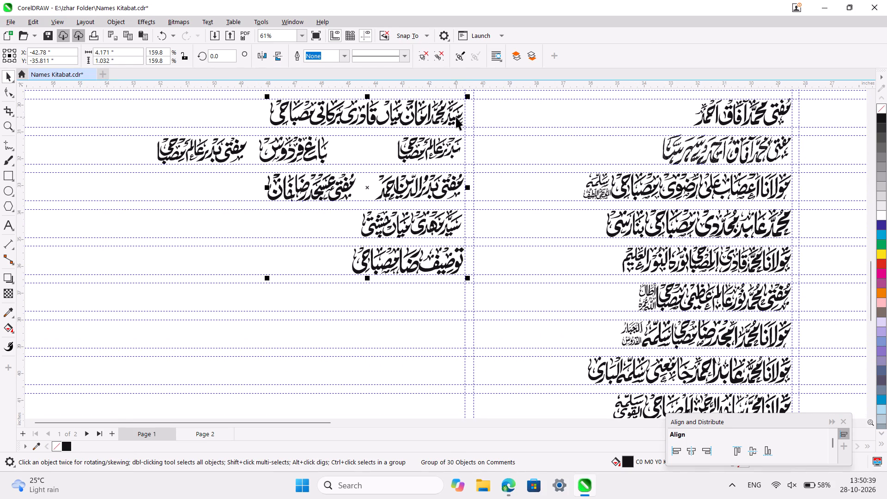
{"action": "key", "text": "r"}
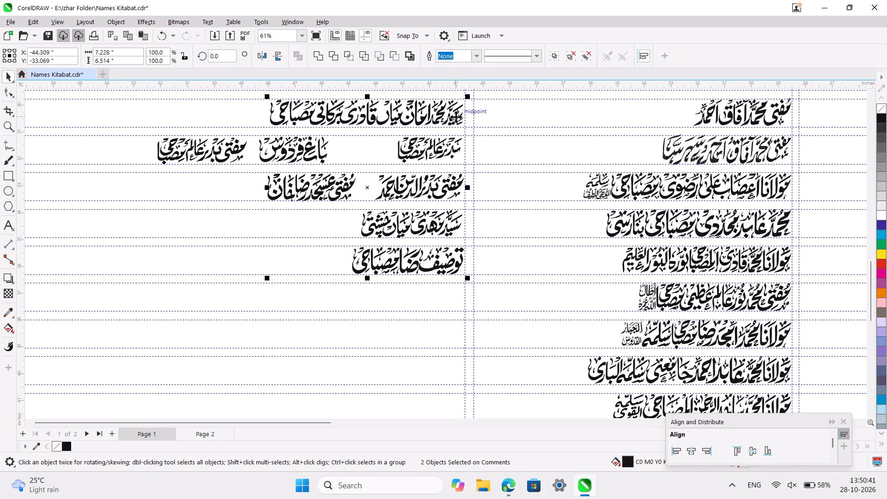
{"action": "left_click", "coordinate": [443, 292]}
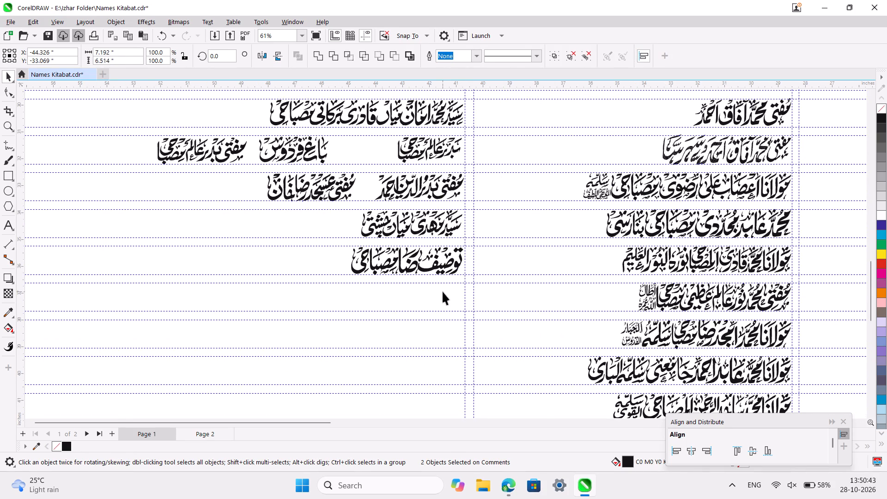
Examine the lettering in the traced poster's intact navy name panel and the circular name badges below it.
{"action": "scroll", "coordinate": [443, 292], "scroll_direction": "down", "scroll_amount": 7, "text": "ctrl"}
{"action": "scroll", "coordinate": [605, 316], "scroll_direction": "up", "scroll_amount": 1, "text": "ctrl"}
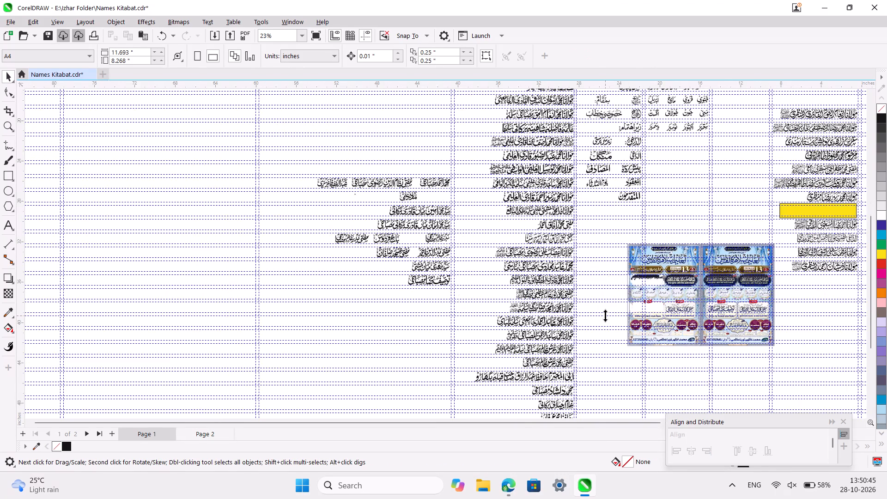
{"action": "scroll", "coordinate": [605, 316], "scroll_direction": "up", "scroll_amount": 1, "text": "ctrl"}
{"action": "scroll", "coordinate": [411, 290], "scroll_direction": "up", "scroll_amount": 6, "text": "ctrl"}
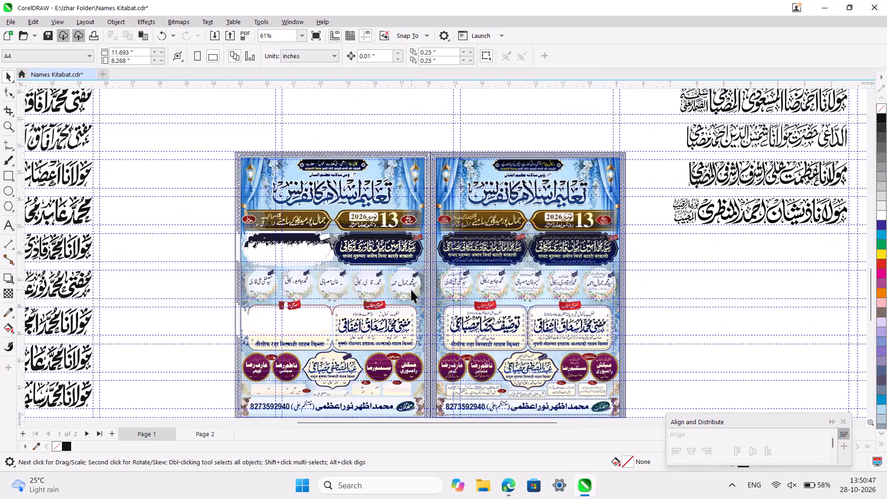
{"action": "scroll", "coordinate": [411, 290], "scroll_direction": "up", "scroll_amount": 5, "text": "ctrl"}
{"action": "scroll", "coordinate": [411, 290], "scroll_direction": "right", "scroll_amount": 1}
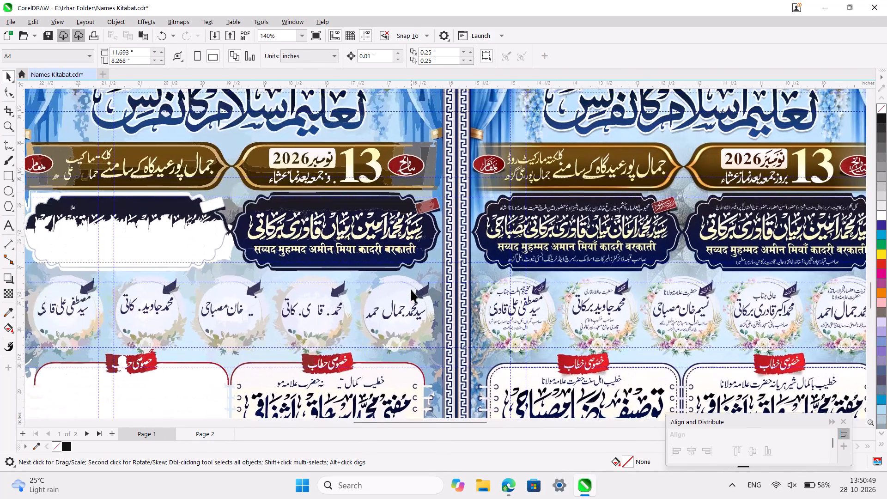
{"action": "scroll", "coordinate": [411, 290], "scroll_direction": "up", "scroll_amount": 6, "text": "ctrl"}
{"action": "scroll", "coordinate": [411, 290], "scroll_direction": "right", "scroll_amount": 1}
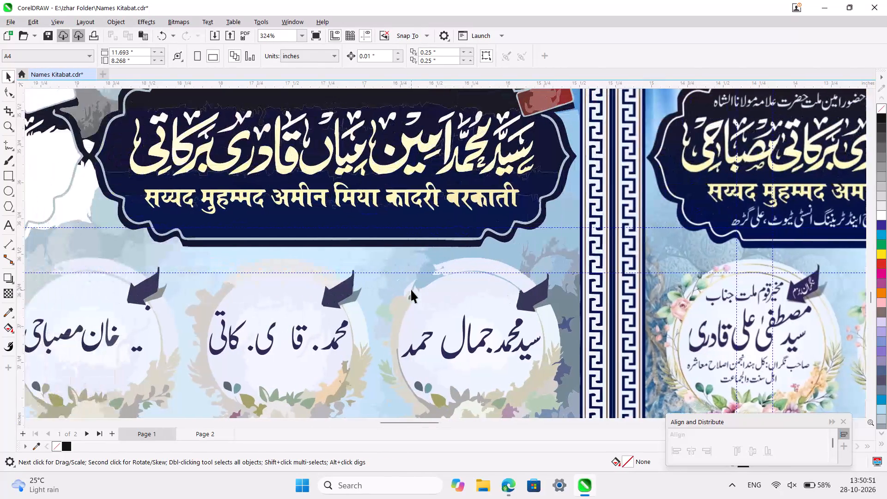
{"action": "scroll", "coordinate": [411, 290], "scroll_direction": "right", "scroll_amount": 1}
{"action": "scroll", "coordinate": [411, 290], "scroll_direction": "up", "scroll_amount": 3, "text": "ctrl"}
{"action": "scroll", "coordinate": [411, 290], "scroll_direction": "up", "scroll_amount": 1}
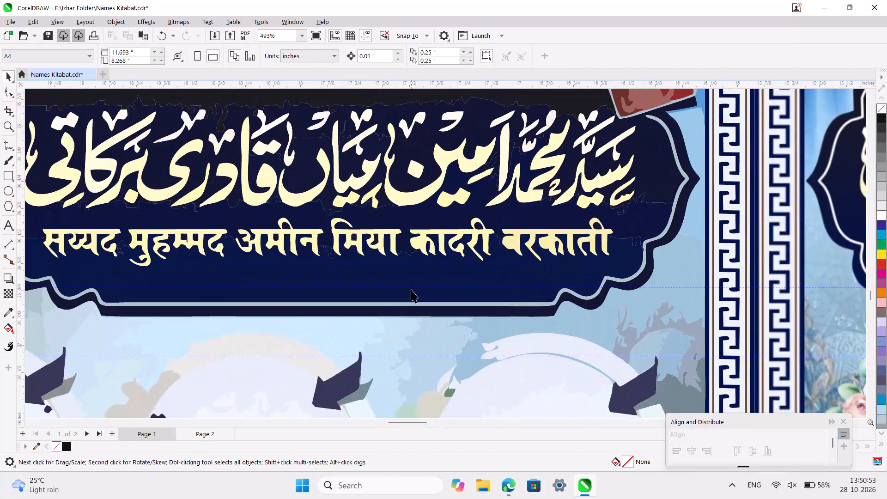
{"action": "scroll", "coordinate": [411, 290], "scroll_direction": "up", "scroll_amount": 1}
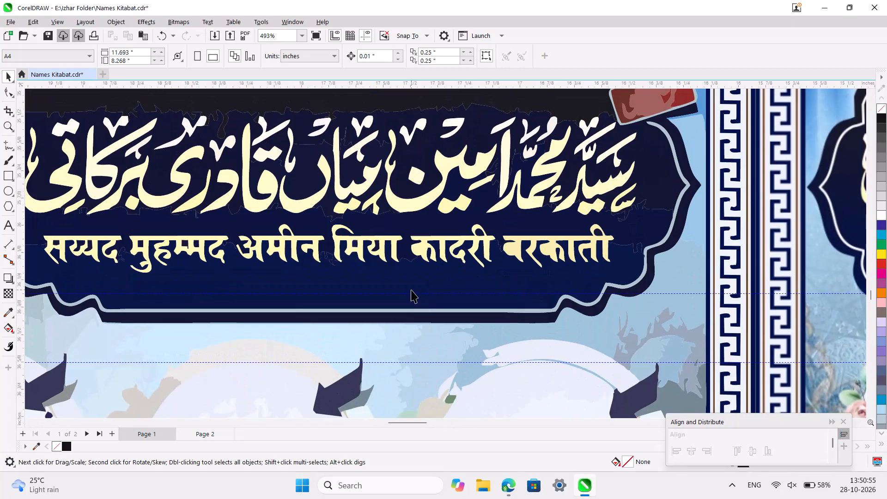
{"action": "scroll", "coordinate": [411, 290], "scroll_direction": "up", "scroll_amount": 2, "text": "ctrl"}
{"action": "scroll", "coordinate": [411, 290], "scroll_direction": "up", "scroll_amount": 1}
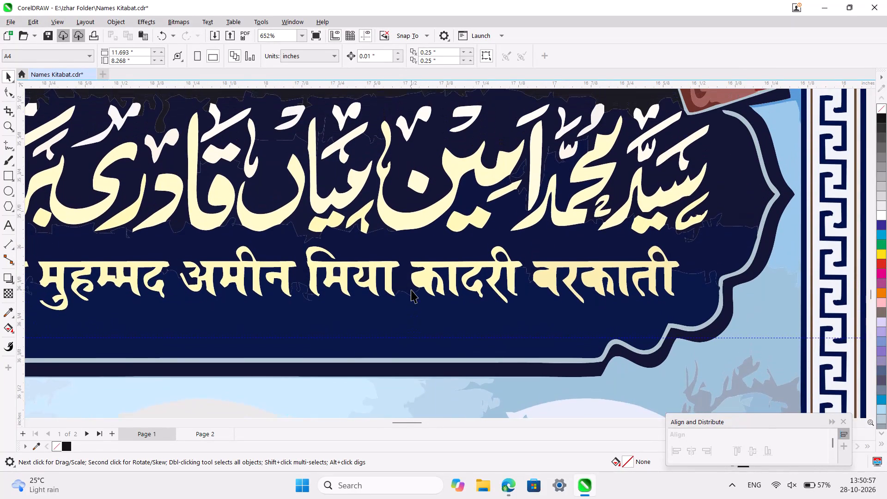
{"action": "scroll", "coordinate": [411, 290], "scroll_direction": "right", "scroll_amount": 2}
{"action": "scroll", "coordinate": [411, 290], "scroll_direction": "down", "scroll_amount": 3, "text": "ctrl"}
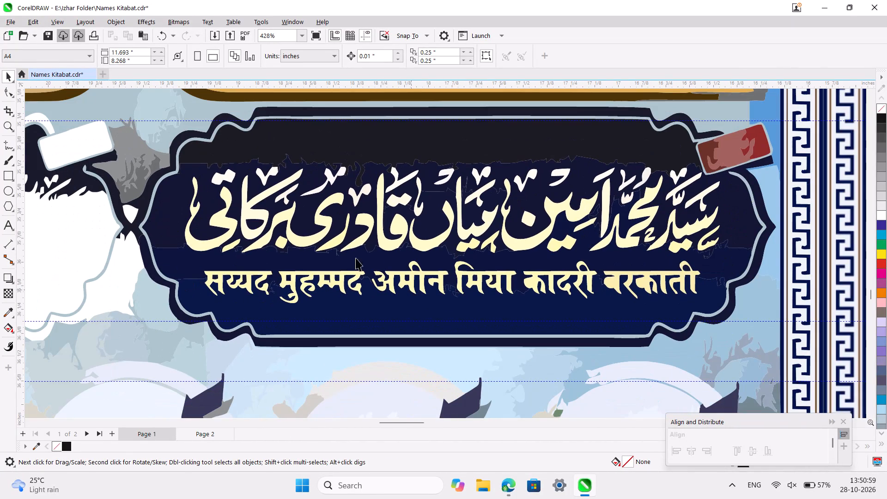
{"action": "scroll", "coordinate": [184, 157], "scroll_direction": "down", "scroll_amount": 3, "text": "ctrl"}
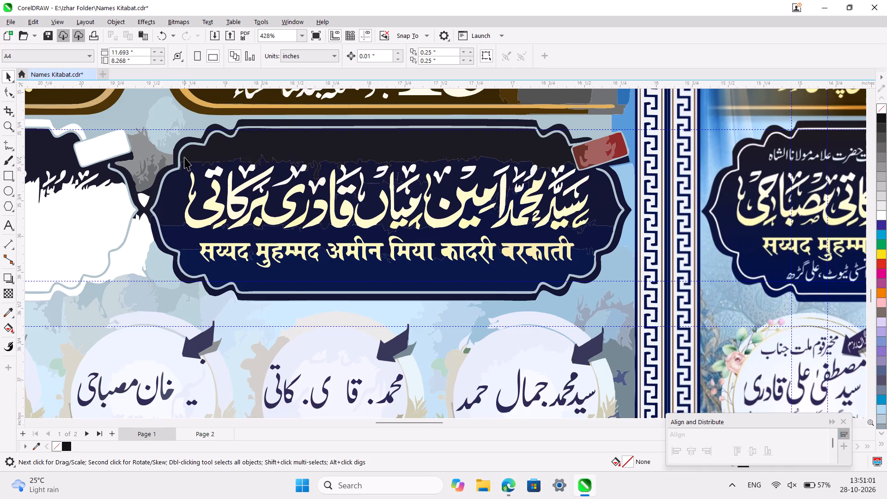
Shift the original bitmap poster away from the traced poster, leaving a clear gap beside the traced border.
{"action": "left_click_drag", "start_coordinate": [607, 147], "coordinate": [561, 157]}
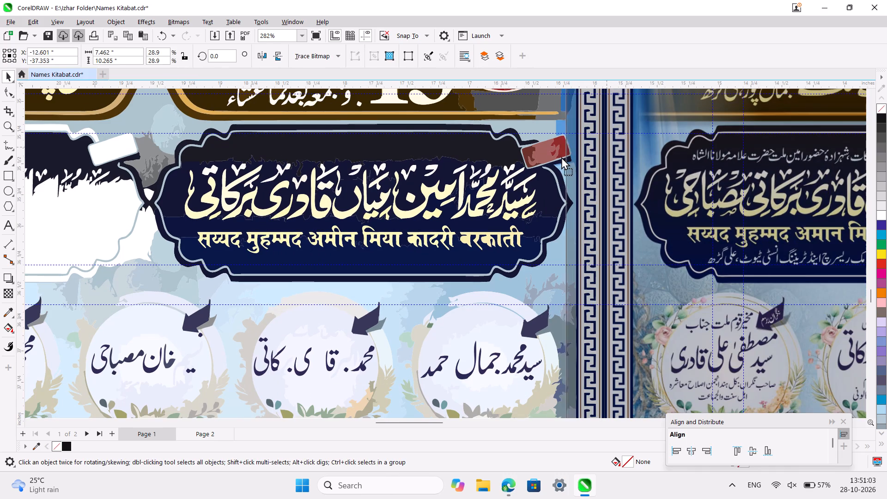
{"action": "left_click_drag", "start_coordinate": [561, 157], "coordinate": [561, 157]}
{"action": "left_click_drag", "start_coordinate": [628, 160], "coordinate": [690, 152]}
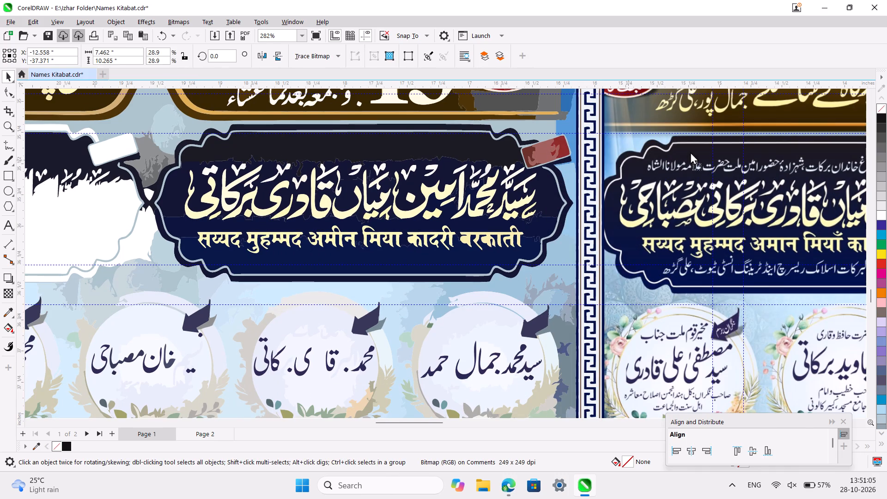
{"action": "left_click_drag", "start_coordinate": [690, 152], "coordinate": [709, 149]}
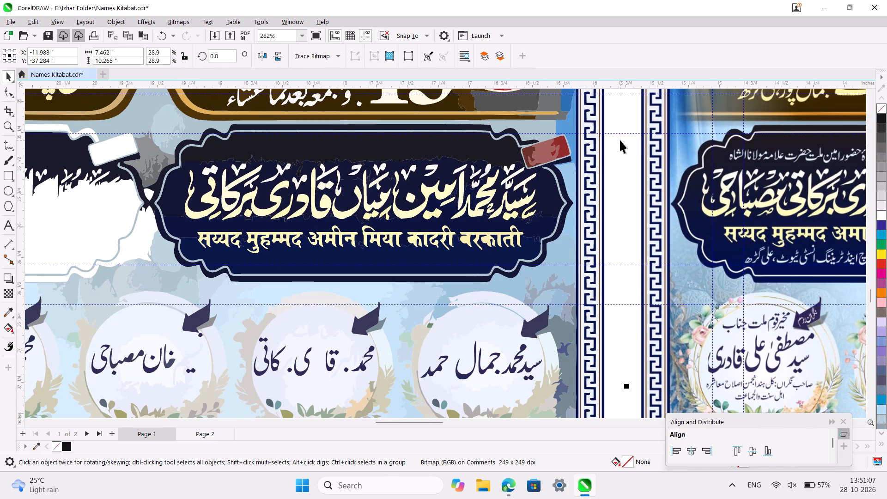
Select the cream Urdu name in the traced poster's intact navy panel and move it onto the yellow rectangle.
{"action": "left_click_drag", "start_coordinate": [623, 148], "coordinate": [168, 239]}
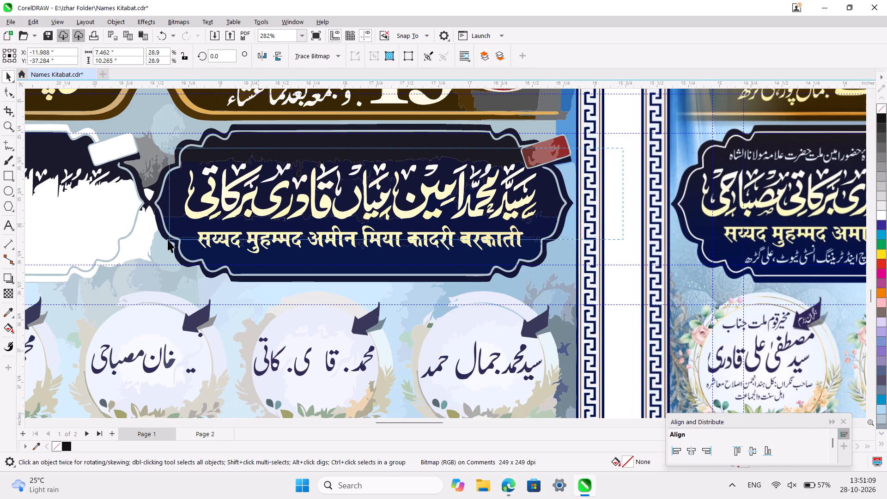
{"action": "left_click_drag", "start_coordinate": [168, 239], "coordinate": [165, 229]}
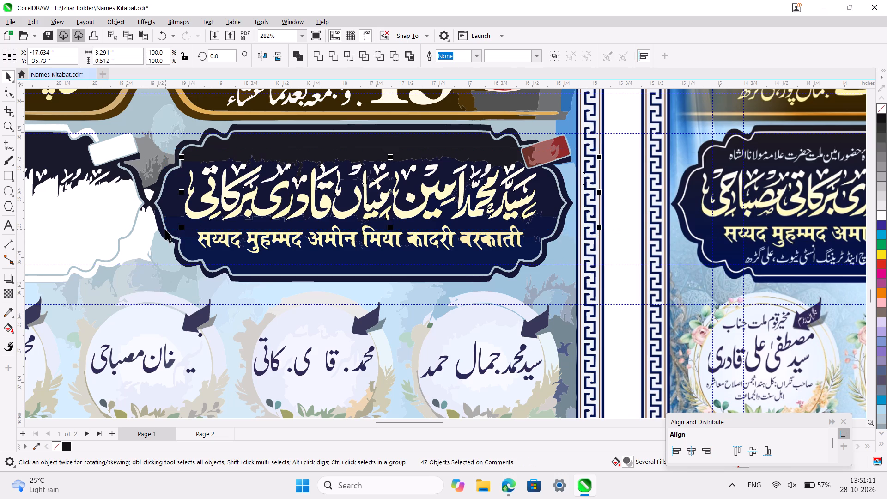
{"action": "scroll", "coordinate": [165, 229], "scroll_direction": "down", "scroll_amount": 12, "text": "ctrl"}
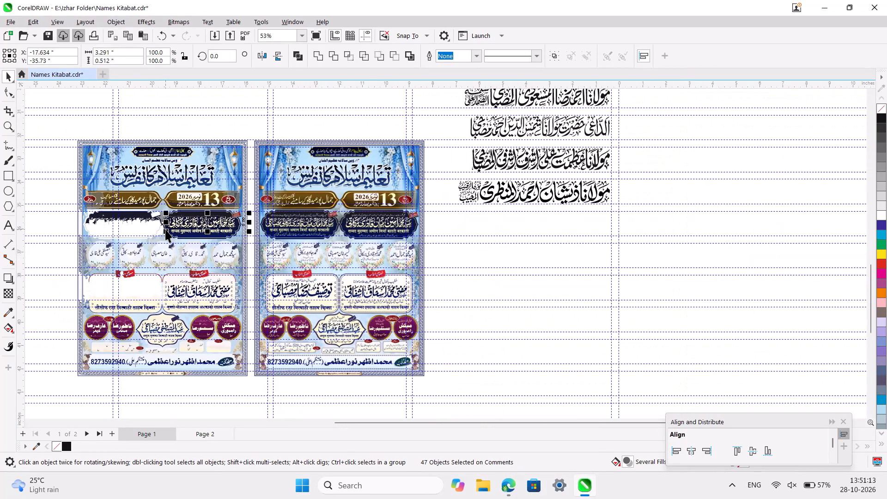
{"action": "scroll", "coordinate": [165, 229], "scroll_direction": "up", "scroll_amount": 1}
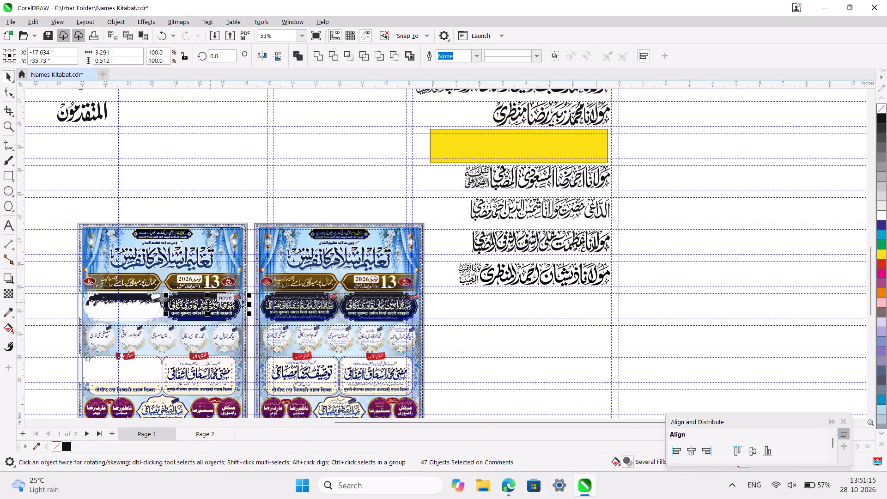
{"action": "left_click_drag", "start_coordinate": [208, 304], "coordinate": [556, 143]}
Delete the stray Greek-key border fragment beside the cream name on the yellow rectangle.
{"action": "scroll", "coordinate": [556, 143], "scroll_direction": "up", "scroll_amount": 4, "text": "ctrl"}
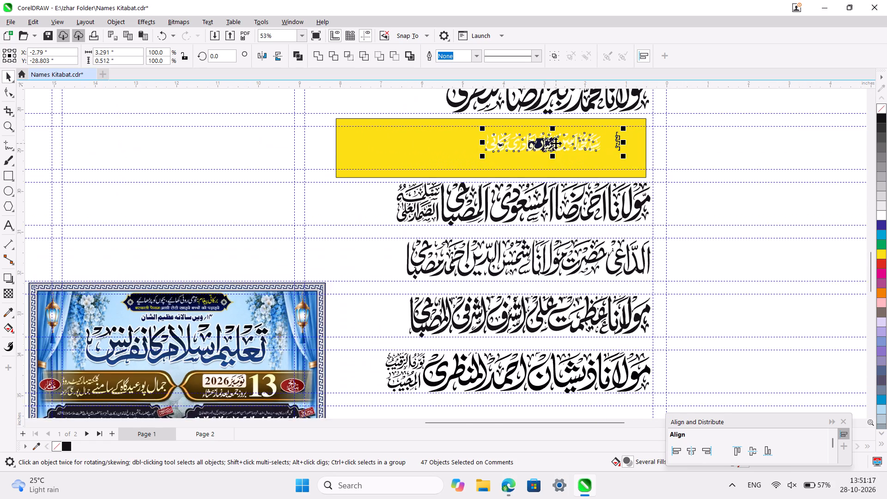
{"action": "scroll", "coordinate": [556, 143], "scroll_direction": "up", "scroll_amount": 7, "text": "ctrl"}
{"action": "scroll", "coordinate": [556, 143], "scroll_direction": "up", "scroll_amount": 1}
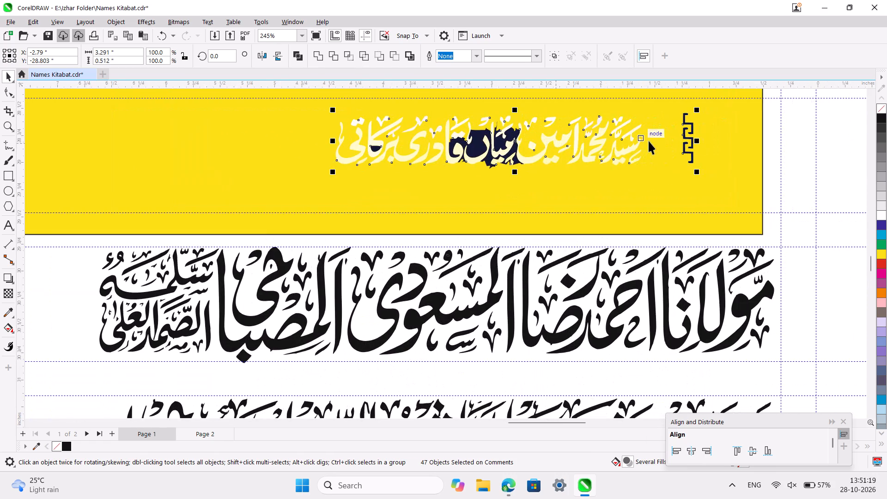
{"action": "scroll", "coordinate": [649, 141], "scroll_direction": "up", "scroll_amount": 3, "text": "ctrl"}
{"action": "left_click", "coordinate": [731, 167]}
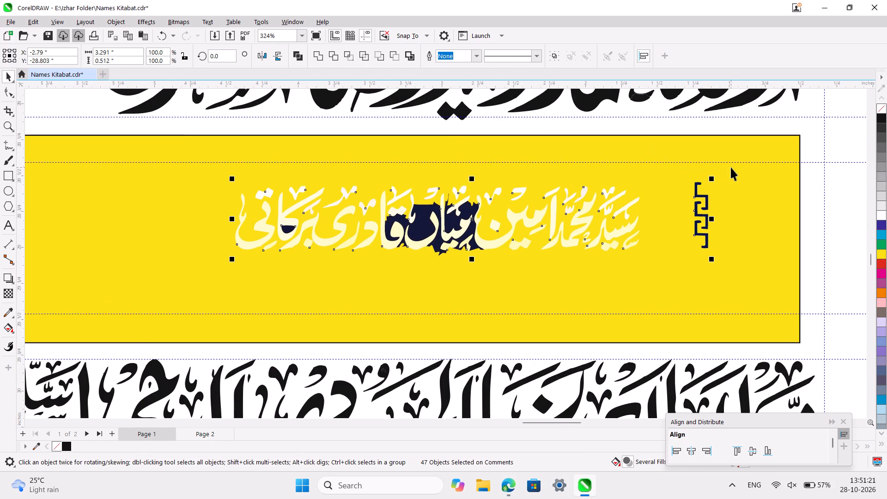
{"action": "left_click_drag", "start_coordinate": [706, 167], "coordinate": [705, 280]}
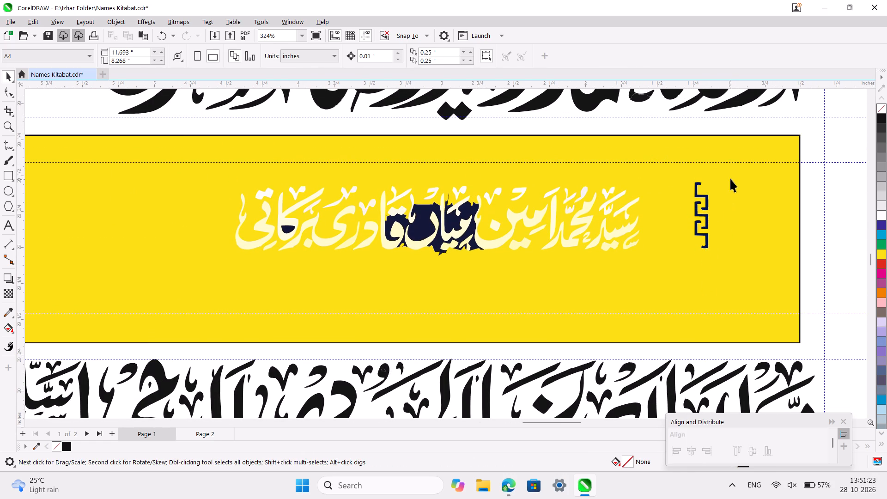
{"action": "left_click_drag", "start_coordinate": [732, 169], "coordinate": [669, 296]}
{"action": "key", "text": "Delete"}
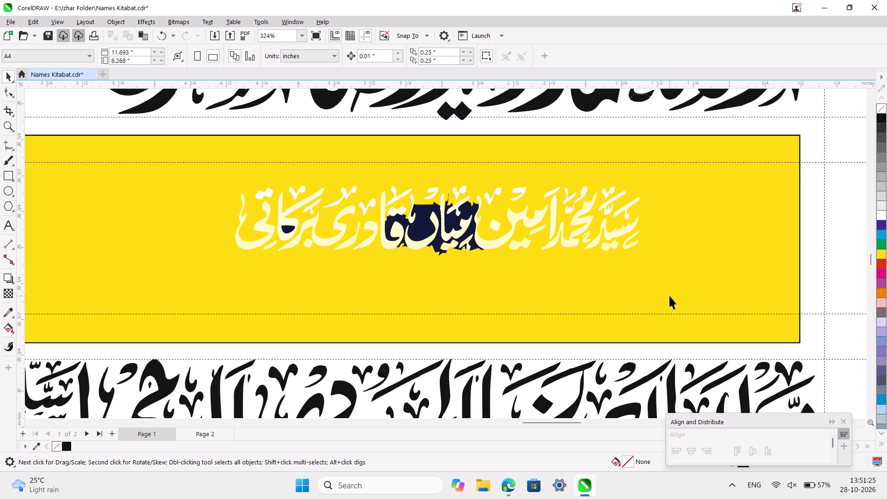
Delete the two dark navy background fragments behind the cream name on the yellow rectangle.
{"action": "scroll", "coordinate": [461, 238], "scroll_direction": "up", "scroll_amount": 4, "text": "ctrl"}
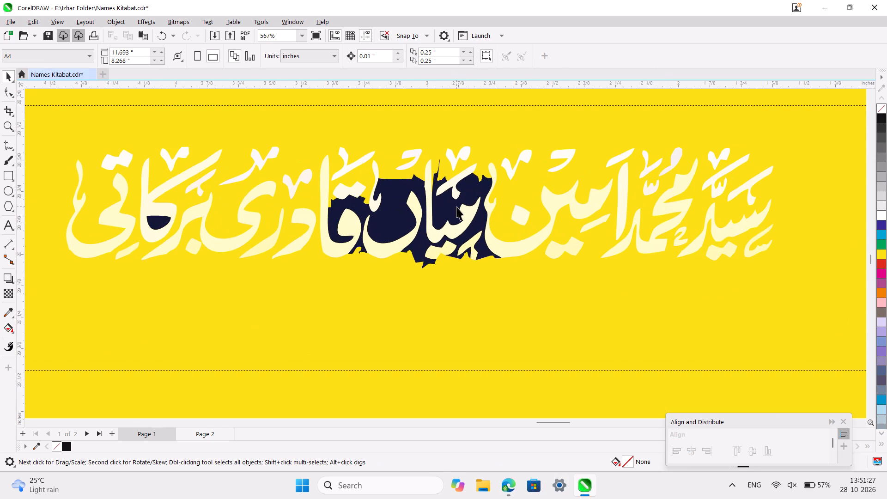
{"action": "left_click", "coordinate": [456, 207]}
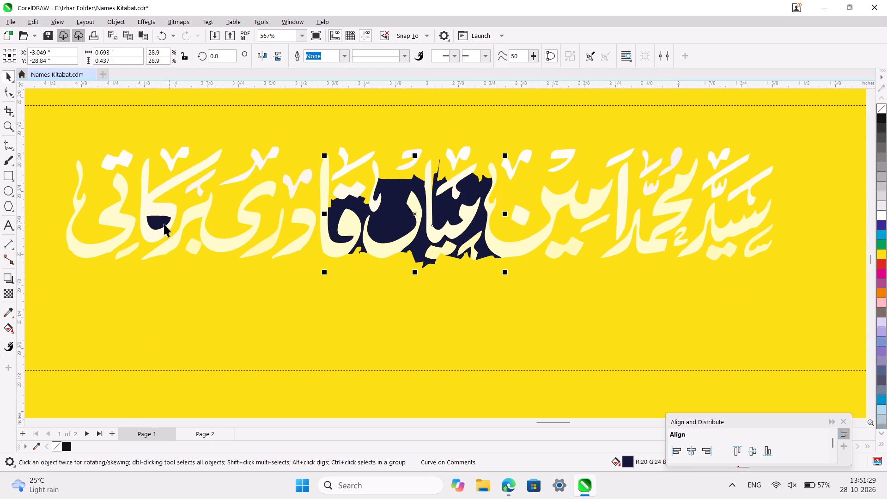
{"action": "left_click", "coordinate": [159, 221], "text": "shift"}
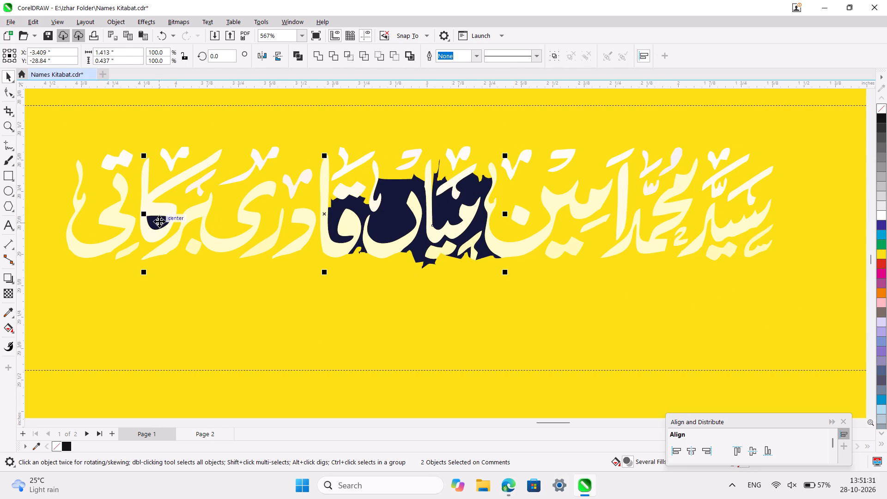
{"action": "key", "text": "Delete"}
Select every piece of the cream name on the yellow rectangle and fill it with black.
{"action": "scroll", "coordinate": [159, 221], "scroll_direction": "down", "scroll_amount": 2, "text": "ctrl"}
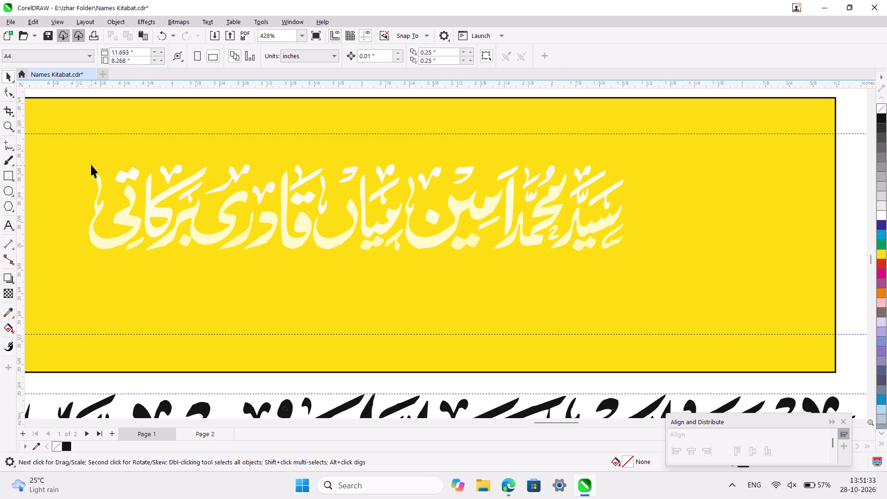
{"action": "left_click_drag", "start_coordinate": [91, 164], "coordinate": [667, 268]}
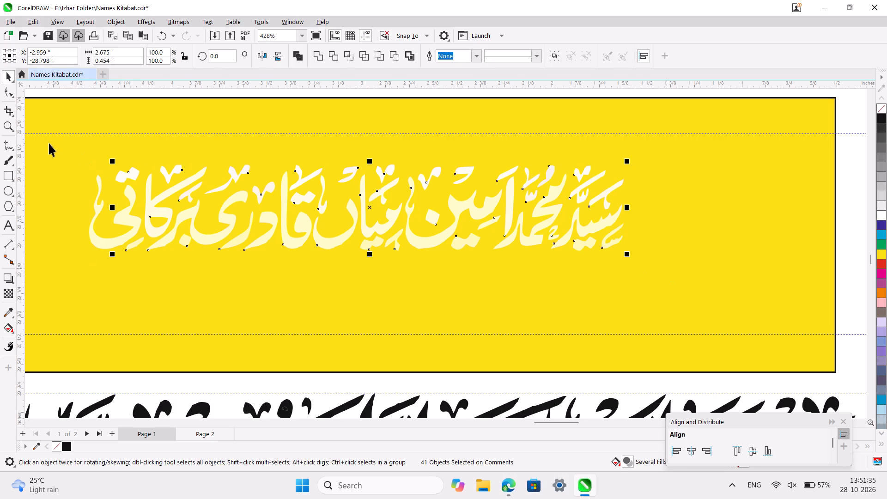
{"action": "left_click_drag", "start_coordinate": [49, 143], "coordinate": [670, 283]}
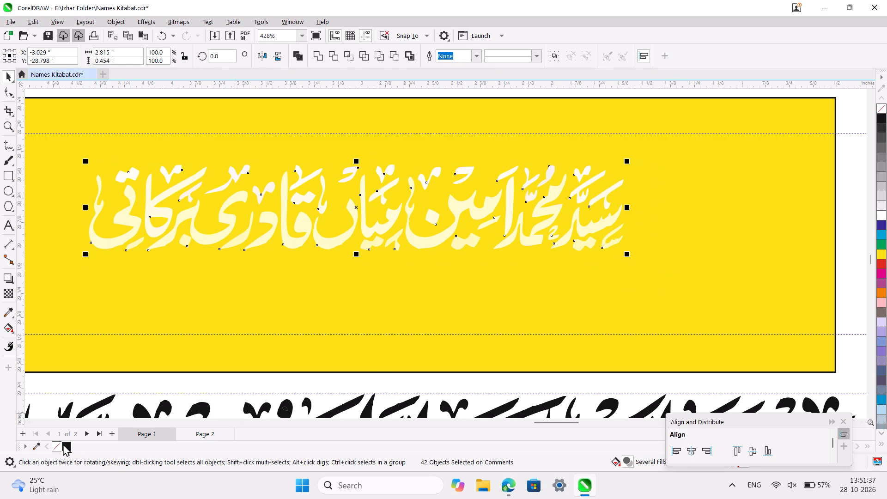
{"action": "left_click", "coordinate": [63, 444]}
{"action": "left_click", "coordinate": [490, 266]}
{"action": "scroll", "coordinate": [490, 266], "scroll_direction": "up", "scroll_amount": 5, "text": "ctrl"}
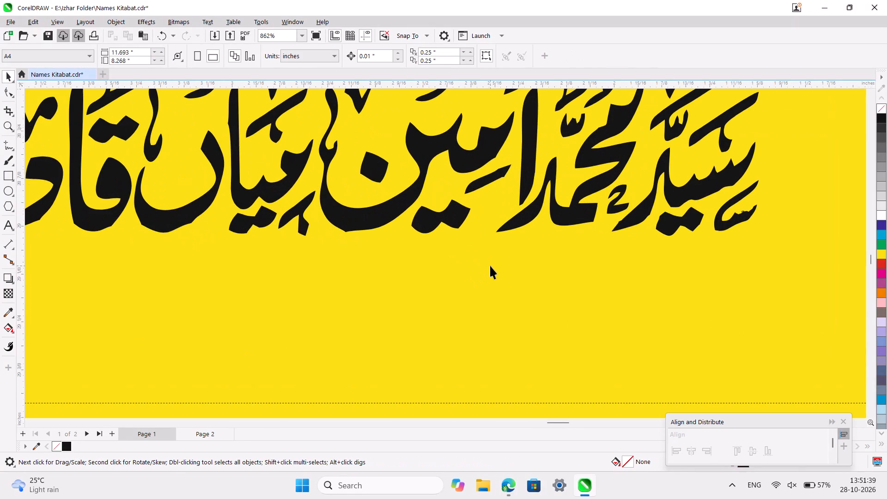
{"action": "scroll", "coordinate": [490, 266], "scroll_direction": "down", "scroll_amount": 9, "text": "ctrl"}
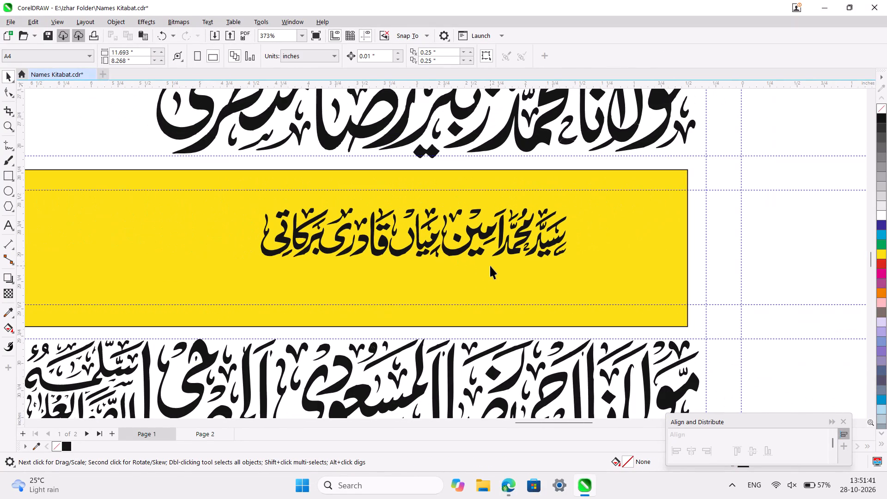
Group all the black letter pieces of the name on the yellow rectangle.
{"action": "left_click_drag", "start_coordinate": [243, 196], "coordinate": [672, 286]}
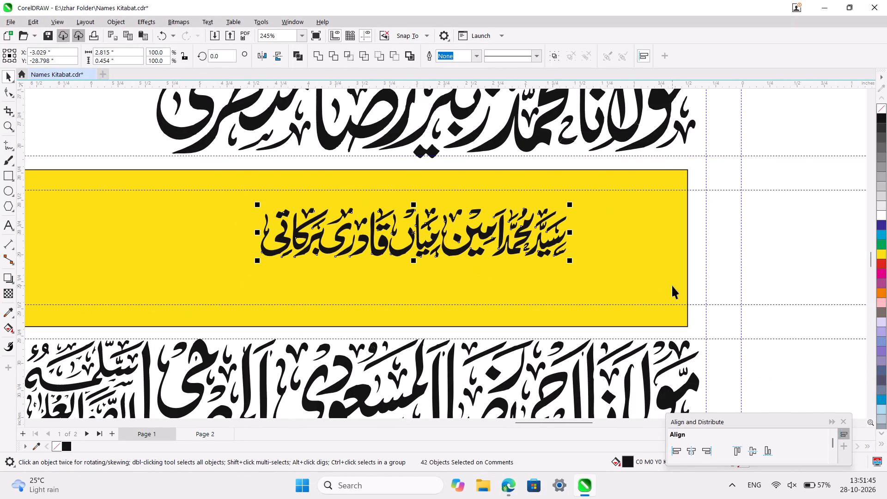
{"action": "key", "text": "ctrl+g"}
Move the grouped black name off the yellow rectangle into the leftmost names column, beside its larger matching name.
{"action": "scroll", "coordinate": [672, 286], "scroll_direction": "down", "scroll_amount": 7, "text": "ctrl"}
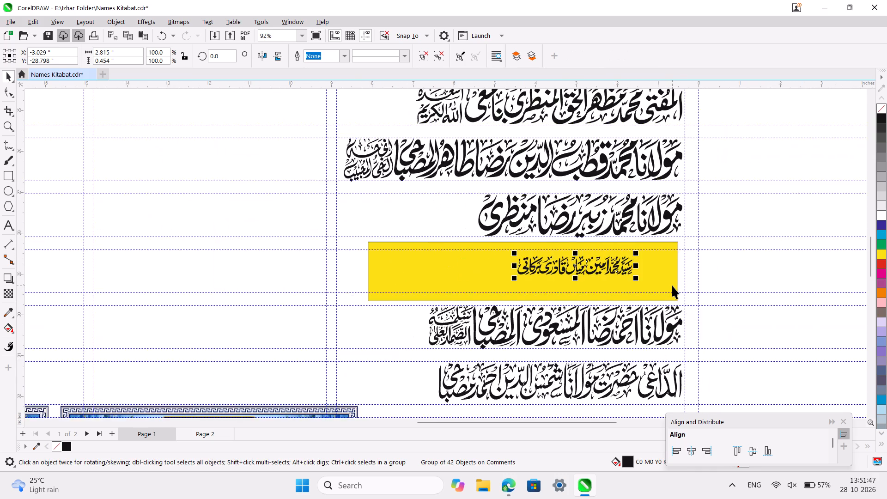
{"action": "scroll", "coordinate": [672, 286], "scroll_direction": "down", "scroll_amount": 10, "text": "ctrl"}
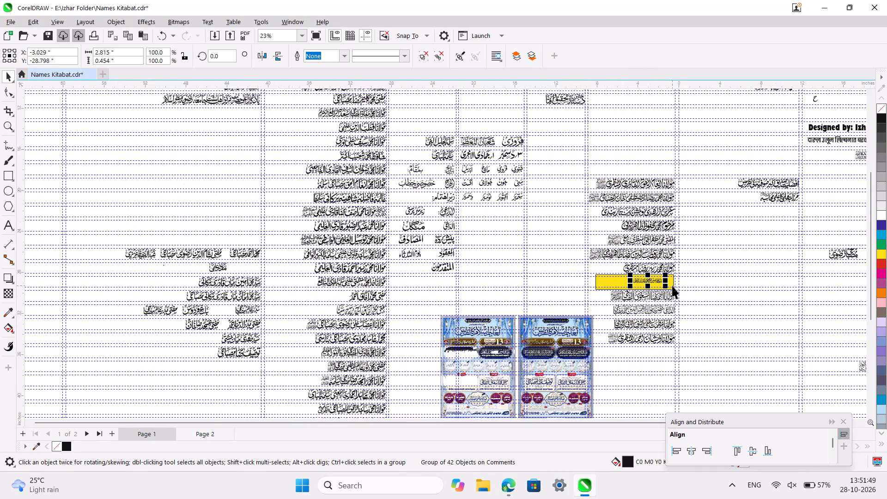
{"action": "left_click_drag", "start_coordinate": [651, 280], "coordinate": [174, 280]}
Compare the newly placed small name with its larger match and examine the surrounding rows for free space.
{"action": "scroll", "coordinate": [174, 280], "scroll_direction": "up", "scroll_amount": 2, "text": "ctrl"}
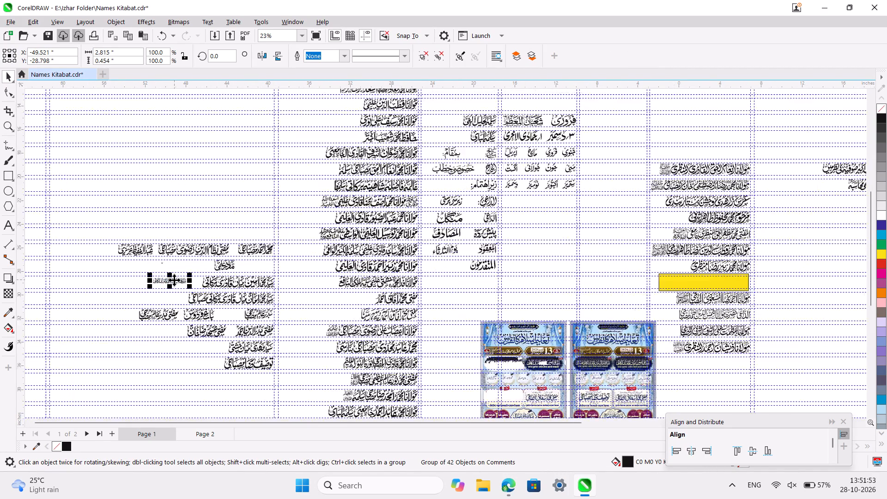
{"action": "scroll", "coordinate": [174, 280], "scroll_direction": "up", "scroll_amount": 10, "text": "ctrl"}
{"action": "scroll", "coordinate": [174, 280], "scroll_direction": "down", "scroll_amount": 2, "text": "ctrl"}
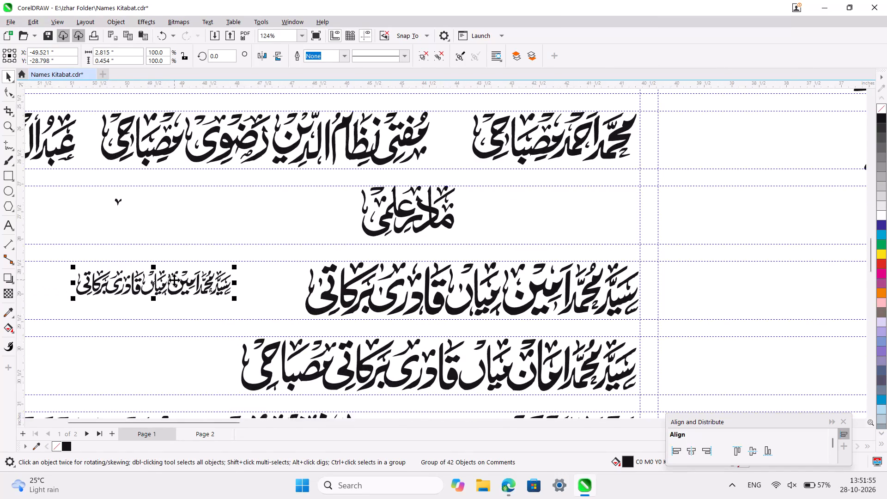
{"action": "scroll", "coordinate": [174, 280], "scroll_direction": "down", "scroll_amount": 8, "text": "ctrl"}
{"action": "scroll", "coordinate": [174, 280], "scroll_direction": "up", "scroll_amount": 2}
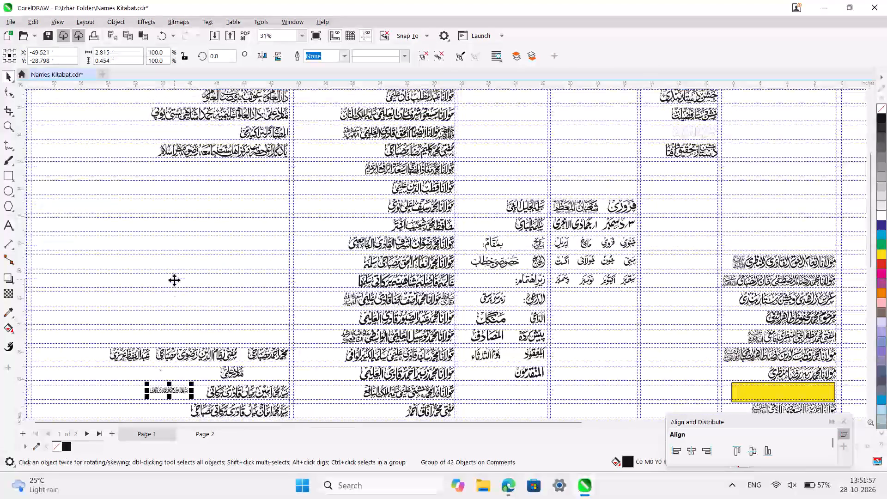
{"action": "scroll", "coordinate": [174, 280], "scroll_direction": "down", "scroll_amount": 3}
{"action": "scroll", "coordinate": [174, 280], "scroll_direction": "up", "scroll_amount": 4}
{"action": "scroll", "coordinate": [174, 280], "scroll_direction": "down", "scroll_amount": 2}
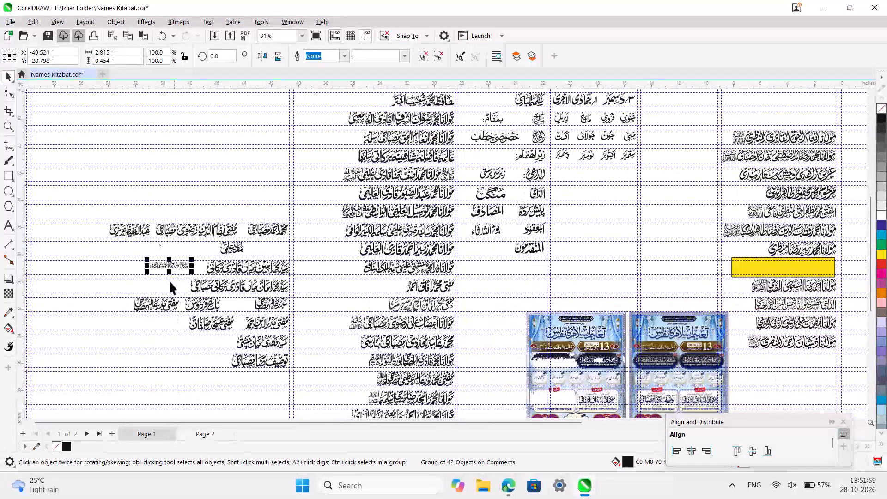
{"action": "left_click", "coordinate": [168, 334]}
Move the leftmost name of the three-name row into the empty row above, fitting it against the column's right guideline.
{"action": "scroll", "coordinate": [168, 334], "scroll_direction": "up", "scroll_amount": 3, "text": "ctrl"}
{"action": "scroll", "coordinate": [168, 334], "scroll_direction": "right", "scroll_amount": 1}
{"action": "scroll", "coordinate": [168, 334], "scroll_direction": "up", "scroll_amount": 1}
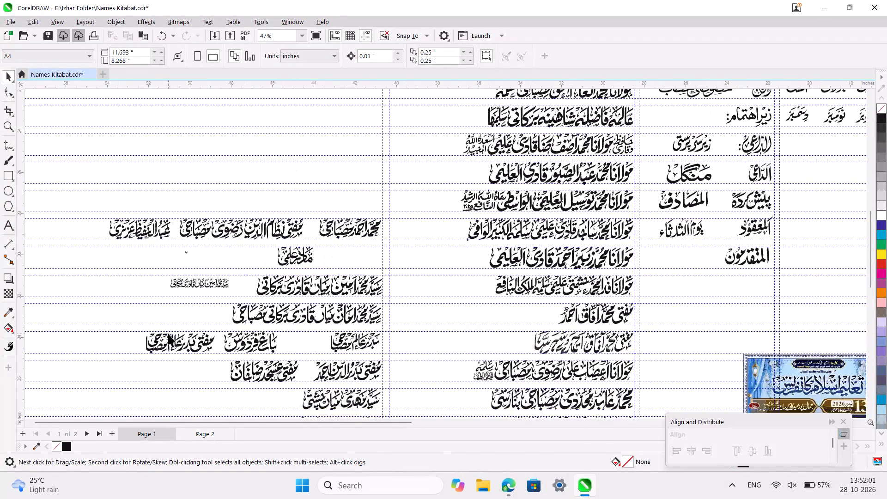
{"action": "scroll", "coordinate": [168, 334], "scroll_direction": "up", "scroll_amount": 1}
{"action": "left_click", "coordinate": [158, 253]}
{"action": "left_click_drag", "start_coordinate": [158, 253], "coordinate": [312, 224]}
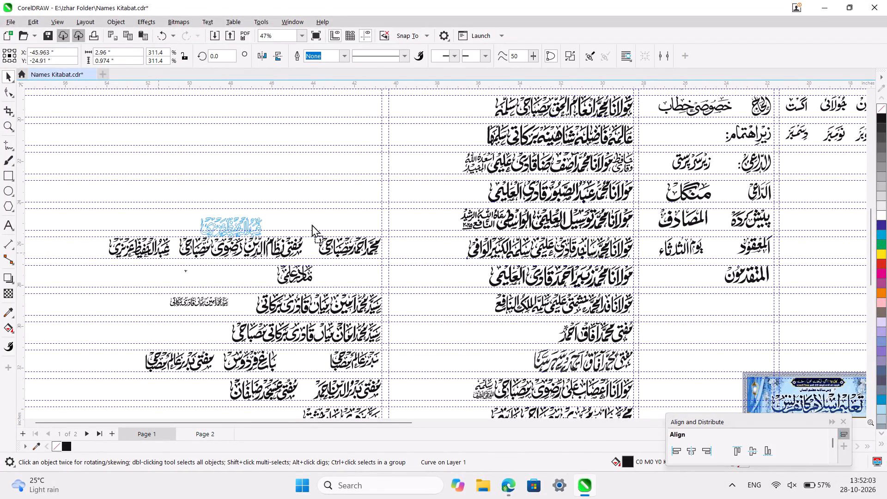
{"action": "left_click_drag", "start_coordinate": [312, 224], "coordinate": [371, 228]}
{"action": "scroll", "coordinate": [371, 228], "scroll_direction": "up", "scroll_amount": 5}
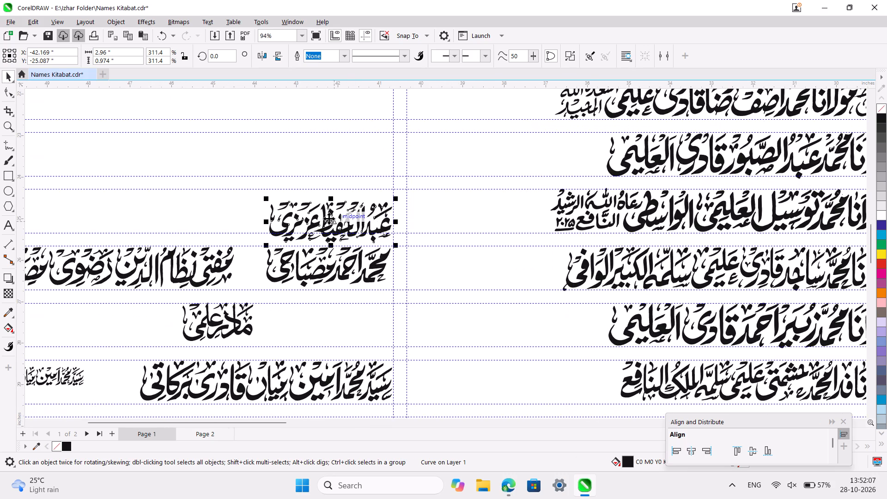
{"action": "left_click_drag", "start_coordinate": [329, 219], "coordinate": [325, 209]}
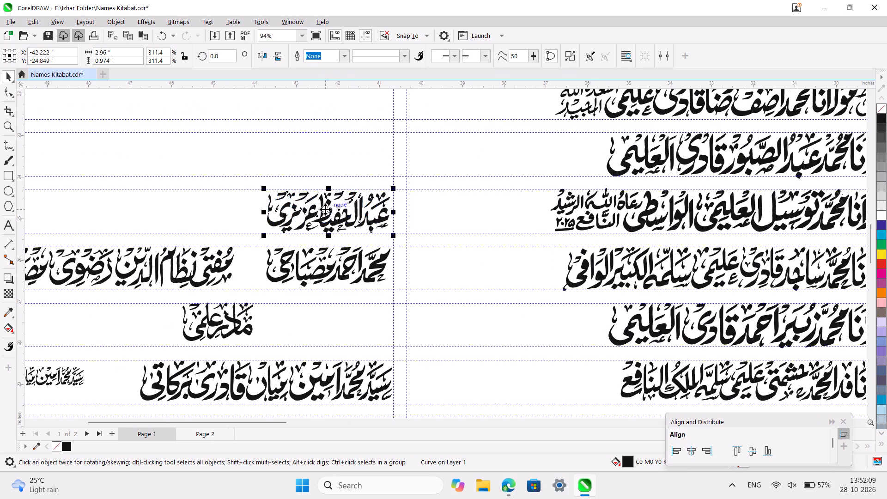
{"action": "scroll", "coordinate": [325, 209], "scroll_direction": "up", "scroll_amount": 5, "text": "ctrl"}
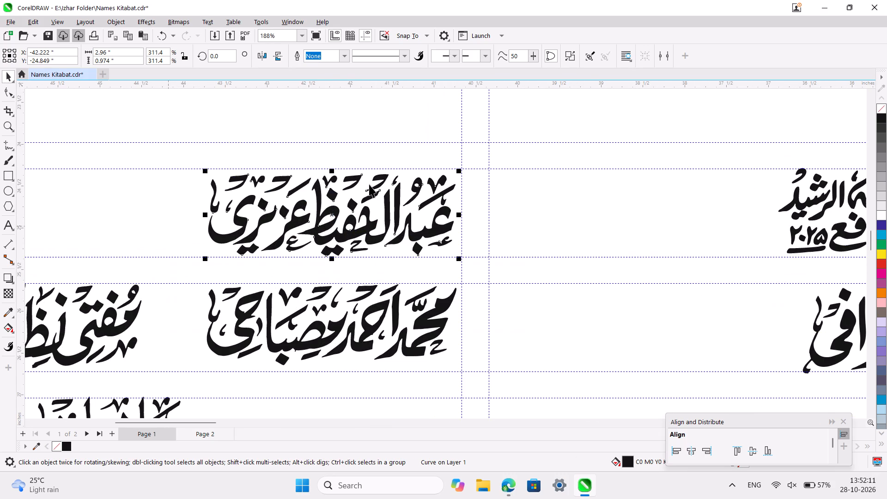
{"action": "left_click_drag", "start_coordinate": [327, 210], "coordinate": [327, 209]}
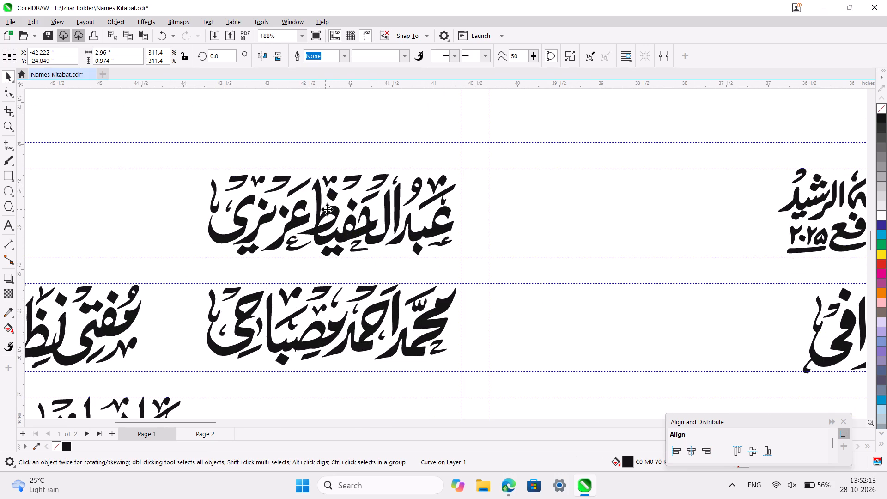
{"action": "left_click_drag", "start_coordinate": [327, 209], "coordinate": [331, 207]}
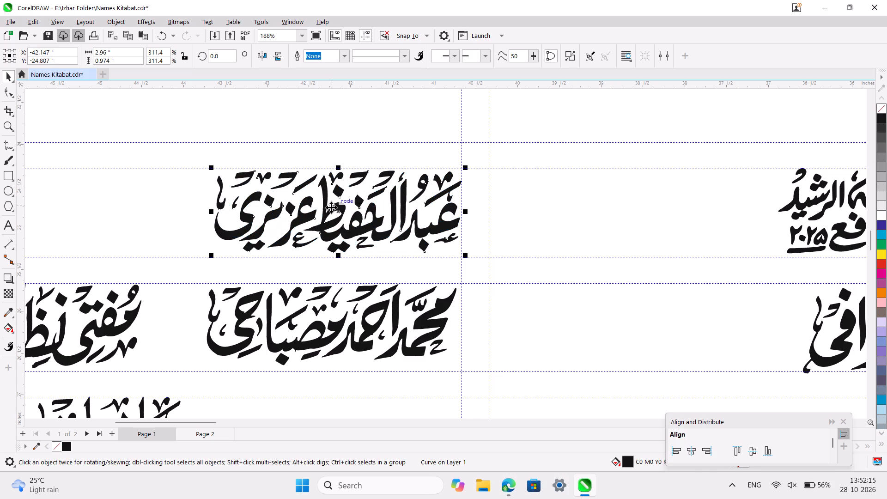
{"action": "scroll", "coordinate": [276, 268], "scroll_direction": "up", "scroll_amount": 3, "text": "ctrl"}
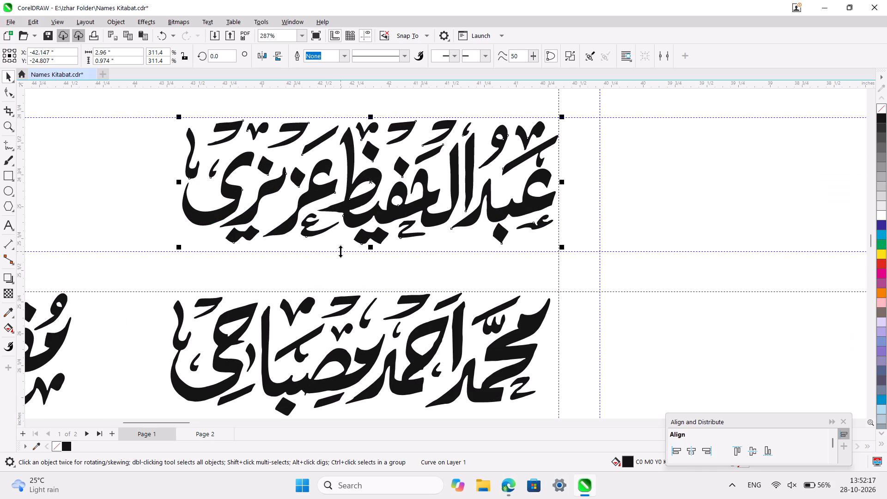
{"action": "key", "text": "Down"}
{"action": "key", "text": "Down"}
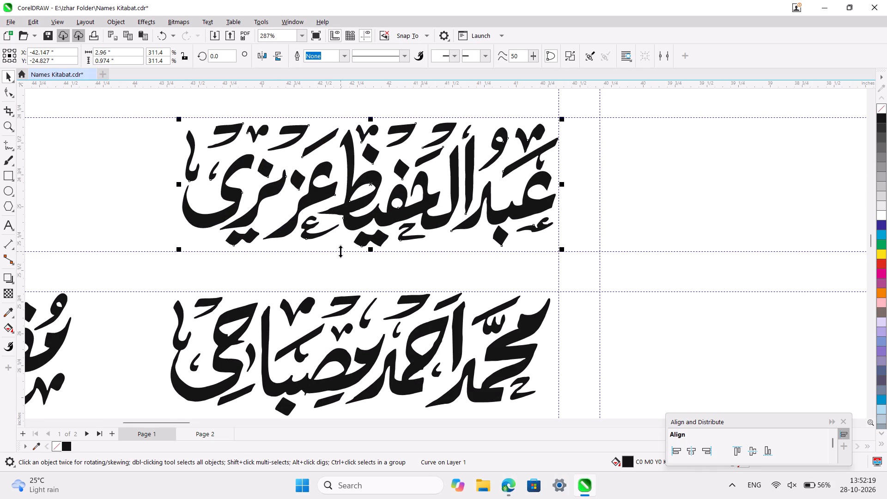
Right-align the name in the row below with the name just moved up beside the column guideline.
{"action": "scroll", "coordinate": [340, 251], "scroll_direction": "down", "scroll_amount": 5, "text": "ctrl"}
{"action": "left_click", "coordinate": [441, 283]}
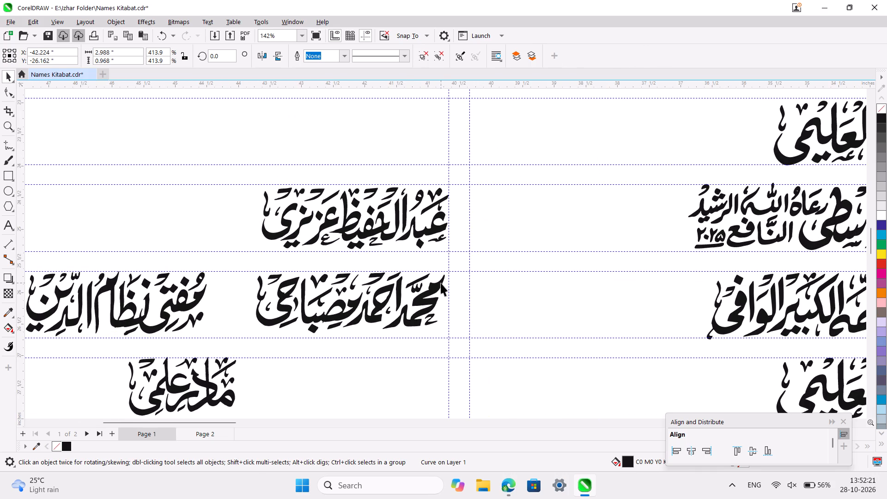
{"action": "left_click", "coordinate": [388, 227], "text": "shift"}
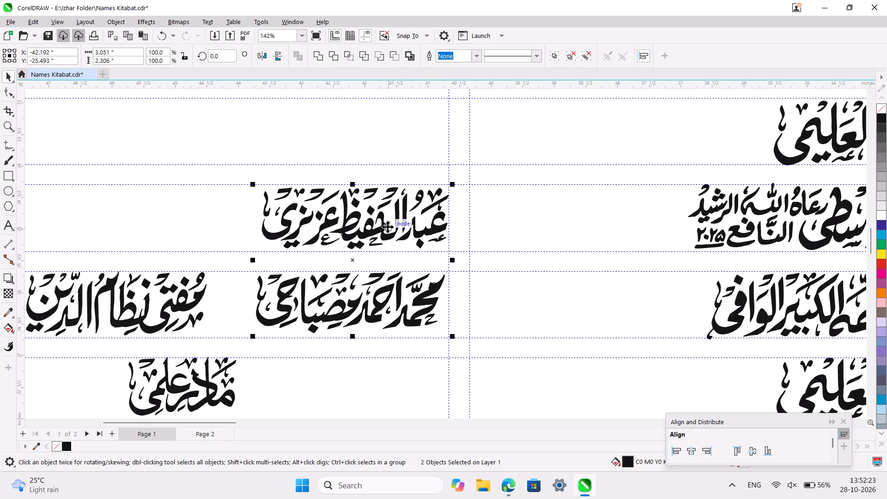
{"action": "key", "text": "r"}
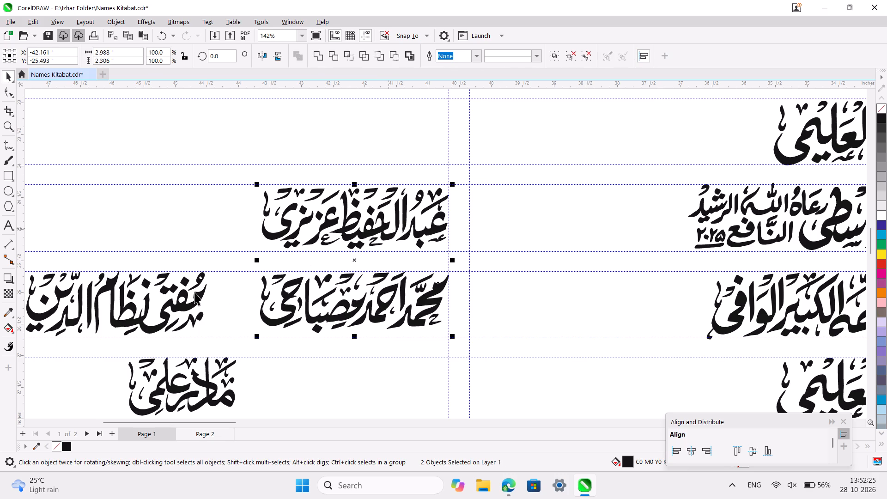
Select all loose pieces of the long name left of the right-aligned name in the lower row and group them.
{"action": "left_click", "coordinate": [194, 291]}
{"action": "scroll", "coordinate": [194, 291], "scroll_direction": "down", "scroll_amount": 5, "text": "ctrl"}
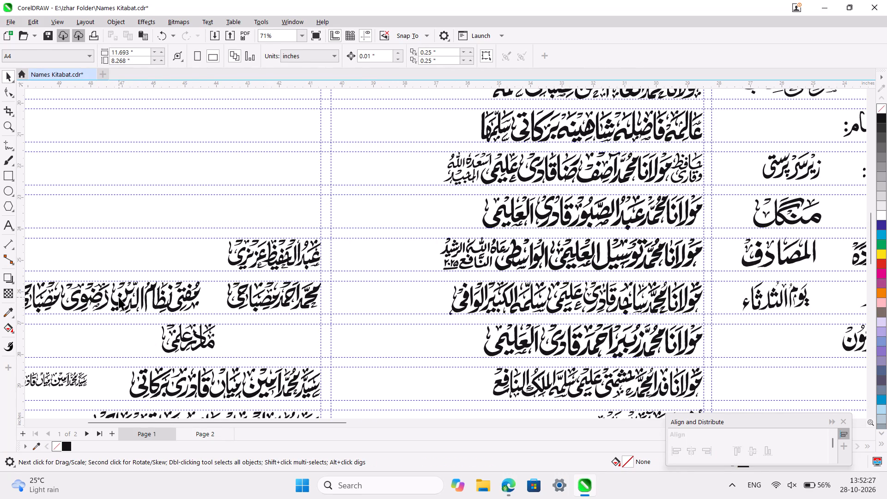
{"action": "left_click", "coordinate": [119, 297]}
{"action": "scroll", "coordinate": [74, 293], "scroll_direction": "down", "scroll_amount": 3, "text": "ctrl"}
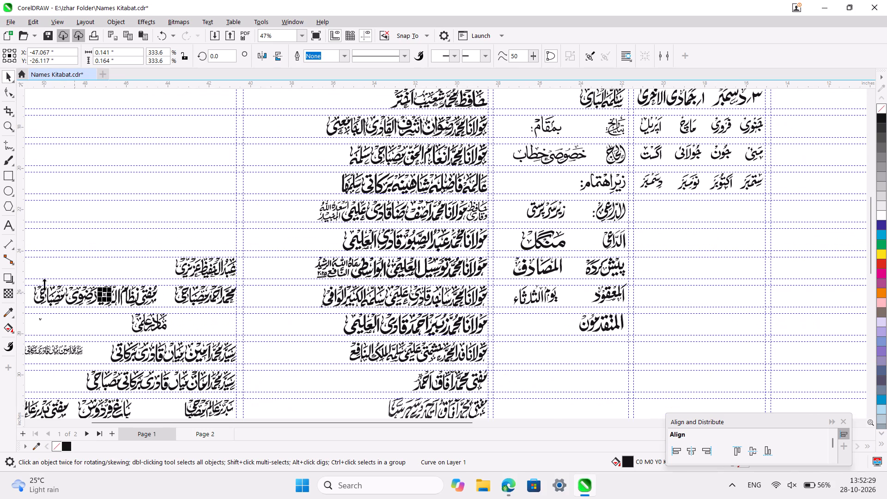
{"action": "scroll", "coordinate": [38, 277], "scroll_direction": "right", "scroll_amount": 1}
{"action": "left_click_drag", "start_coordinate": [95, 282], "coordinate": [123, 294]}
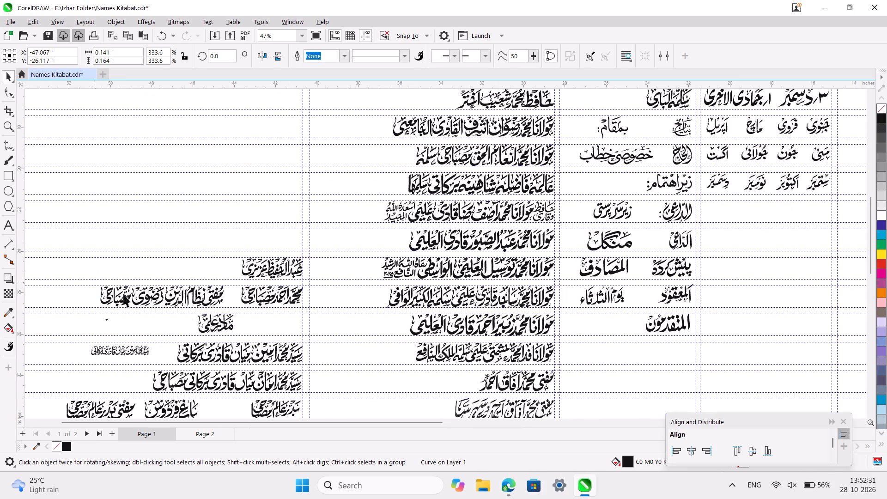
{"action": "left_click_drag", "start_coordinate": [123, 294], "coordinate": [228, 308]}
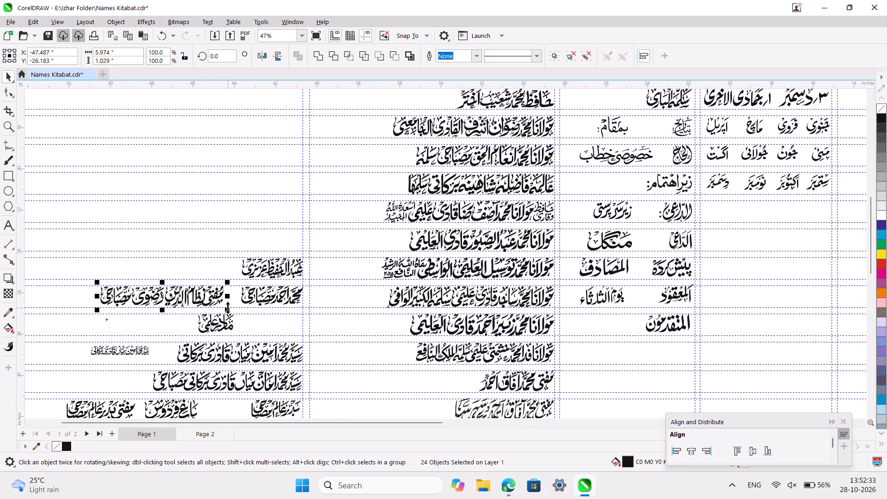
{"action": "key", "text": "ctrl+g"}
Move the short phrase مادر علمی from its row up to the blank area above the aligned names.
{"action": "left_click", "coordinate": [224, 327]}
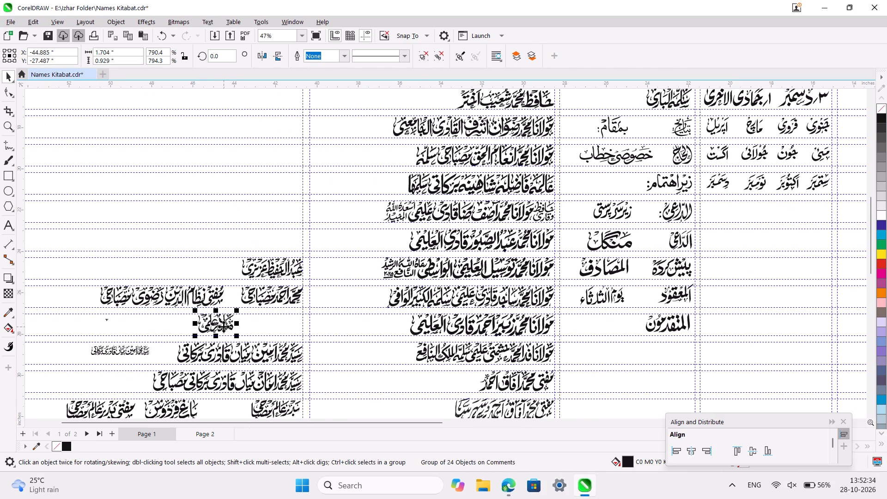
{"action": "left_click_drag", "start_coordinate": [224, 327], "coordinate": [222, 233]}
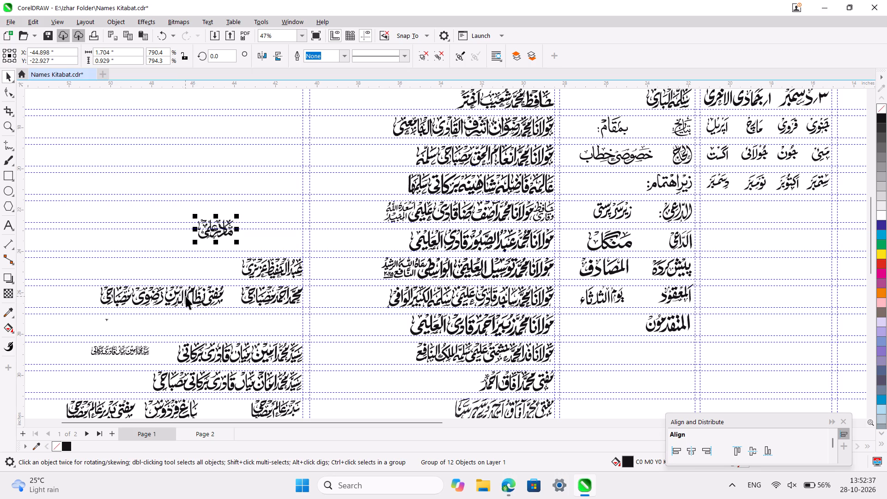
{"action": "left_click", "coordinate": [186, 296]}
{"action": "left_click_drag", "start_coordinate": [165, 297], "coordinate": [241, 326]}
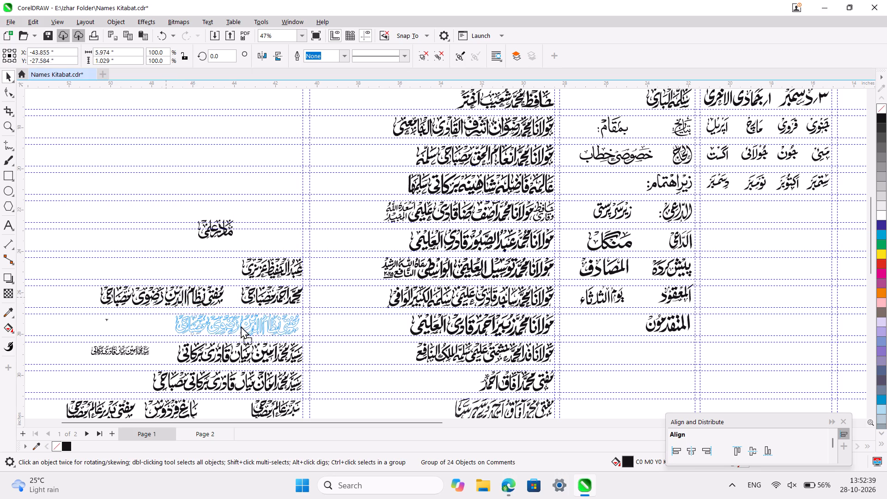
{"action": "left_click_drag", "start_coordinate": [241, 326], "coordinate": [243, 326]}
{"action": "scroll", "coordinate": [243, 326], "scroll_direction": "up", "scroll_amount": 8, "text": "ctrl"}
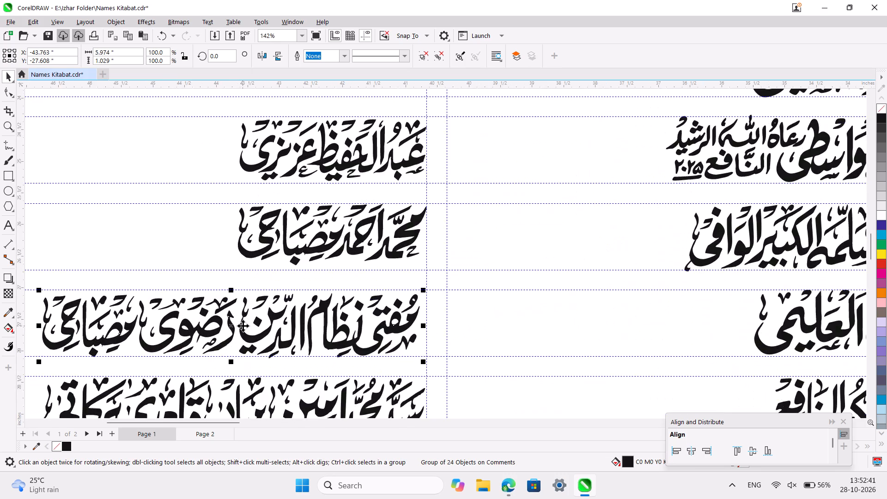
{"action": "scroll", "coordinate": [243, 326], "scroll_direction": "right", "scroll_amount": 2}
{"action": "key", "text": "Up"}
{"action": "key", "text": "Up"}
{"action": "key", "text": "Up"}
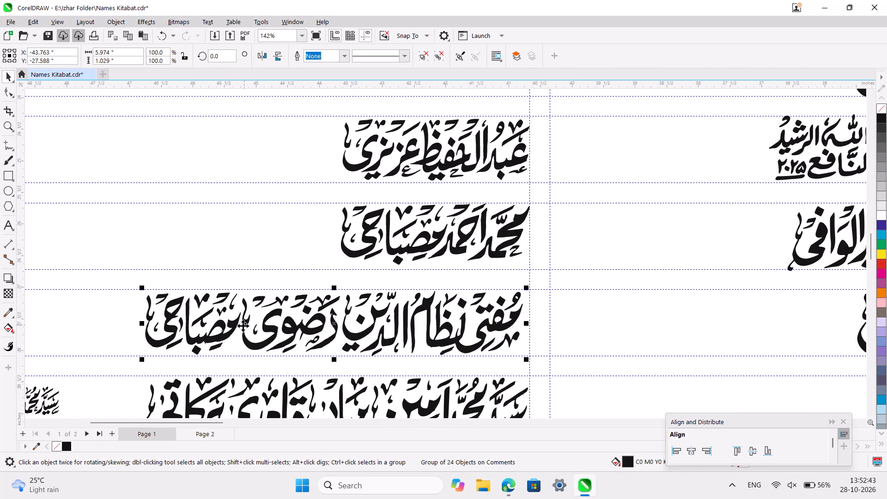
{"action": "key", "text": "Up"}
{"action": "key", "text": "Right"}
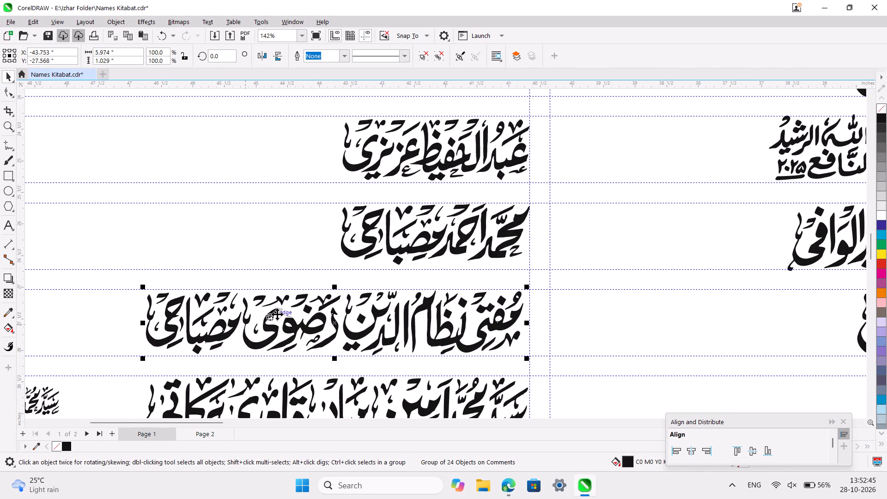
{"action": "left_click", "coordinate": [521, 220], "text": "shift"}
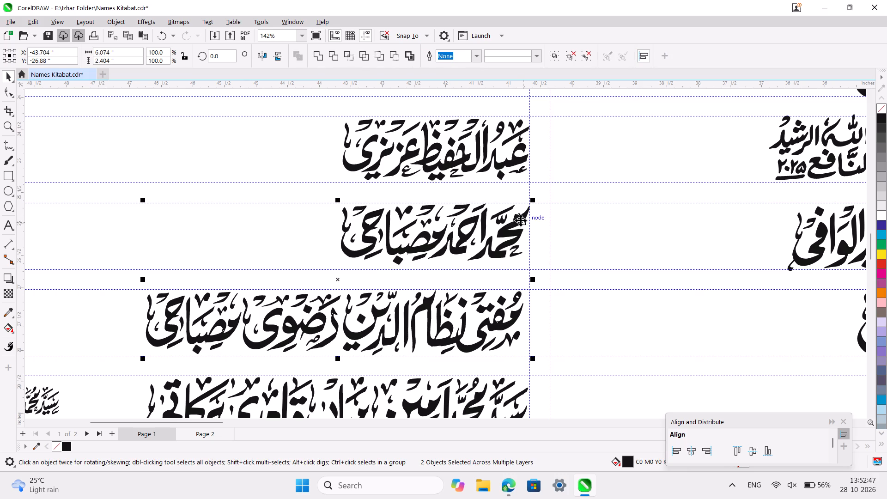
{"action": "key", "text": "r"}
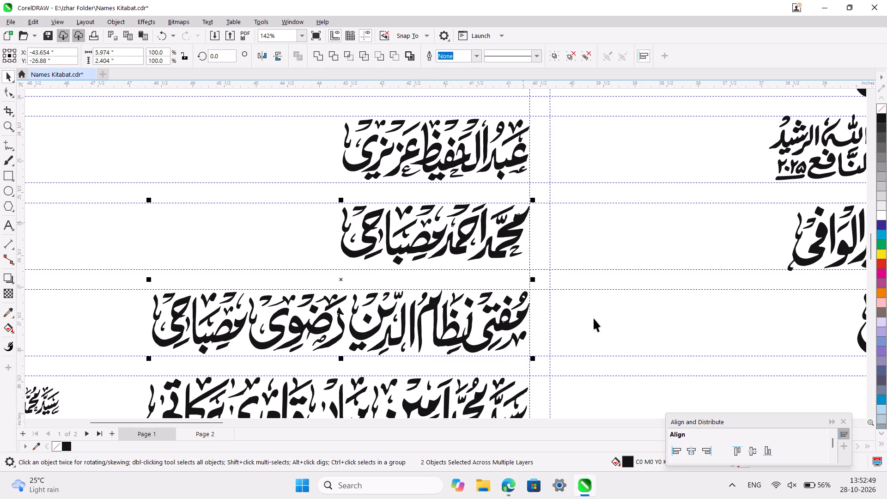
{"action": "left_click", "coordinate": [594, 318]}
Delete the small stray V-shaped mark lying far left in the row of the long name just moved.
{"action": "scroll", "coordinate": [594, 318], "scroll_direction": "down", "scroll_amount": 2}
{"action": "scroll", "coordinate": [594, 318], "scroll_direction": "down", "scroll_amount": 4, "text": "ctrl"}
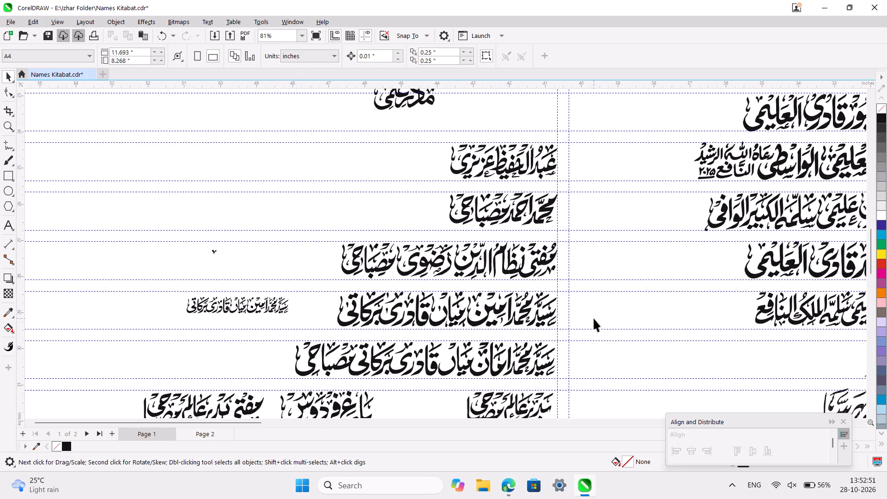
{"action": "scroll", "coordinate": [594, 318], "scroll_direction": "down", "scroll_amount": 2}
{"action": "left_click", "coordinate": [281, 204]}
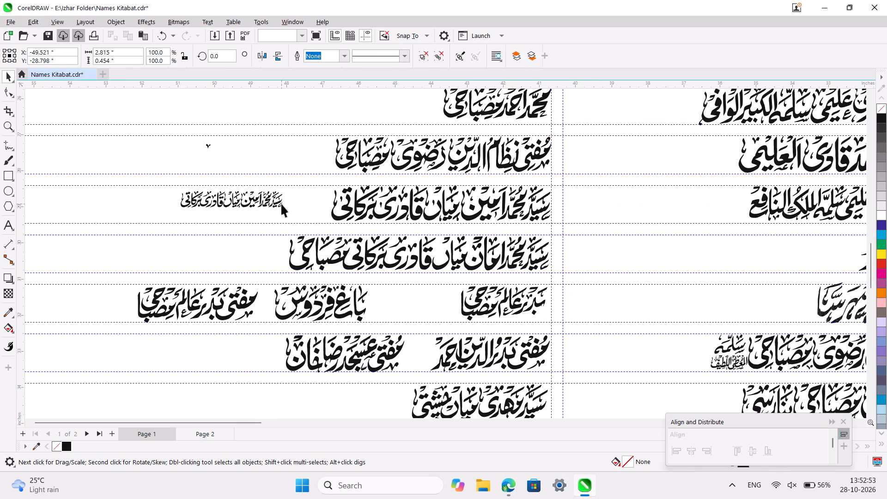
{"action": "scroll", "coordinate": [281, 204], "scroll_direction": "up", "scroll_amount": 4, "text": "ctrl"}
{"action": "scroll", "coordinate": [281, 204], "scroll_direction": "right", "scroll_amount": 3}
{"action": "scroll", "coordinate": [335, 121], "scroll_direction": "down", "scroll_amount": 1, "text": "ctrl"}
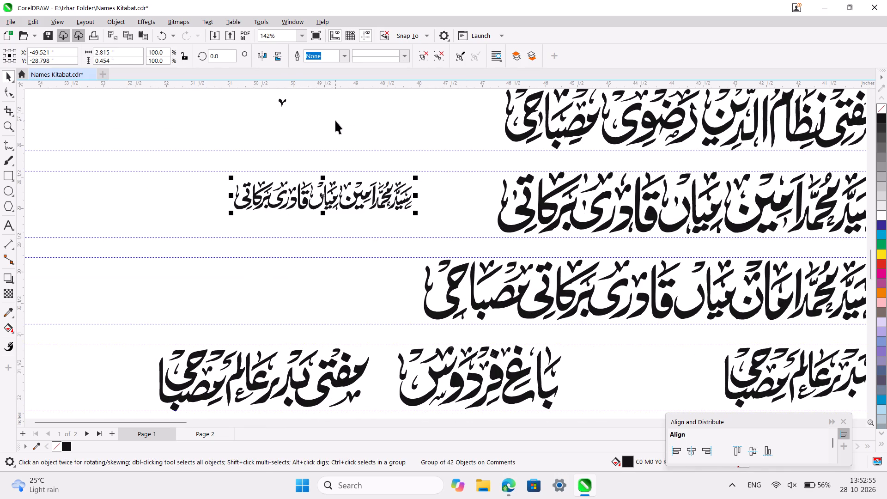
{"action": "scroll", "coordinate": [335, 121], "scroll_direction": "down", "scroll_amount": 1, "text": "ctrl"}
{"action": "scroll", "coordinate": [335, 121], "scroll_direction": "up", "scroll_amount": 1}
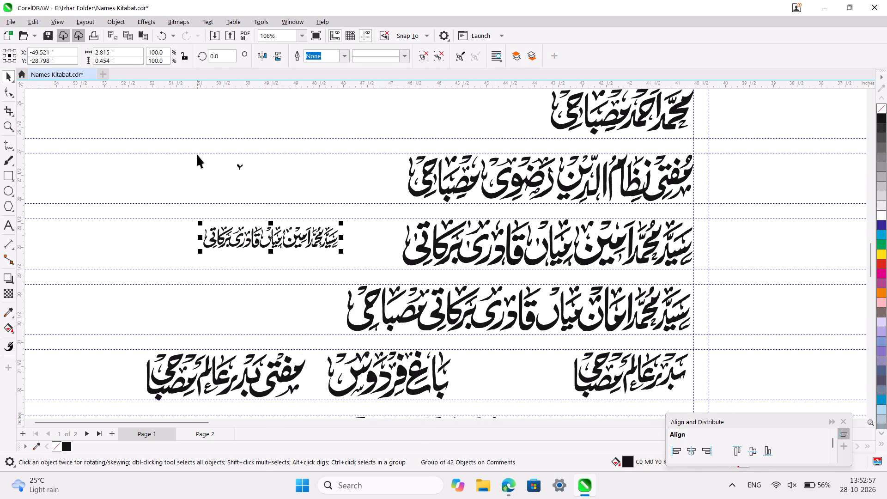
{"action": "left_click_drag", "start_coordinate": [209, 143], "coordinate": [267, 182]}
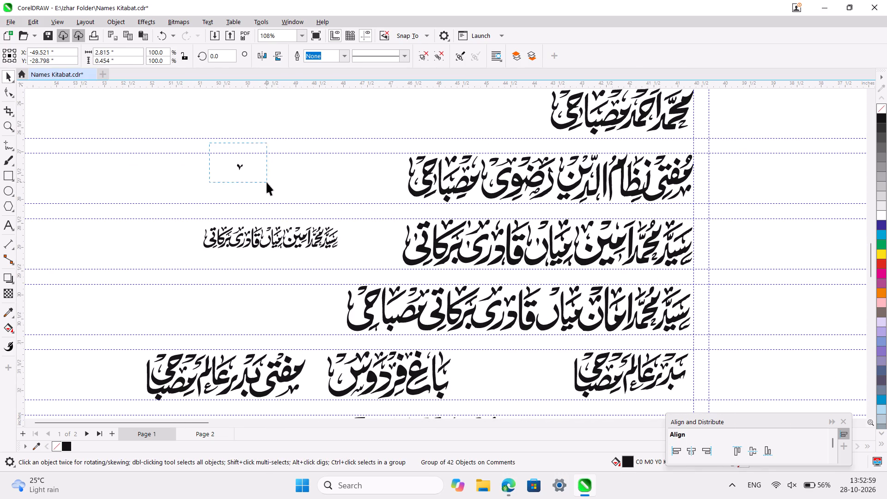
{"action": "key", "text": "Delete"}
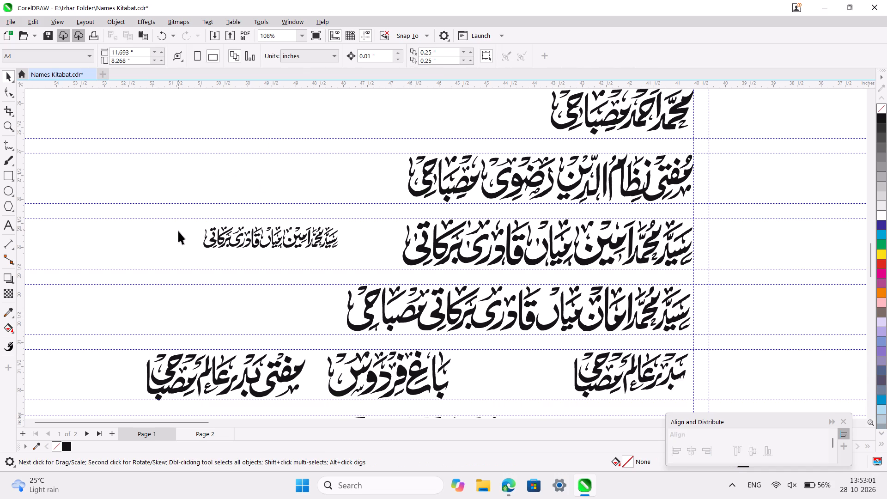
Enlarge the small duplicate name in the row below proportionally to about 6.29 by 1.01 inches, filling the row's guideline height.
{"action": "left_click", "coordinate": [217, 242]}
{"action": "scroll", "coordinate": [217, 242], "scroll_direction": "right", "scroll_amount": 2}
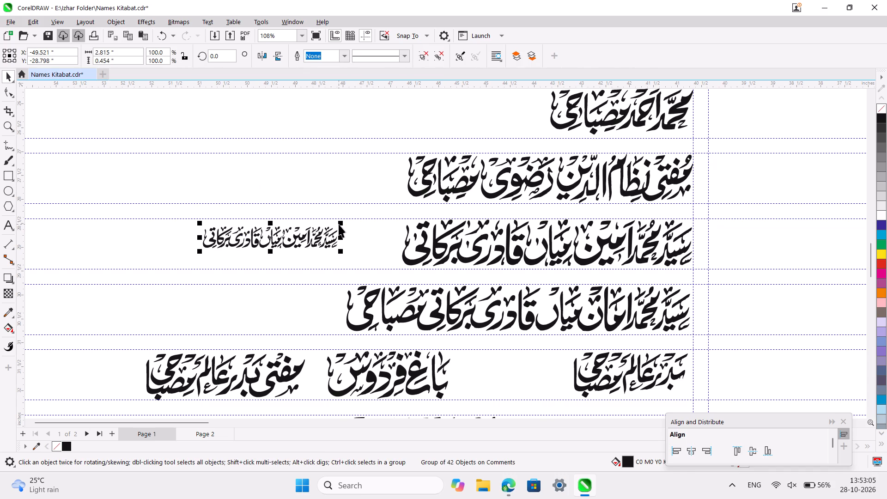
{"action": "left_click_drag", "start_coordinate": [343, 222], "coordinate": [386, 211]}
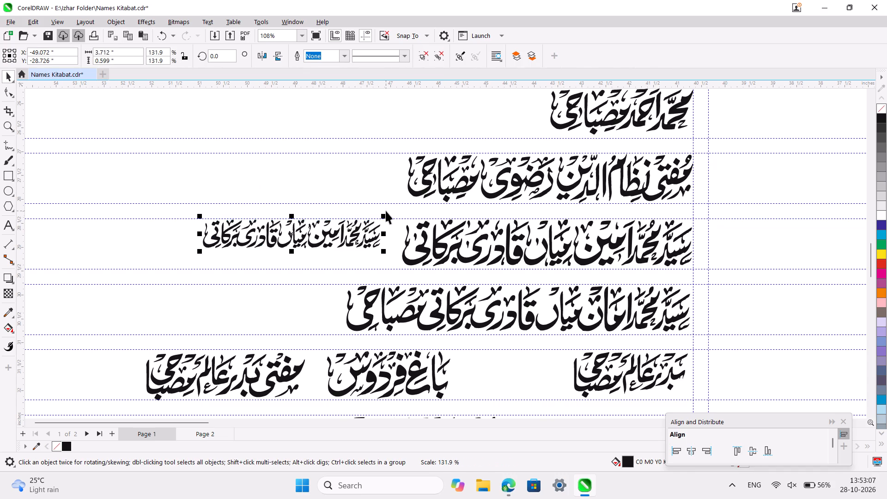
{"action": "left_click_drag", "start_coordinate": [198, 254], "coordinate": [79, 274]}
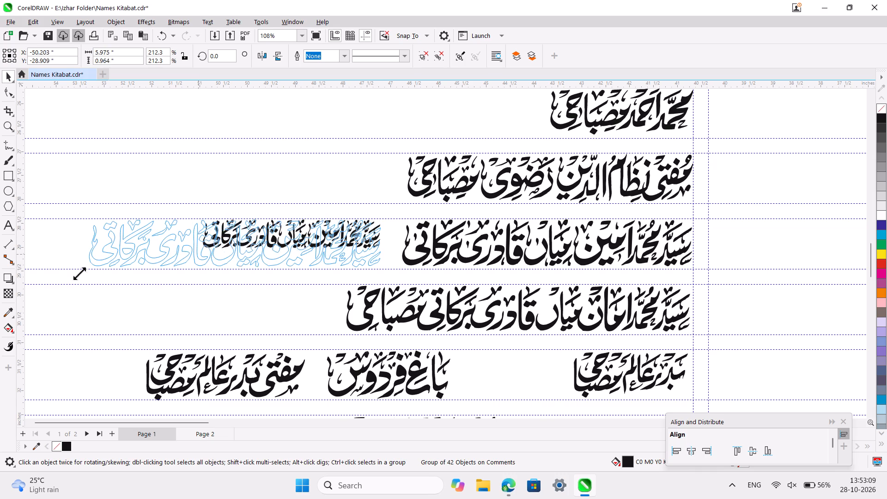
{"action": "left_click_drag", "start_coordinate": [79, 274], "coordinate": [75, 274]}
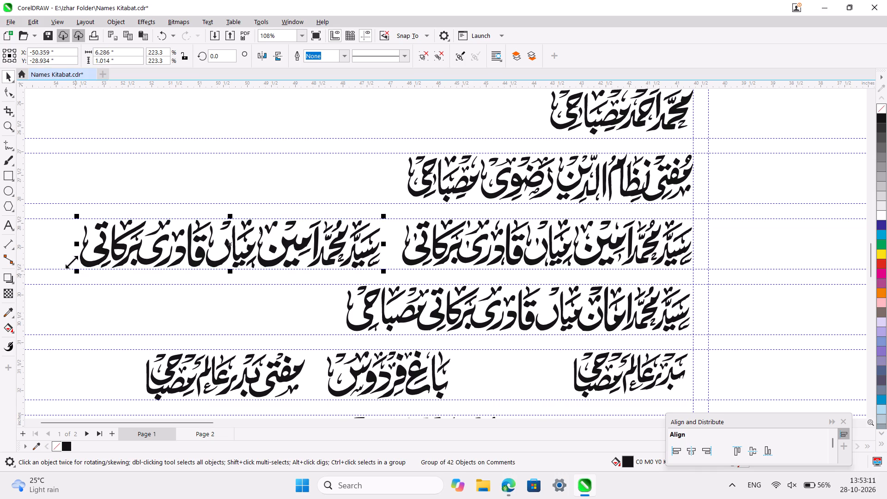
{"action": "scroll", "coordinate": [182, 254], "scroll_direction": "right", "scroll_amount": 1}
{"action": "left_click", "coordinate": [271, 285]}
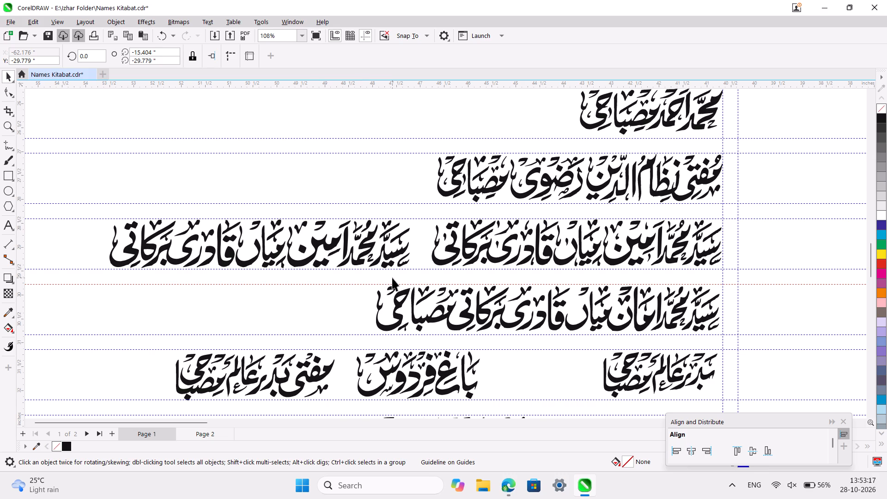
{"action": "scroll", "coordinate": [392, 278], "scroll_direction": "right", "scroll_amount": 1}
Replace the same name's existing copy at the column guideline with the enlarged one, right-aligned with the name in the row above.
{"action": "left_click", "coordinate": [686, 237]}
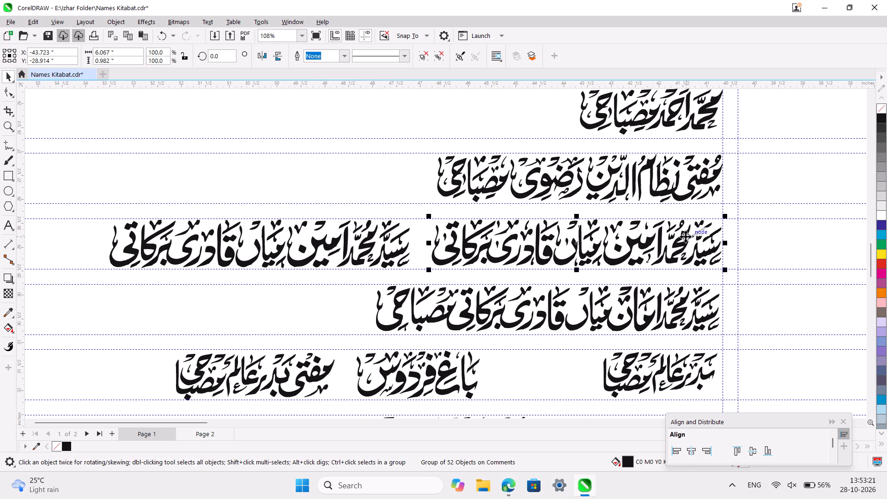
{"action": "key", "text": "BackSpace"}
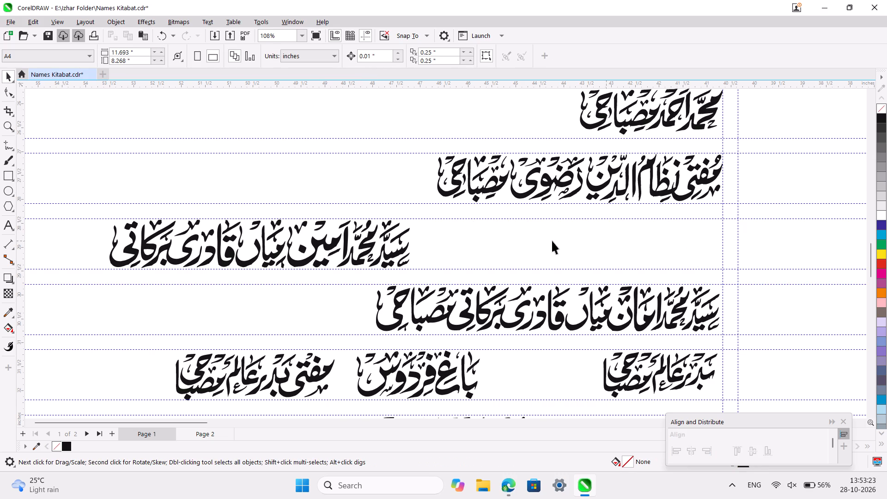
{"action": "left_click", "coordinate": [317, 251]}
{"action": "left_click_drag", "start_coordinate": [317, 251], "coordinate": [626, 250]}
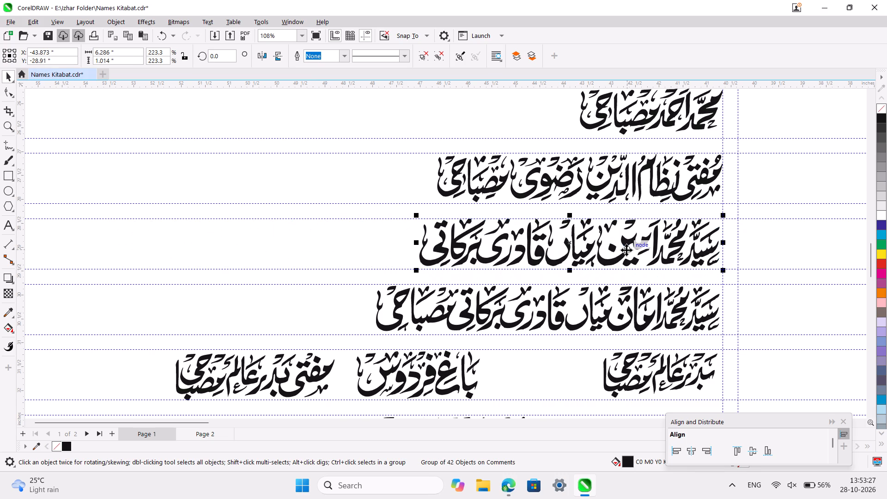
{"action": "left_click", "coordinate": [719, 176], "text": "shift"}
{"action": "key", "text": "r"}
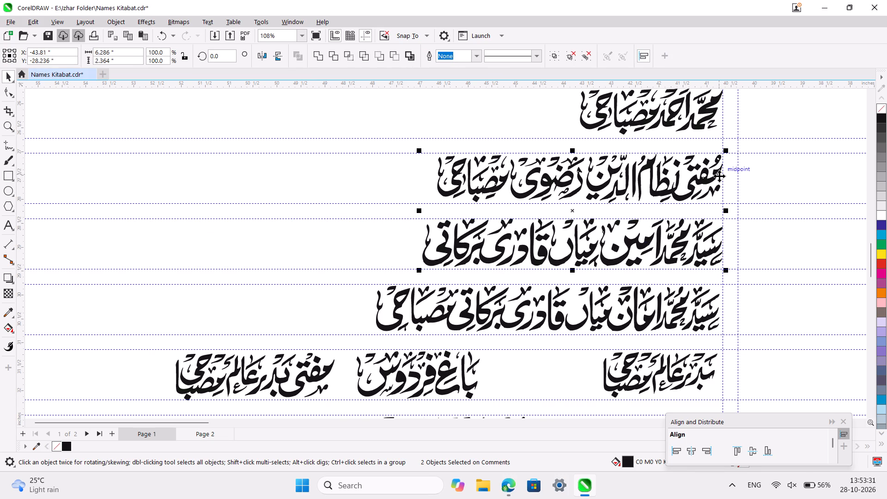
{"action": "left_click", "coordinate": [765, 230]}
Examine the traced conference poster's name plates, circles and special-address panels for names still left to extract.
{"action": "scroll", "coordinate": [765, 230], "scroll_direction": "down", "scroll_amount": 4, "text": "ctrl"}
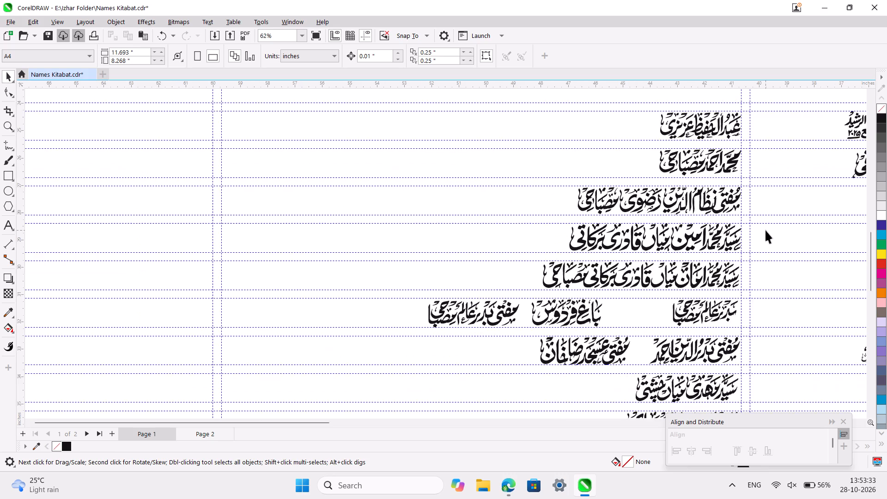
{"action": "scroll", "coordinate": [765, 230], "scroll_direction": "down", "scroll_amount": 2, "text": "ctrl"}
{"action": "scroll", "coordinate": [765, 230], "scroll_direction": "left", "scroll_amount": 2}
{"action": "scroll", "coordinate": [765, 230], "scroll_direction": "down", "scroll_amount": 2}
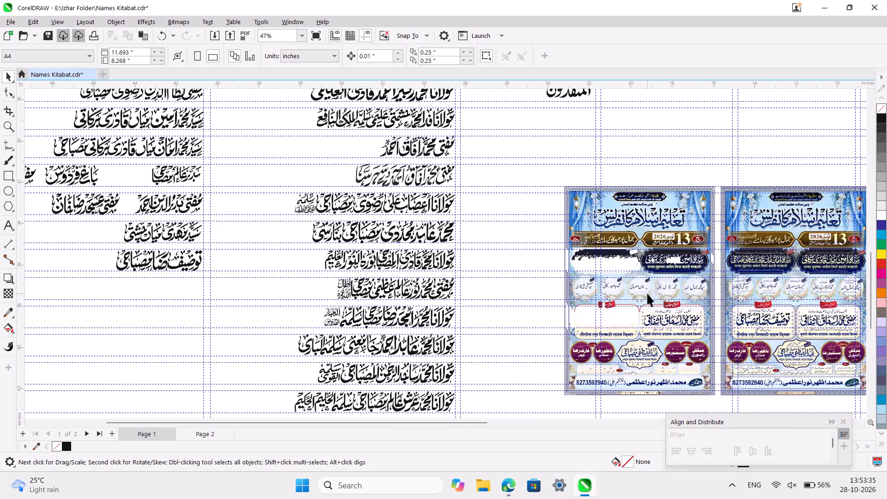
{"action": "scroll", "coordinate": [647, 293], "scroll_direction": "up", "scroll_amount": 7, "text": "ctrl"}
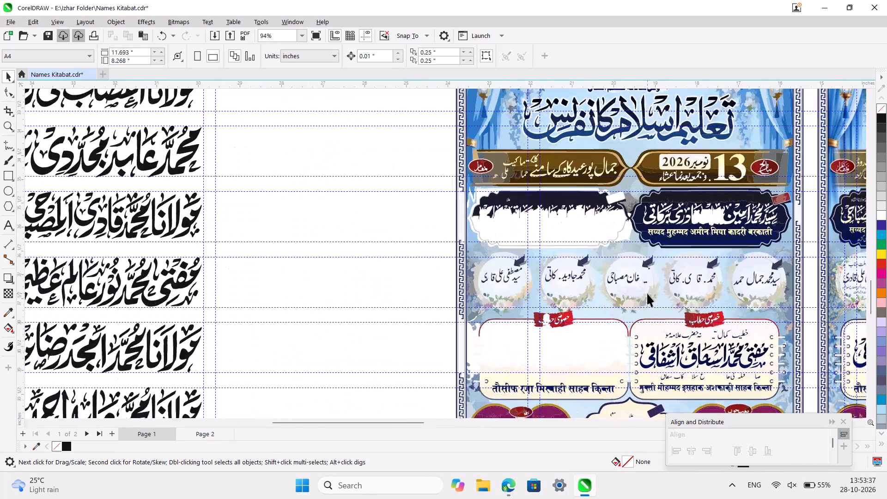
{"action": "scroll", "coordinate": [647, 293], "scroll_direction": "left", "scroll_amount": 2}
{"action": "scroll", "coordinate": [665, 253], "scroll_direction": "up", "scroll_amount": 5, "text": "ctrl"}
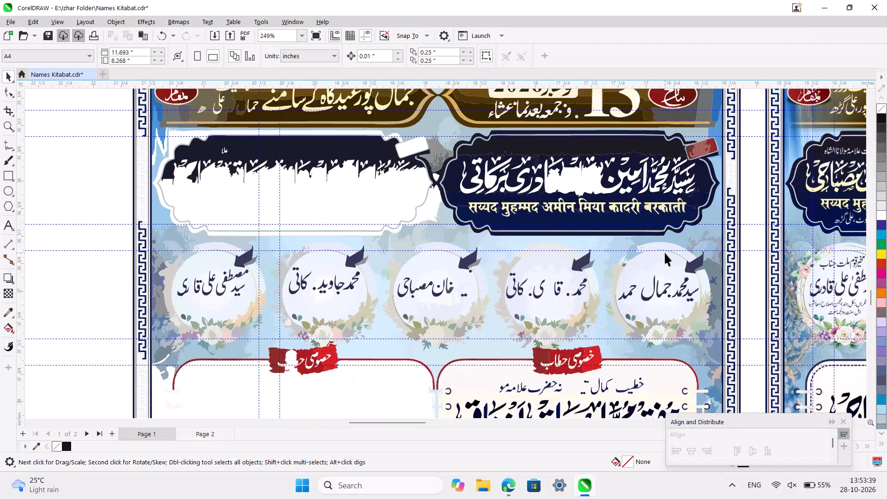
{"action": "scroll", "coordinate": [665, 253], "scroll_direction": "up", "scroll_amount": 1}
{"action": "left_click", "coordinate": [665, 200]}
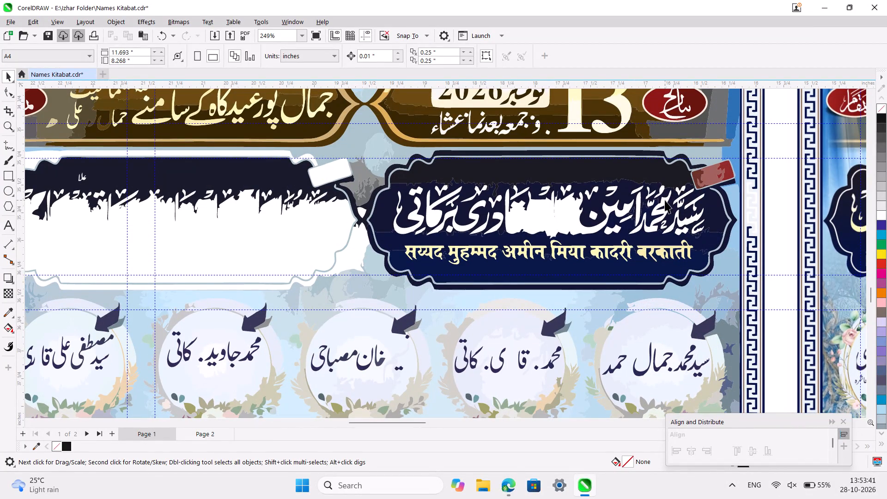
{"action": "scroll", "coordinate": [704, 310], "scroll_direction": "down", "scroll_amount": 1}
{"action": "scroll", "coordinate": [704, 310], "scroll_direction": "down", "scroll_amount": 2, "text": "ctrl"}
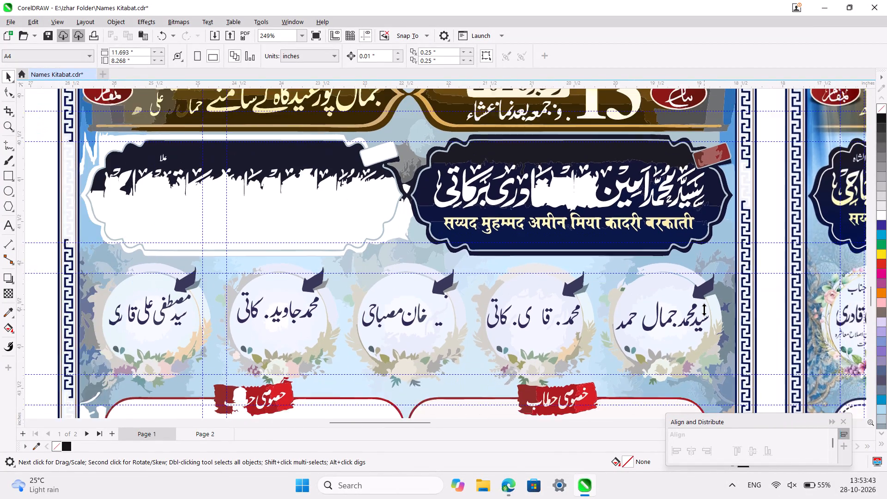
{"action": "scroll", "coordinate": [704, 310], "scroll_direction": "down", "scroll_amount": 1, "text": "ctrl"}
{"action": "scroll", "coordinate": [704, 310], "scroll_direction": "down", "scroll_amount": 2}
{"action": "scroll", "coordinate": [673, 357], "scroll_direction": "down", "scroll_amount": 1}
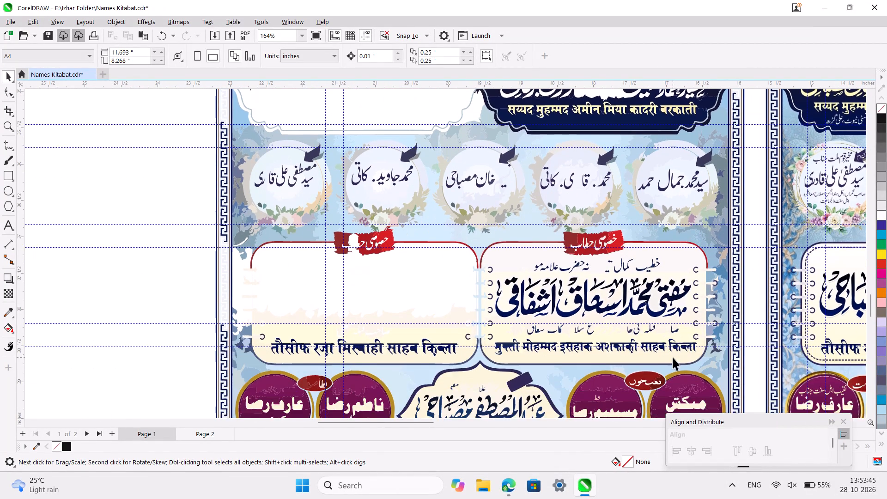
{"action": "scroll", "coordinate": [673, 357], "scroll_direction": "down", "scroll_amount": 1}
{"action": "scroll", "coordinate": [673, 357], "scroll_direction": "left", "scroll_amount": 1}
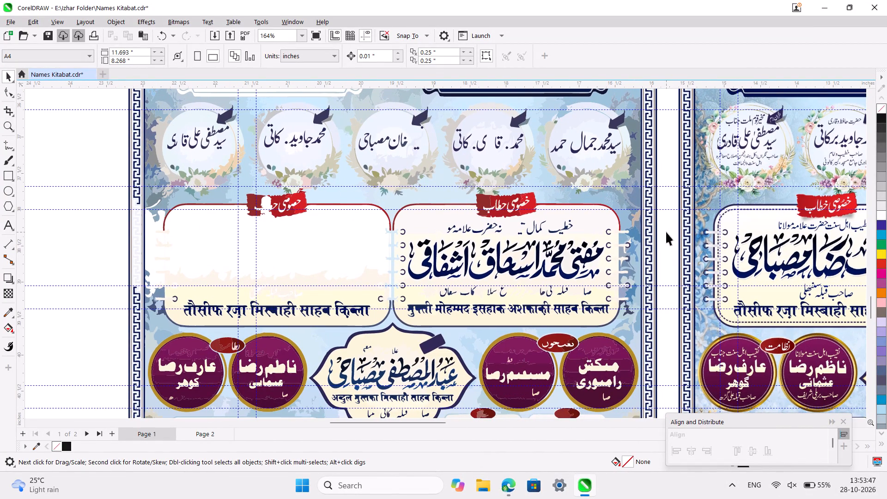
Select the pieces of the navy name in the traced poster's right special-address panel and move them onto the yellow rectangle.
{"action": "left_click_drag", "start_coordinate": [666, 232], "coordinate": [387, 284]}
{"action": "scroll", "coordinate": [387, 284], "scroll_direction": "down", "scroll_amount": 8, "text": "ctrl"}
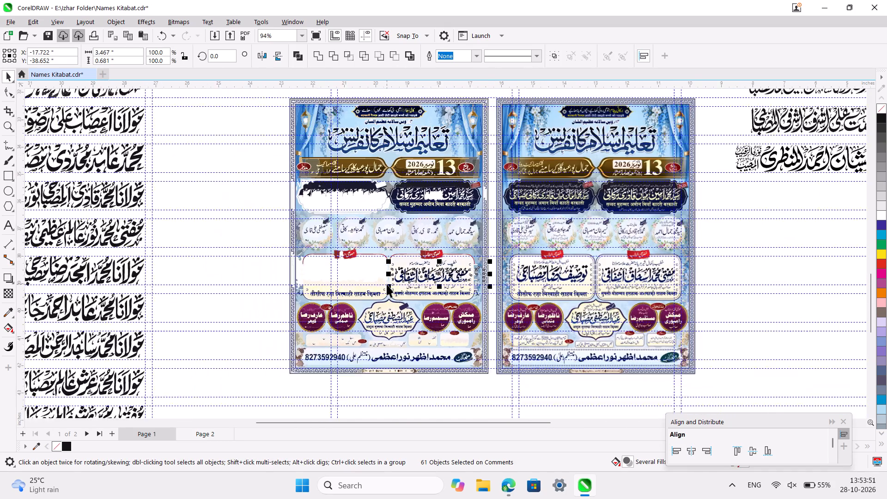
{"action": "scroll", "coordinate": [387, 284], "scroll_direction": "down", "scroll_amount": 2, "text": "ctrl"}
{"action": "scroll", "coordinate": [387, 284], "scroll_direction": "up", "scroll_amount": 1}
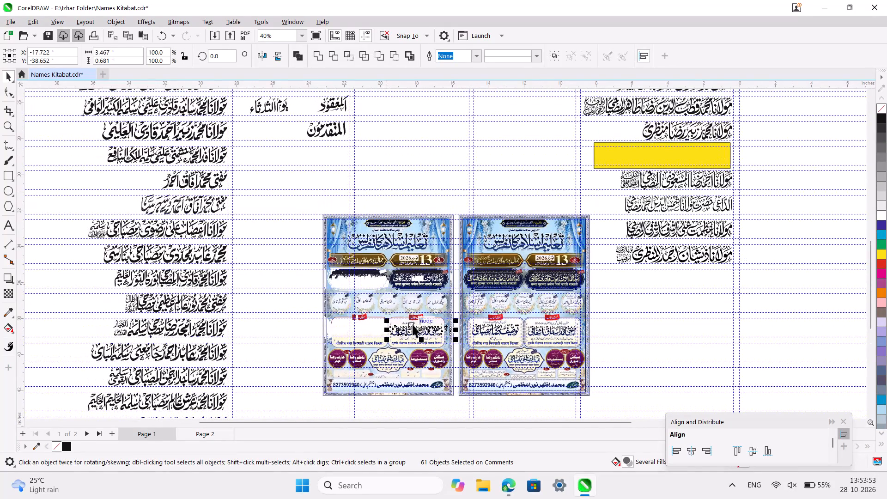
{"action": "left_click_drag", "start_coordinate": [414, 328], "coordinate": [677, 152]}
Delete the stray circles, blue fragments and border ornament beside the start of the navy name on the yellow rectangle.
{"action": "scroll", "coordinate": [677, 152], "scroll_direction": "up", "scroll_amount": 12, "text": "ctrl"}
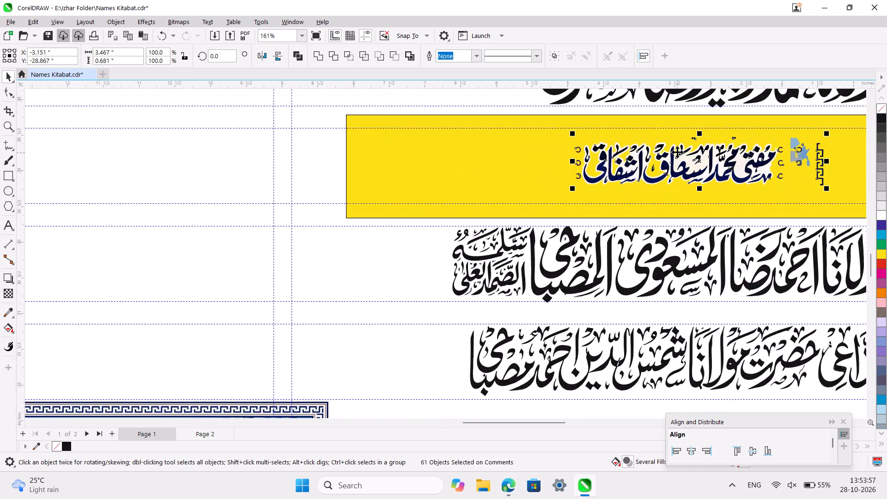
{"action": "scroll", "coordinate": [677, 152], "scroll_direction": "up", "scroll_amount": 2, "text": "ctrl"}
{"action": "scroll", "coordinate": [677, 152], "scroll_direction": "left", "scroll_amount": 4}
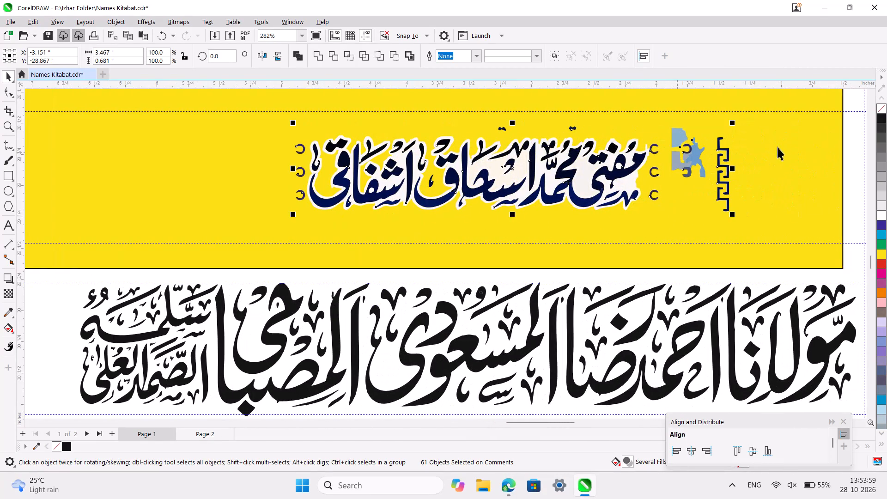
{"action": "left_click", "coordinate": [755, 159]}
{"action": "left_click_drag", "start_coordinate": [776, 121], "coordinate": [622, 208]}
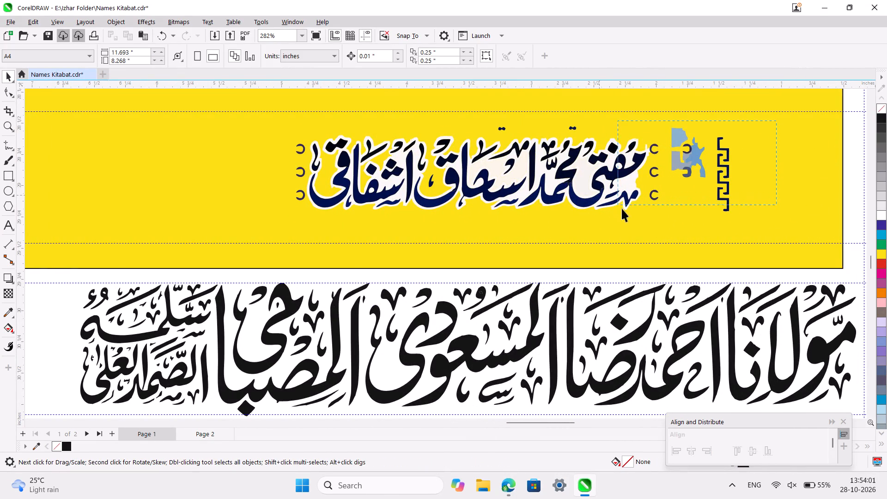
{"action": "left_click_drag", "start_coordinate": [622, 208], "coordinate": [637, 218]}
{"action": "key", "text": "Delete"}
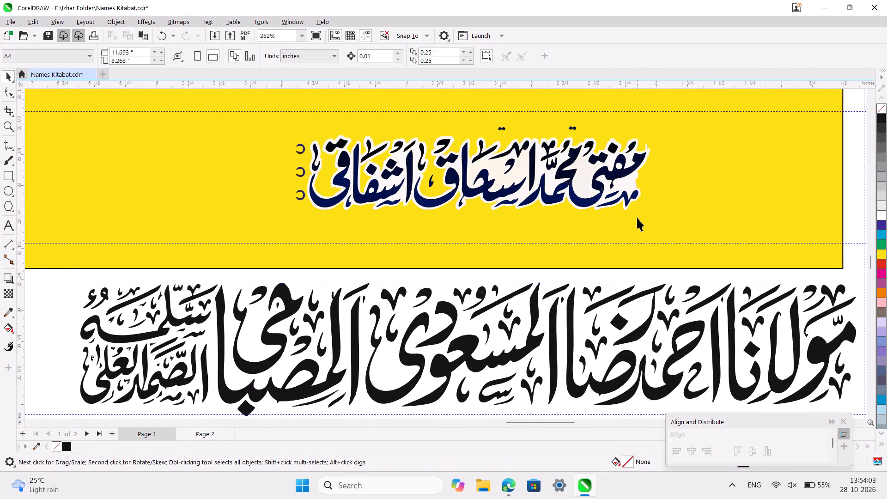
Delete the navy name's white outline backing and the white fills left inside and between its letters.
{"action": "scroll", "coordinate": [637, 218], "scroll_direction": "up", "scroll_amount": 4, "text": "ctrl"}
{"action": "left_click", "coordinate": [624, 176]}
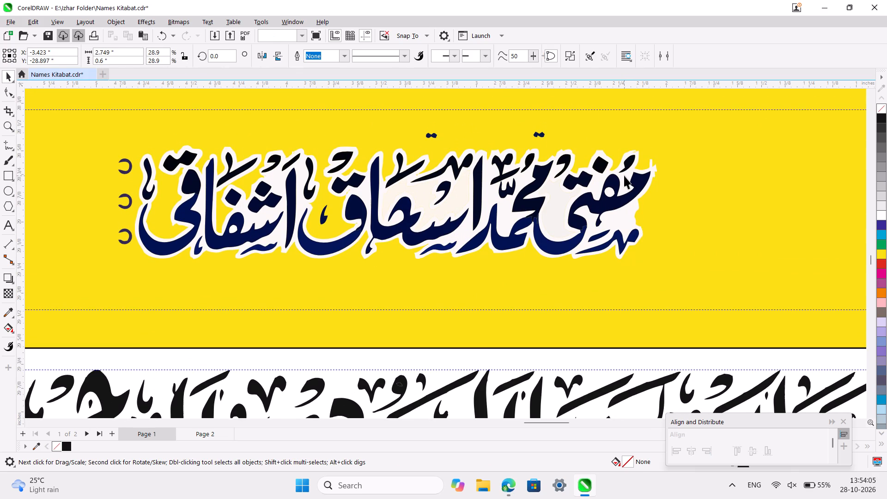
{"action": "key", "text": "Delete"}
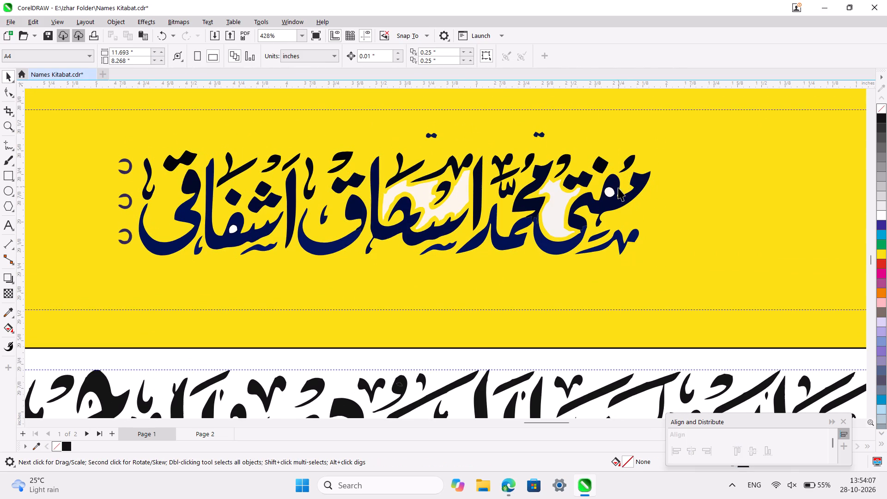
{"action": "left_click", "coordinate": [570, 222]}
{"action": "left_click", "coordinate": [557, 219]}
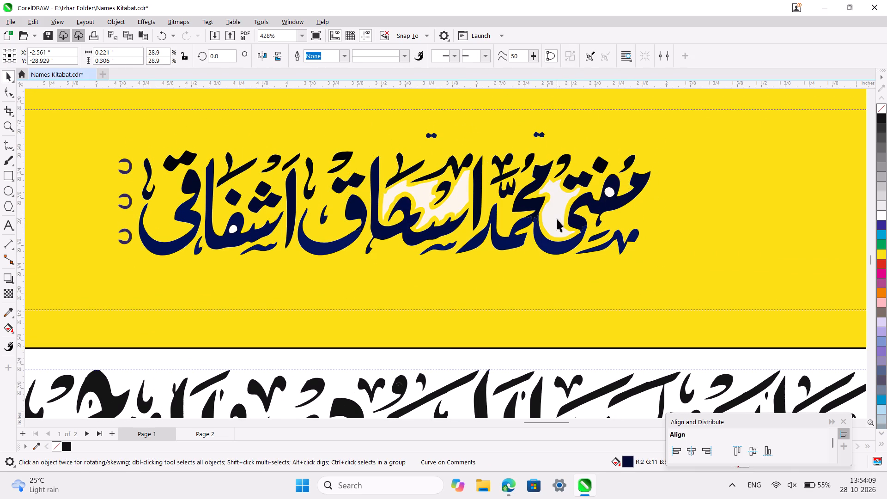
{"action": "left_click", "coordinate": [459, 203]}
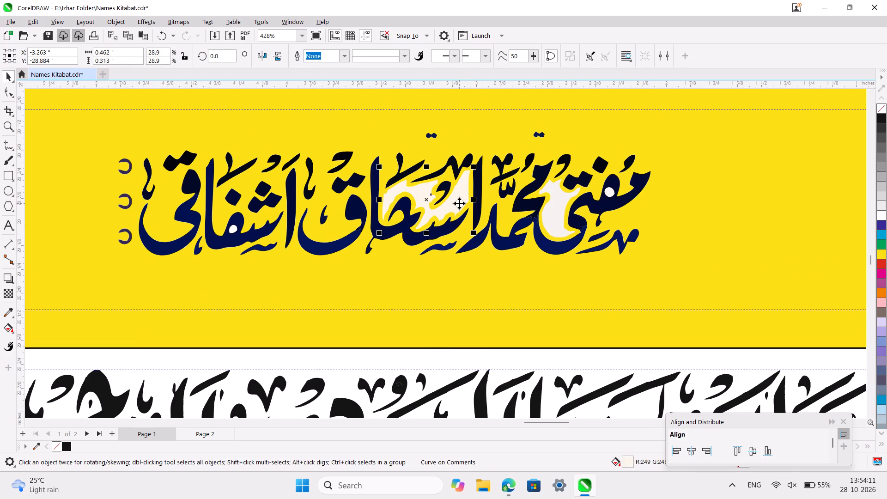
{"action": "key", "text": "Delete"}
{"action": "left_click", "coordinate": [548, 215]}
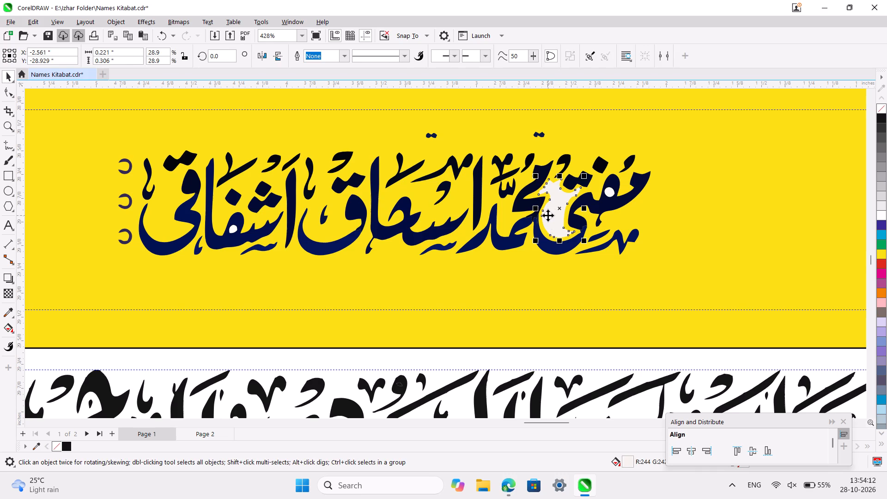
{"action": "key", "text": "Delete"}
{"action": "left_click", "coordinate": [610, 193]}
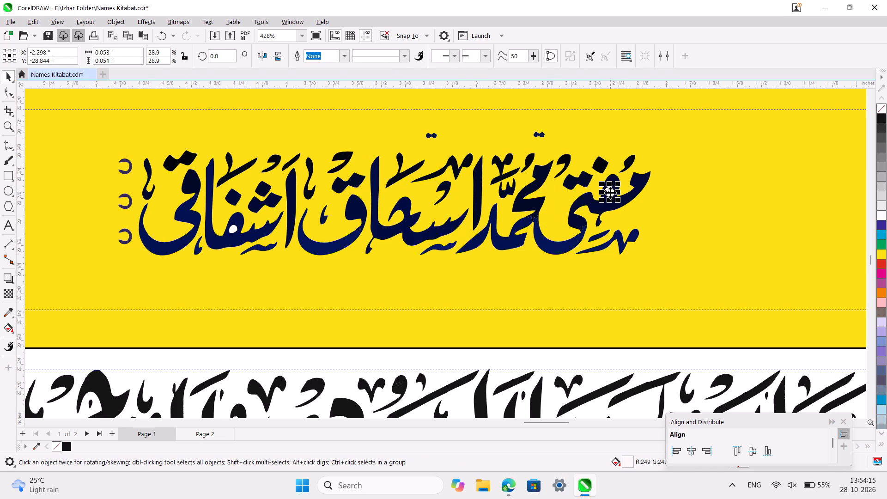
{"action": "left_click", "coordinate": [232, 231]}
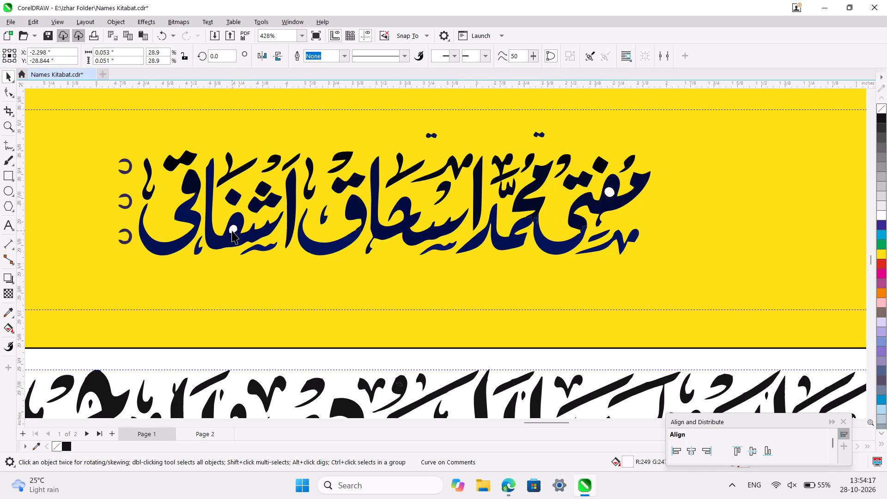
{"action": "key", "text": "Delete"}
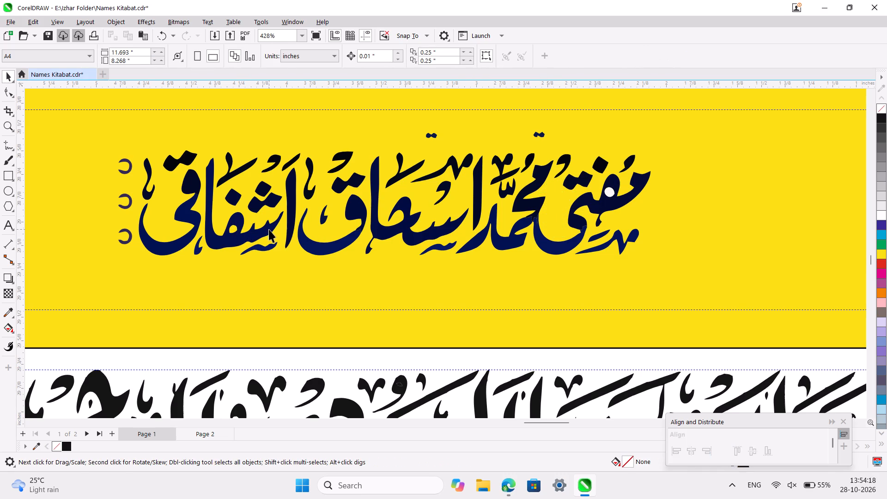
{"action": "left_click", "coordinate": [608, 193]}
{"action": "key", "text": "BackSpace"}
Weld the split pieces of the navy name's first word into one shape, and those of its second word into another.
{"action": "scroll", "coordinate": [616, 195], "scroll_direction": "up", "scroll_amount": 3, "text": "ctrl"}
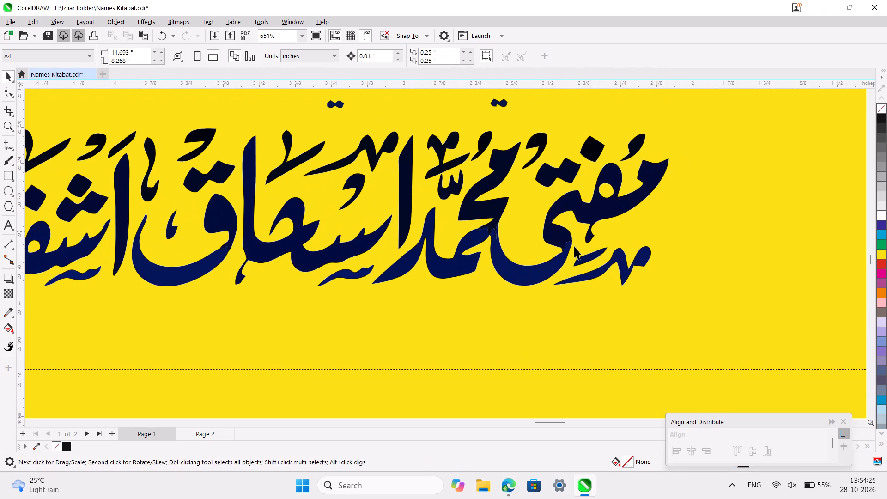
{"action": "left_click", "coordinate": [547, 282]}
{"action": "left_click", "coordinate": [523, 270]}
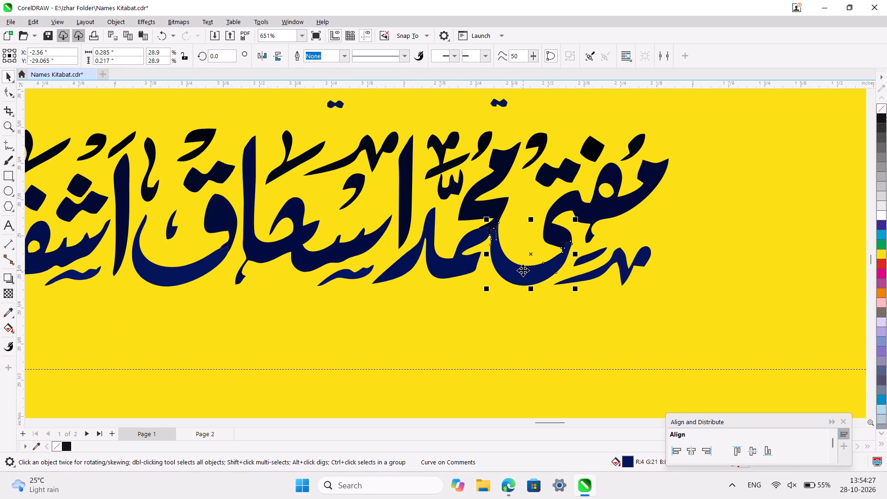
{"action": "left_click", "coordinate": [581, 212], "text": "shift"}
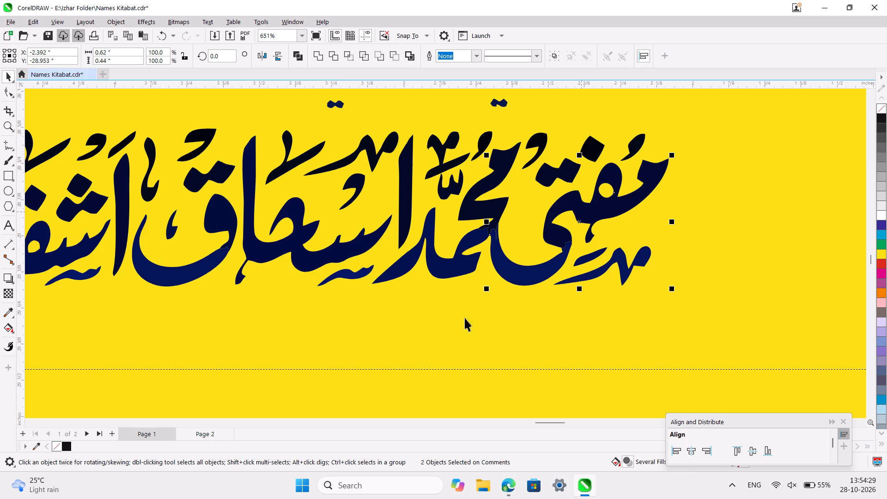
{"action": "left_click", "coordinate": [316, 55]}
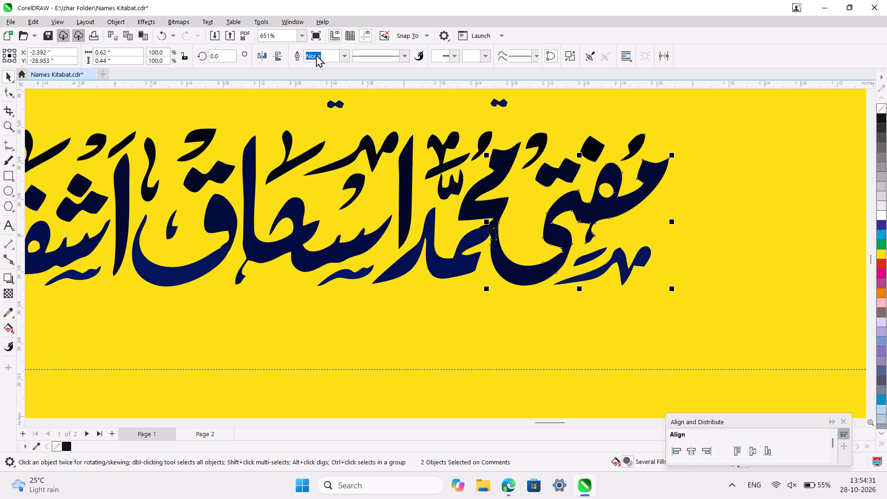
{"action": "left_click", "coordinate": [421, 256]}
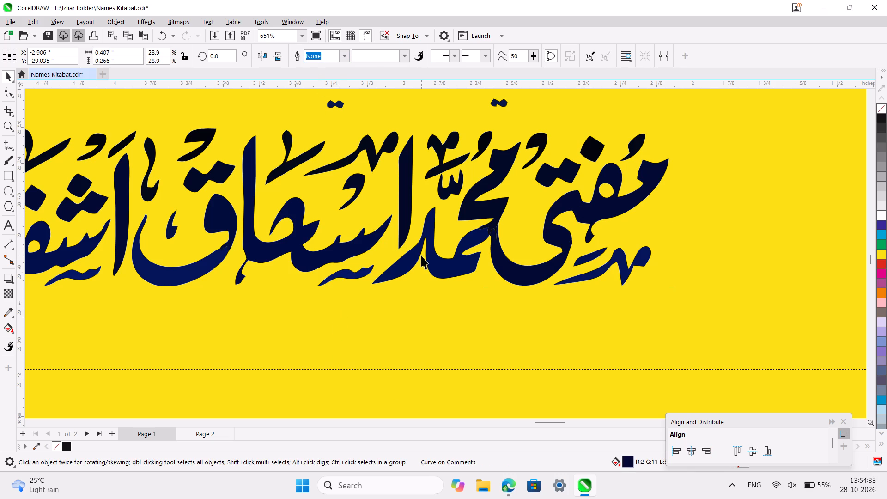
{"action": "left_click", "coordinate": [474, 191], "text": "shift"}
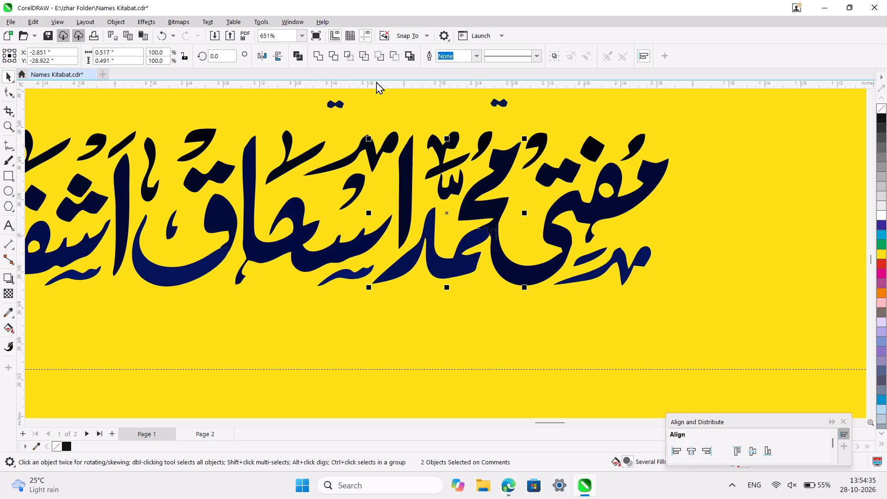
{"action": "left_click", "coordinate": [312, 58]}
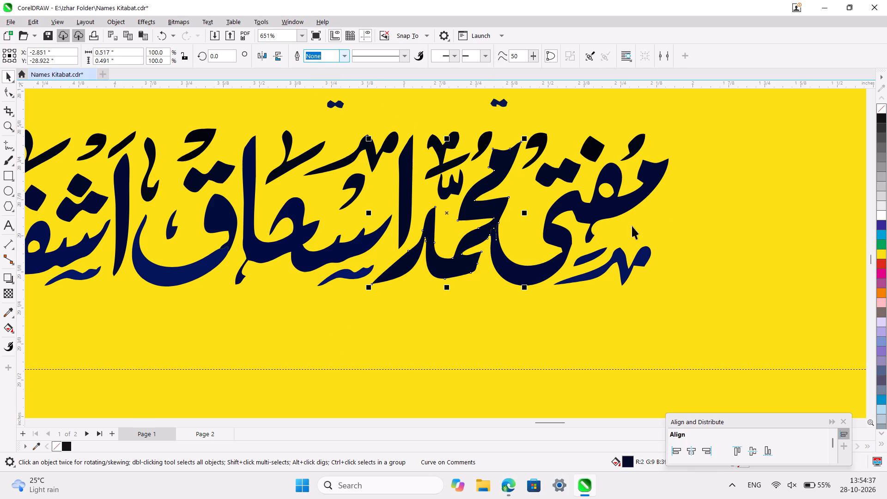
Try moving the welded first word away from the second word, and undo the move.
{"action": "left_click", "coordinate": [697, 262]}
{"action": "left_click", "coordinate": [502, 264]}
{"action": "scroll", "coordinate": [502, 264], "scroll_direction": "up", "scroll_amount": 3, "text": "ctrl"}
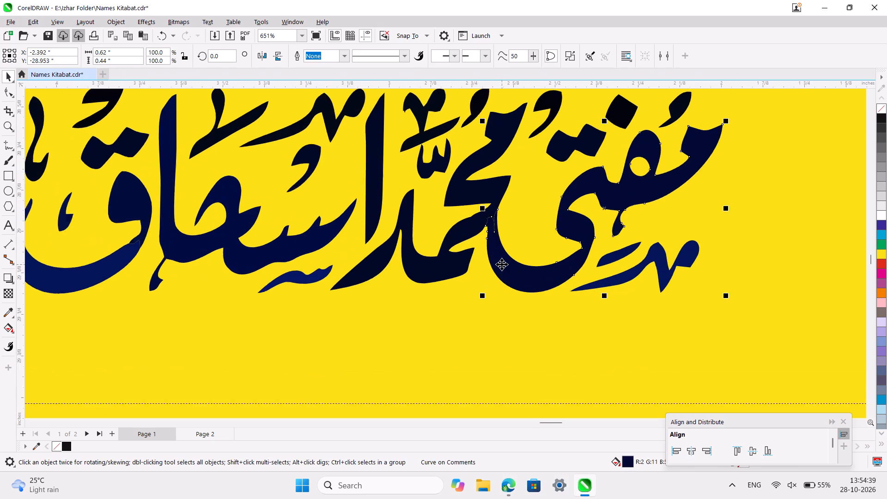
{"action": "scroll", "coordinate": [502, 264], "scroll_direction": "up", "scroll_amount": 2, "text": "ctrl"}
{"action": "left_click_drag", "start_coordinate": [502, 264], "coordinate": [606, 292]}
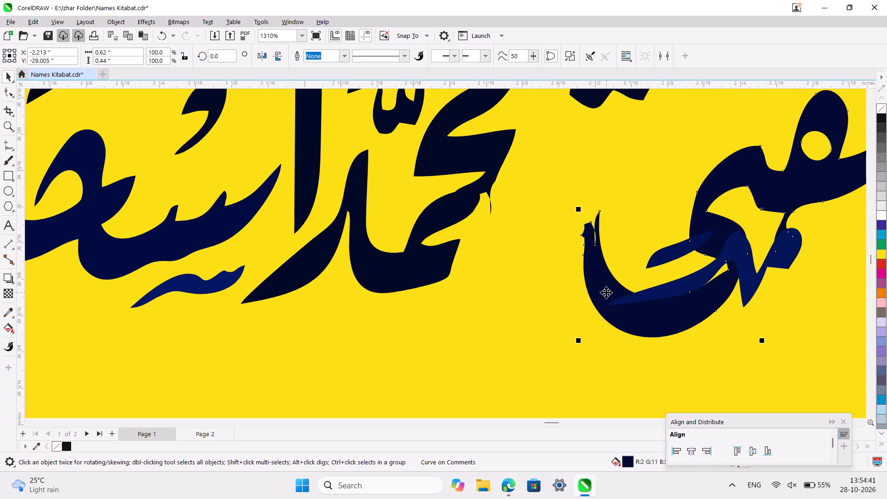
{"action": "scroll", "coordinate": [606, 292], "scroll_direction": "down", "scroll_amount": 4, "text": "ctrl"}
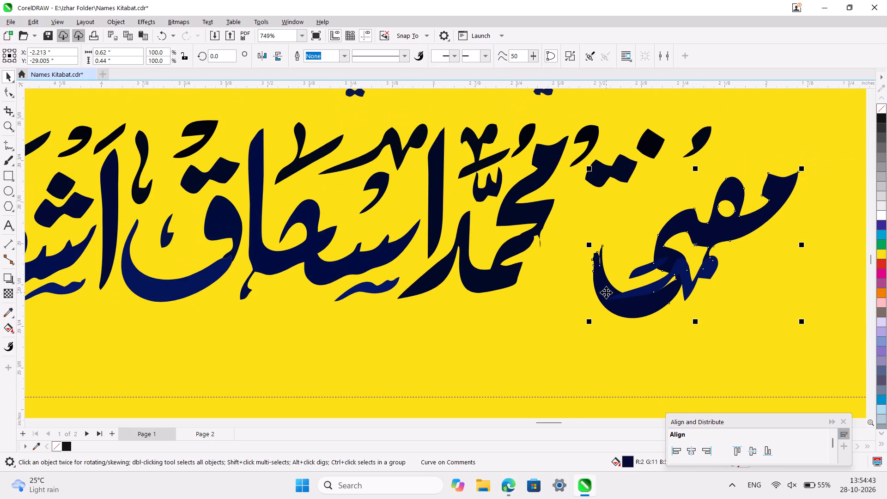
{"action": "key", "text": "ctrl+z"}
Weld the navy name's first and second words together into a single shape.
{"action": "left_click", "coordinate": [540, 173], "text": "shift"}
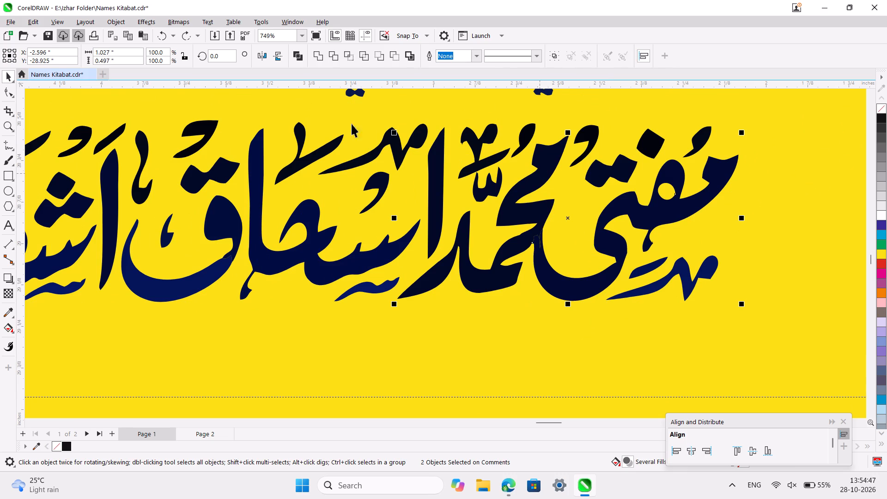
{"action": "left_click", "coordinate": [317, 58]}
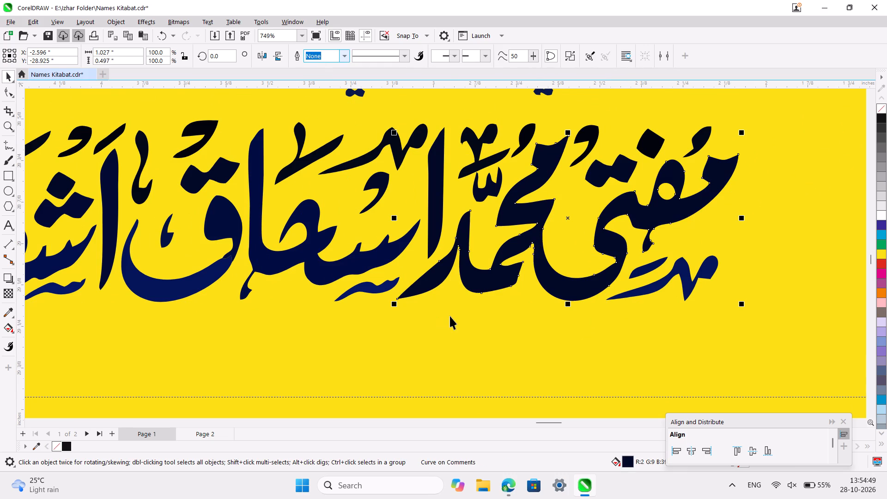
{"action": "left_click", "coordinate": [450, 316]}
Weld the two split pieces of the third word's final letter, and likewise the split ending of the last word.
{"action": "scroll", "coordinate": [450, 316], "scroll_direction": "down", "scroll_amount": 3, "text": "ctrl"}
{"action": "scroll", "coordinate": [450, 316], "scroll_direction": "right", "scroll_amount": 3}
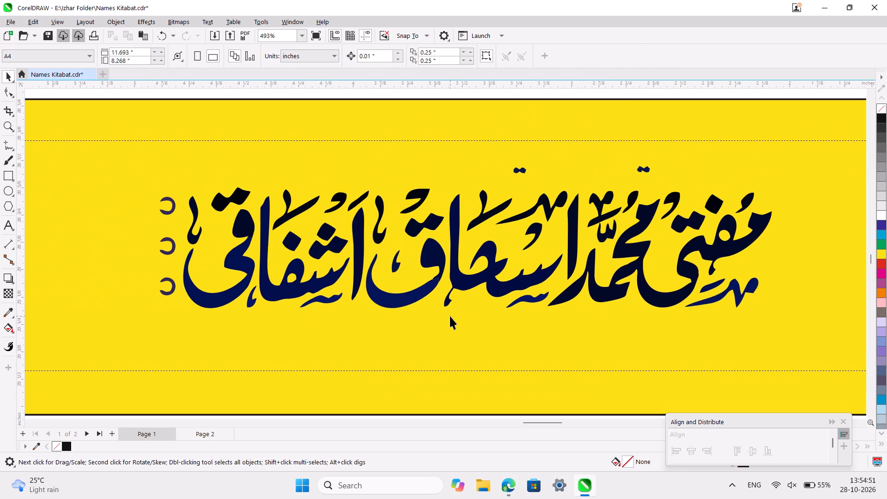
{"action": "left_click", "coordinate": [437, 257]}
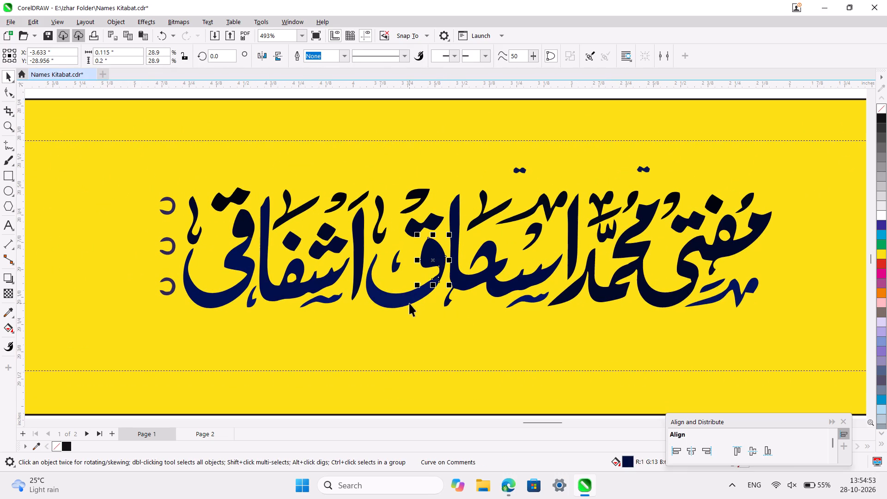
{"action": "left_click", "coordinate": [409, 303], "text": "shift"}
{"action": "left_click", "coordinate": [313, 53]}
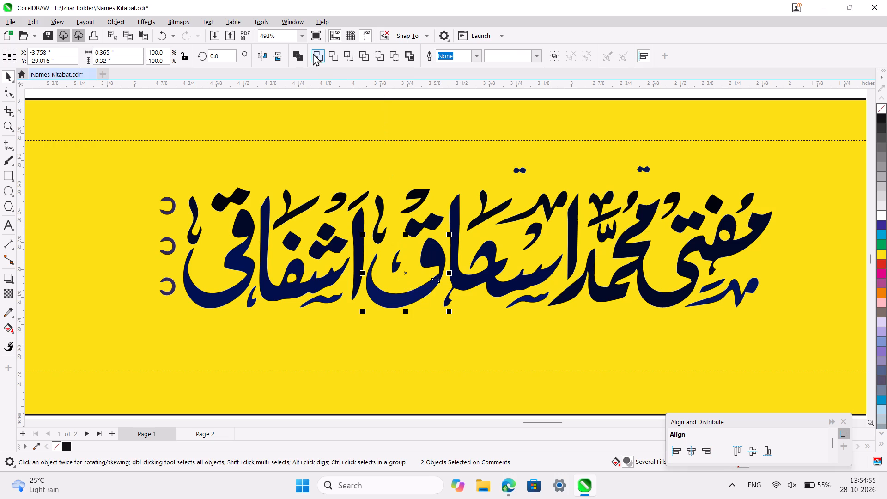
{"action": "left_click", "coordinate": [384, 176]}
{"action": "scroll", "coordinate": [398, 243], "scroll_direction": "up", "scroll_amount": 3, "text": "ctrl"}
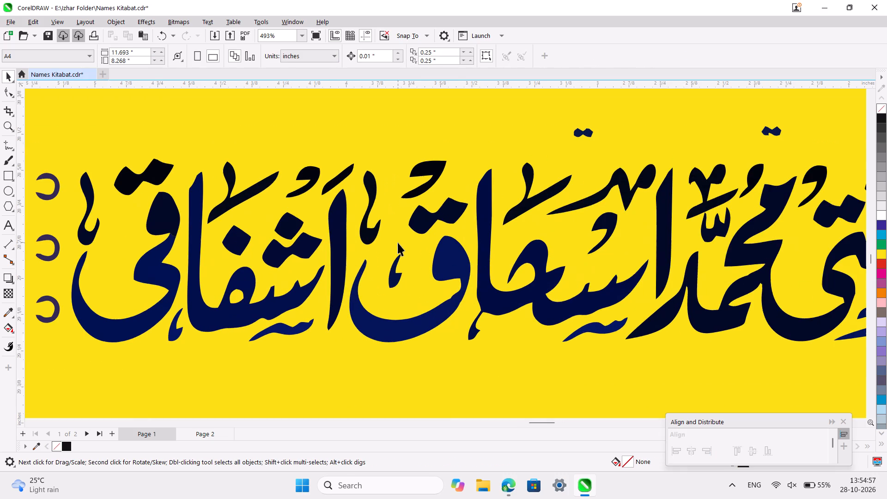
{"action": "scroll", "coordinate": [398, 243], "scroll_direction": "right", "scroll_amount": 1}
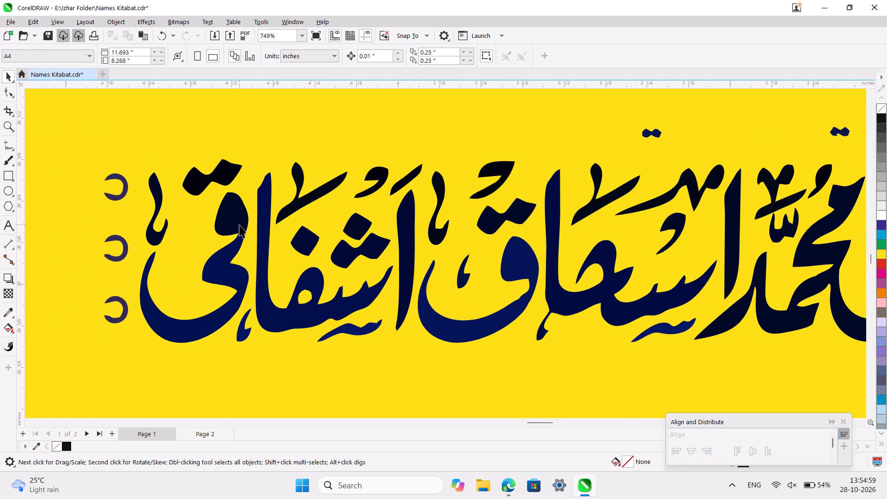
{"action": "left_click", "coordinate": [239, 225]}
{"action": "left_click", "coordinate": [228, 264], "text": "shift"}
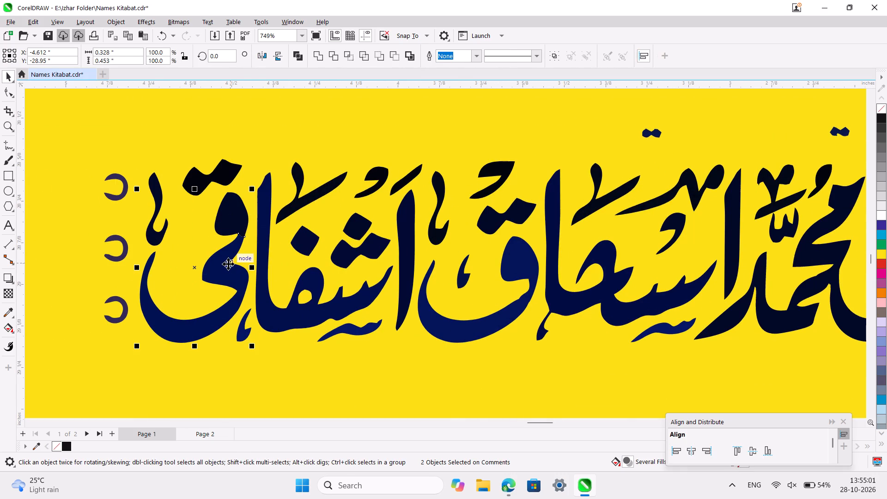
{"action": "left_click", "coordinate": [321, 51]}
{"action": "left_click", "coordinate": [355, 127]}
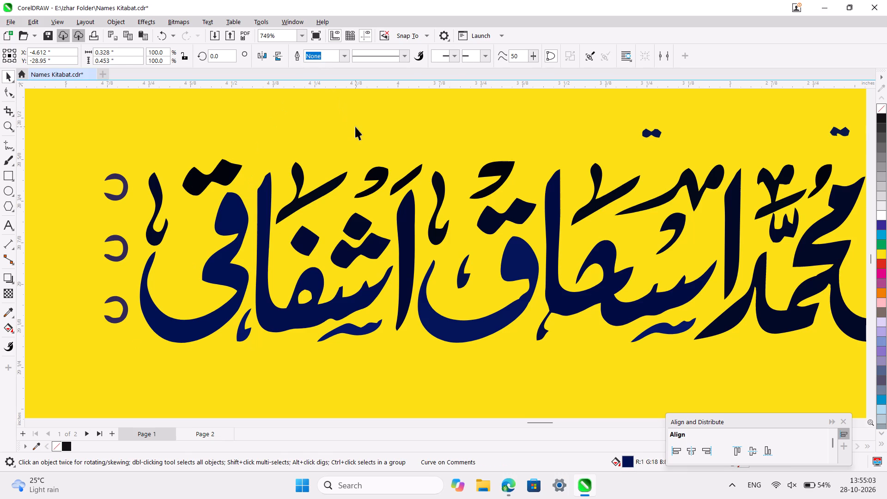
Delete the three stray border arcs beside the navy name and the two stray marks above it.
{"action": "left_click", "coordinate": [406, 227]}
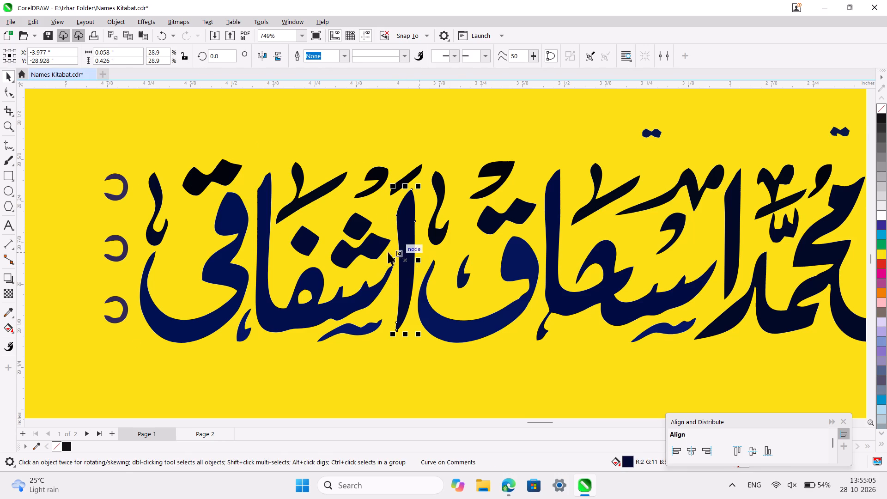
{"action": "scroll", "coordinate": [352, 252], "scroll_direction": "down", "scroll_amount": 2, "text": "ctrl"}
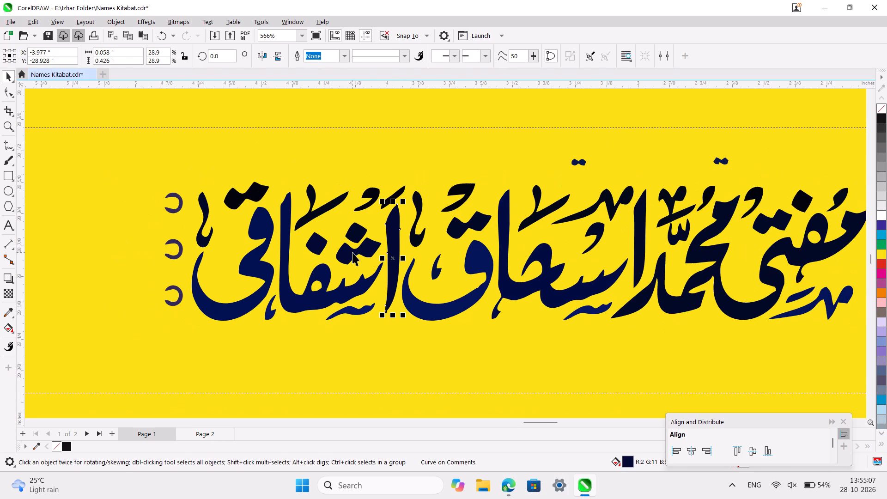
{"action": "scroll", "coordinate": [352, 252], "scroll_direction": "down", "scroll_amount": 3, "text": "ctrl"}
{"action": "left_click_drag", "start_coordinate": [214, 196], "coordinate": [265, 310]}
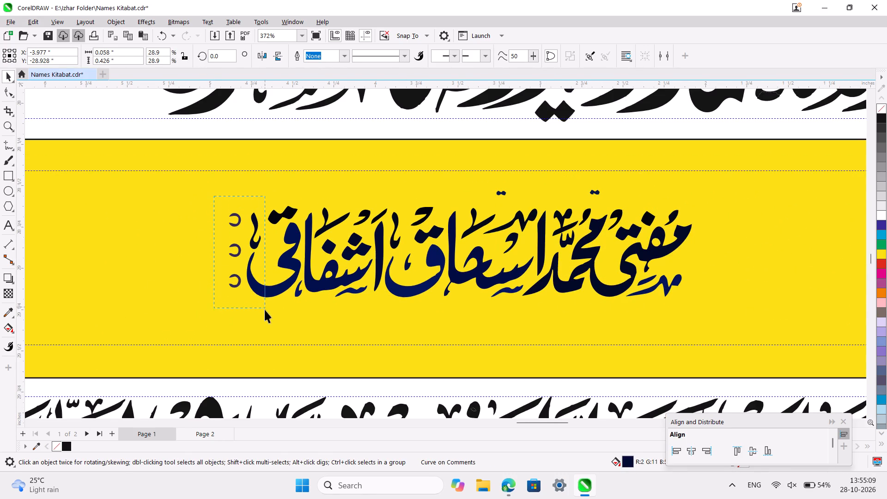
{"action": "left_click_drag", "start_coordinate": [265, 310], "coordinate": [249, 315]}
{"action": "key", "text": "Delete"}
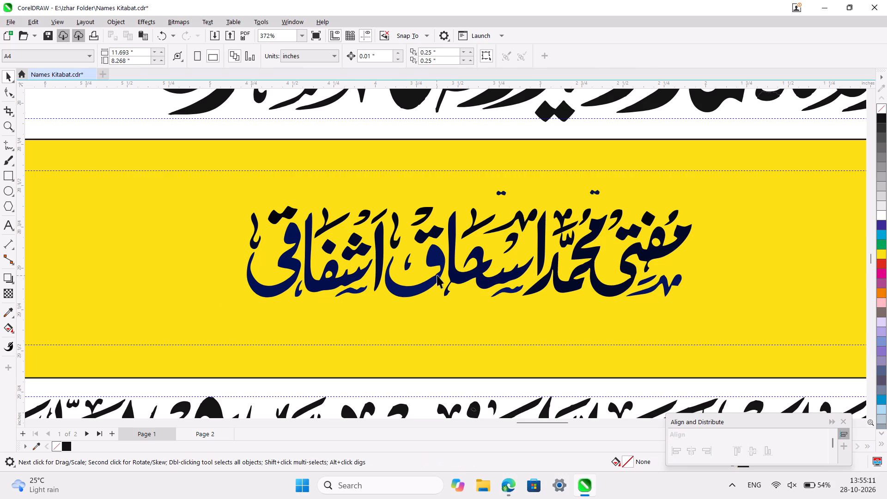
{"action": "left_click_drag", "start_coordinate": [413, 161], "coordinate": [630, 210]}
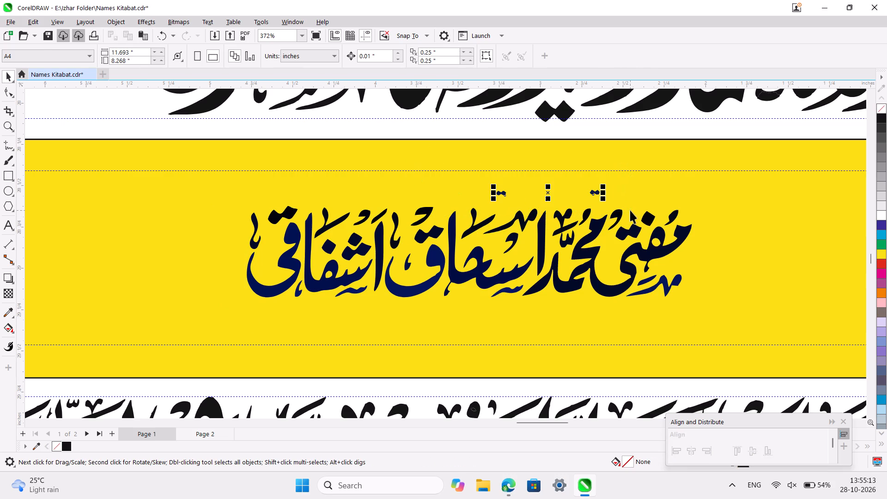
{"action": "key", "text": "BackSpace"}
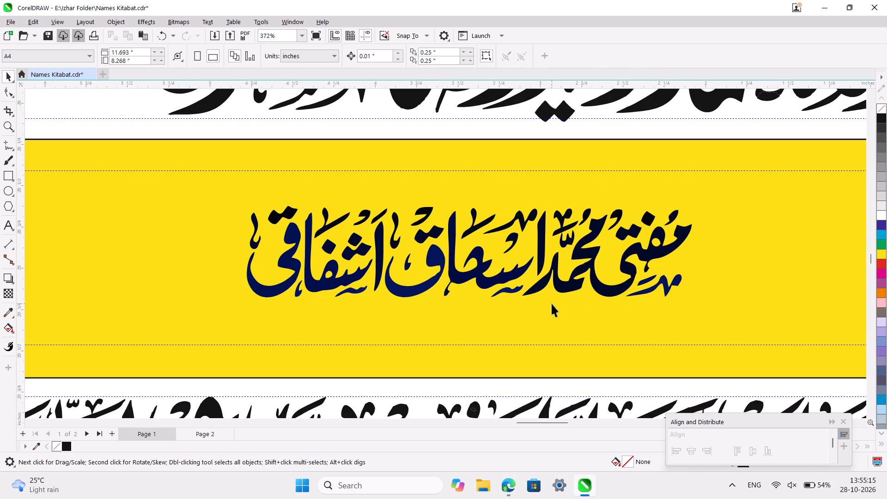
Fill all pieces of the navy name with black and group them.
{"action": "scroll", "coordinate": [552, 304], "scroll_direction": "down", "scroll_amount": 3, "text": "ctrl"}
{"action": "left_click_drag", "start_coordinate": [322, 223], "coordinate": [691, 330]}
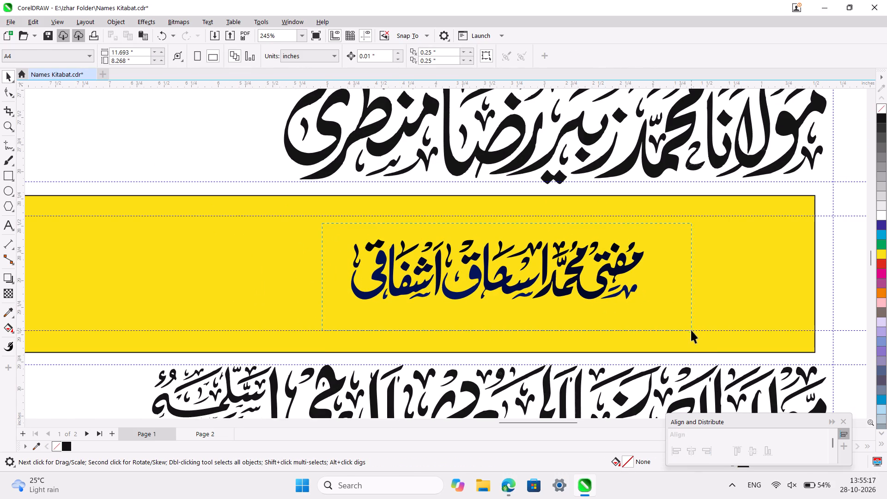
{"action": "left_click_drag", "start_coordinate": [691, 330], "coordinate": [689, 329]}
{"action": "left_click", "coordinate": [66, 448]}
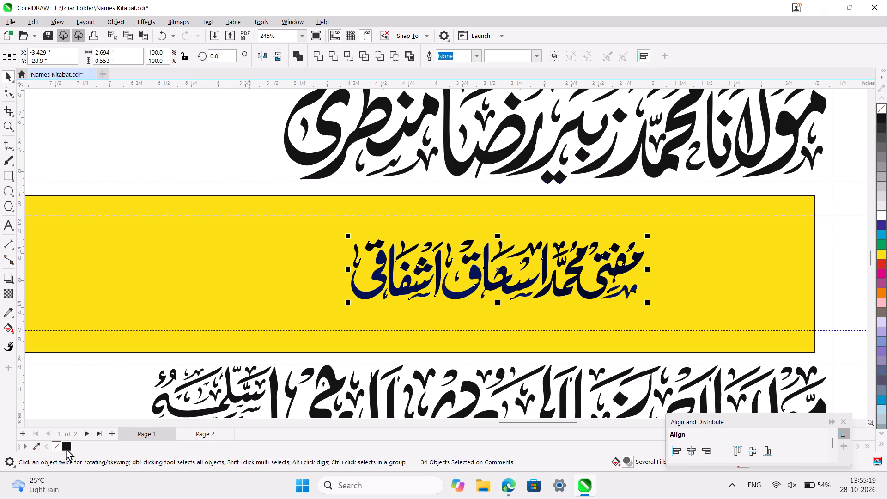
{"action": "scroll", "coordinate": [202, 315], "scroll_direction": "down", "scroll_amount": 4, "text": "ctrl"}
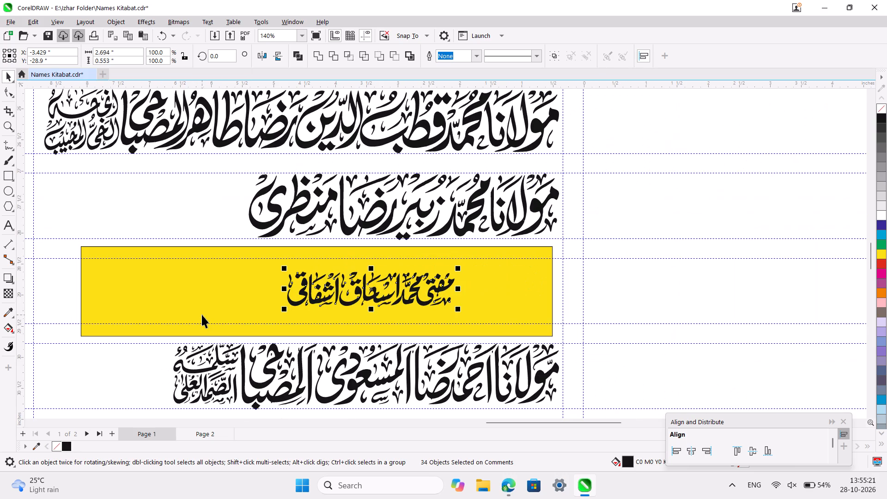
{"action": "key", "text": "ctrl+g"}
Move the grouped name off the yellow rectangle into the first empty row of the far-left names column.
{"action": "scroll", "coordinate": [202, 315], "scroll_direction": "down", "scroll_amount": 4, "text": "ctrl"}
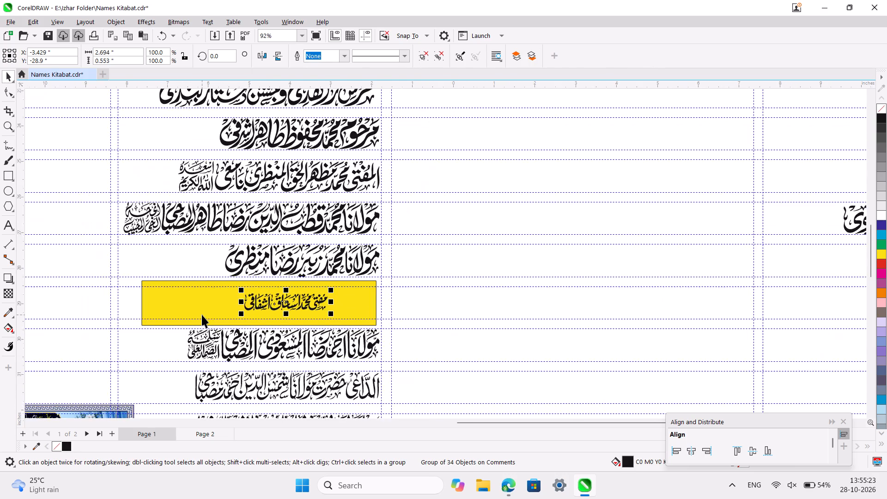
{"action": "scroll", "coordinate": [202, 315], "scroll_direction": "down", "scroll_amount": 7, "text": "ctrl"}
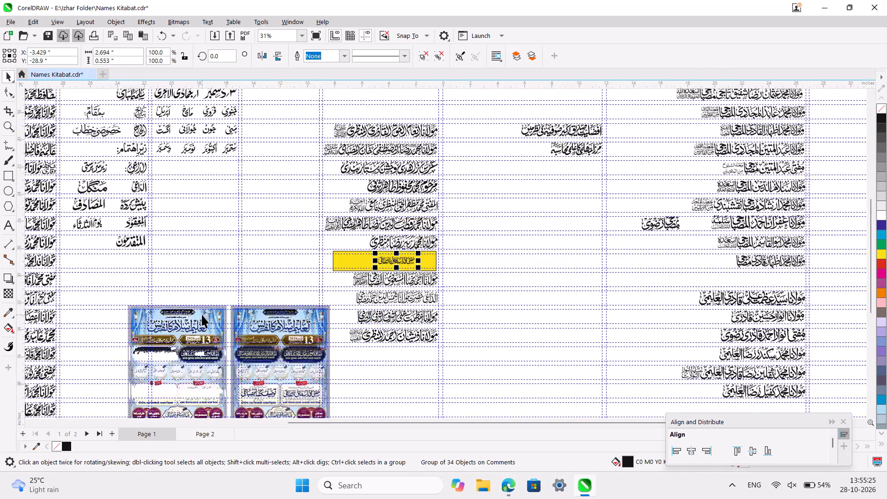
{"action": "scroll", "coordinate": [202, 315], "scroll_direction": "right", "scroll_amount": 2}
{"action": "scroll", "coordinate": [398, 314], "scroll_direction": "right", "scroll_amount": 3}
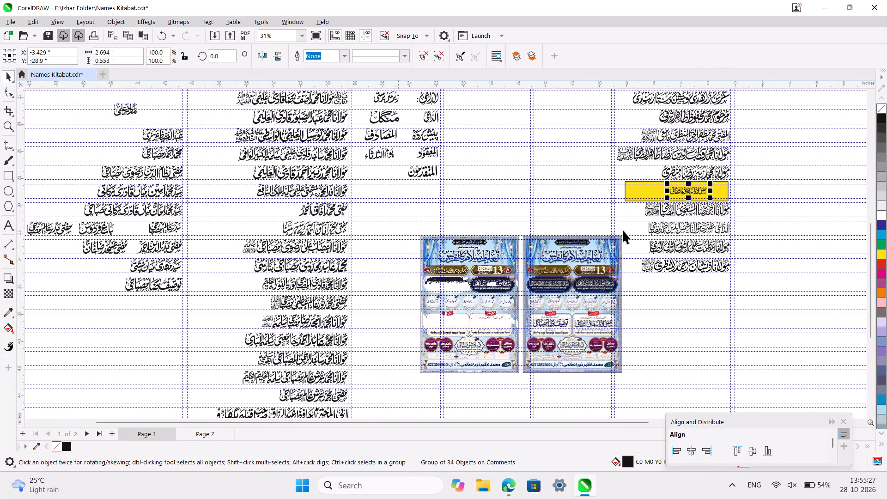
{"action": "left_click_drag", "start_coordinate": [687, 189], "coordinate": [153, 301]}
Enlarge the name proportionally to about 3.36 inches wide, reaching the column's right guideline, and nudge it up to the row's top guideline.
{"action": "scroll", "coordinate": [153, 301], "scroll_direction": "up", "scroll_amount": 10, "text": "ctrl"}
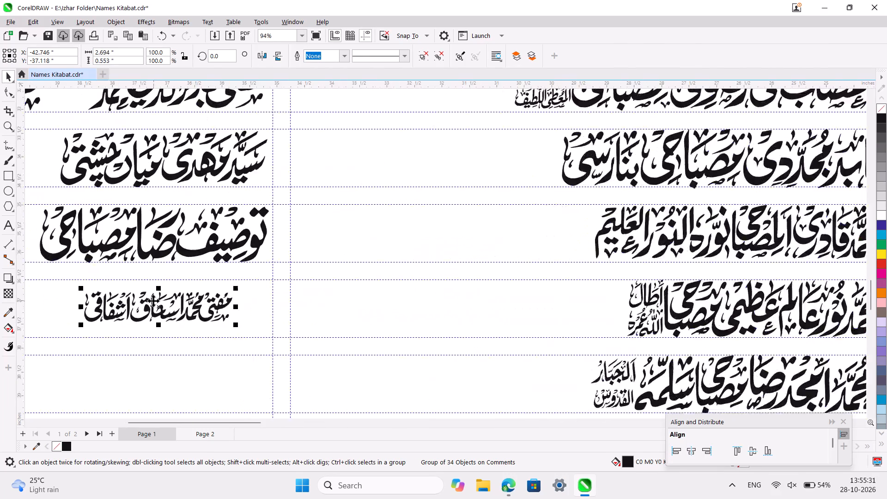
{"action": "scroll", "coordinate": [153, 301], "scroll_direction": "up", "scroll_amount": 2, "text": "ctrl"}
{"action": "left_click_drag", "start_coordinate": [261, 284], "coordinate": [290, 272]}
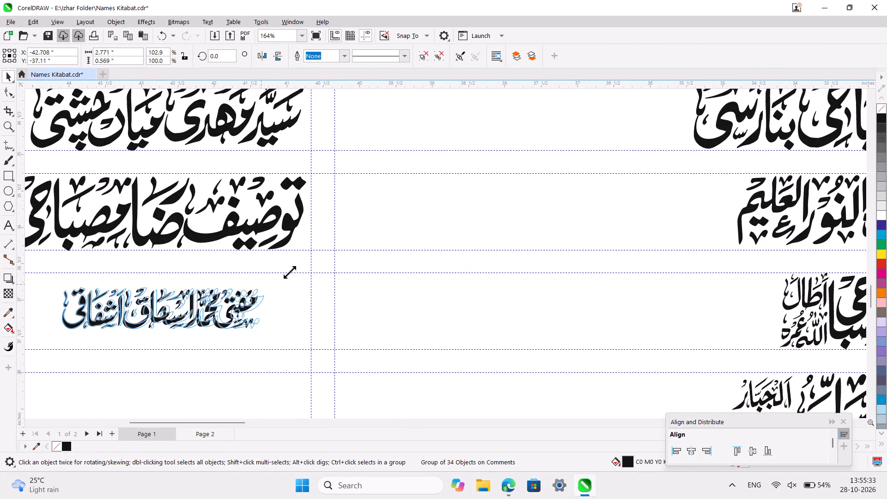
{"action": "left_click_drag", "start_coordinate": [290, 272], "coordinate": [312, 261]}
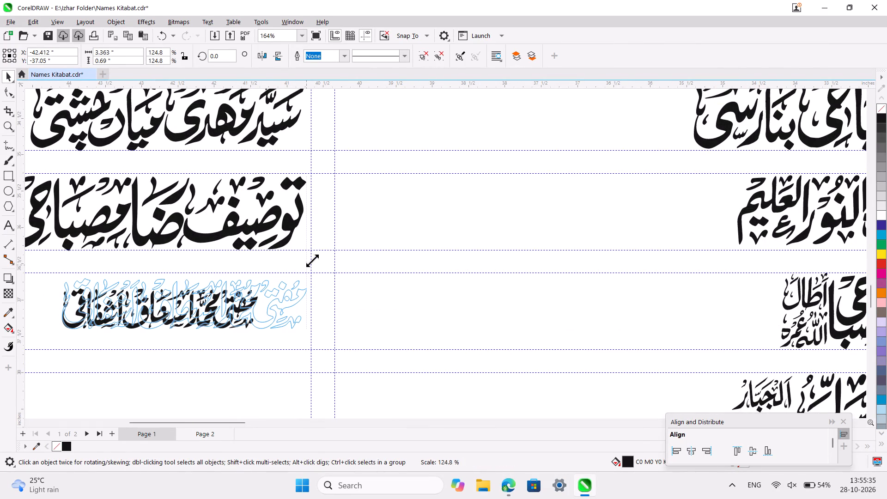
{"action": "left_click_drag", "start_coordinate": [312, 261], "coordinate": [312, 256]}
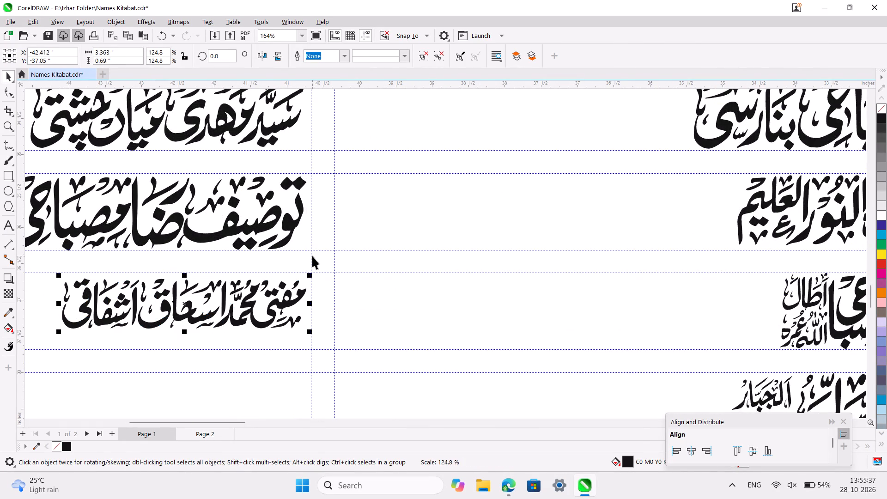
{"action": "key", "text": "Up"}
{"action": "key", "text": "Up"}
{"action": "key", "text": "Up"}
{"action": "key", "text": "Up"}
{"action": "key", "text": "Up"}
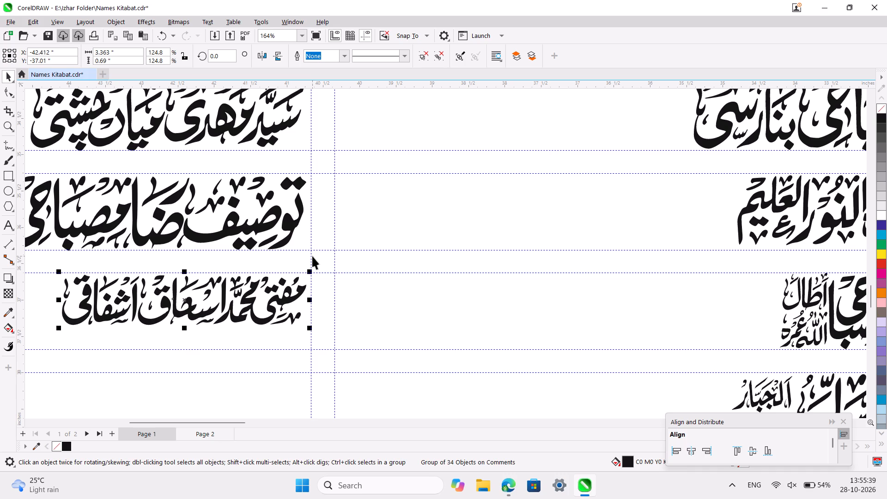
{"action": "key", "text": "Up"}
{"action": "key", "text": "Up"}
{"action": "key", "text": "Up"}
{"action": "scroll", "coordinate": [312, 256], "scroll_direction": "right", "scroll_amount": 1}
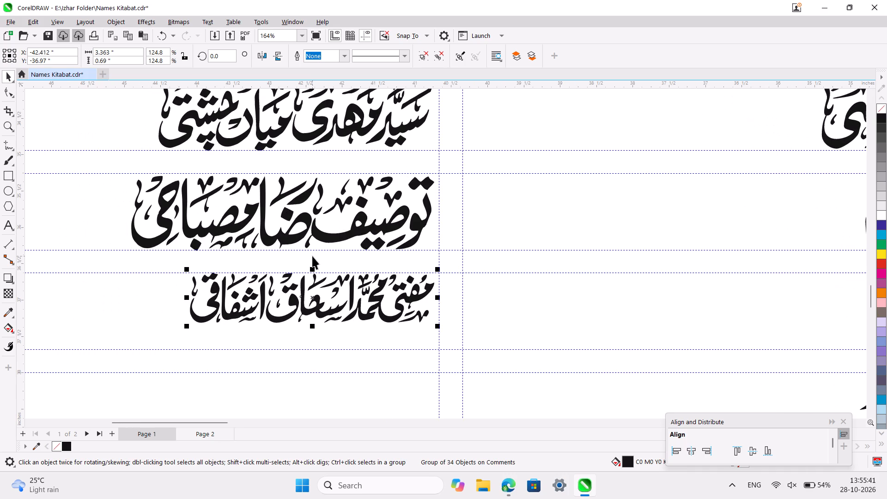
{"action": "key", "text": "Down"}
{"action": "key", "text": "Down"}
{"action": "scroll", "coordinate": [312, 256], "scroll_direction": "right", "scroll_amount": 1}
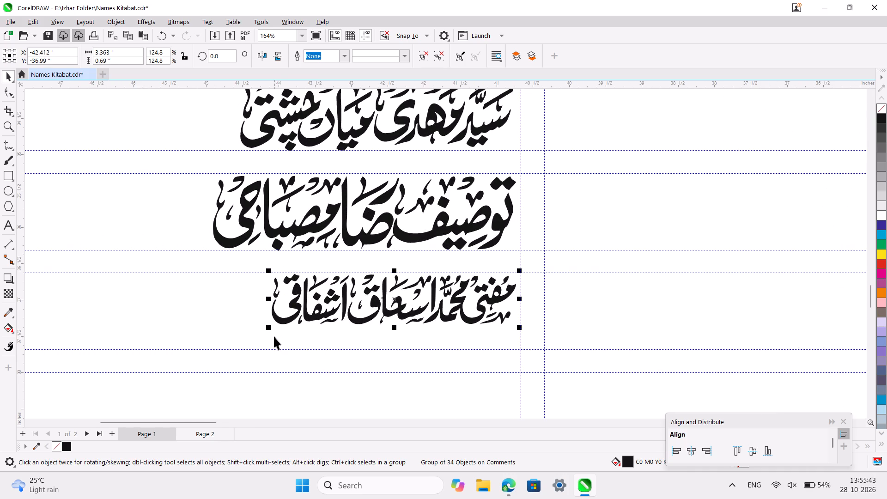
Enlarge the name proportionally to about 4.78 by 0.98 inches so it fills the height between the row guidelines.
{"action": "left_click_drag", "start_coordinate": [267, 329], "coordinate": [230, 342]}
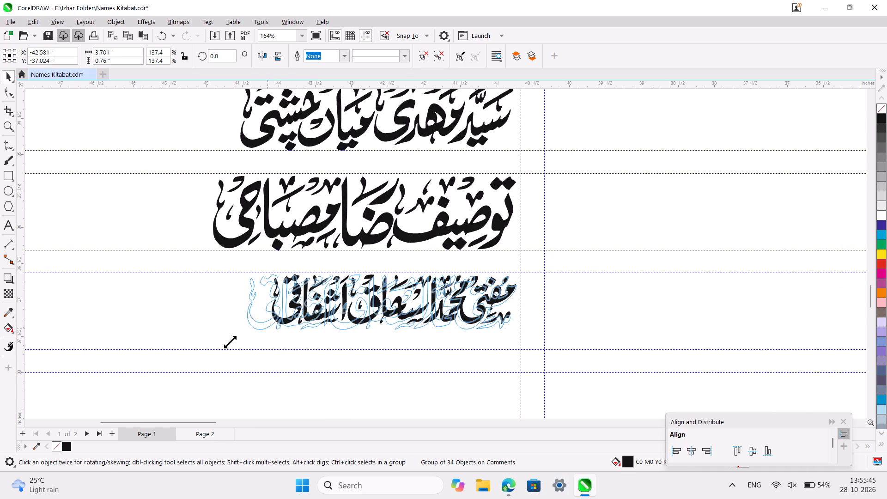
{"action": "left_click_drag", "start_coordinate": [230, 342], "coordinate": [164, 360]}
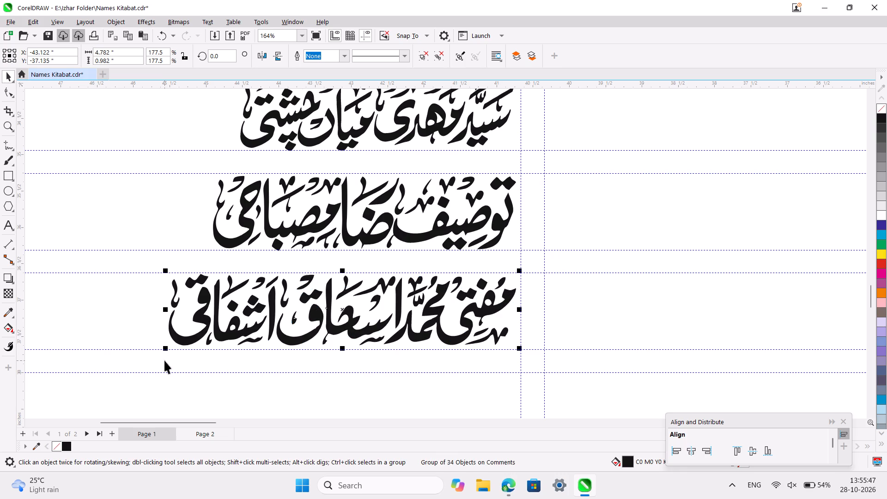
Align the placed name's right edge with the name in the row directly above.
{"action": "left_click", "coordinate": [510, 205], "text": "shift"}
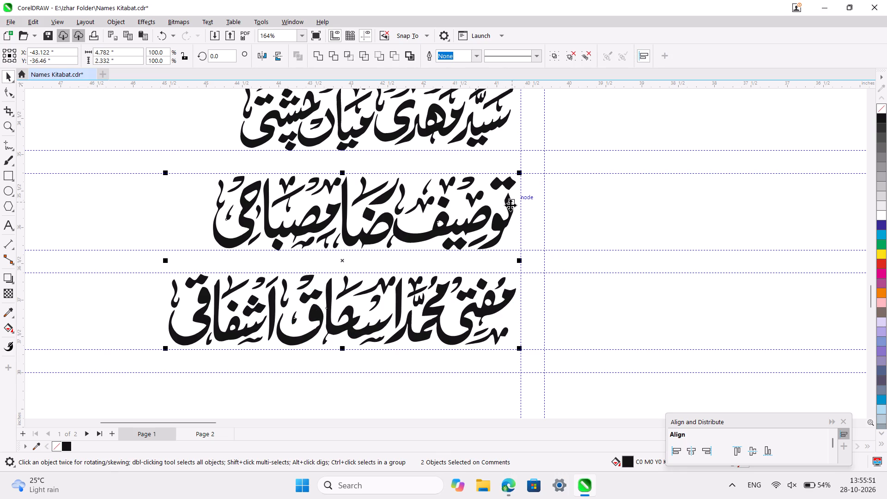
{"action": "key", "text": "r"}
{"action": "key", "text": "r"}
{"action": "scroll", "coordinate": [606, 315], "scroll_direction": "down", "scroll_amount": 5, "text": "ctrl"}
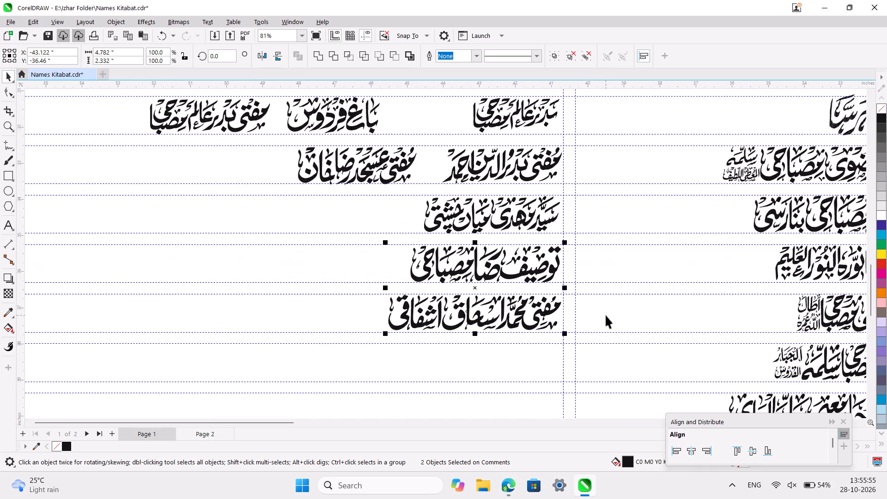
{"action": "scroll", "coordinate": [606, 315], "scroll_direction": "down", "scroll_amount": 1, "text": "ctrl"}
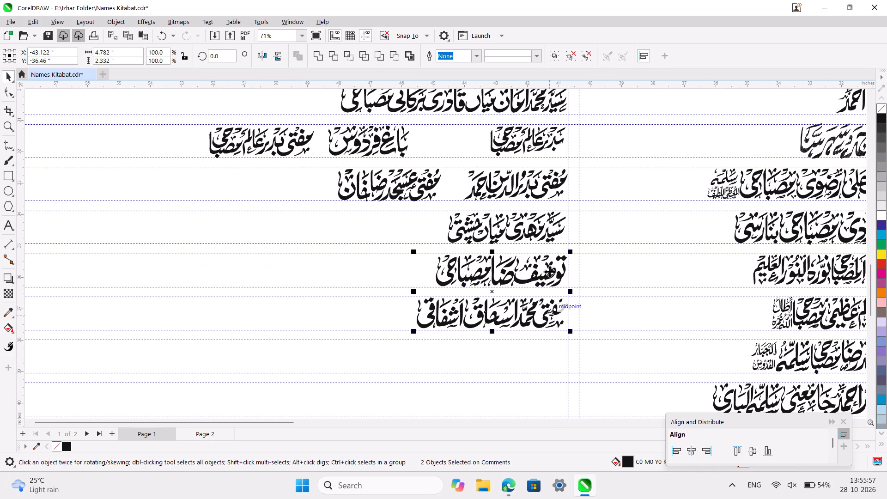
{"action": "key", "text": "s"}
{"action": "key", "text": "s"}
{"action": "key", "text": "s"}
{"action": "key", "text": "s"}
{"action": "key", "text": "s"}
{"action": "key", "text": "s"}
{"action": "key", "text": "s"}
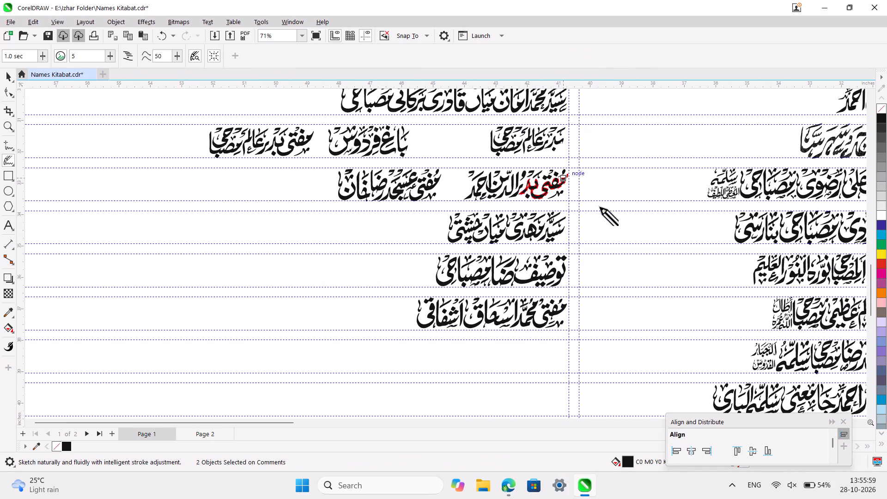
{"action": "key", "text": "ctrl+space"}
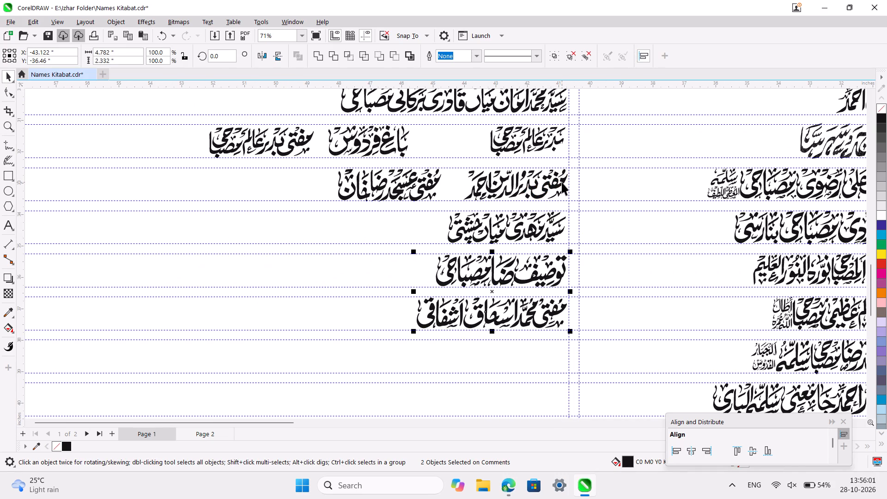
Right-align the two bottom names in the column with the name three rows above the last one, and deselect them.
{"action": "left_click", "coordinate": [565, 182], "text": "shift"}
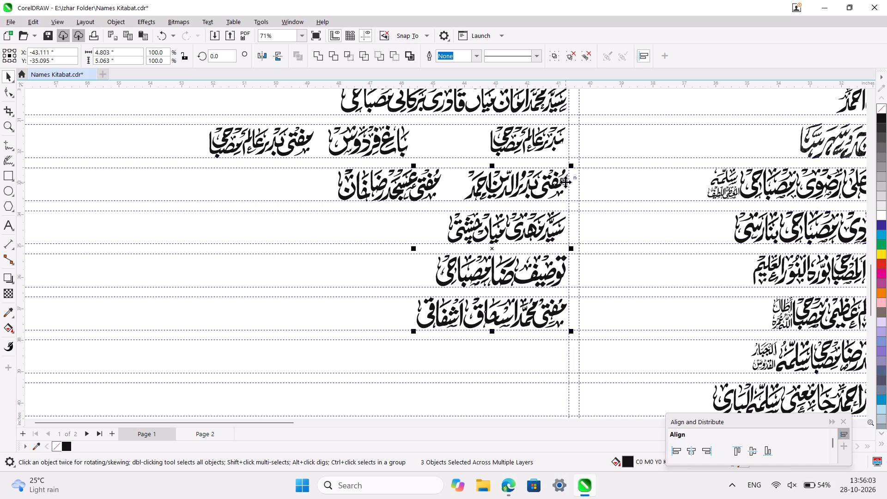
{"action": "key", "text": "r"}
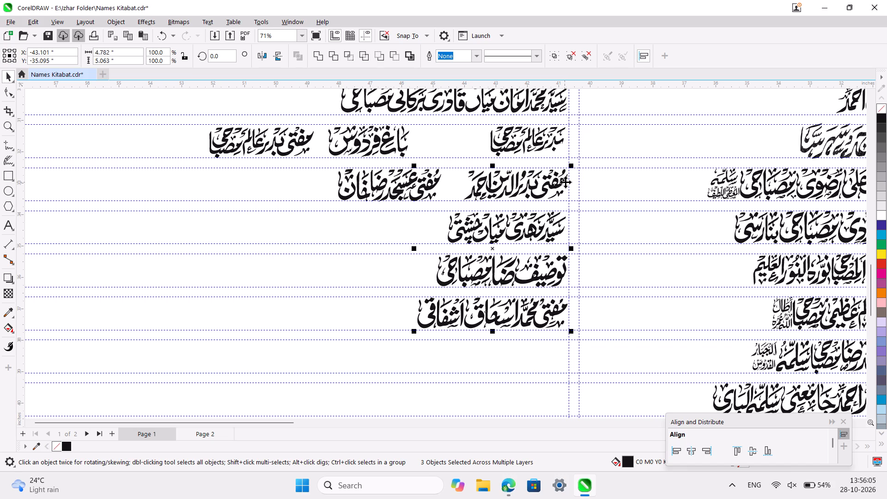
{"action": "left_click", "coordinate": [598, 277]}
Delete the light-blue background piece around the central name badge in the lower part of the traced poster.
{"action": "scroll", "coordinate": [598, 277], "scroll_direction": "down", "scroll_amount": 5, "text": "ctrl"}
{"action": "scroll", "coordinate": [598, 277], "scroll_direction": "left", "scroll_amount": 4}
{"action": "scroll", "coordinate": [498, 323], "scroll_direction": "up", "scroll_amount": 3, "text": "ctrl"}
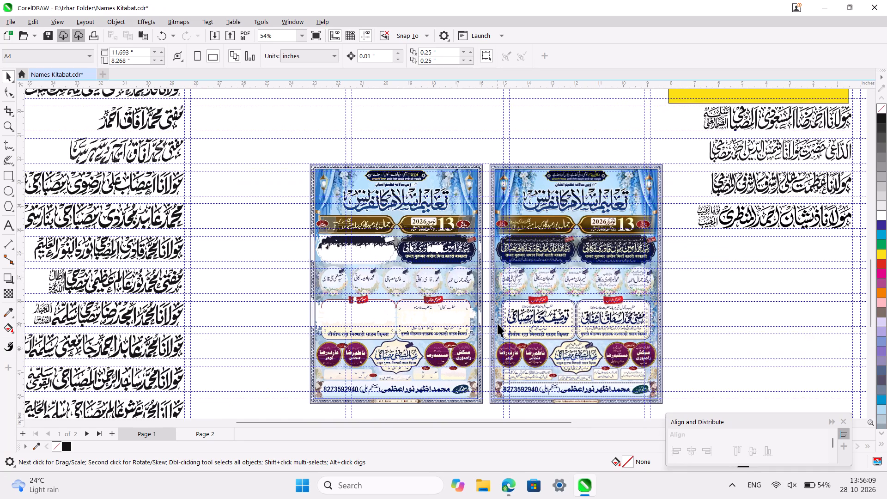
{"action": "scroll", "coordinate": [498, 323], "scroll_direction": "down", "scroll_amount": 2}
{"action": "scroll", "coordinate": [394, 274], "scroll_direction": "up", "scroll_amount": 5, "text": "ctrl"}
{"action": "scroll", "coordinate": [394, 274], "scroll_direction": "up", "scroll_amount": 3}
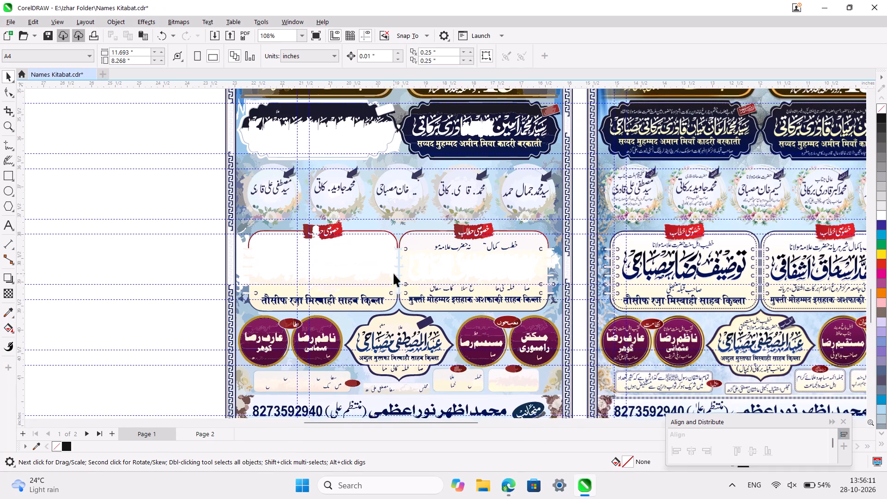
{"action": "scroll", "coordinate": [394, 274], "scroll_direction": "up", "scroll_amount": 1}
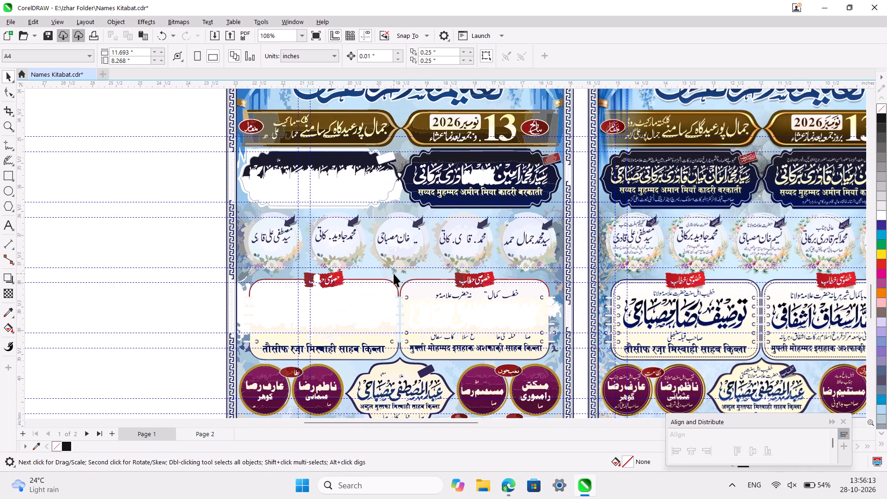
{"action": "scroll", "coordinate": [394, 274], "scroll_direction": "up", "scroll_amount": 4, "text": "ctrl"}
{"action": "scroll", "coordinate": [394, 274], "scroll_direction": "down", "scroll_amount": 3}
{"action": "scroll", "coordinate": [465, 329], "scroll_direction": "down", "scroll_amount": 1}
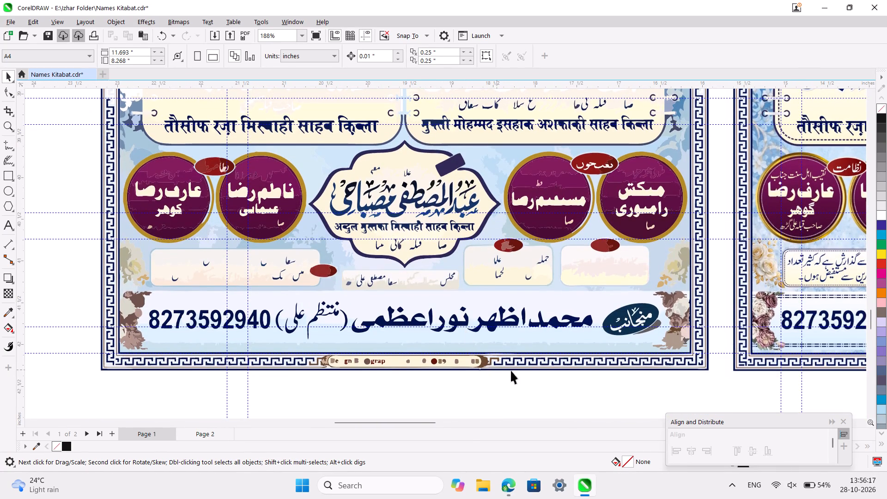
{"action": "left_click_drag", "start_coordinate": [497, 181], "coordinate": [393, 209]}
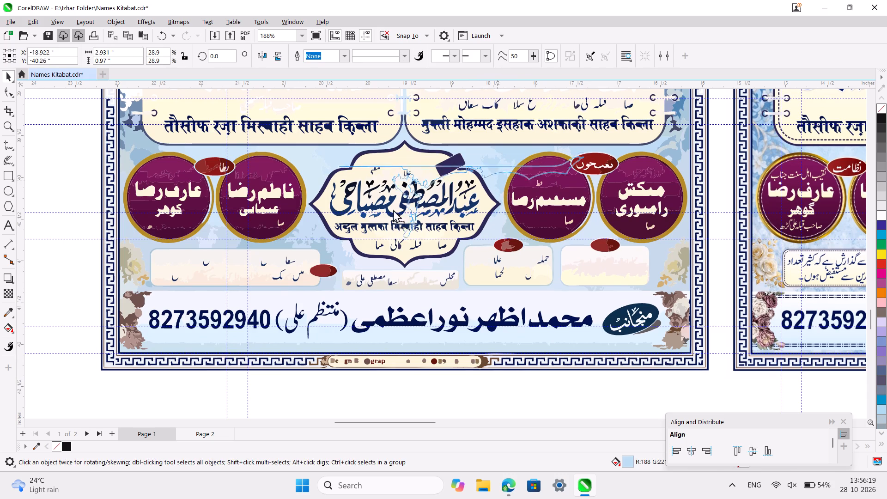
{"action": "left_click_drag", "start_coordinate": [393, 209], "coordinate": [416, 185]}
{"action": "key", "text": "Delete"}
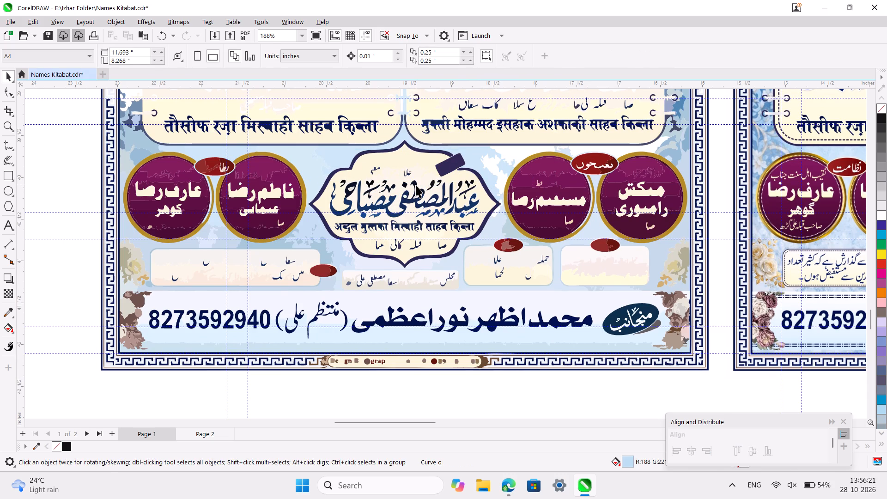
Delete the remaining pale background piece beside the upper-right edge of the central name badge in the traced poster.
{"action": "left_click", "coordinate": [482, 168]}
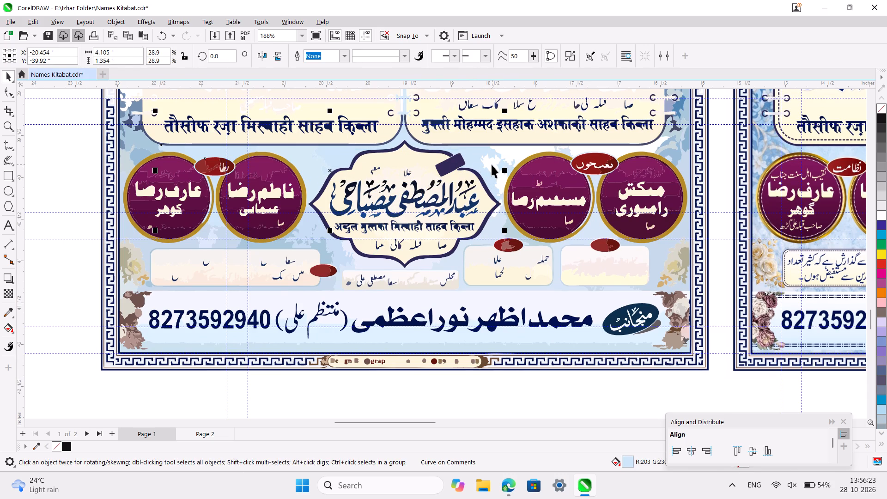
{"action": "key", "text": "Delete"}
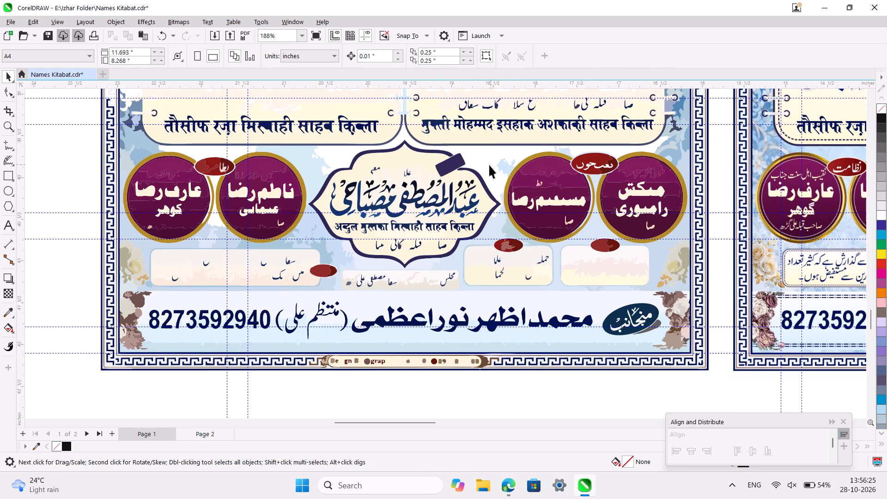
Select all the lettering of the central badge's Urdu name and move it onto the yellow rectangle.
{"action": "left_click_drag", "start_coordinate": [487, 166], "coordinate": [317, 225]}
{"action": "scroll", "coordinate": [317, 225], "scroll_direction": "down", "scroll_amount": 6, "text": "ctrl"}
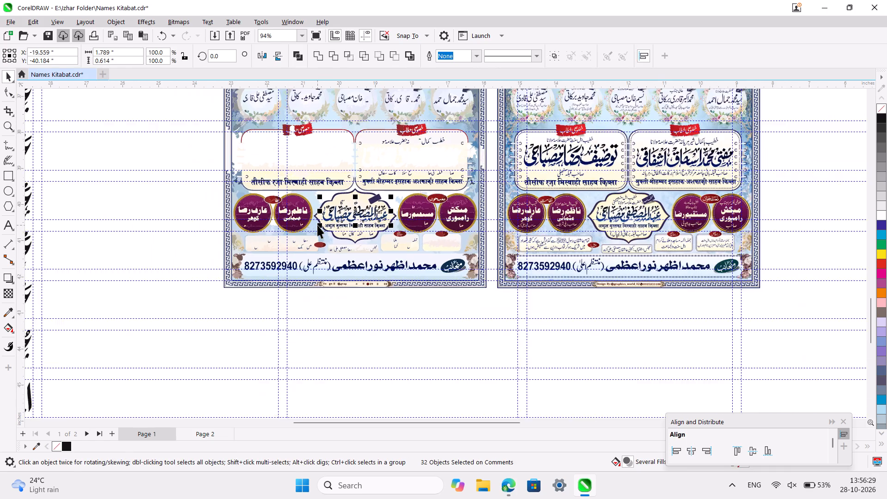
{"action": "scroll", "coordinate": [317, 225], "scroll_direction": "down", "scroll_amount": 7, "text": "ctrl"}
{"action": "scroll", "coordinate": [317, 225], "scroll_direction": "up", "scroll_amount": 1}
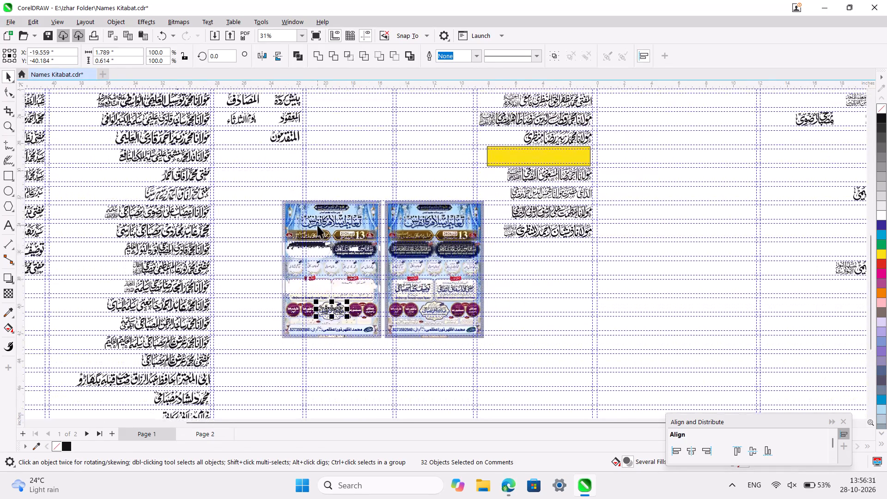
{"action": "left_click_drag", "start_coordinate": [333, 307], "coordinate": [557, 152]}
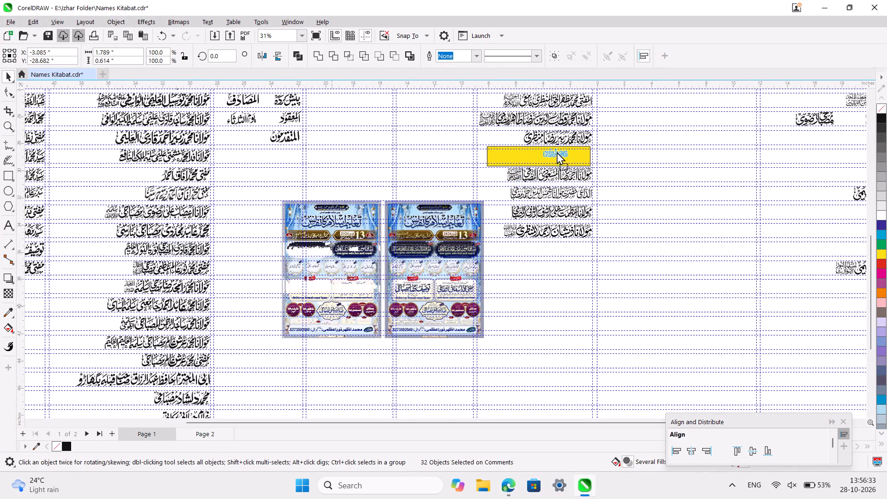
{"action": "left_click_drag", "start_coordinate": [557, 152], "coordinate": [556, 153]}
Delete the small stray text fragments above the name on the yellow rectangle.
{"action": "scroll", "coordinate": [556, 153], "scroll_direction": "up", "scroll_amount": 12, "text": "ctrl"}
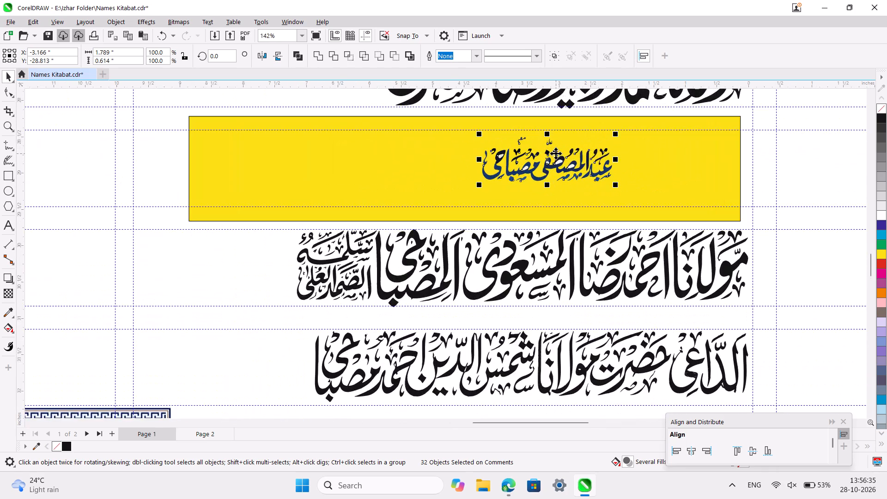
{"action": "scroll", "coordinate": [556, 153], "scroll_direction": "up", "scroll_amount": 8, "text": "ctrl"}
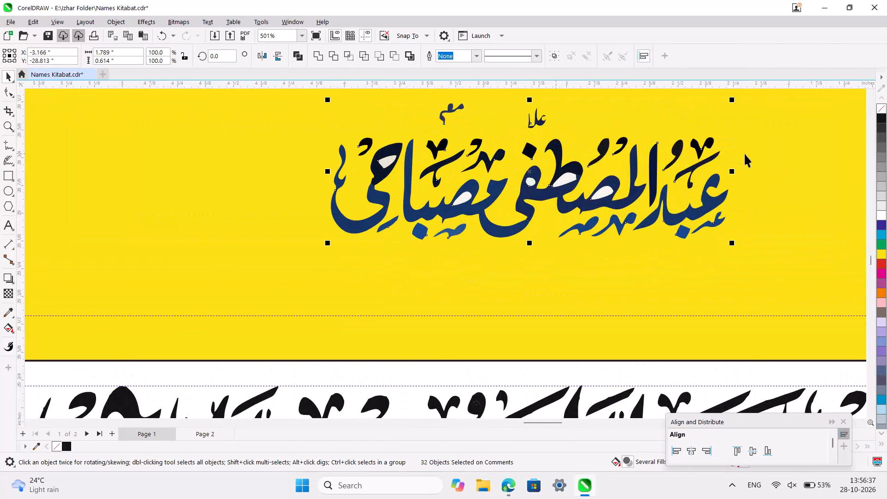
{"action": "left_click", "coordinate": [747, 154]}
{"action": "scroll", "coordinate": [747, 154], "scroll_direction": "up", "scroll_amount": 1}
{"action": "left_click_drag", "start_coordinate": [353, 116], "coordinate": [425, 163]}
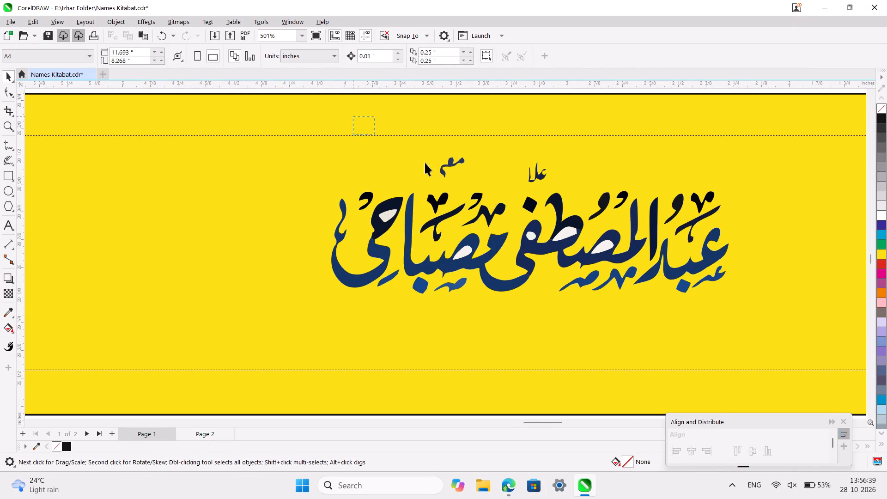
{"action": "left_click_drag", "start_coordinate": [425, 163], "coordinate": [587, 184]}
{"action": "key", "text": "Delete"}
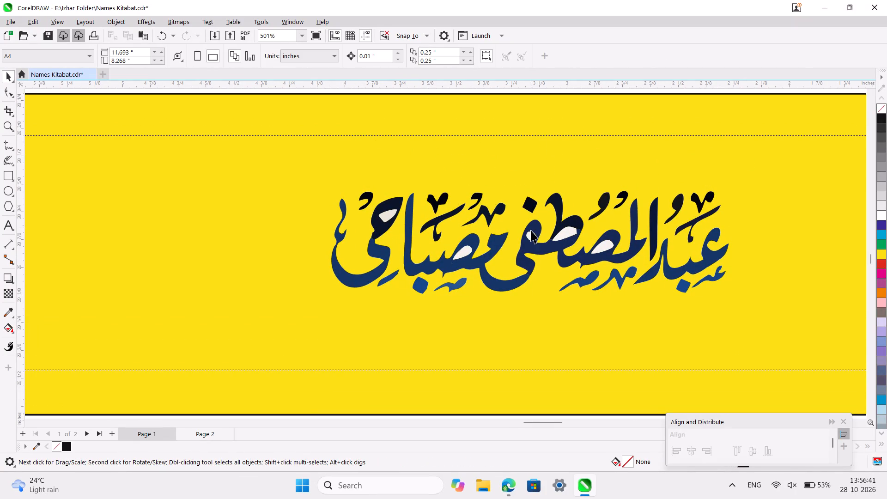
Delete the five off-white pieces filling the letter openings of the name.
{"action": "left_click", "coordinate": [600, 247]}
{"action": "scroll", "coordinate": [600, 247], "scroll_direction": "up", "scroll_amount": 4, "text": "ctrl"}
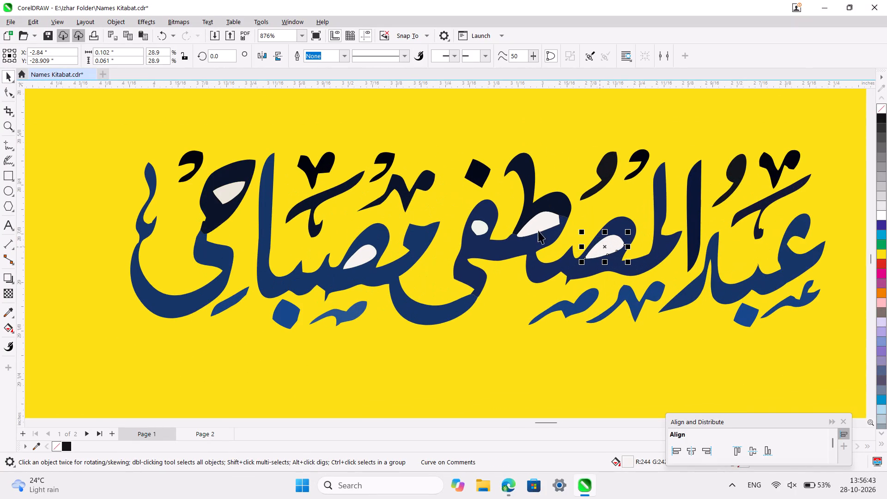
{"action": "left_click", "coordinate": [529, 223], "text": "shift"}
{"action": "left_click_drag", "start_coordinate": [480, 225], "coordinate": [439, 236], "text": "shift"}
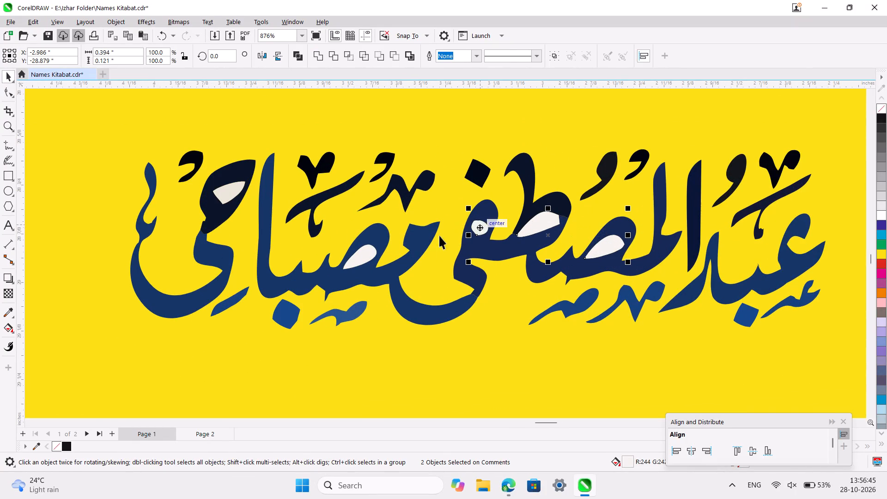
{"action": "left_click_drag", "start_coordinate": [439, 236], "coordinate": [361, 255], "text": "shift"}
{"action": "left_click", "coordinate": [361, 255], "text": "shift"}
{"action": "left_click", "coordinate": [231, 193], "text": "shift"}
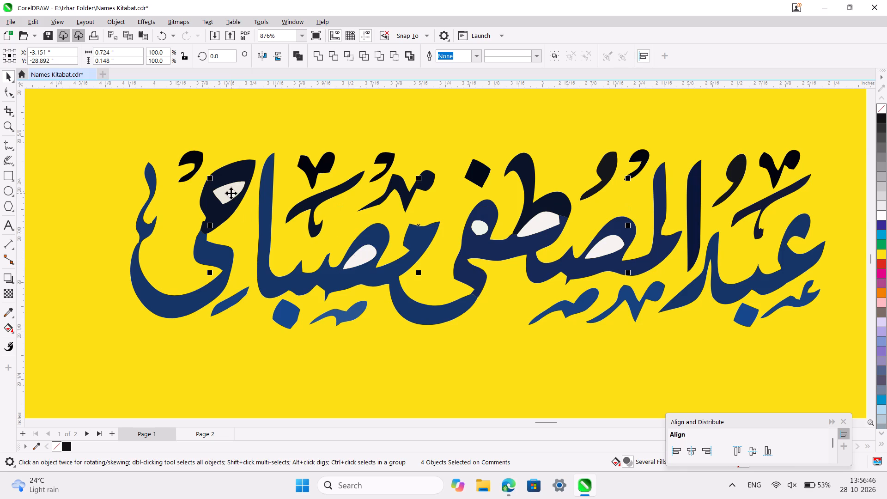
{"action": "key", "text": "Delete"}
Fill all the name's letter pieces with black and deselect them.
{"action": "scroll", "coordinate": [231, 193], "scroll_direction": "down", "scroll_amount": 2, "text": "ctrl"}
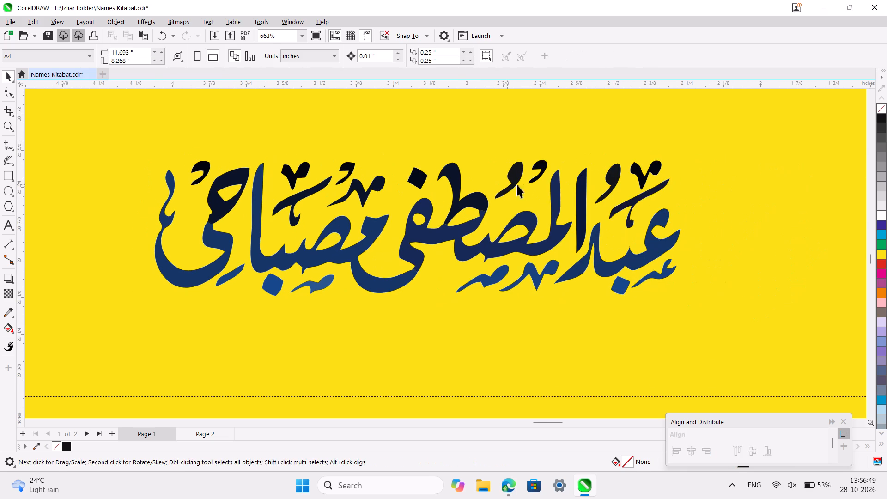
{"action": "left_click_drag", "start_coordinate": [704, 142], "coordinate": [477, 181]}
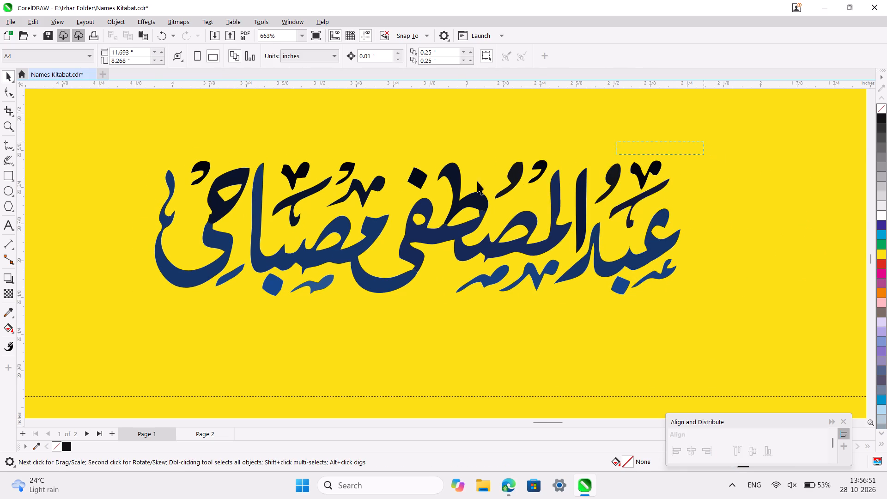
{"action": "left_click_drag", "start_coordinate": [477, 181], "coordinate": [122, 323]}
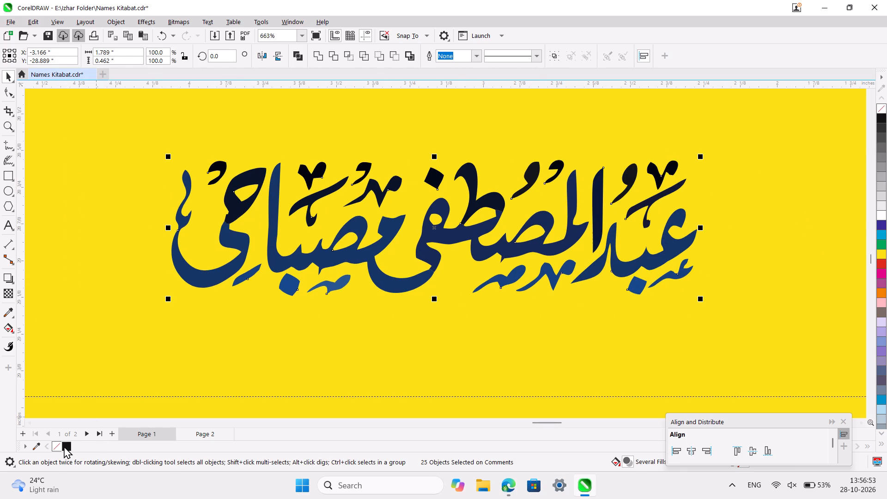
{"action": "left_click", "coordinate": [64, 444]}
{"action": "left_click", "coordinate": [631, 348]}
Weld the upper piece of the letter ط to the adjoining main letter body in the middle of the name.
{"action": "scroll", "coordinate": [631, 348], "scroll_direction": "up", "scroll_amount": 2, "text": "ctrl"}
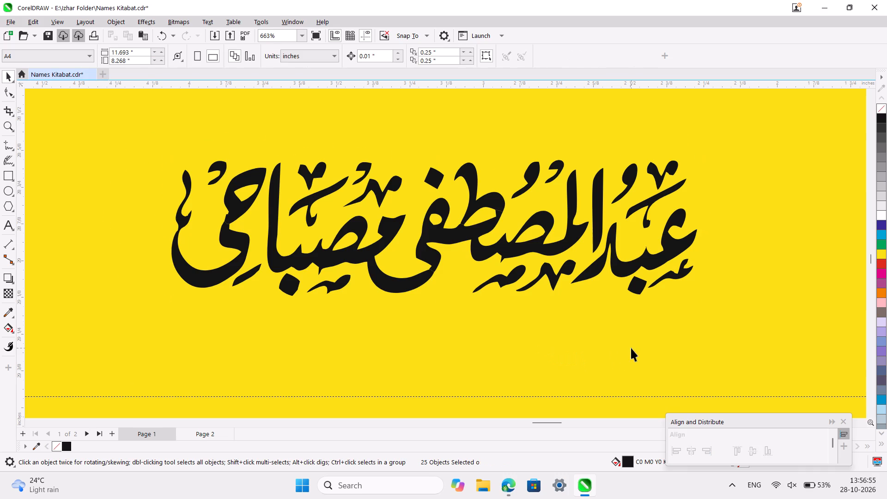
{"action": "scroll", "coordinate": [631, 348], "scroll_direction": "up", "scroll_amount": 3, "text": "ctrl"}
{"action": "scroll", "coordinate": [631, 348], "scroll_direction": "up", "scroll_amount": 1}
{"action": "scroll", "coordinate": [631, 348], "scroll_direction": "right", "scroll_amount": 1}
{"action": "scroll", "coordinate": [631, 348], "scroll_direction": "up", "scroll_amount": 1}
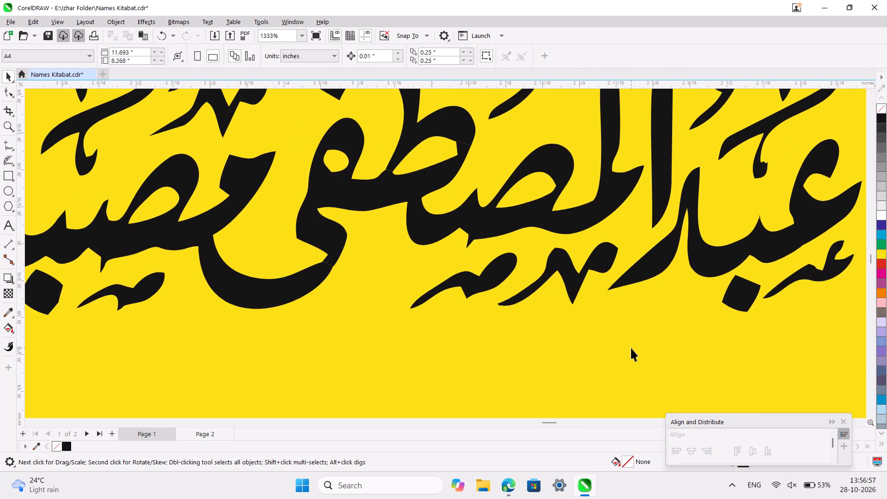
{"action": "scroll", "coordinate": [631, 348], "scroll_direction": "up", "scroll_amount": 1}
{"action": "left_click", "coordinate": [466, 175]}
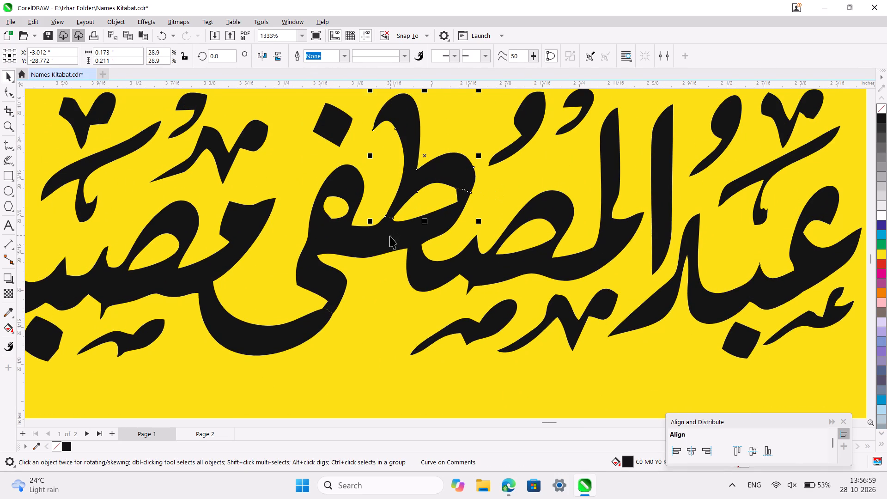
{"action": "left_click", "coordinate": [390, 236], "text": "shift"}
{"action": "left_click", "coordinate": [323, 58]}
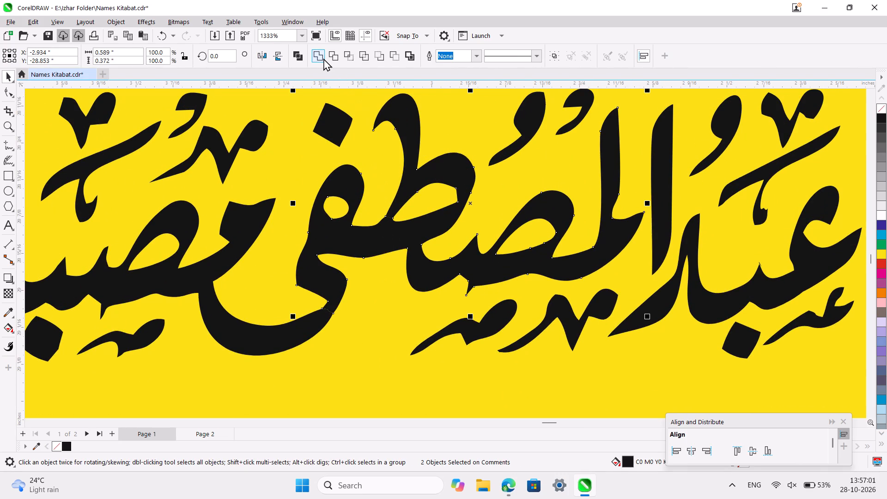
{"action": "left_click", "coordinate": [279, 172]}
Weld the middle letter body to the curved tail piece that joins it to the second word.
{"action": "scroll", "coordinate": [279, 172], "scroll_direction": "right", "scroll_amount": 2}
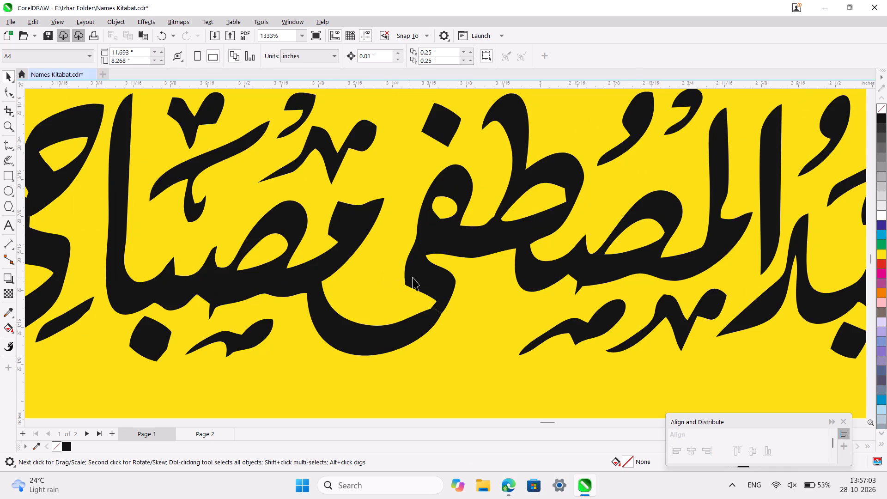
{"action": "left_click", "coordinate": [419, 275]}
{"action": "left_click", "coordinate": [353, 344], "text": "shift"}
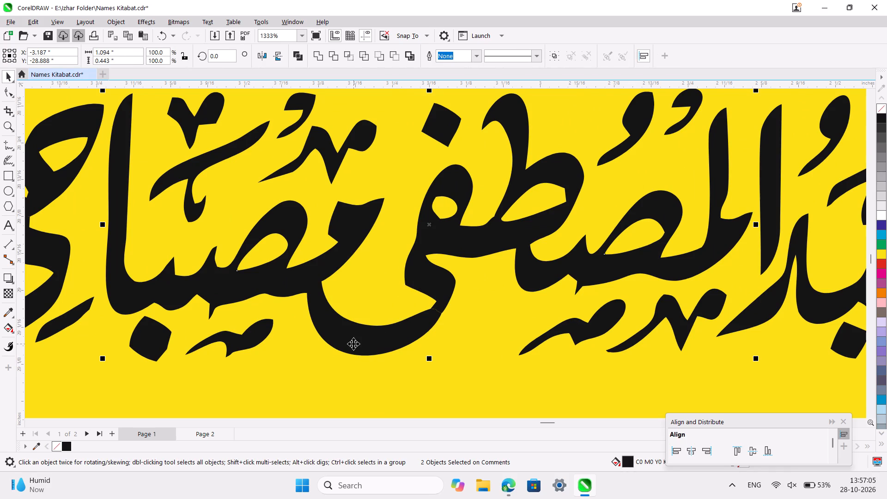
{"action": "left_click", "coordinate": [323, 57]}
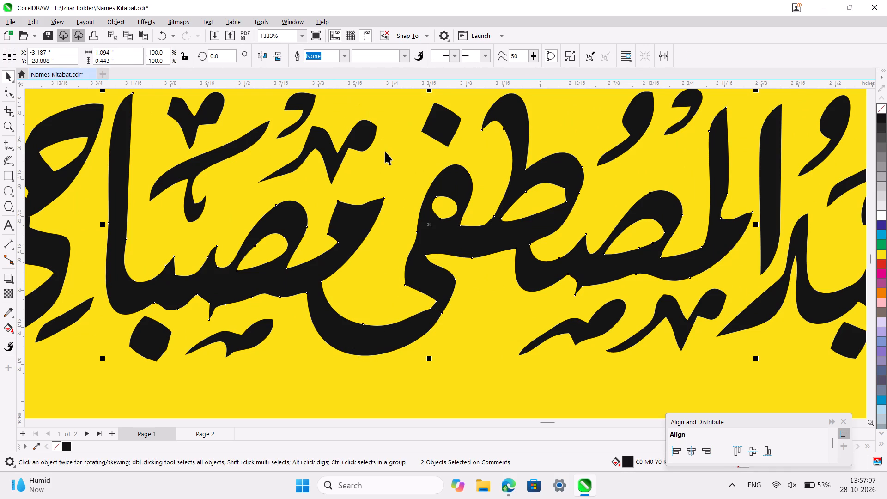
Weld the head of the letter ح to the final curved stroke at the name's left end.
{"action": "scroll", "coordinate": [385, 152], "scroll_direction": "right", "scroll_amount": 2}
{"action": "scroll", "coordinate": [357, 201], "scroll_direction": "down", "scroll_amount": 2, "text": "ctrl"}
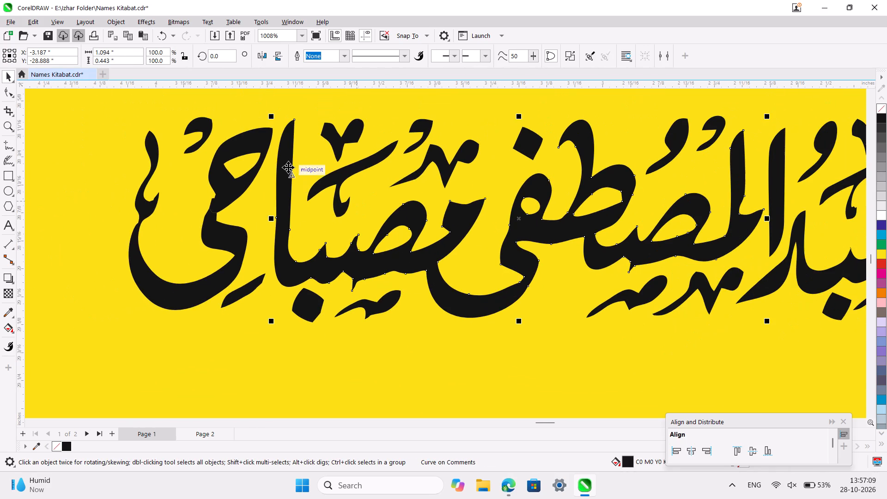
{"action": "left_click", "coordinate": [266, 148]}
{"action": "left_click", "coordinate": [234, 254], "text": "shift"}
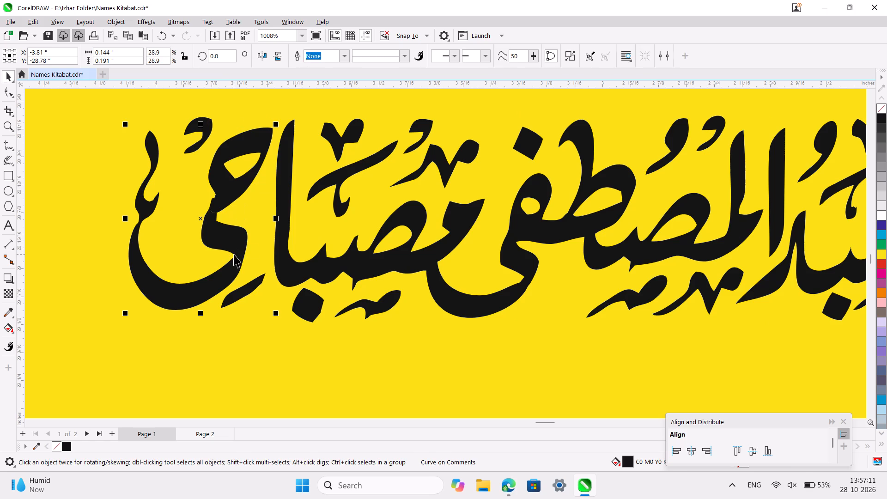
{"action": "left_click", "coordinate": [319, 53]}
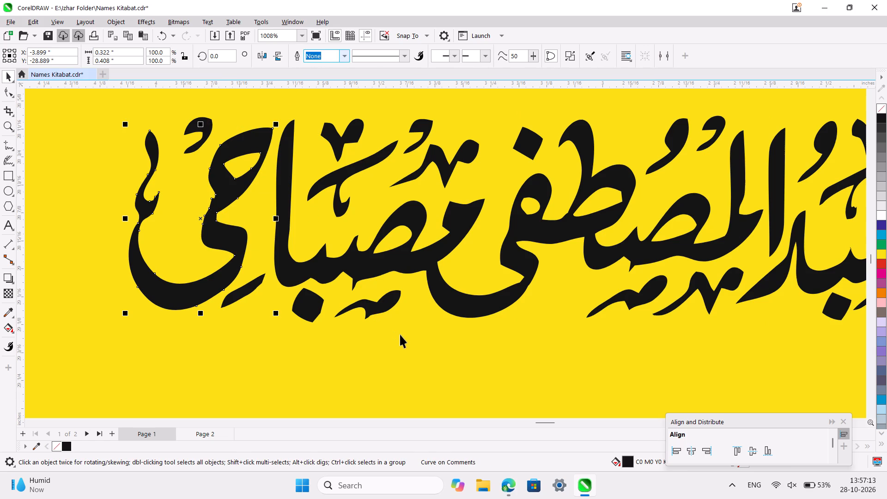
{"action": "left_click", "coordinate": [407, 340]}
Group all the pieces of the finished black name on the yellow rectangle.
{"action": "scroll", "coordinate": [407, 340], "scroll_direction": "left", "scroll_amount": 1}
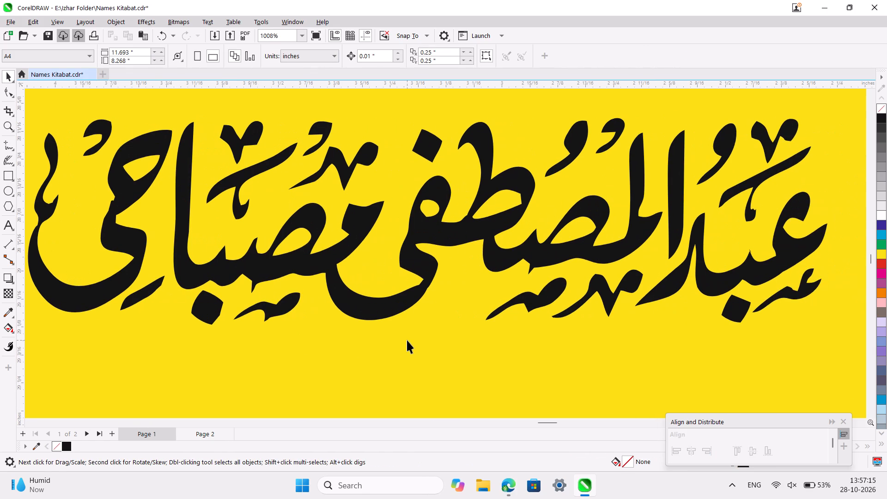
{"action": "scroll", "coordinate": [407, 340], "scroll_direction": "down", "scroll_amount": 4, "text": "ctrl"}
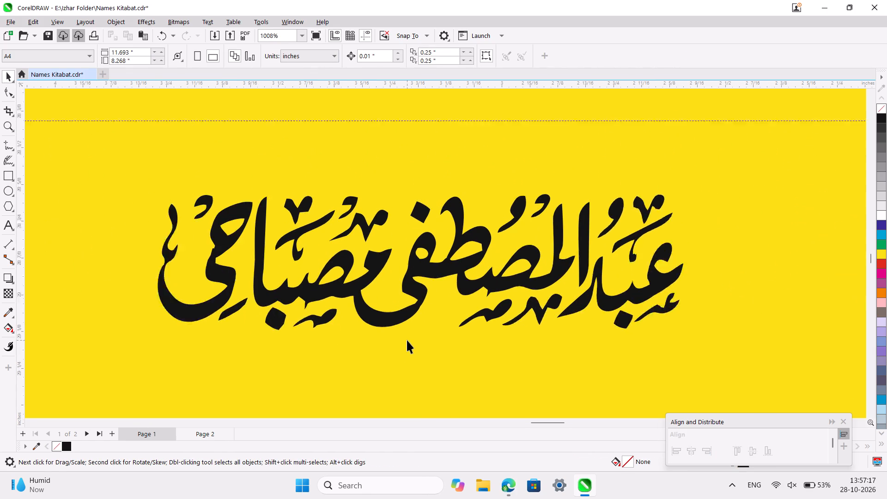
{"action": "scroll", "coordinate": [566, 307], "scroll_direction": "down", "scroll_amount": 3, "text": "ctrl"}
{"action": "scroll", "coordinate": [566, 307], "scroll_direction": "down", "scroll_amount": 2}
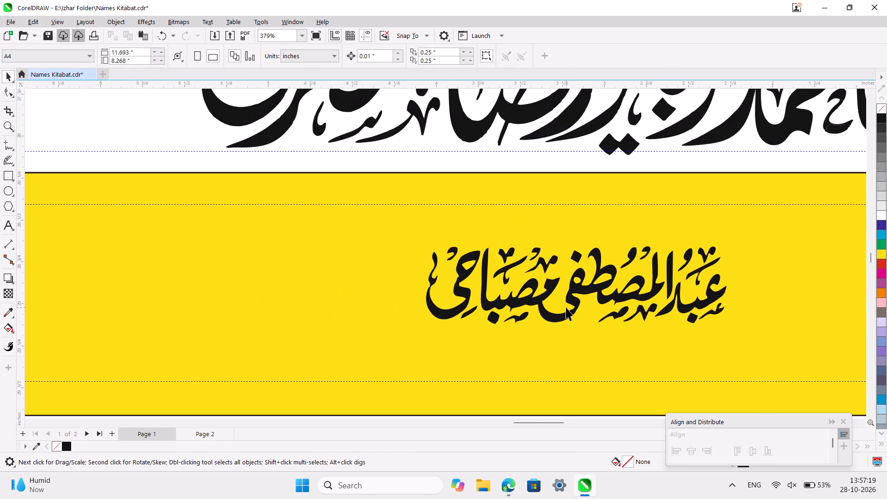
{"action": "scroll", "coordinate": [566, 307], "scroll_direction": "down", "scroll_amount": 2}
{"action": "left_click_drag", "start_coordinate": [470, 253], "coordinate": [732, 335]}
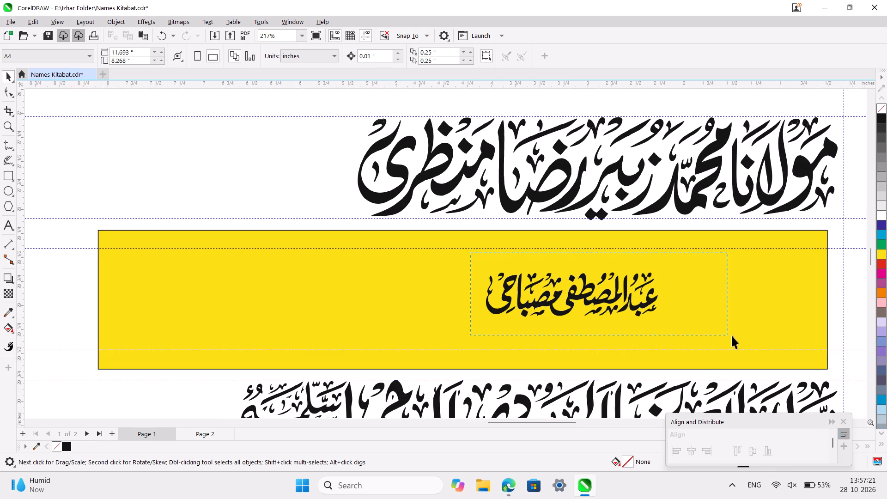
{"action": "left_click_drag", "start_coordinate": [732, 335], "coordinate": [712, 347]}
{"action": "scroll", "coordinate": [712, 347], "scroll_direction": "down", "scroll_amount": 4, "text": "ctrl"}
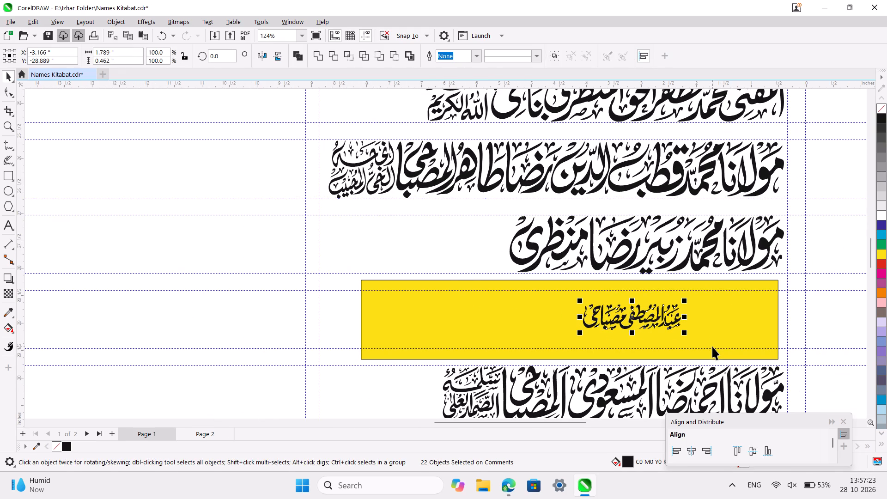
{"action": "key", "text": "ctrl+g"}
Move the grouped name into the empty row below the last name in the names column two columns left of the posters.
{"action": "scroll", "coordinate": [712, 347], "scroll_direction": "down", "scroll_amount": 6, "text": "ctrl"}
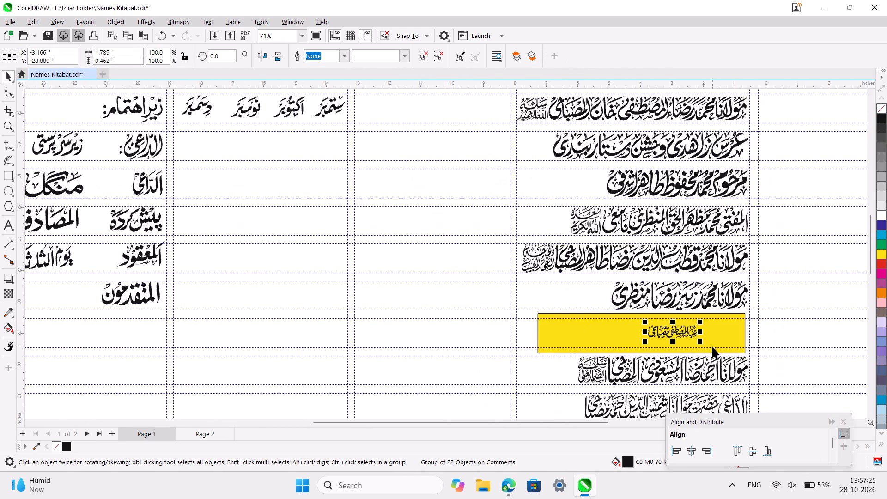
{"action": "scroll", "coordinate": [712, 347], "scroll_direction": "down", "scroll_amount": 8, "text": "ctrl"}
{"action": "scroll", "coordinate": [712, 347], "scroll_direction": "down", "scroll_amount": 3}
{"action": "scroll", "coordinate": [712, 347], "scroll_direction": "right", "scroll_amount": 1}
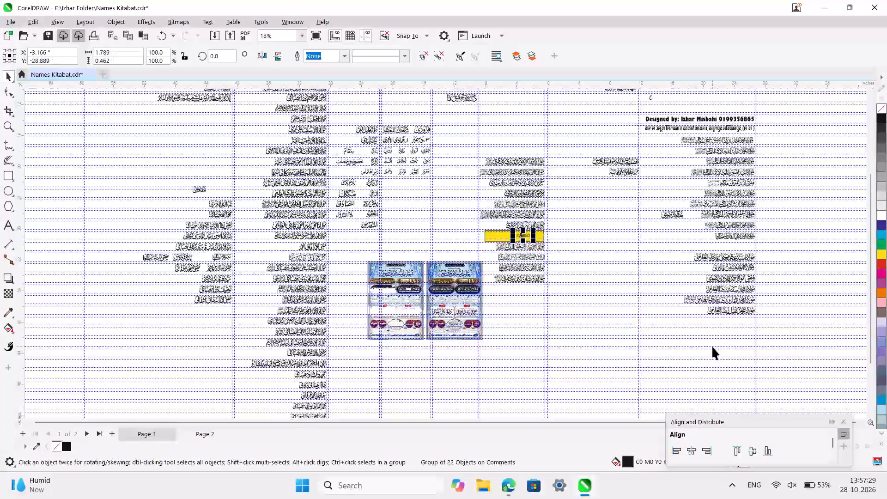
{"action": "scroll", "coordinate": [712, 347], "scroll_direction": "right", "scroll_amount": 1}
{"action": "left_click_drag", "start_coordinate": [519, 236], "coordinate": [505, 236]}
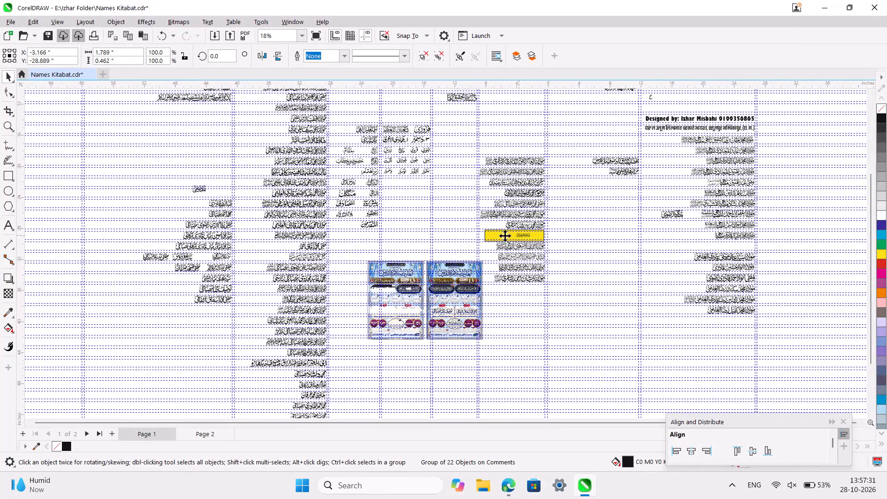
{"action": "left_click_drag", "start_coordinate": [505, 236], "coordinate": [217, 310]}
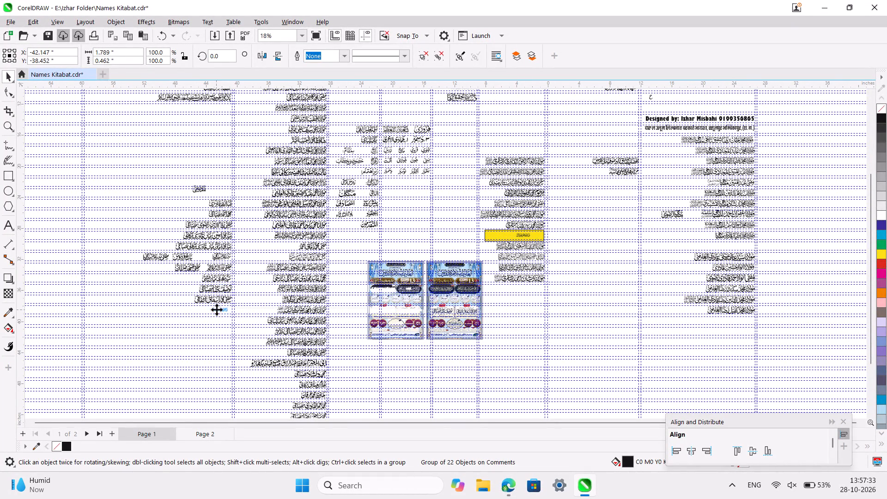
{"action": "scroll", "coordinate": [217, 310], "scroll_direction": "up", "scroll_amount": 6, "text": "ctrl"}
{"action": "scroll", "coordinate": [217, 310], "scroll_direction": "right", "scroll_amount": 1}
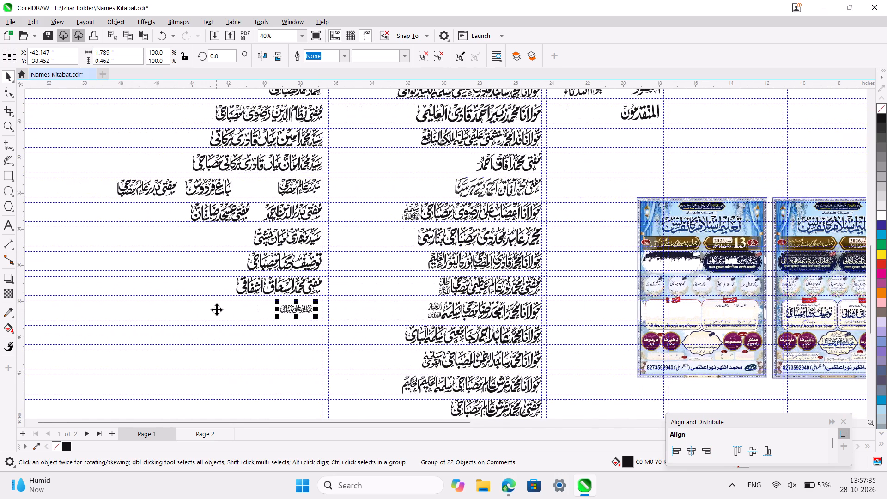
Enlarge the newly placed bottom name to about 2.39 in wide and nudge it into the guideline corner where its row starts.
{"action": "scroll", "coordinate": [217, 310], "scroll_direction": "right", "scroll_amount": 1}
{"action": "scroll", "coordinate": [217, 310], "scroll_direction": "up", "scroll_amount": 5, "text": "ctrl"}
{"action": "scroll", "coordinate": [217, 310], "scroll_direction": "right", "scroll_amount": 1}
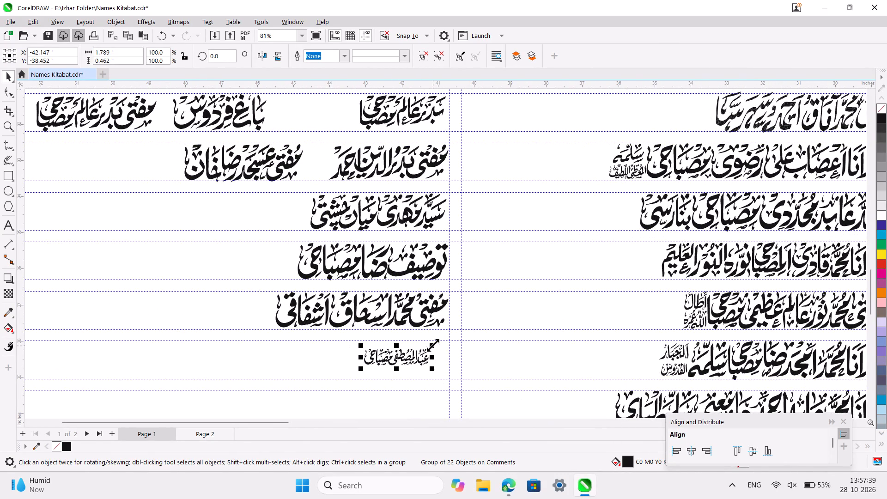
{"action": "left_click_drag", "start_coordinate": [433, 345], "coordinate": [454, 328]}
{"action": "scroll", "coordinate": [454, 328], "scroll_direction": "up", "scroll_amount": 3, "text": "ctrl"}
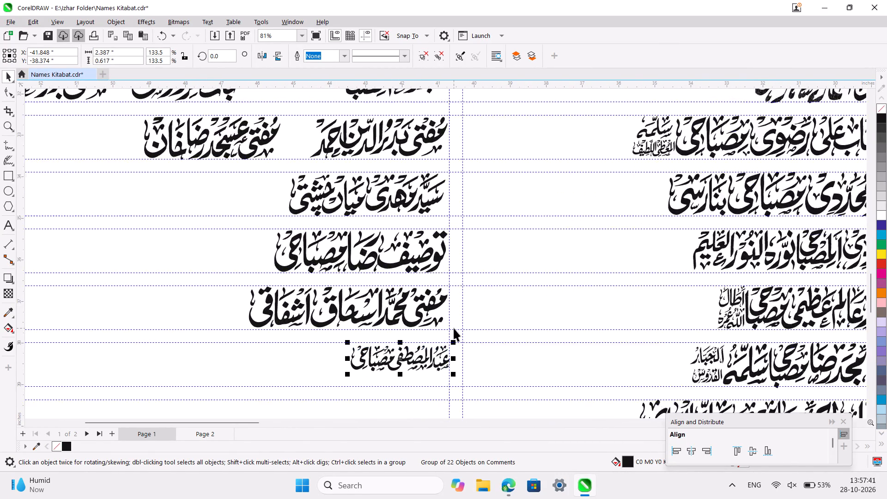
{"action": "scroll", "coordinate": [454, 328], "scroll_direction": "up", "scroll_amount": 1, "text": "ctrl"}
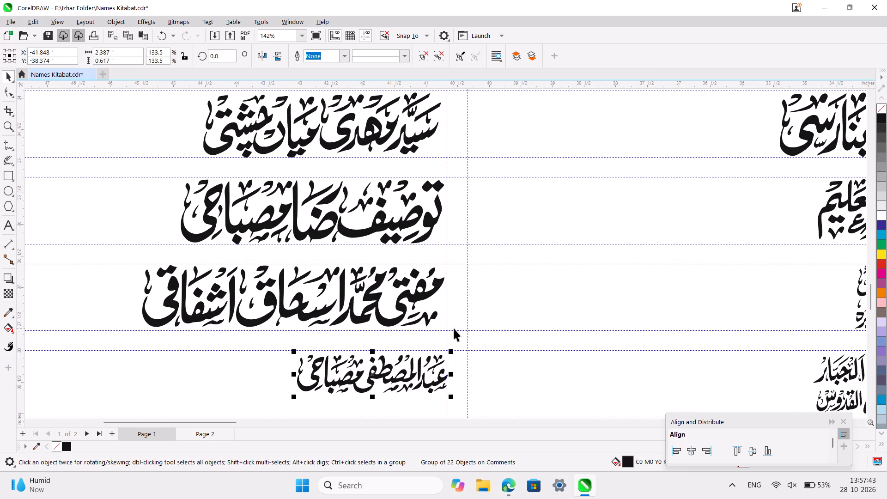
{"action": "key", "text": "Left"}
{"action": "key", "text": "Left"}
{"action": "key", "text": "Up"}
{"action": "key", "text": "Up"}
{"action": "key", "text": "Up"}
{"action": "key", "text": "Up"}
{"action": "key", "text": "Up"}
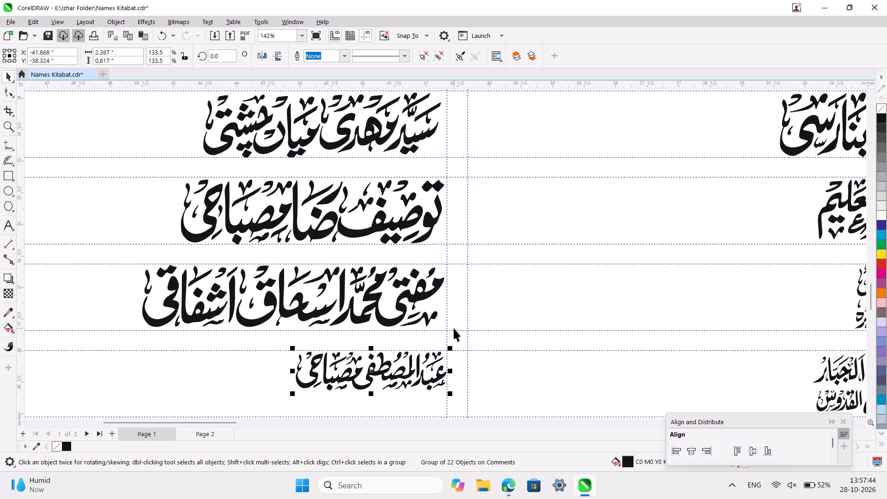
{"action": "key", "text": "Down"}
Scale the same name up to about 3.8 in wide so it fills the row between its guidelines.
{"action": "scroll", "coordinate": [454, 328], "scroll_direction": "down", "scroll_amount": 1}
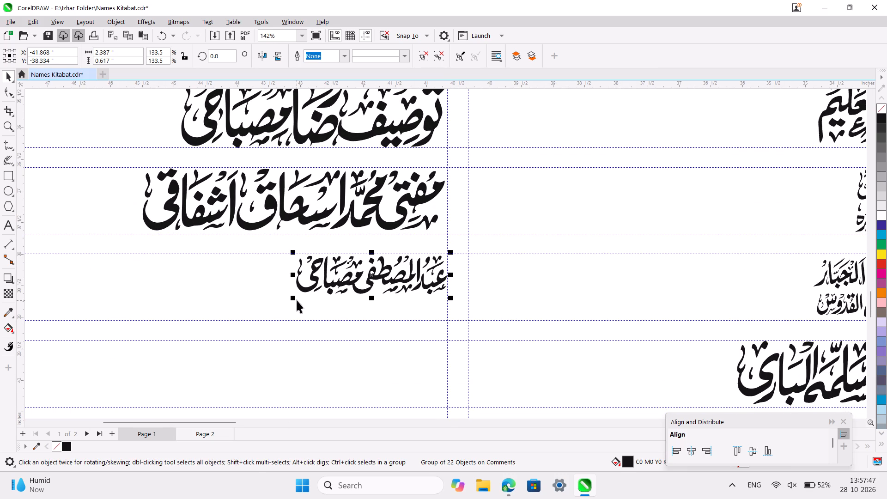
{"action": "left_click_drag", "start_coordinate": [293, 299], "coordinate": [193, 323]}
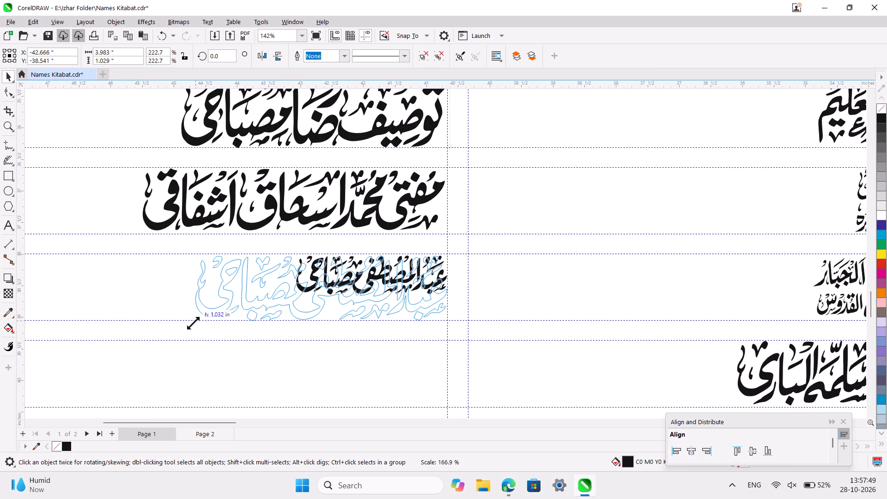
{"action": "left_click_drag", "start_coordinate": [193, 323], "coordinate": [193, 323]}
{"action": "scroll", "coordinate": [171, 292], "scroll_direction": "down", "scroll_amount": 4, "text": "ctrl"}
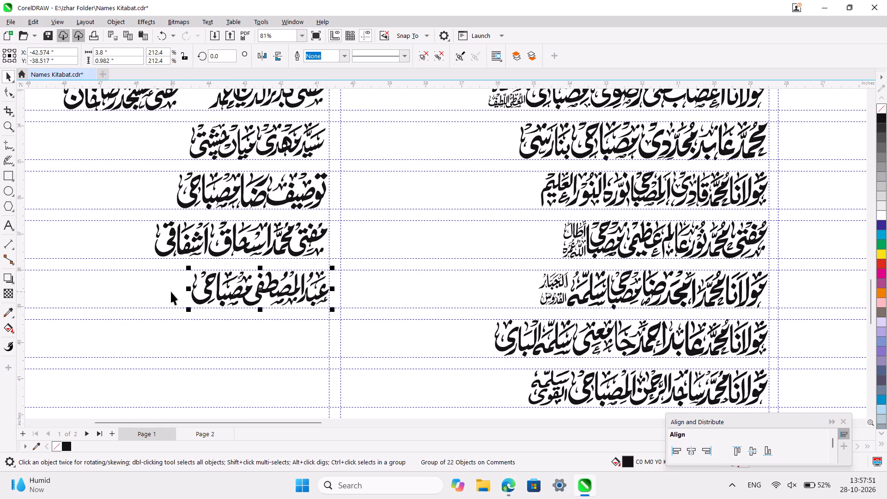
Move the stray small group above the leftmost column's lower names to the far-right column, in the empty row above the solitary letter.
{"action": "scroll", "coordinate": [171, 292], "scroll_direction": "up", "scroll_amount": 4}
{"action": "scroll", "coordinate": [171, 292], "scroll_direction": "right", "scroll_amount": 4}
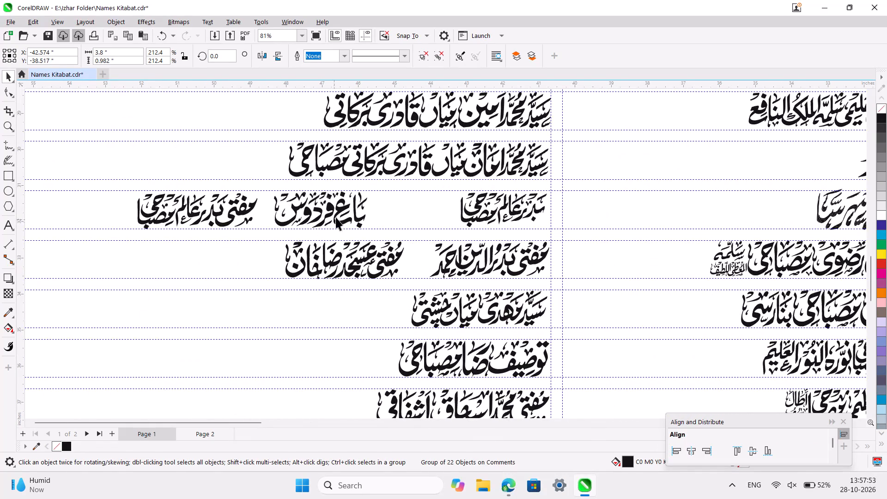
{"action": "left_click", "coordinate": [341, 208]}
{"action": "scroll", "coordinate": [341, 208], "scroll_direction": "down", "scroll_amount": 5, "text": "ctrl"}
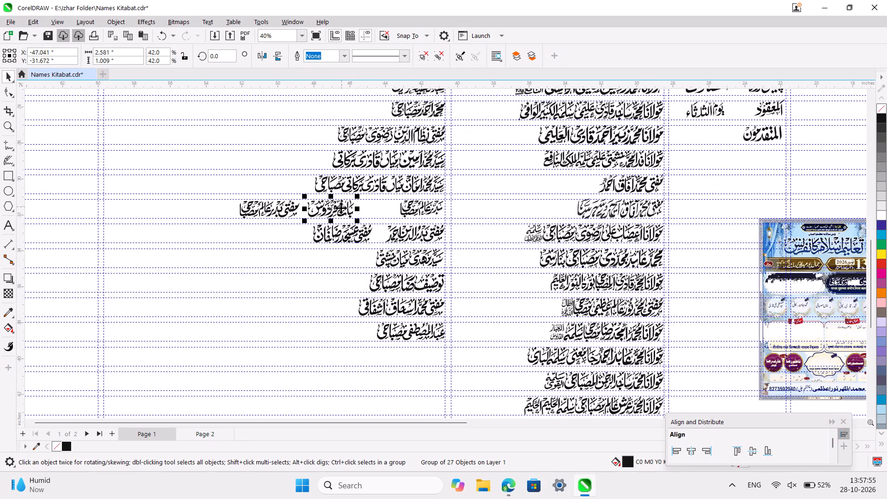
{"action": "scroll", "coordinate": [341, 208], "scroll_direction": "down", "scroll_amount": 3, "text": "ctrl"}
{"action": "scroll", "coordinate": [341, 208], "scroll_direction": "up", "scroll_amount": 2}
{"action": "scroll", "coordinate": [341, 208], "scroll_direction": "down", "scroll_amount": 3, "text": "ctrl"}
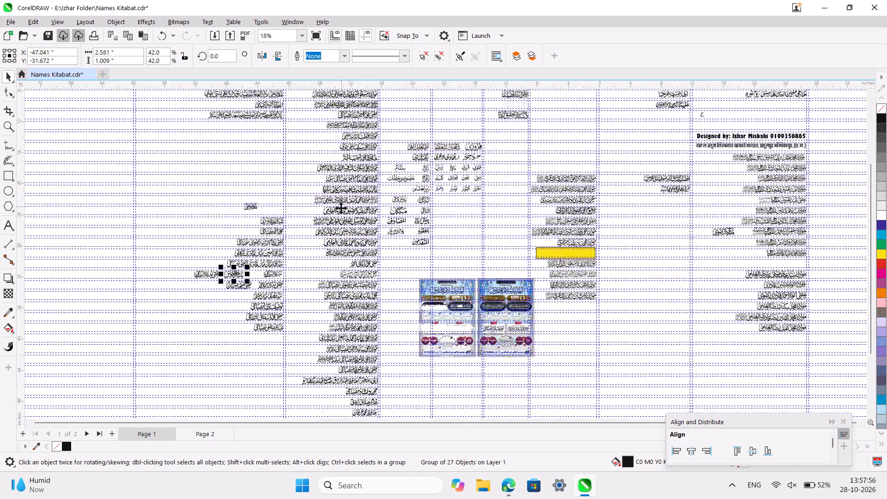
{"action": "scroll", "coordinate": [341, 208], "scroll_direction": "up", "scroll_amount": 1}
{"action": "scroll", "coordinate": [247, 274], "scroll_direction": "right", "scroll_amount": 1}
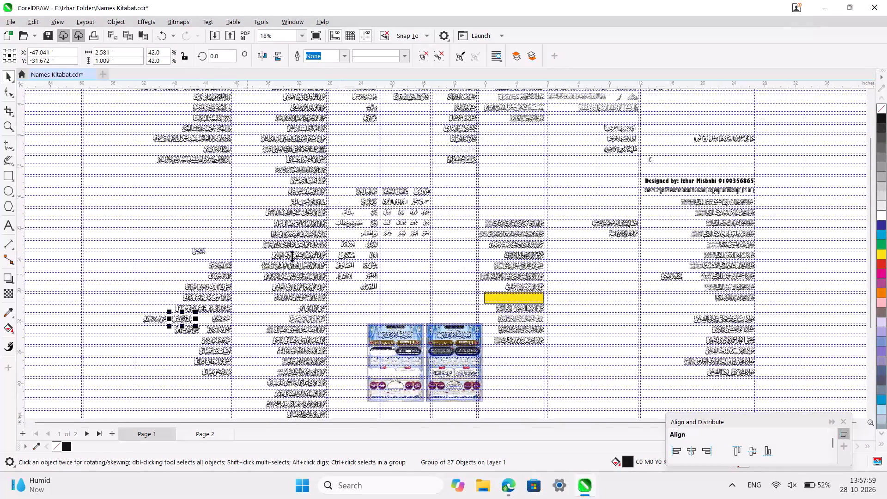
{"action": "scroll", "coordinate": [460, 198], "scroll_direction": "up", "scroll_amount": 1}
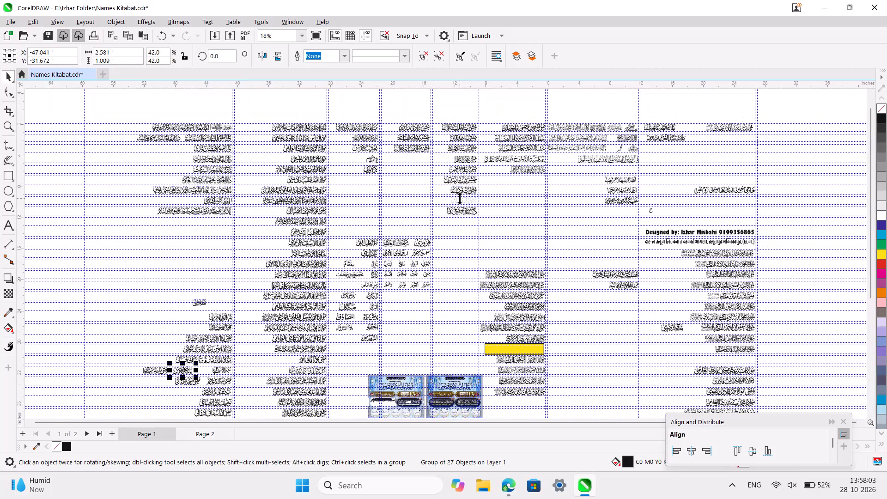
{"action": "scroll", "coordinate": [460, 198], "scroll_direction": "right", "scroll_amount": 1}
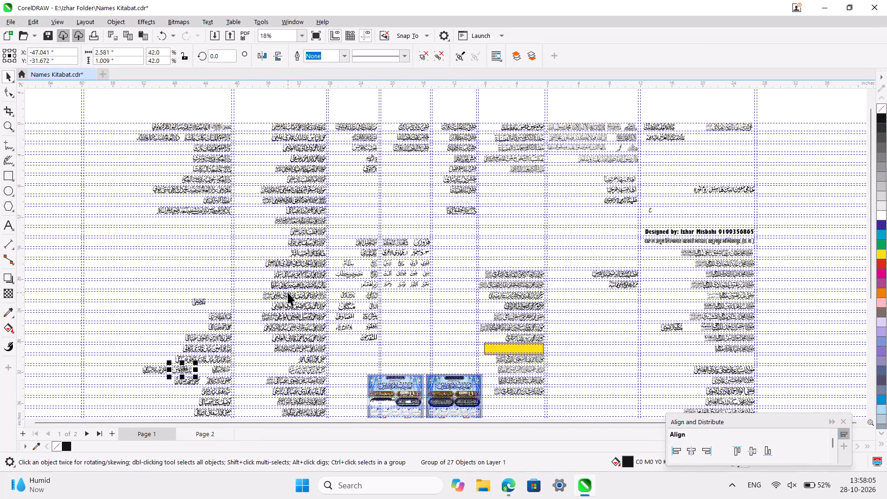
{"action": "left_click", "coordinate": [200, 303]}
{"action": "left_click_drag", "start_coordinate": [200, 303], "coordinate": [747, 202]}
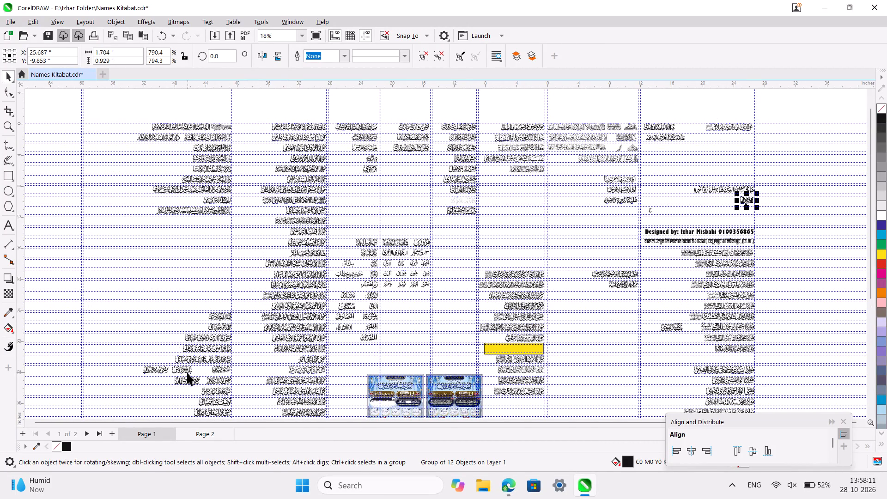
Move the باغ فردوس lettering to the far-right column, beside the small group just placed there.
{"action": "left_click", "coordinate": [187, 372]}
{"action": "left_click_drag", "start_coordinate": [187, 372], "coordinate": [553, 199]}
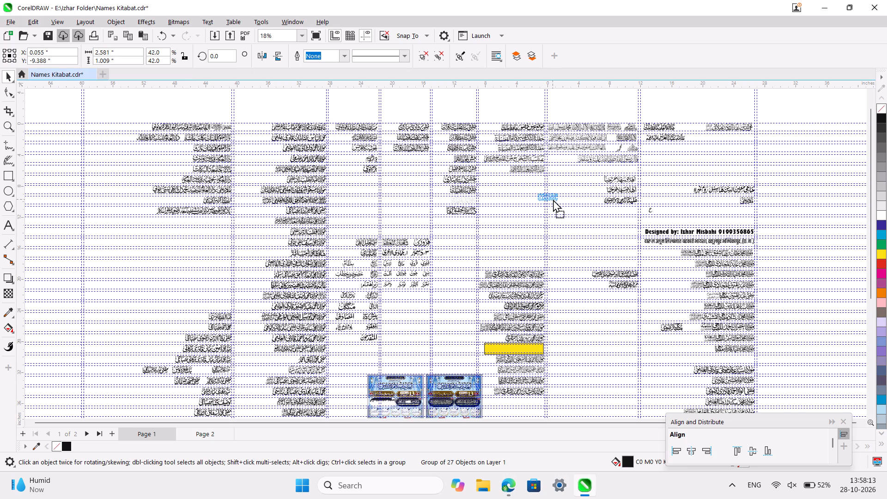
{"action": "left_click_drag", "start_coordinate": [553, 199], "coordinate": [692, 186]}
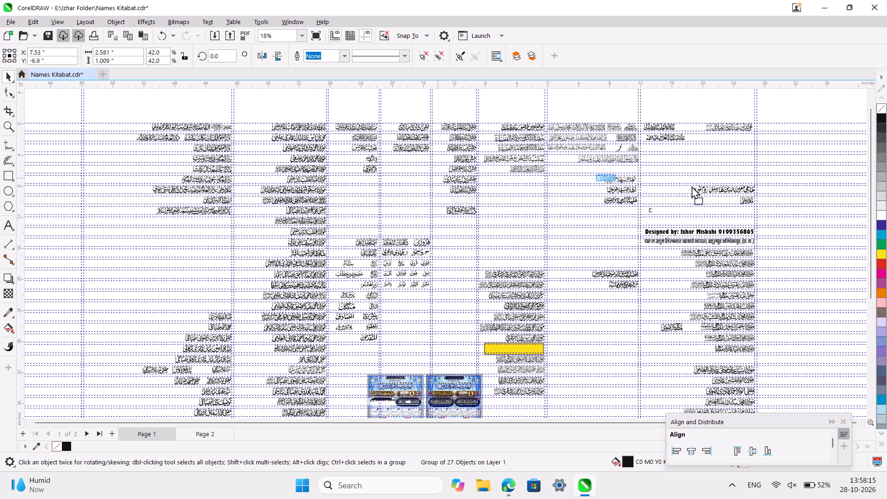
{"action": "left_click_drag", "start_coordinate": [692, 186], "coordinate": [728, 202]}
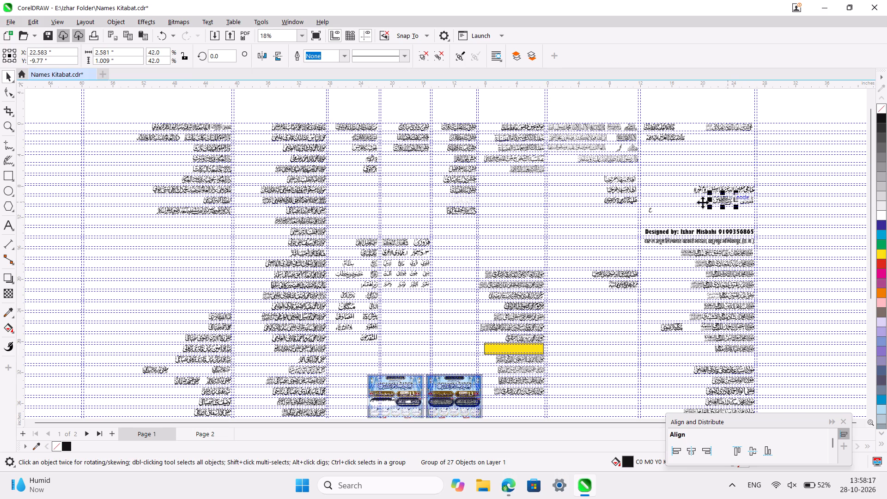
Group the two pieces of the detached name at the far left end of the leftmost column's two-name row.
{"action": "scroll", "coordinate": [152, 369], "scroll_direction": "up", "scroll_amount": 4, "text": "ctrl"}
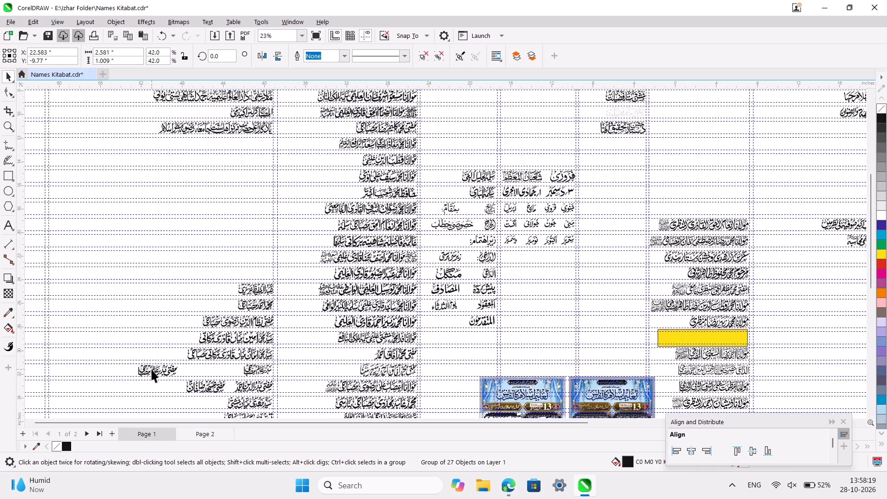
{"action": "scroll", "coordinate": [152, 369], "scroll_direction": "up", "scroll_amount": 2, "text": "ctrl"}
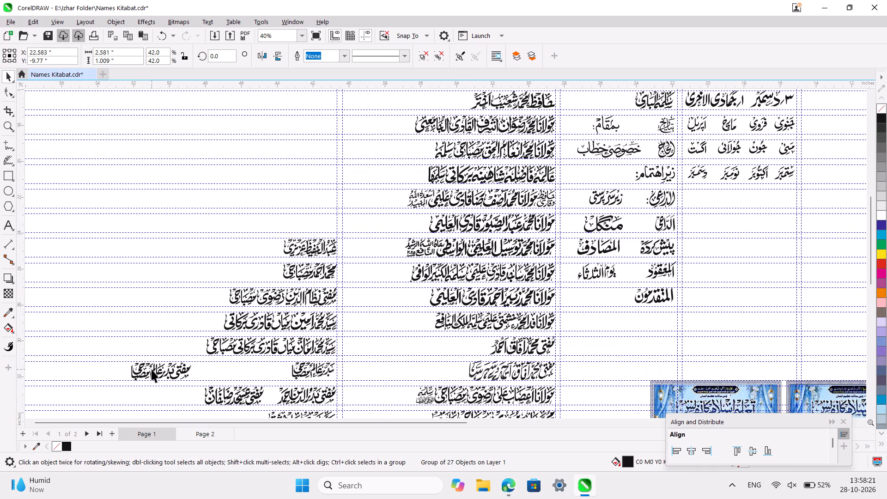
{"action": "scroll", "coordinate": [152, 369], "scroll_direction": "up", "scroll_amount": 5, "text": "ctrl"}
{"action": "scroll", "coordinate": [152, 369], "scroll_direction": "down", "scroll_amount": 1}
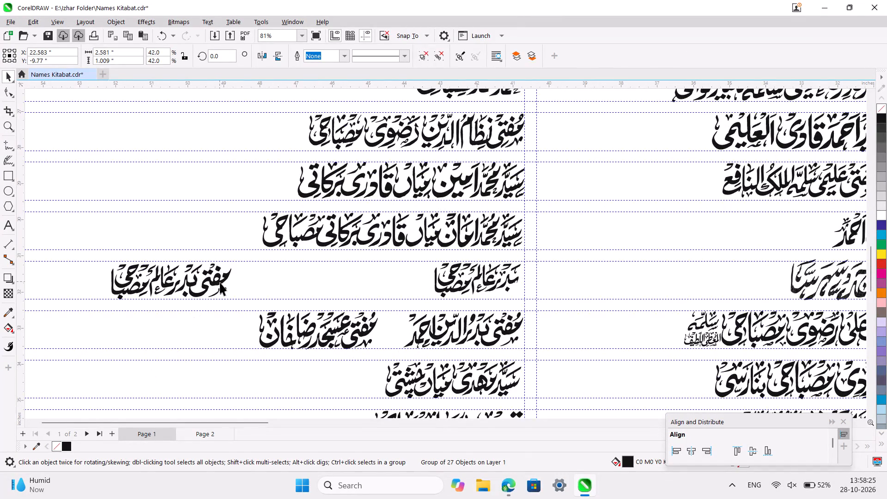
{"action": "left_click", "coordinate": [220, 282]}
{"action": "left_click_drag", "start_coordinate": [91, 255], "coordinate": [194, 289]}
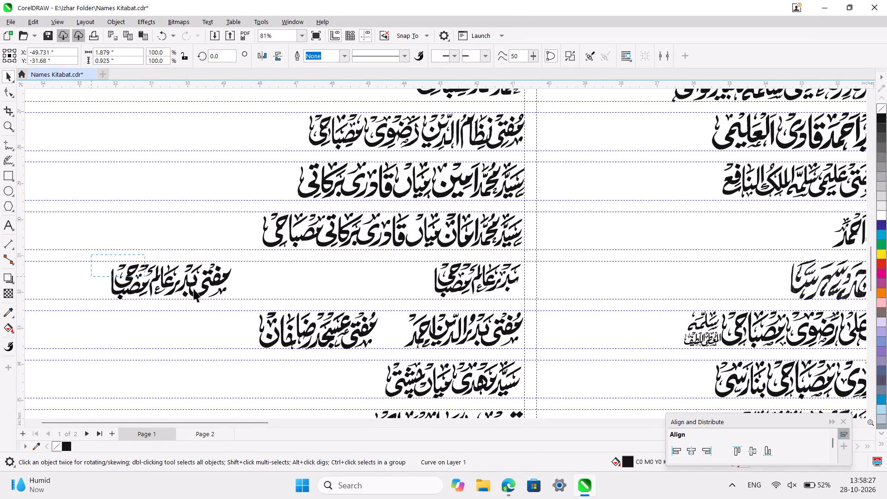
{"action": "left_click_drag", "start_coordinate": [194, 289], "coordinate": [266, 304]}
{"action": "key", "text": "ctrl+j"}
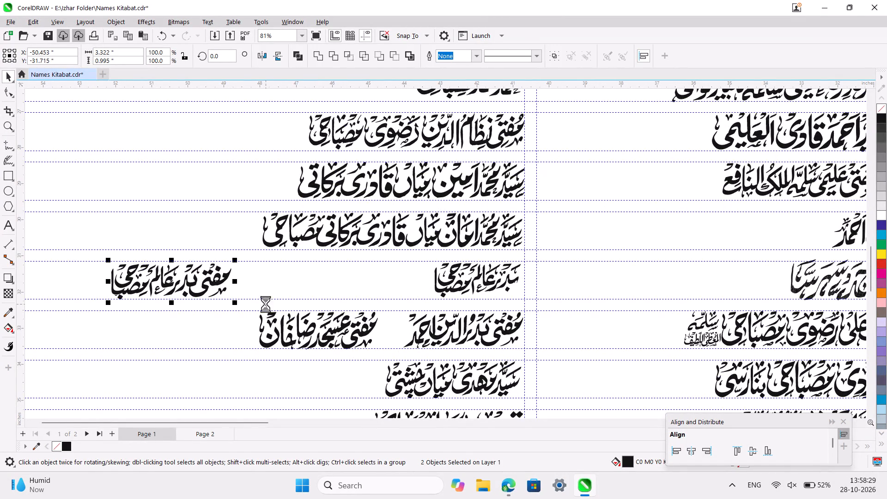
{"action": "key", "text": "ctrl+g"}
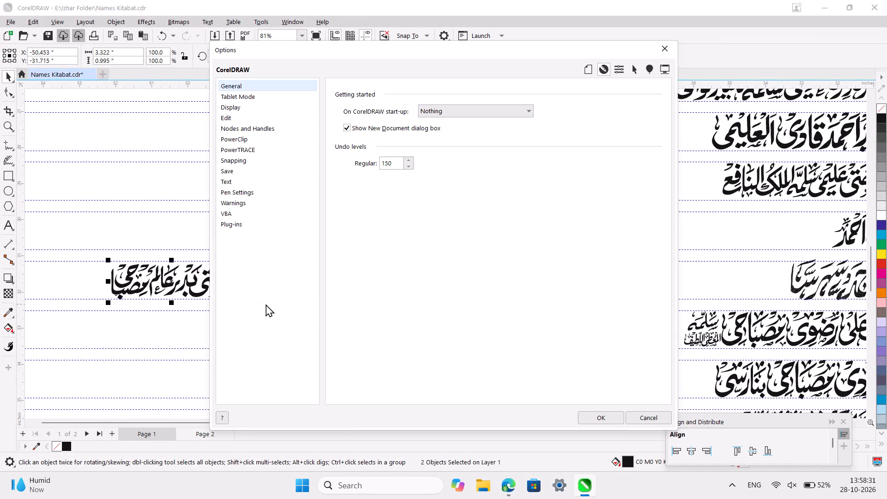
{"action": "left_click", "coordinate": [665, 46]}
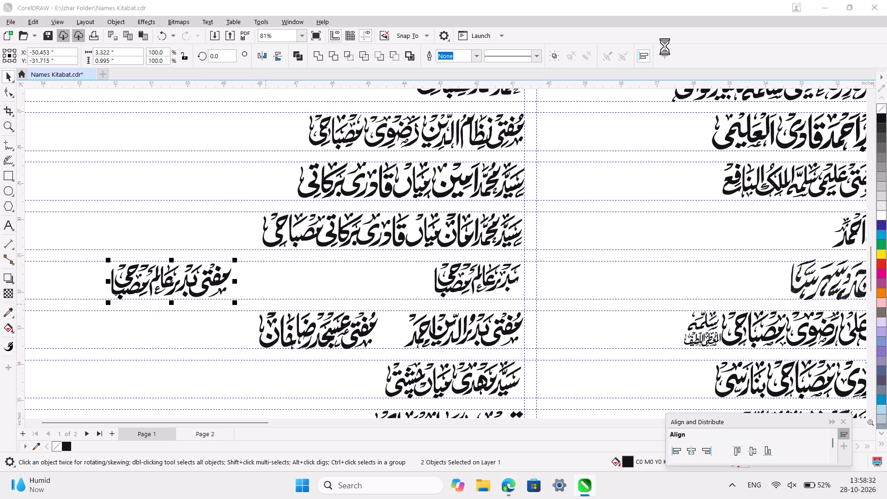
{"action": "key", "text": "ctrl+g"}
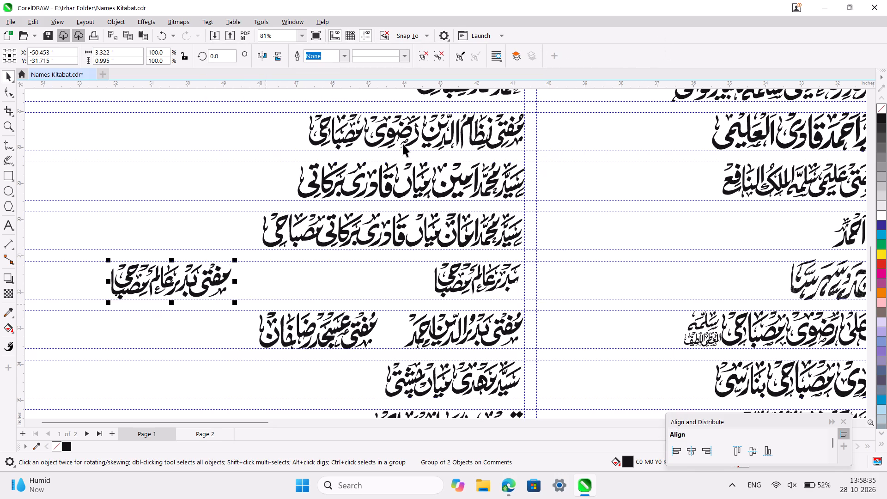
Move the grouped name along its row to sit just left of the shorter name there.
{"action": "left_click_drag", "start_coordinate": [170, 284], "coordinate": [371, 282]}
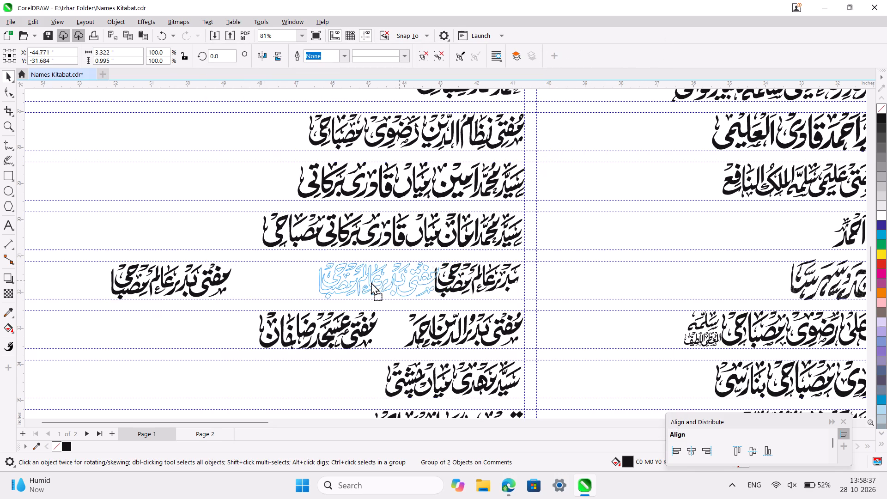
{"action": "left_click_drag", "start_coordinate": [371, 282], "coordinate": [366, 282]}
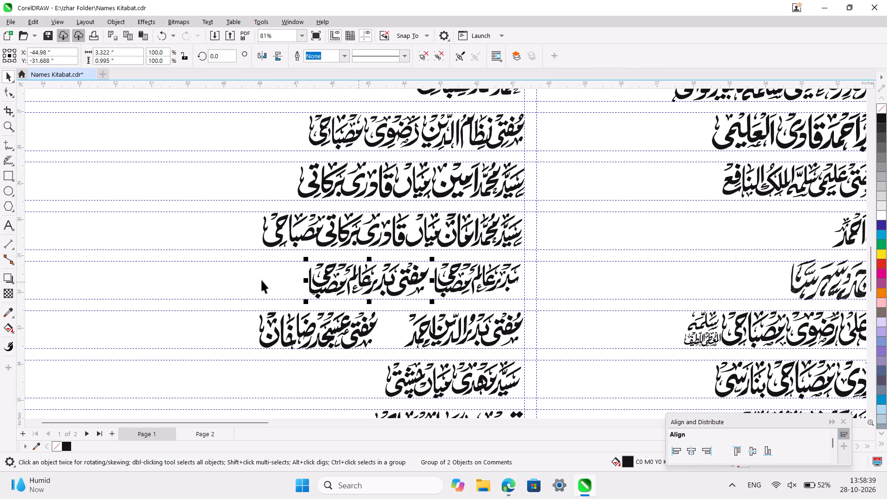
{"action": "left_click", "coordinate": [261, 280]}
Save the Names Kitabat document.
{"action": "scroll", "coordinate": [261, 280], "scroll_direction": "down", "scroll_amount": 8, "text": "ctrl"}
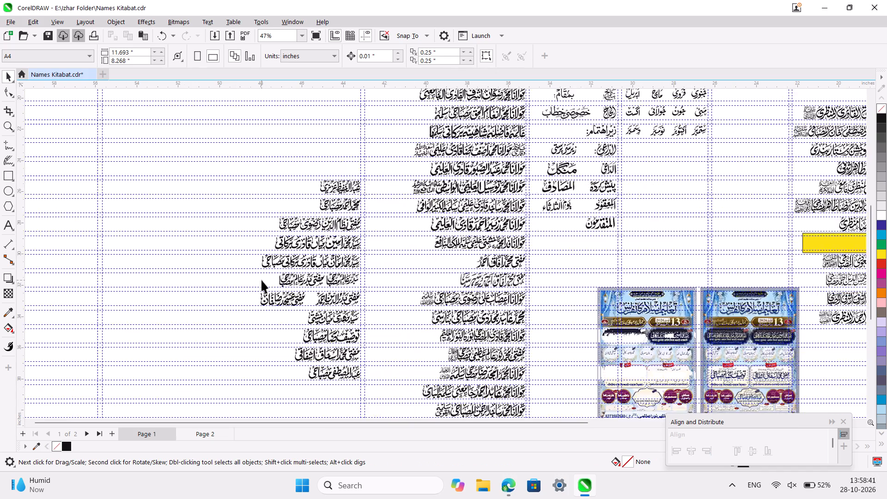
{"action": "scroll", "coordinate": [261, 280], "scroll_direction": "down", "scroll_amount": 3, "text": "ctrl"}
{"action": "left_click", "coordinate": [346, 268]}
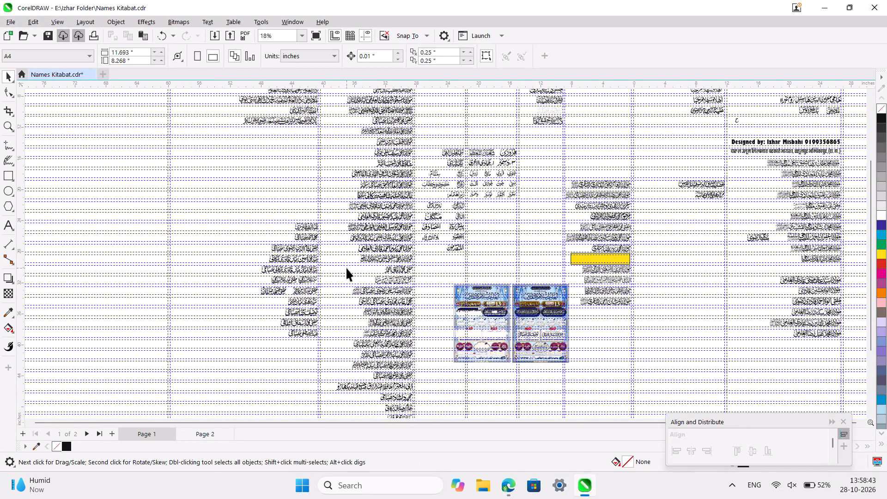
{"action": "scroll", "coordinate": [346, 268], "scroll_direction": "down", "scroll_amount": 1}
{"action": "scroll", "coordinate": [346, 268], "scroll_direction": "up", "scroll_amount": 1}
{"action": "scroll", "coordinate": [346, 268], "scroll_direction": "down", "scroll_amount": 1}
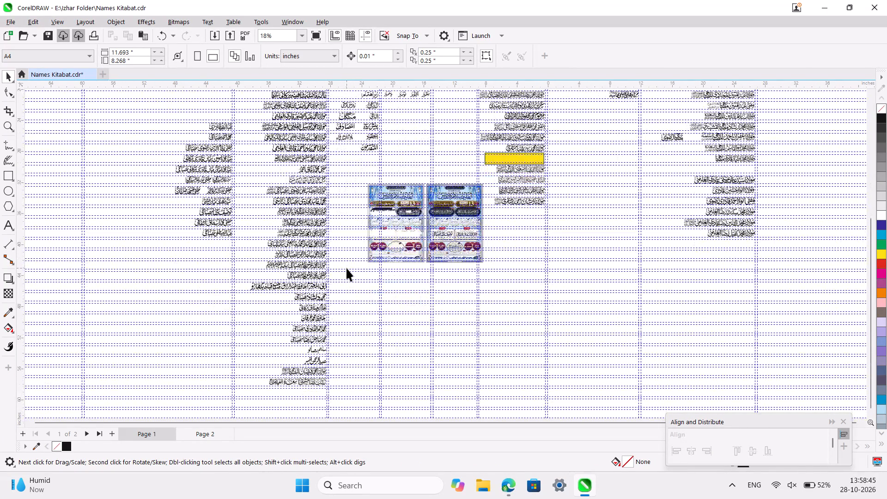
{"action": "key", "text": "ctrl+s"}
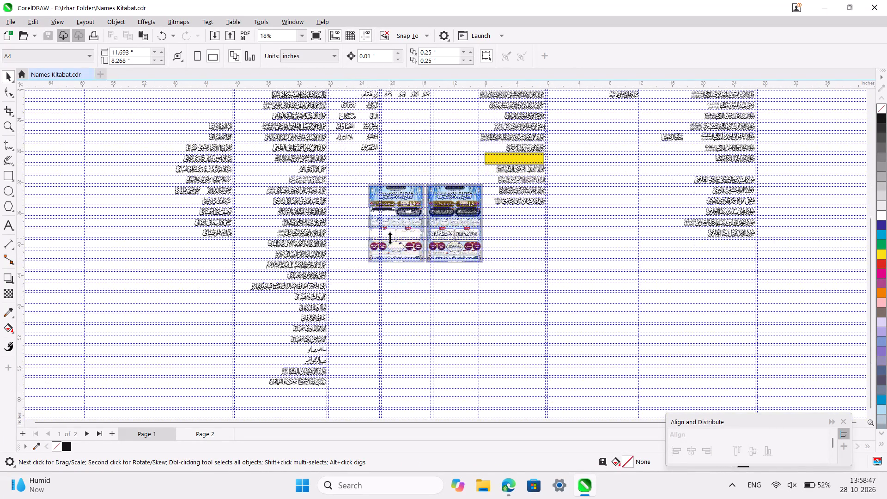
Move the تعلیم اسلام کانفرنس title pieces from the traced poster onto the yellow rectangle in the names column beside the posters.
{"action": "scroll", "coordinate": [390, 238], "scroll_direction": "up", "scroll_amount": 10, "text": "ctrl"}
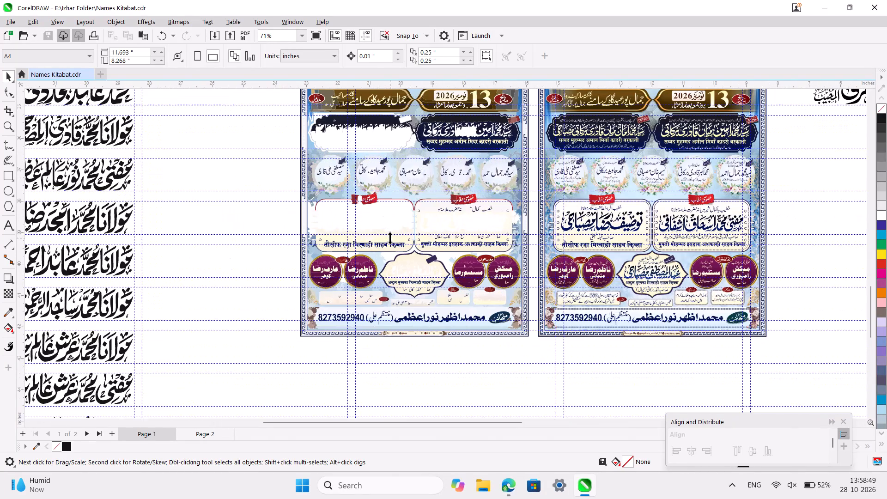
{"action": "scroll", "coordinate": [390, 238], "scroll_direction": "up", "scroll_amount": 3}
{"action": "scroll", "coordinate": [390, 238], "scroll_direction": "up", "scroll_amount": 4, "text": "ctrl"}
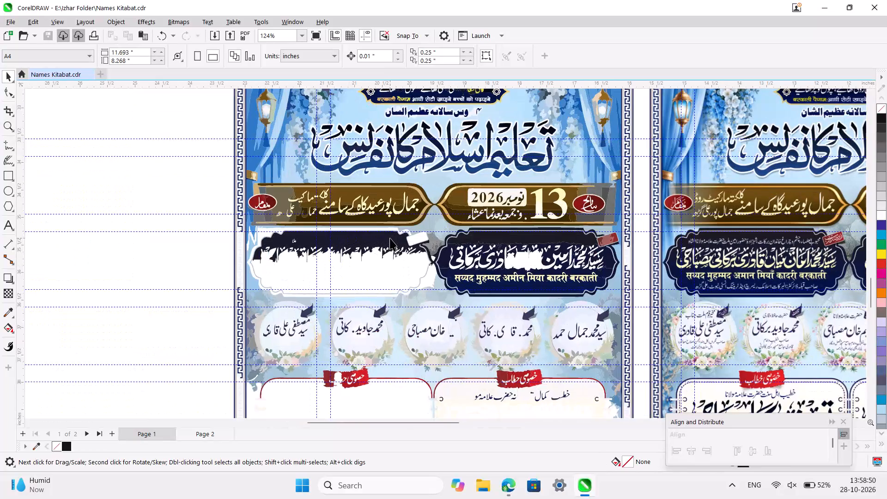
{"action": "scroll", "coordinate": [390, 238], "scroll_direction": "up", "scroll_amount": 2}
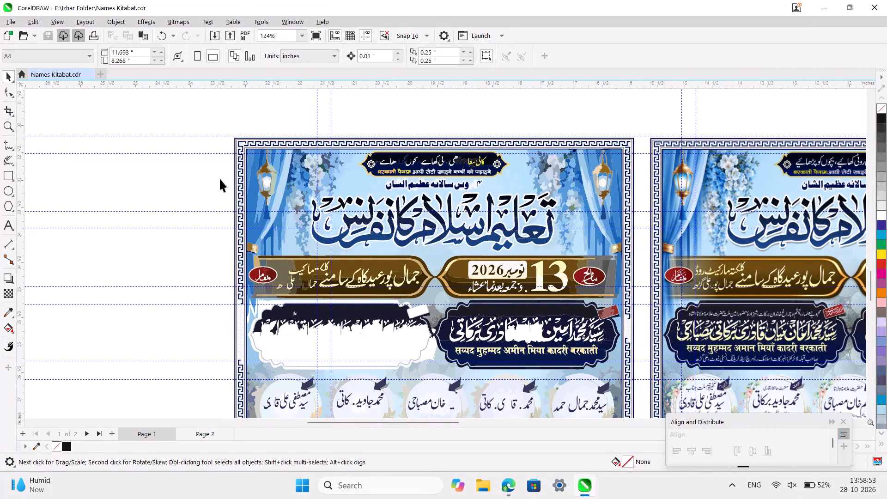
{"action": "left_click_drag", "start_coordinate": [219, 178], "coordinate": [569, 252]}
{"action": "scroll", "coordinate": [569, 252], "scroll_direction": "down", "scroll_amount": 8, "text": "ctrl"}
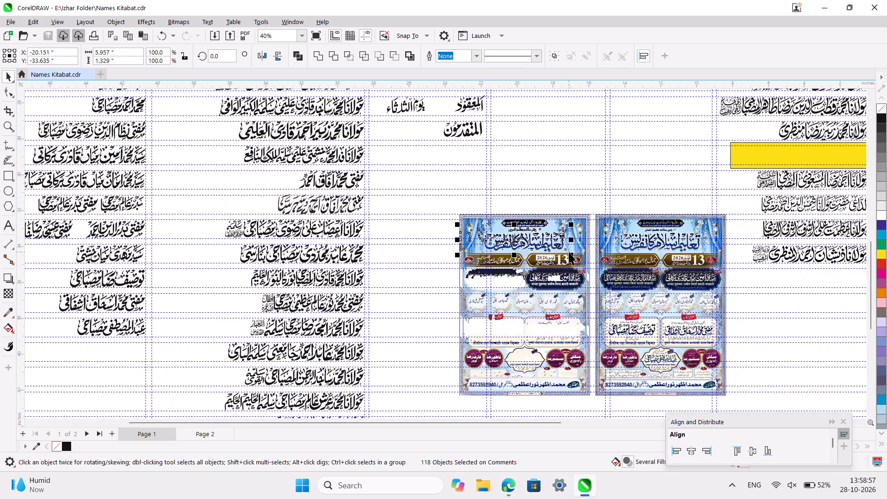
{"action": "scroll", "coordinate": [569, 252], "scroll_direction": "left", "scroll_amount": 2}
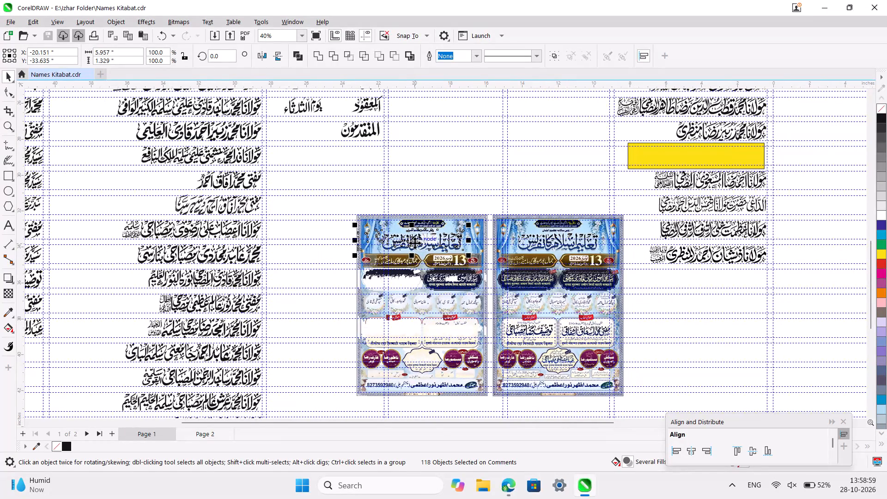
{"action": "left_click_drag", "start_coordinate": [415, 243], "coordinate": [687, 160]}
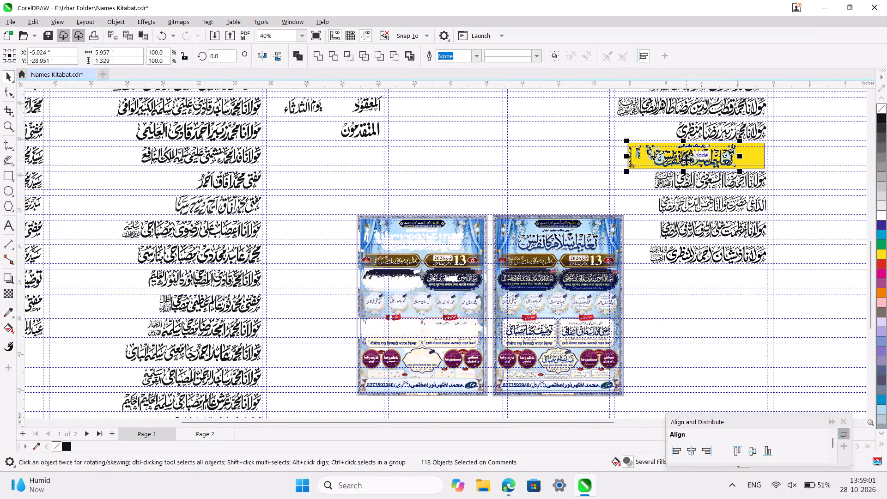
Delete the small سالانہ عظیم الشان line above the conference title, along with the stray fragments level with it.
{"action": "scroll", "coordinate": [687, 160], "scroll_direction": "up", "scroll_amount": 2, "text": "ctrl"}
{"action": "scroll", "coordinate": [687, 160], "scroll_direction": "up", "scroll_amount": 4}
{"action": "scroll", "coordinate": [687, 160], "scroll_direction": "up", "scroll_amount": 4, "text": "ctrl"}
{"action": "scroll", "coordinate": [687, 160], "scroll_direction": "left", "scroll_amount": 2}
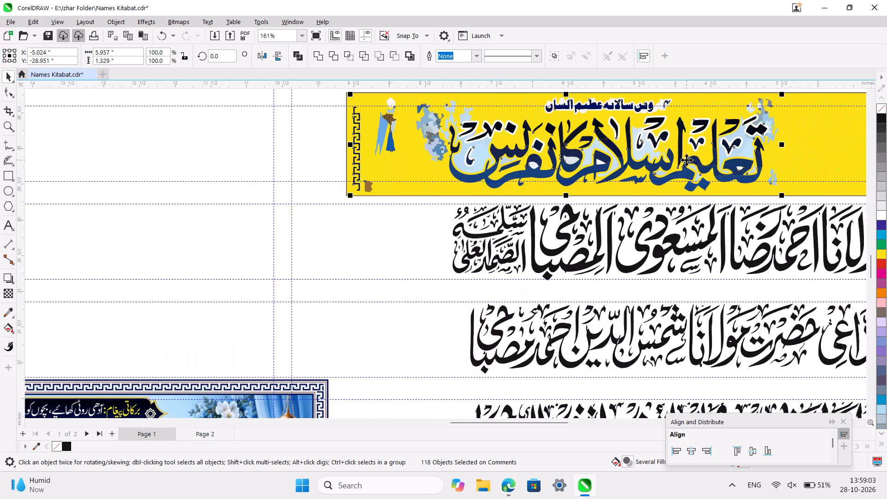
{"action": "scroll", "coordinate": [687, 160], "scroll_direction": "left", "scroll_amount": 1}
{"action": "scroll", "coordinate": [687, 160], "scroll_direction": "up", "scroll_amount": 5, "text": "ctrl"}
{"action": "scroll", "coordinate": [687, 160], "scroll_direction": "up", "scroll_amount": 1}
{"action": "scroll", "coordinate": [687, 160], "scroll_direction": "down", "scroll_amount": 5, "text": "ctrl"}
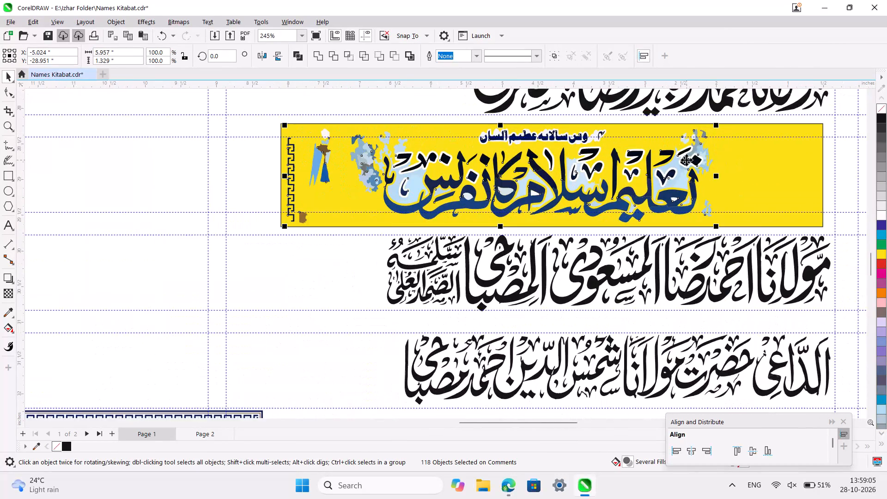
{"action": "scroll", "coordinate": [687, 160], "scroll_direction": "down", "scroll_amount": 2, "text": "ctrl"}
{"action": "scroll", "coordinate": [687, 160], "scroll_direction": "up", "scroll_amount": 1}
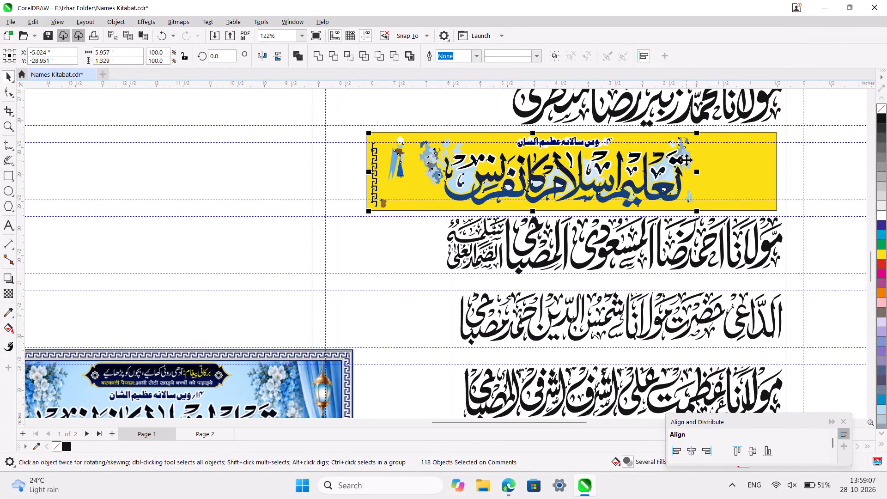
{"action": "left_click", "coordinate": [775, 157]}
{"action": "scroll", "coordinate": [472, 133], "scroll_direction": "up", "scroll_amount": 3, "text": "ctrl"}
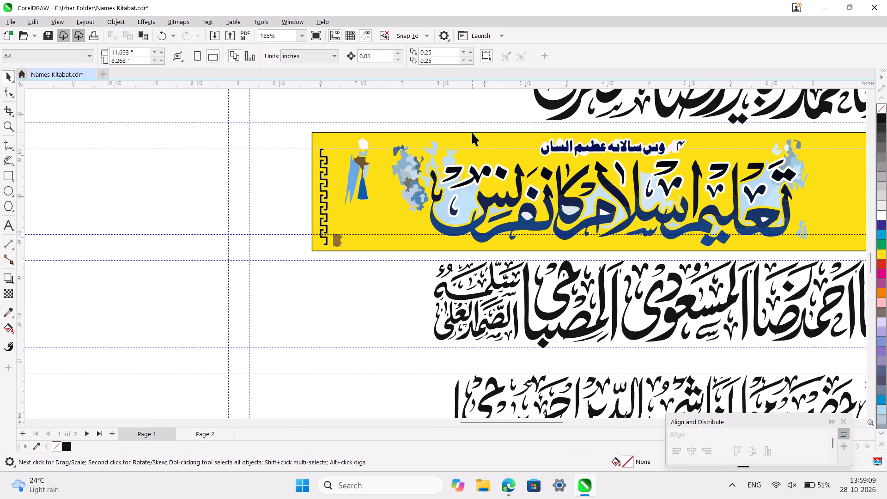
{"action": "left_click_drag", "start_coordinate": [825, 126], "coordinate": [598, 178]}
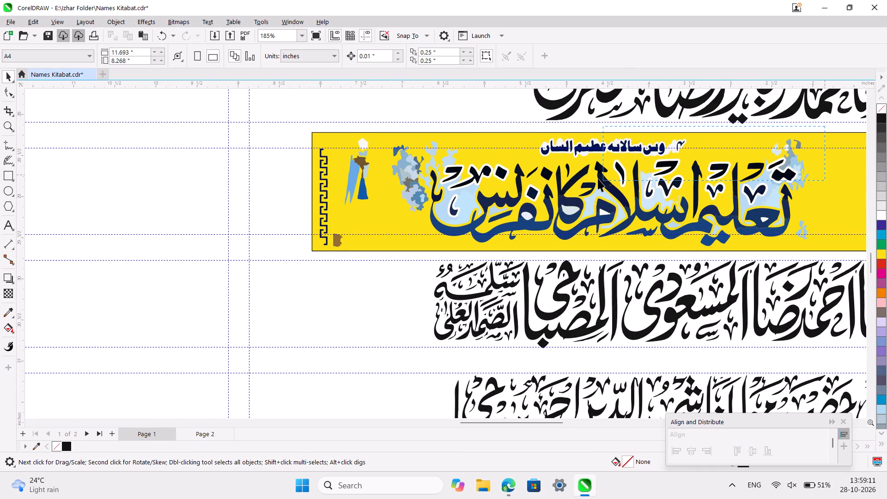
{"action": "left_click_drag", "start_coordinate": [598, 178], "coordinate": [278, 169]}
{"action": "key", "text": "Delete"}
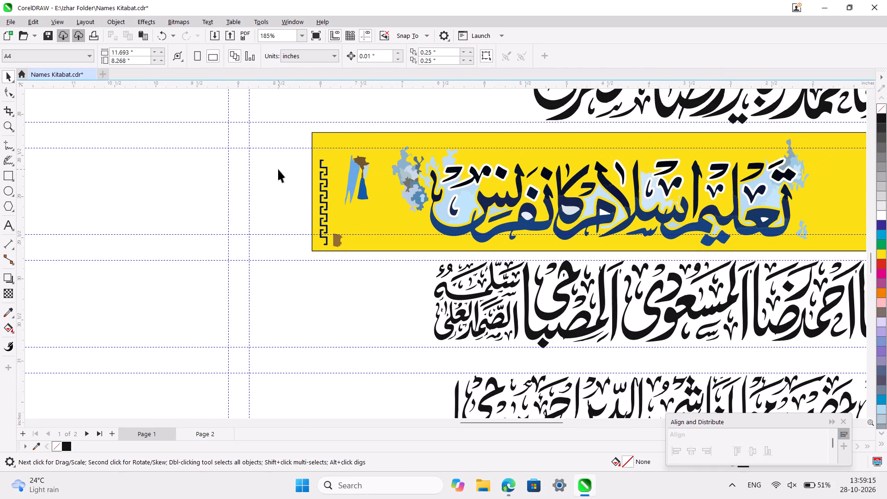
Delete the traced border strip, lantern and blue floral fragments left of the conference title on the yellow rectangle.
{"action": "left_click_drag", "start_coordinate": [299, 112], "coordinate": [428, 242]}
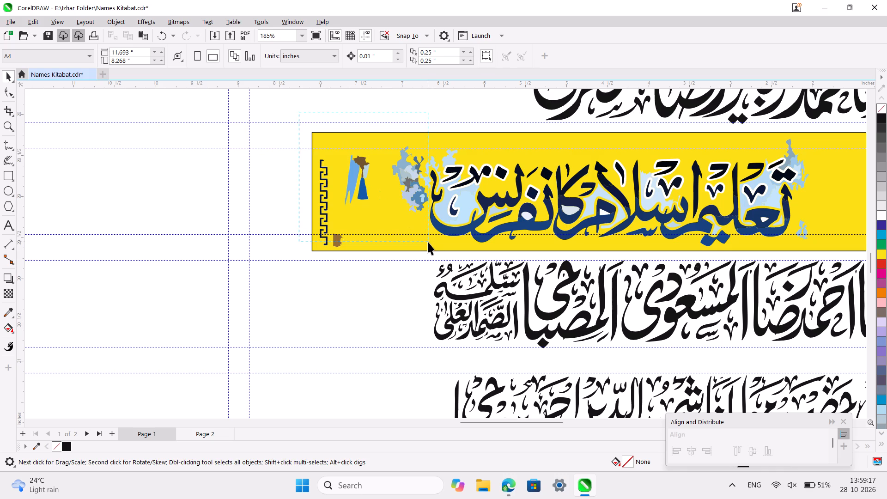
{"action": "left_click_drag", "start_coordinate": [428, 242], "coordinate": [428, 255]}
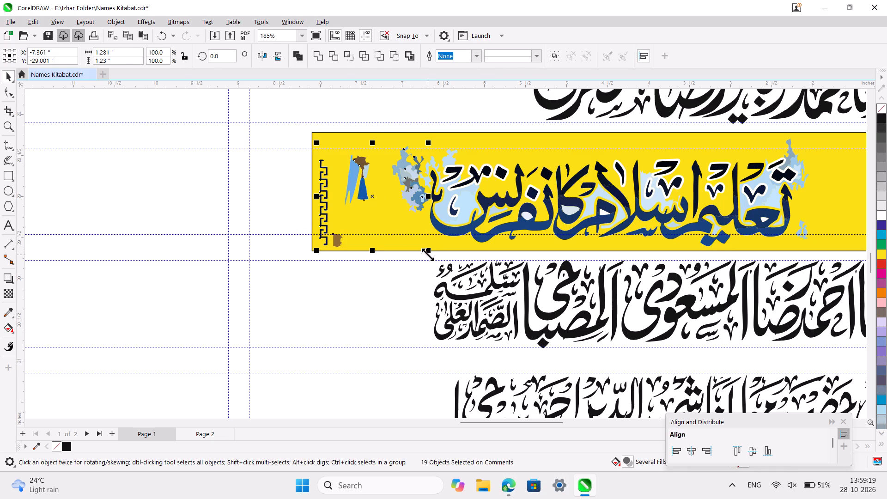
{"action": "key", "text": "Delete"}
{"action": "scroll", "coordinate": [428, 255], "scroll_direction": "left", "scroll_amount": 2}
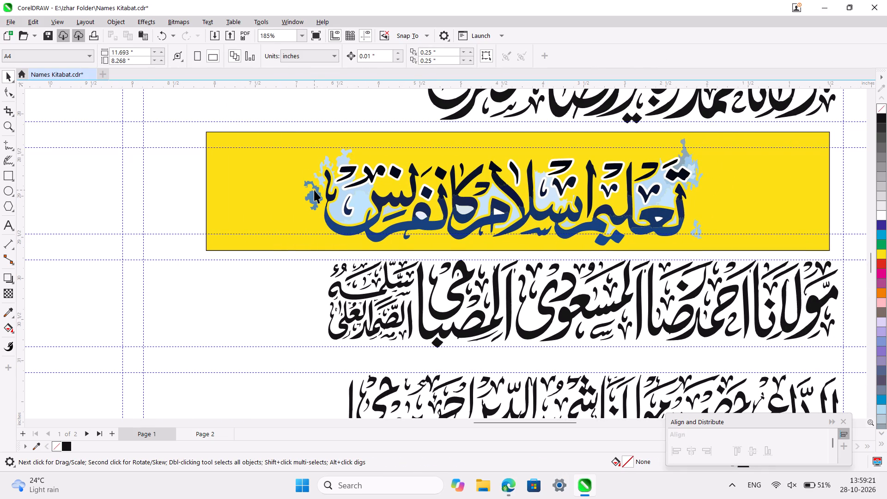
{"action": "left_click", "coordinate": [314, 190]}
{"action": "left_click", "coordinate": [314, 194]}
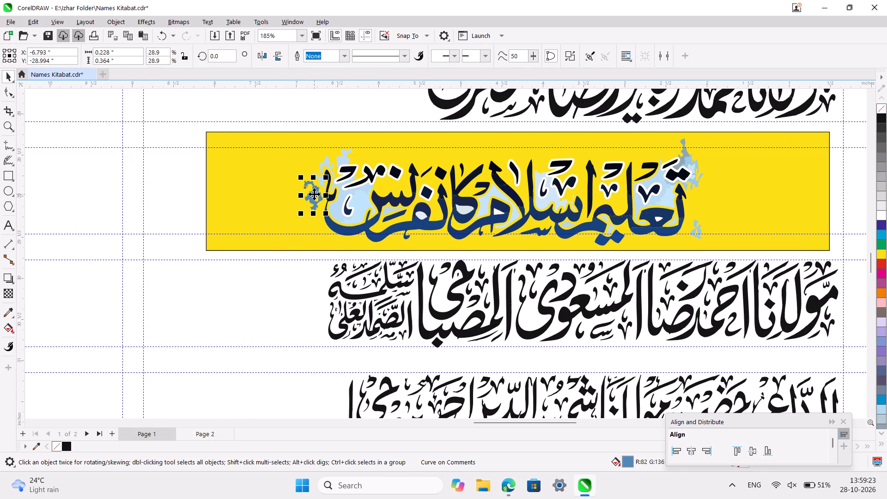
{"action": "key", "text": "Delete"}
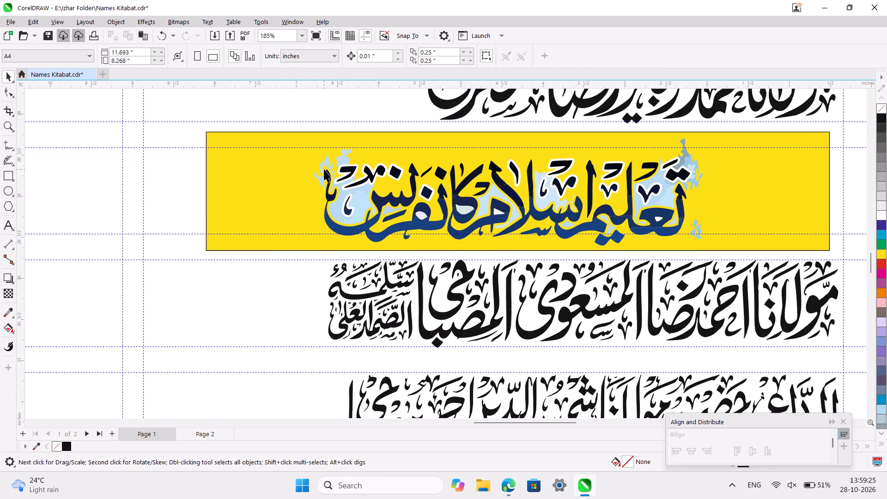
{"action": "left_click", "coordinate": [324, 169]}
{"action": "key", "text": "Delete"}
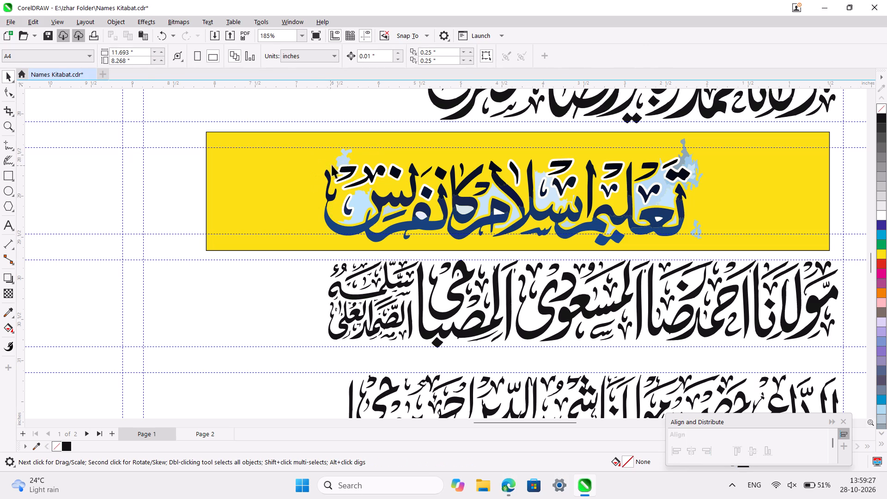
Delete the two light-blue background patches above and inside the final س of کانفرنس.
{"action": "left_click", "coordinate": [344, 162]}
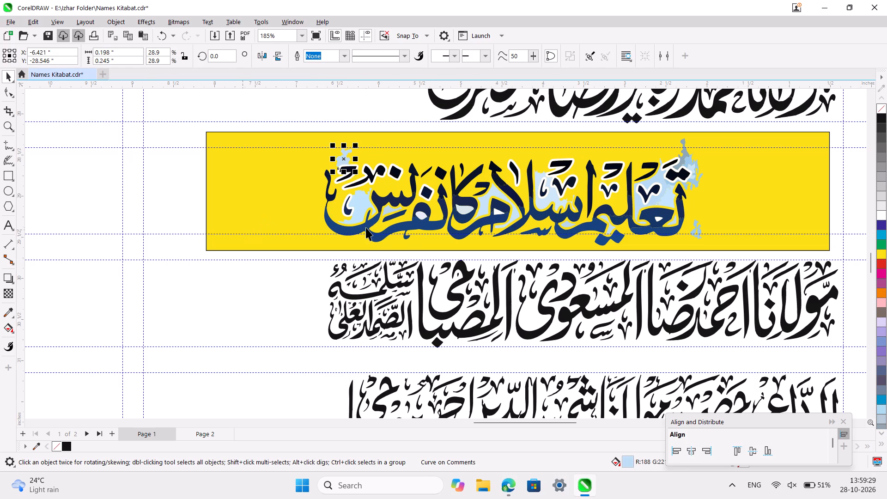
{"action": "scroll", "coordinate": [366, 227], "scroll_direction": "up", "scroll_amount": 3, "text": "ctrl"}
{"action": "left_click", "coordinate": [358, 198], "text": "shift"}
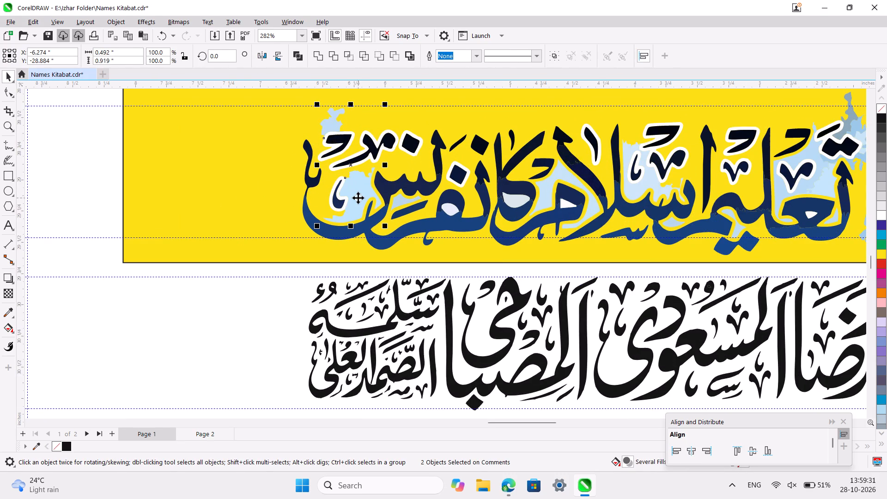
{"action": "key", "text": "Delete"}
Delete the pale counter fills and white outlines around the letters, dots and marks of the نفرنس part of the title.
{"action": "left_click", "coordinate": [450, 208]}
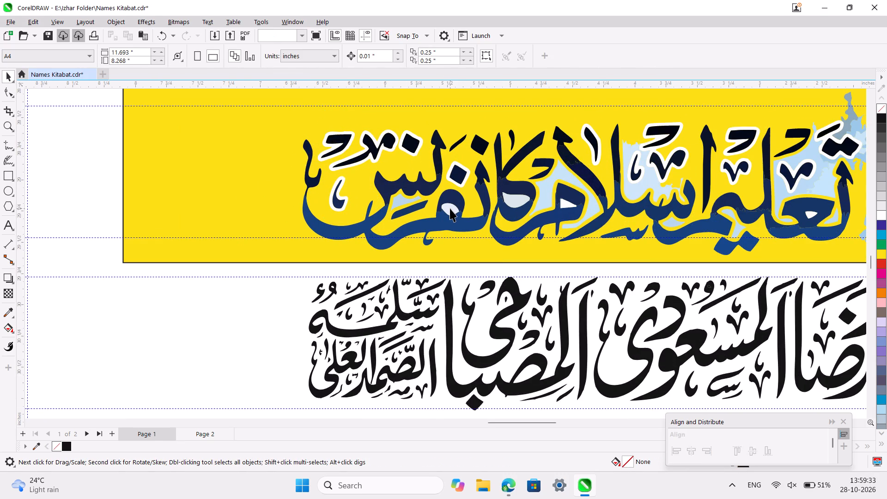
{"action": "scroll", "coordinate": [450, 208], "scroll_direction": "up", "scroll_amount": 4, "text": "ctrl"}
{"action": "left_click", "coordinate": [370, 194], "text": "shift"}
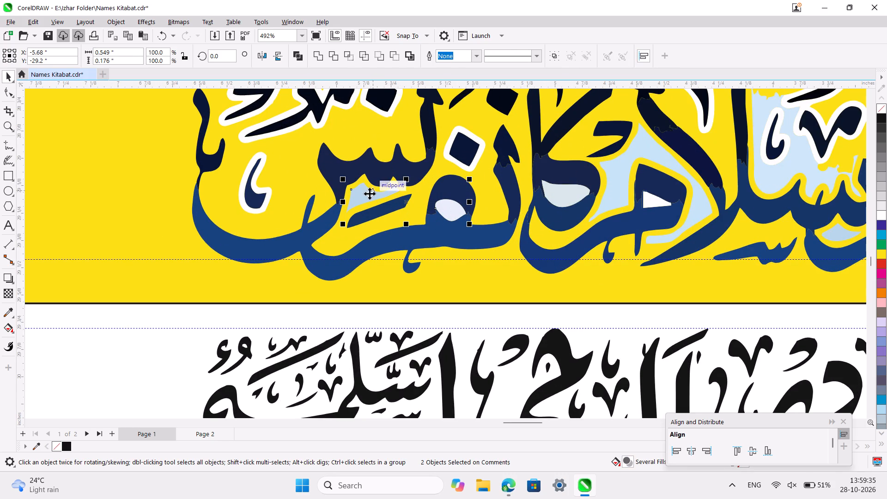
{"action": "left_click", "coordinate": [260, 187], "text": "shift"}
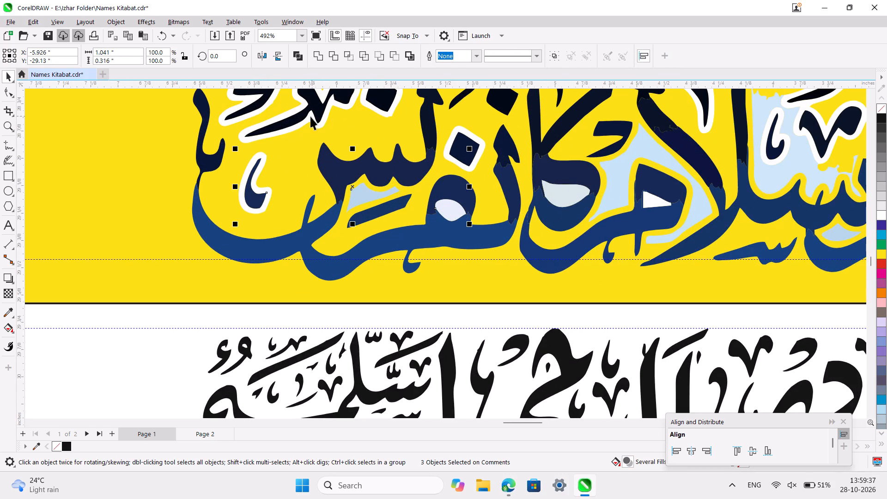
{"action": "left_click", "coordinate": [310, 117], "text": "shift"}
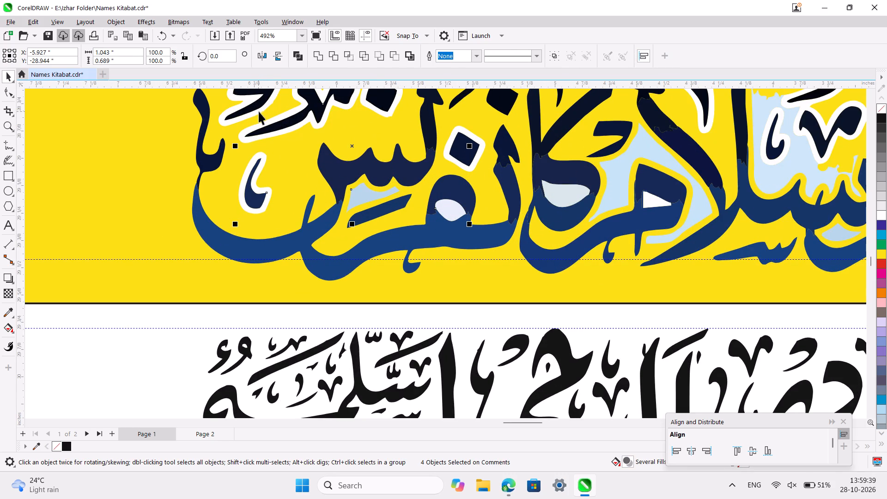
{"action": "left_click", "coordinate": [259, 111], "text": "shift"}
{"action": "left_click", "coordinate": [385, 115], "text": "shift"}
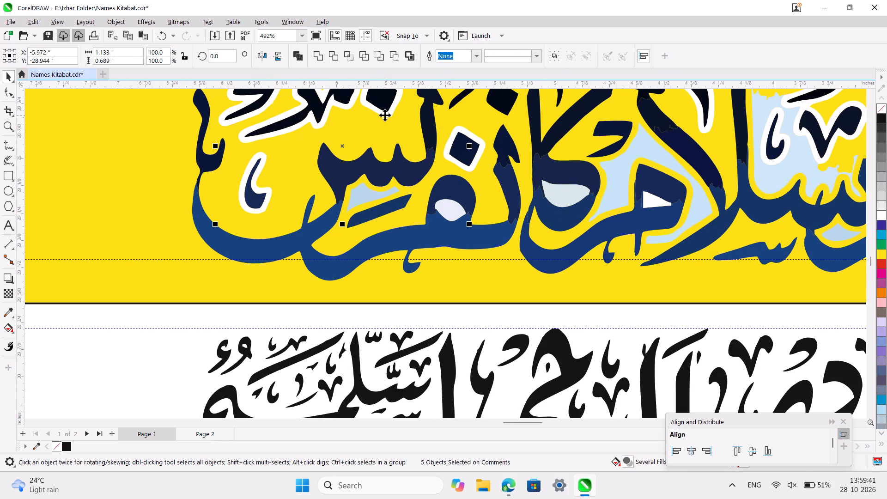
{"action": "key", "text": "Delete"}
{"action": "scroll", "coordinate": [385, 115], "scroll_direction": "down", "scroll_amount": 3, "text": "ctrl"}
{"action": "scroll", "coordinate": [385, 115], "scroll_direction": "up", "scroll_amount": 1}
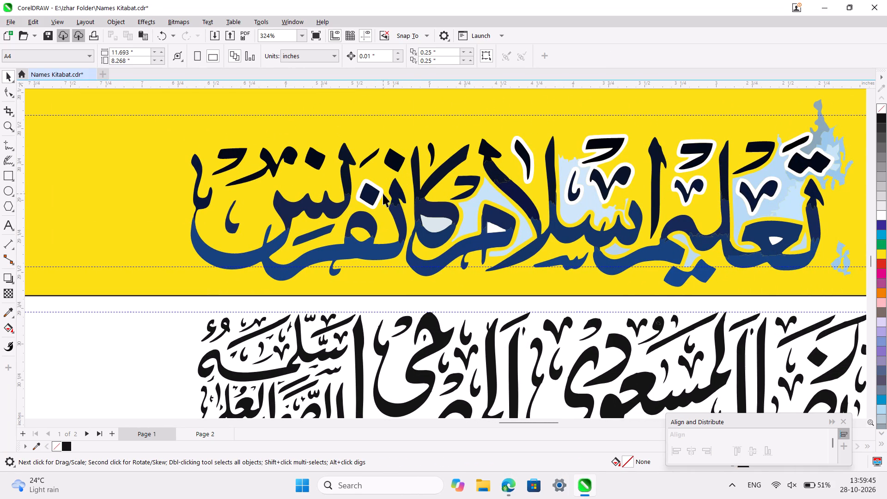
{"action": "left_click", "coordinate": [382, 191]}
{"action": "key", "text": "Delete"}
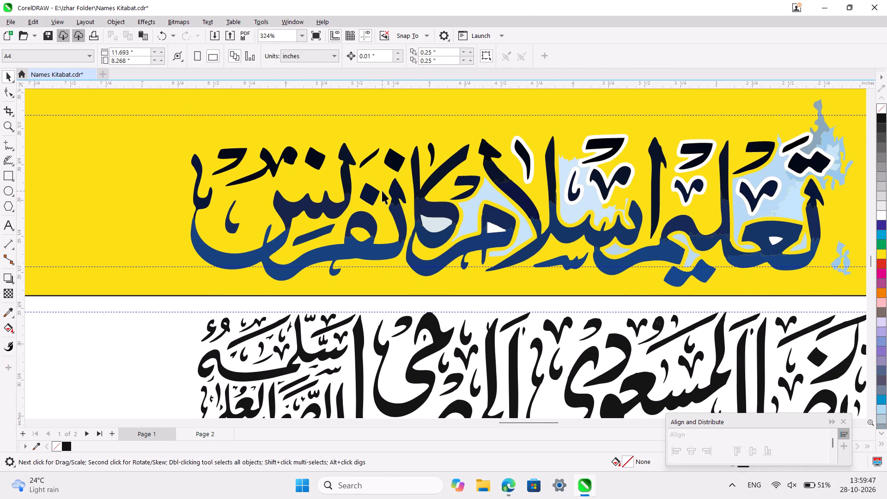
Delete the pale fills inside and between the کا of کانفرنس and the م of اسلام.
{"action": "left_click", "coordinate": [433, 227]}
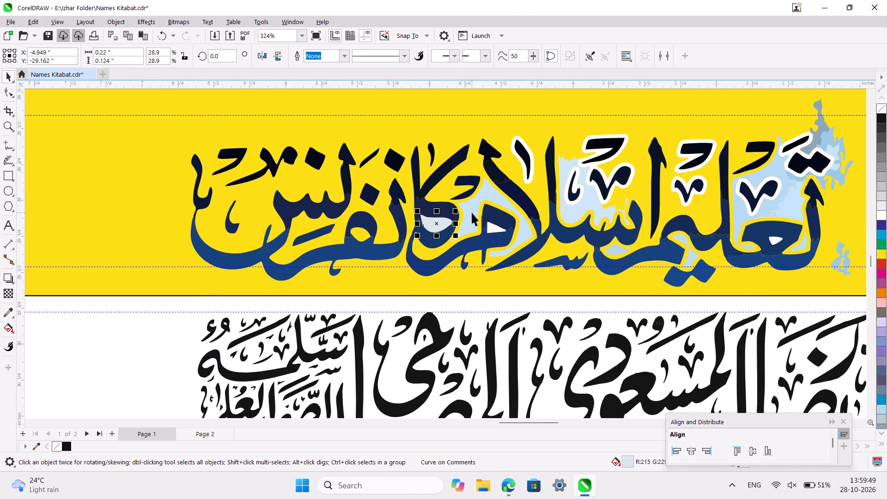
{"action": "left_click", "coordinate": [472, 213], "text": "shift"}
{"action": "left_click", "coordinate": [494, 226], "text": "shift"}
{"action": "key", "text": "Delete"}
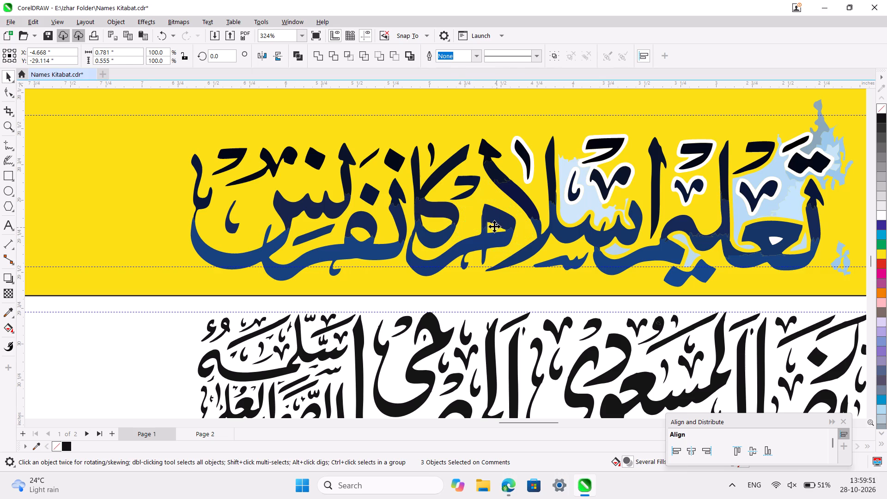
Delete the white outlines and pale fills around the letters and marks of اسلام and تعلیم, plus the small blue fragment beside ت.
{"action": "scroll", "coordinate": [494, 226], "scroll_direction": "left", "scroll_amount": 3}
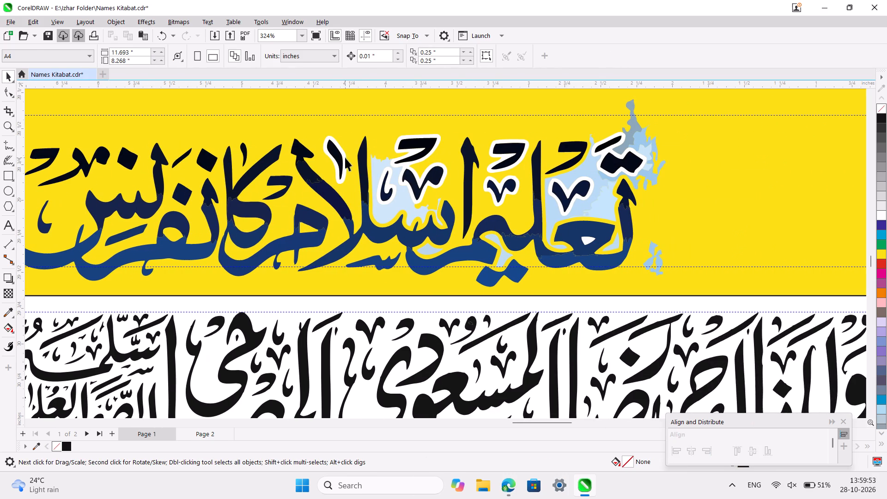
{"action": "left_click", "coordinate": [345, 158]}
{"action": "left_click", "coordinate": [381, 183], "text": "shift"}
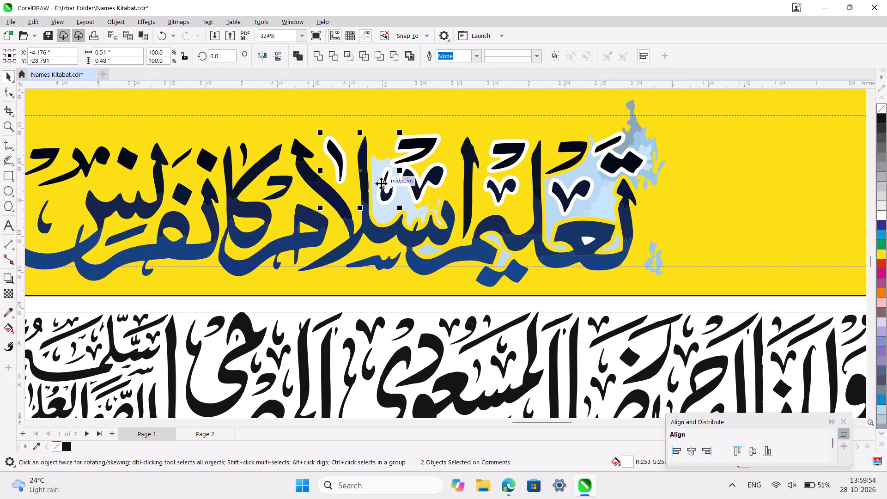
{"action": "left_click", "coordinate": [379, 169], "text": "shift"}
{"action": "left_click", "coordinate": [414, 152], "text": "shift"}
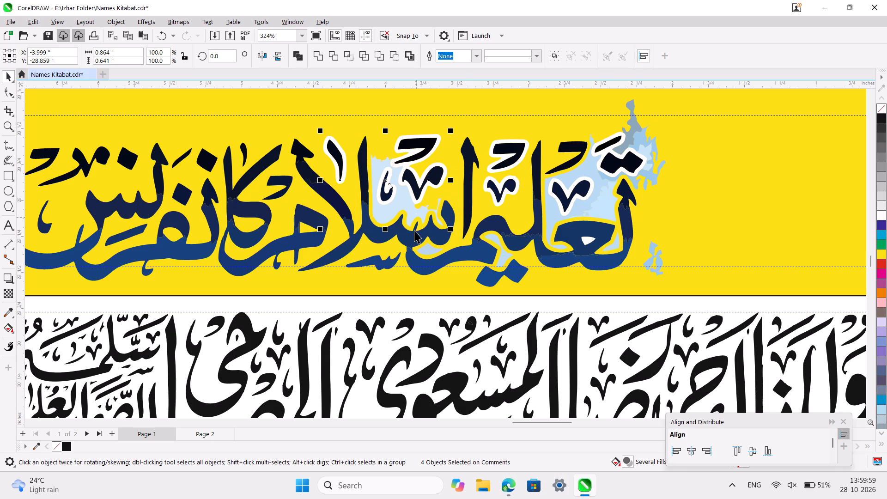
{"action": "left_click", "coordinate": [427, 249], "text": "shift"}
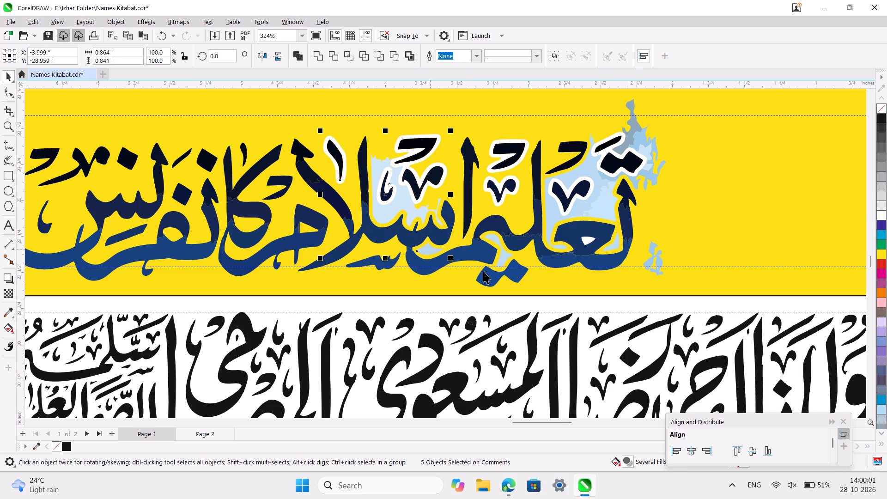
{"action": "left_click", "coordinate": [505, 258], "text": "shift"}
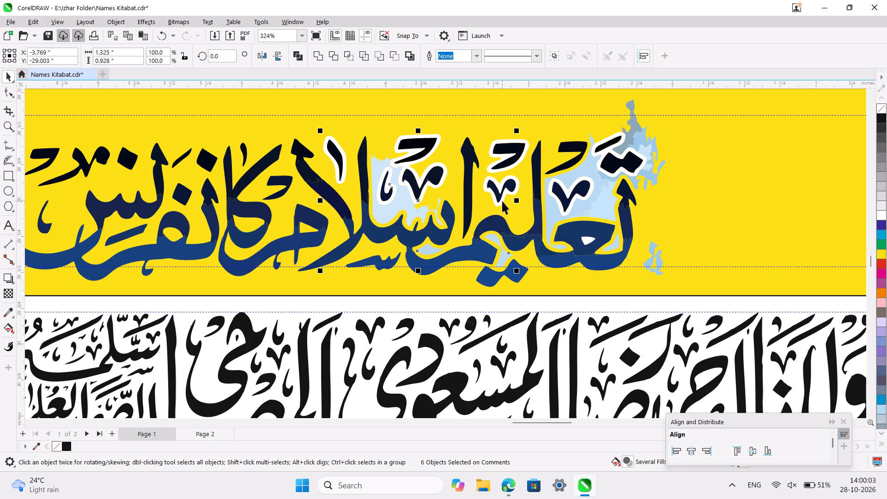
{"action": "left_click", "coordinate": [502, 201], "text": "shift"}
{"action": "left_click", "coordinate": [506, 169], "text": "shift"}
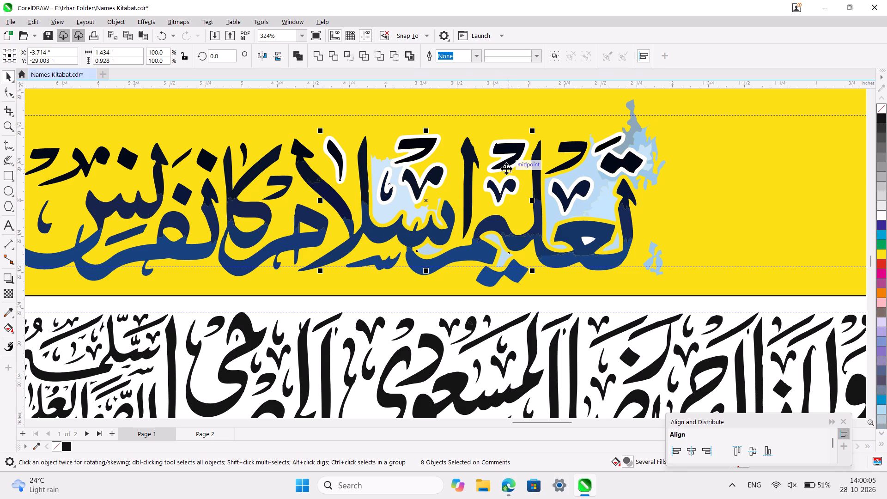
{"action": "left_click", "coordinate": [547, 214], "text": "shift"}
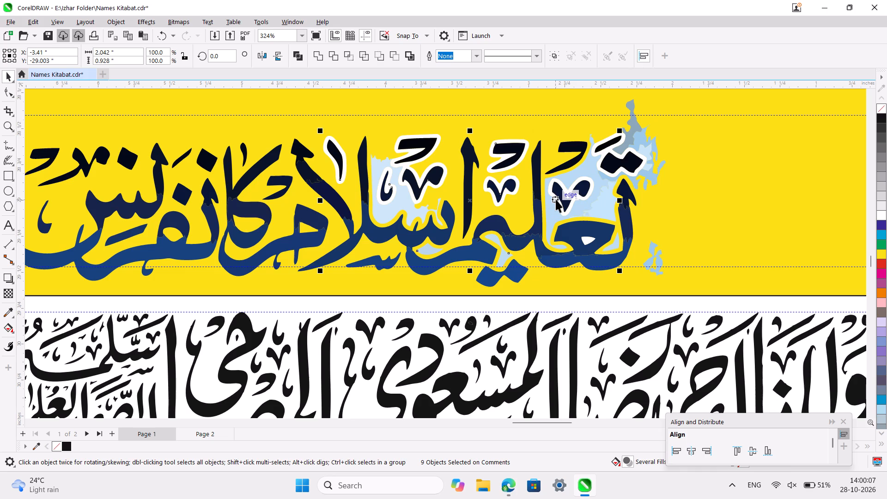
{"action": "left_click", "coordinate": [552, 195], "text": "shift"}
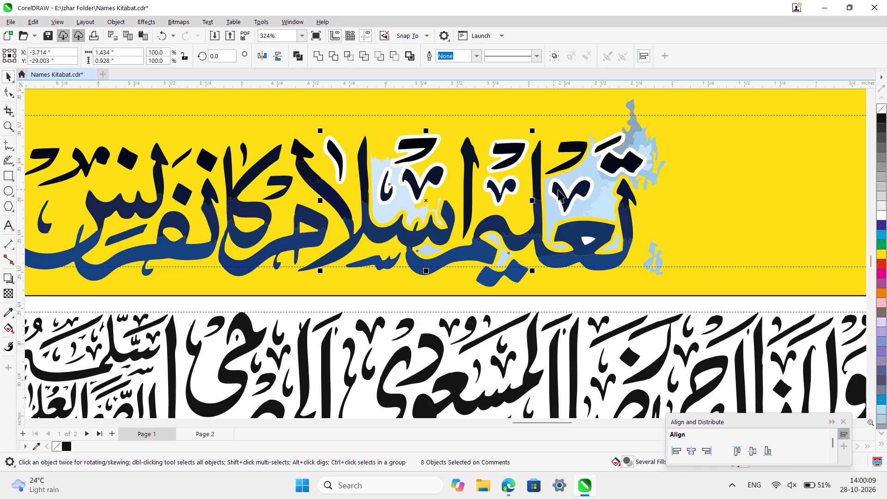
{"action": "left_click", "coordinate": [597, 154], "text": "shift"}
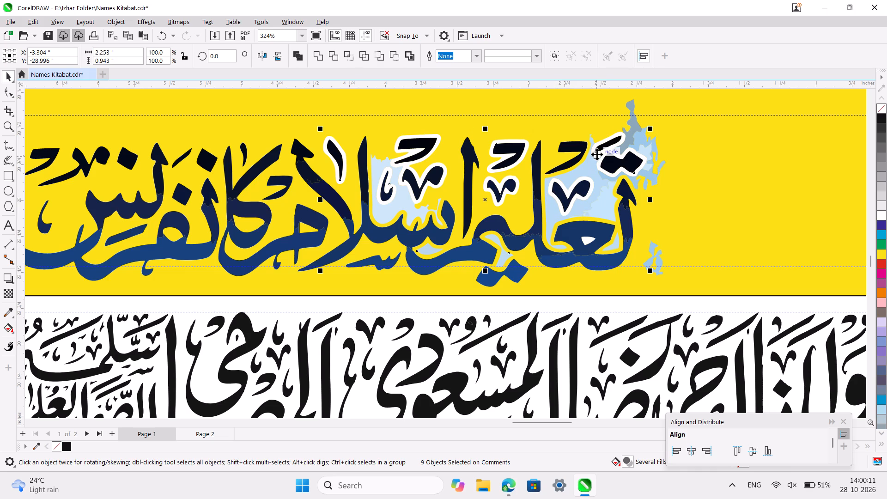
{"action": "left_click", "coordinate": [616, 245], "text": "shift"}
{"action": "left_click", "coordinate": [585, 240], "text": "shift"}
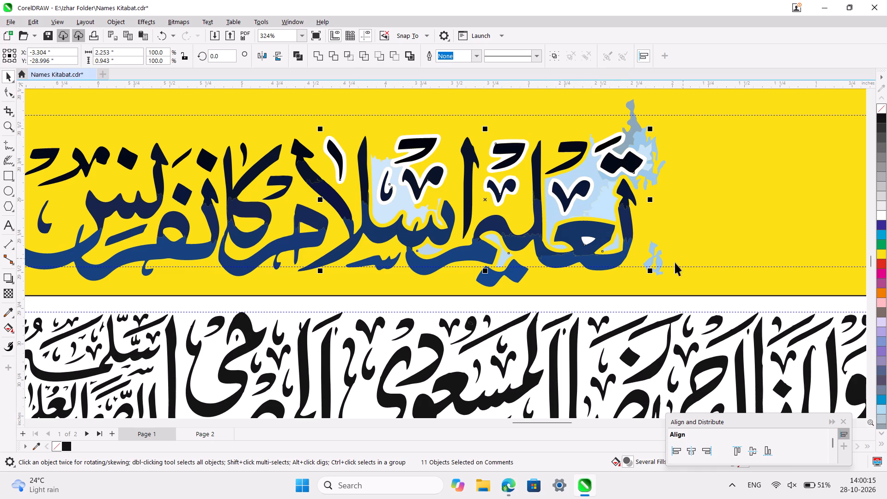
{"action": "left_click", "coordinate": [650, 252], "text": "shift"}
{"action": "key", "text": "Delete"}
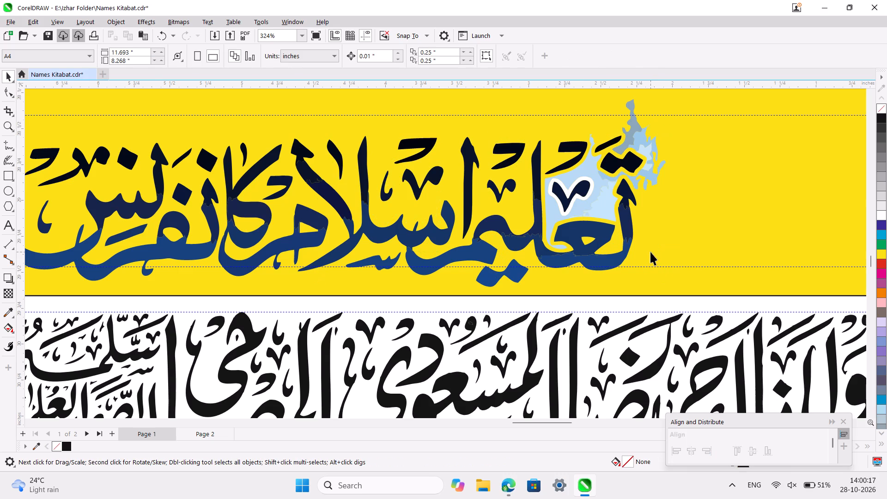
Delete the light-blue background patches around the ت and ع of تعلیم and the white outline around the v-shaped mark above ع.
{"action": "left_click", "coordinate": [608, 202]}
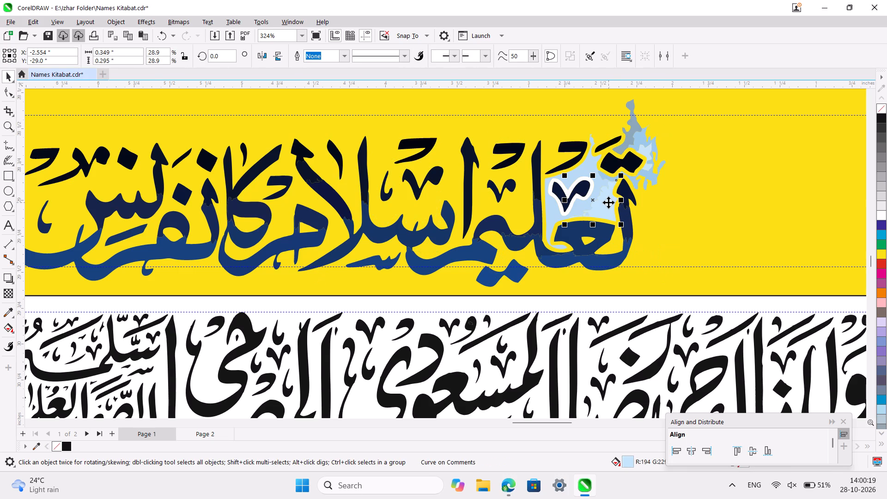
{"action": "key", "text": "Delete"}
{"action": "right_click", "coordinate": [596, 189]}
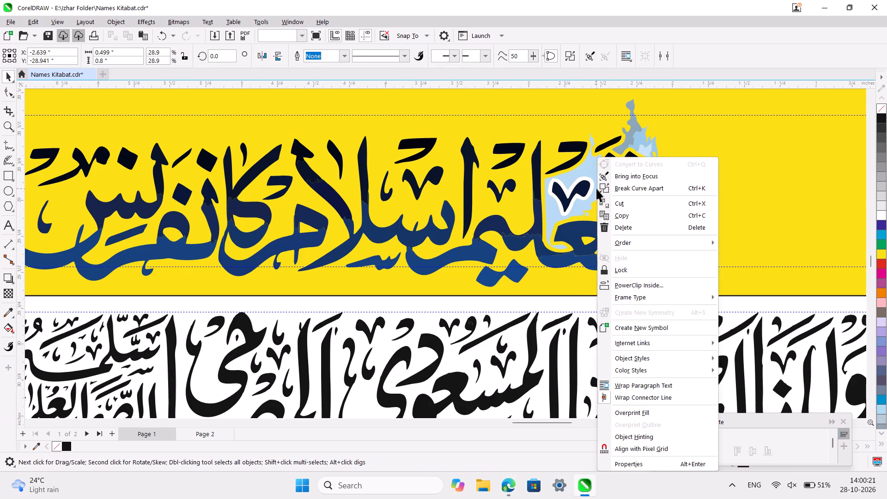
{"action": "scroll", "coordinate": [596, 189], "scroll_direction": "up", "scroll_amount": 1, "text": "ctrl"}
{"action": "left_click", "coordinate": [694, 109]}
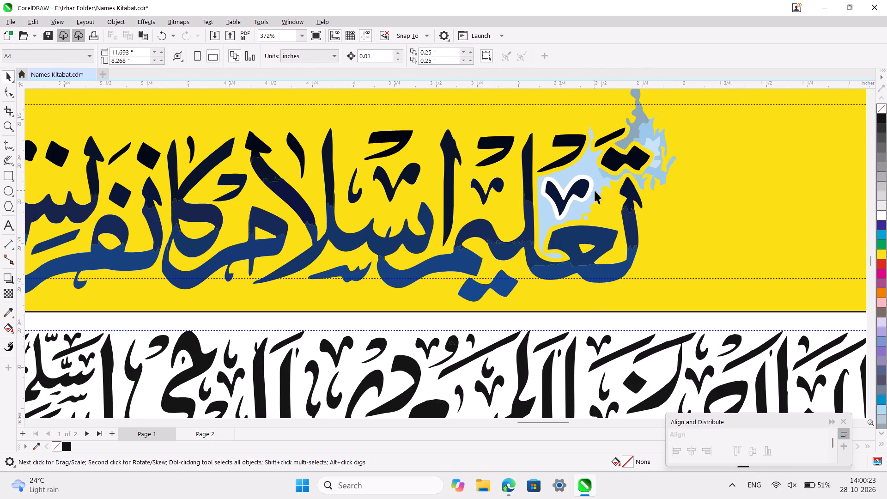
{"action": "left_click", "coordinate": [595, 190]}
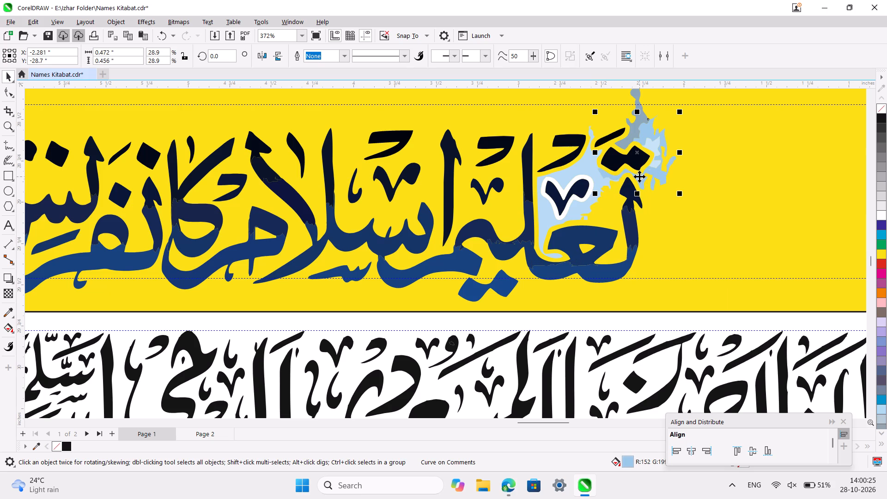
{"action": "left_click", "coordinate": [593, 178], "text": "shift"}
{"action": "key", "text": "Delete"}
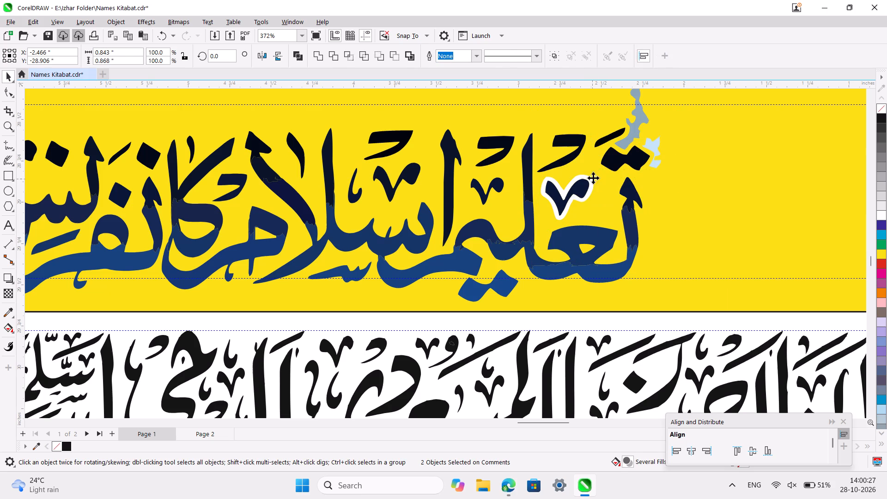
{"action": "left_click", "coordinate": [587, 177]}
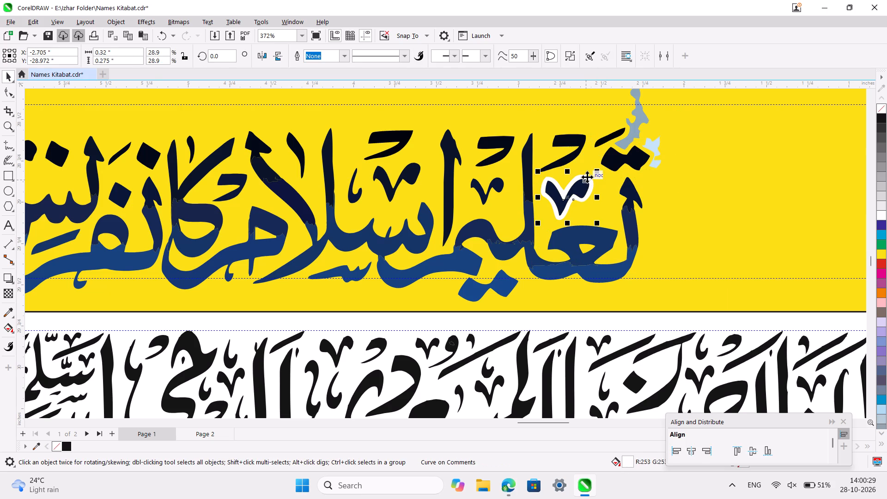
{"action": "key", "text": "Delete"}
Delete the grey-blue and pale floral fragments beside and above the two dots of ت.
{"action": "scroll", "coordinate": [587, 177], "scroll_direction": "up", "scroll_amount": 1}
{"action": "left_click", "coordinate": [642, 208]}
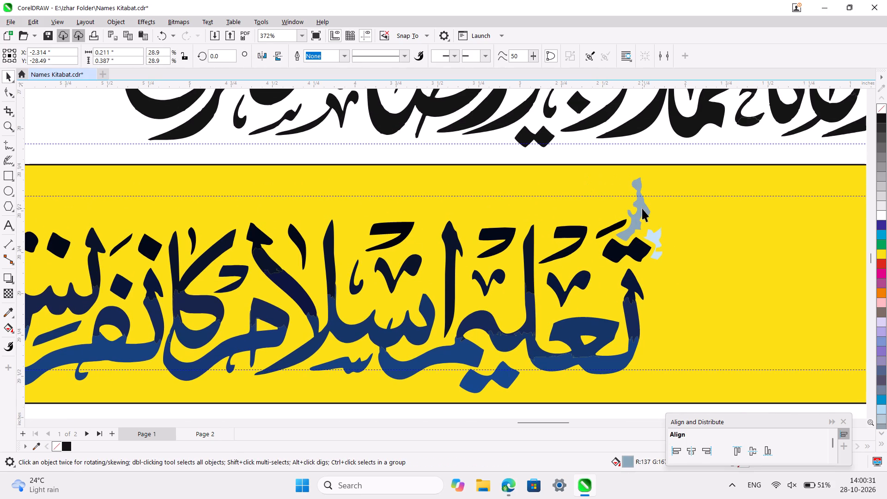
{"action": "left_click", "coordinate": [661, 239], "text": "shift"}
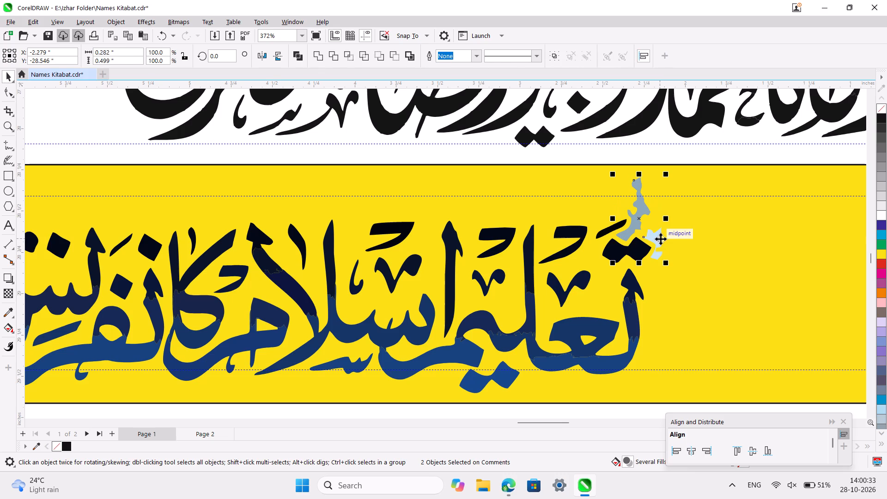
{"action": "key", "text": "Delete"}
Weld the stem tip, stem, baseline stroke and ع head pieces of تعلیم into one curve.
{"action": "scroll", "coordinate": [661, 239], "scroll_direction": "down", "scroll_amount": 5, "text": "ctrl"}
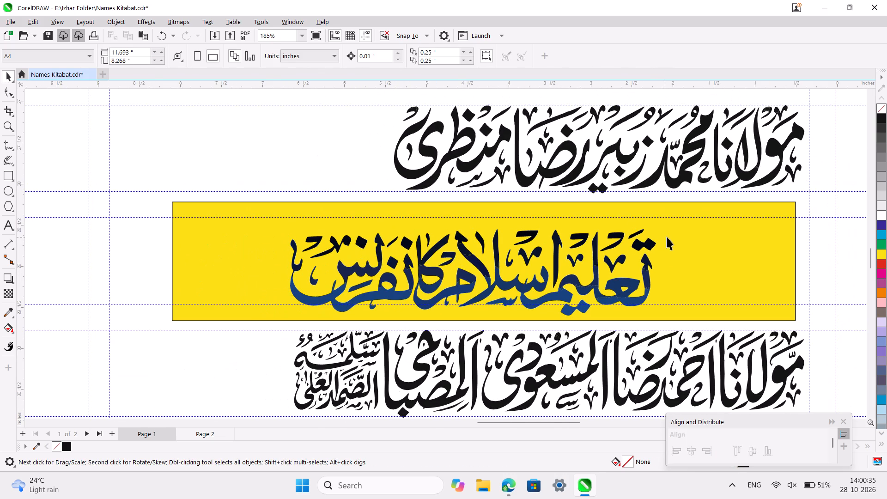
{"action": "scroll", "coordinate": [622, 352], "scroll_direction": "up", "scroll_amount": 2, "text": "ctrl"}
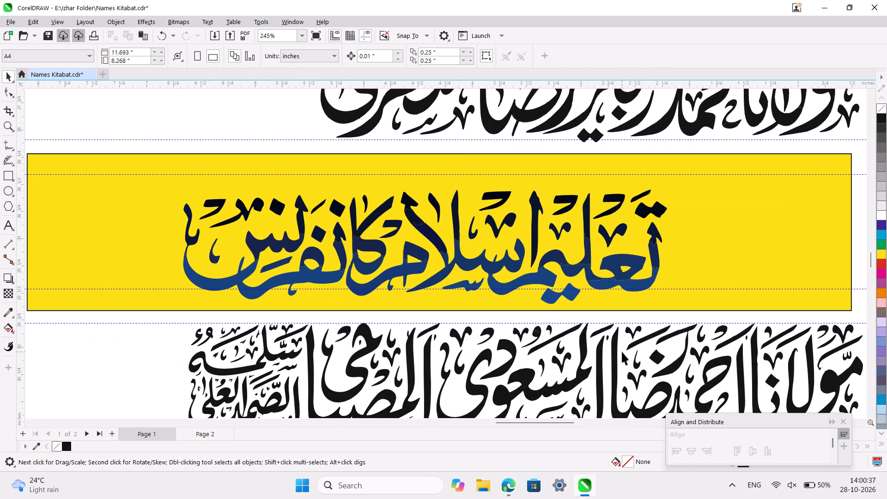
{"action": "scroll", "coordinate": [648, 238], "scroll_direction": "up", "scroll_amount": 5, "text": "ctrl"}
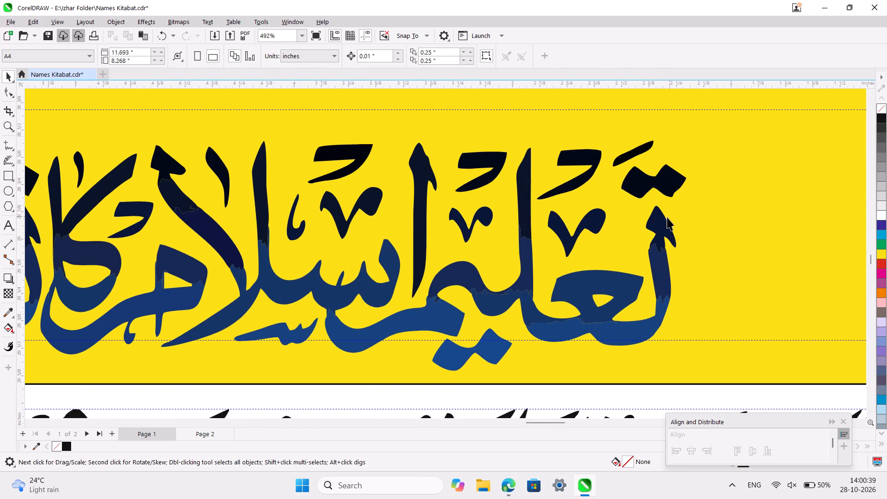
{"action": "left_click", "coordinate": [665, 222]}
{"action": "left_click", "coordinate": [663, 272], "text": "shift"}
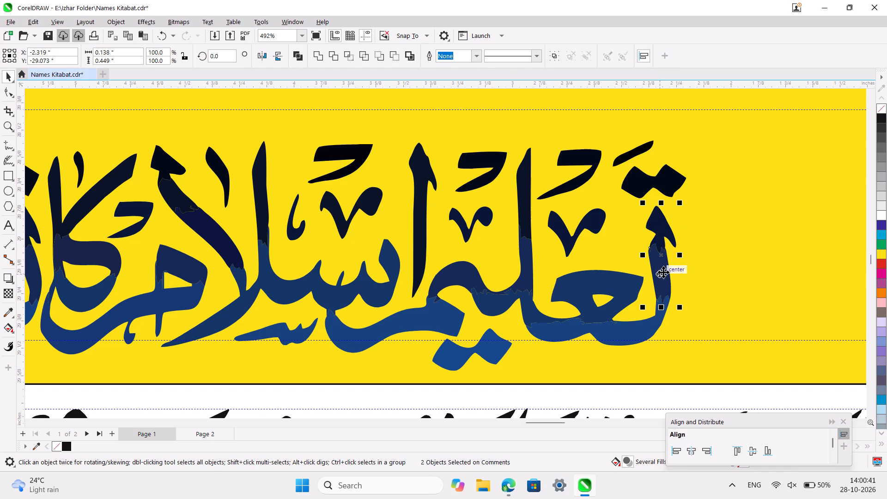
{"action": "left_click", "coordinate": [642, 328], "text": "shift"}
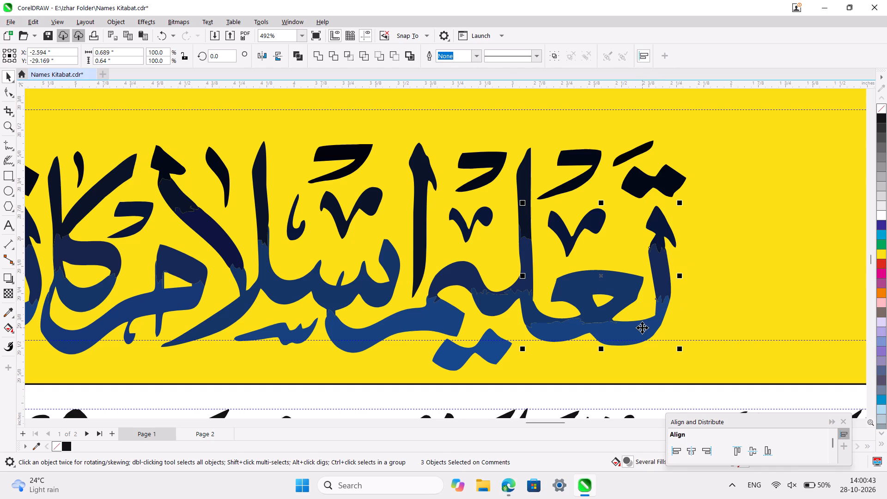
{"action": "left_click", "coordinate": [630, 287], "text": "shift"}
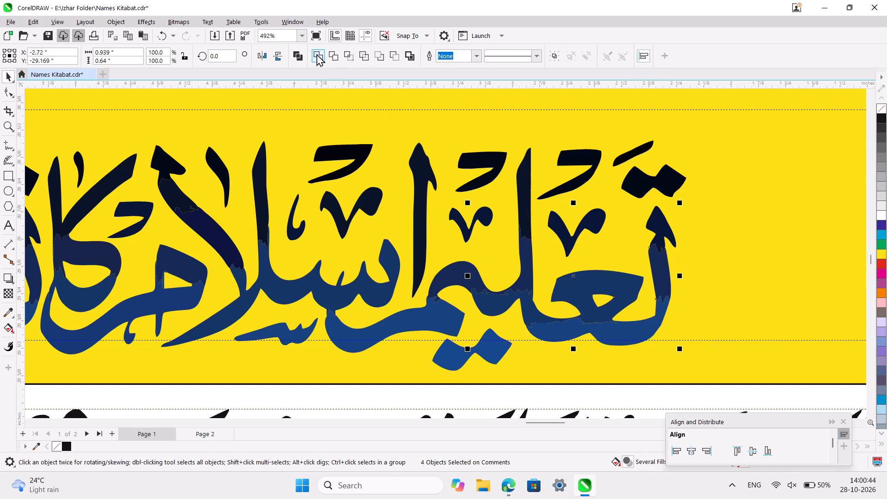
{"action": "left_click", "coordinate": [316, 54]}
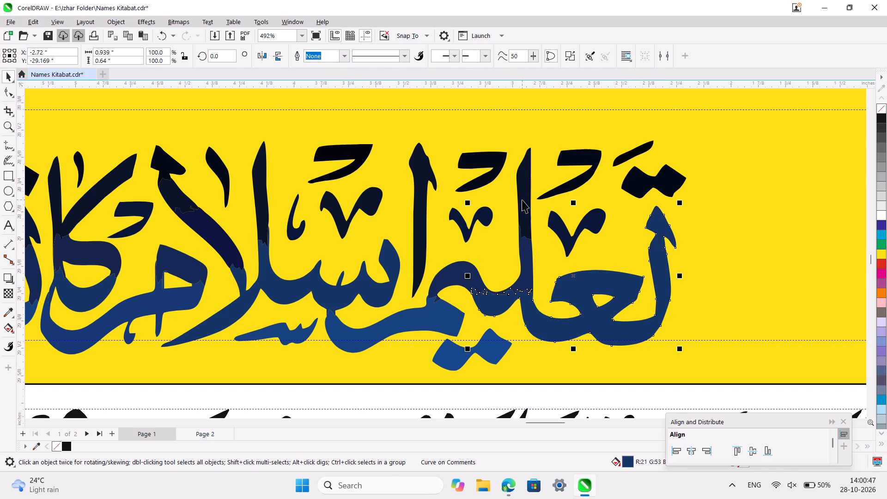
Weld the upper stem of ل and the lower م stroke to the joined تع curve of تعلیم.
{"action": "left_click", "coordinate": [522, 200], "text": "shift"}
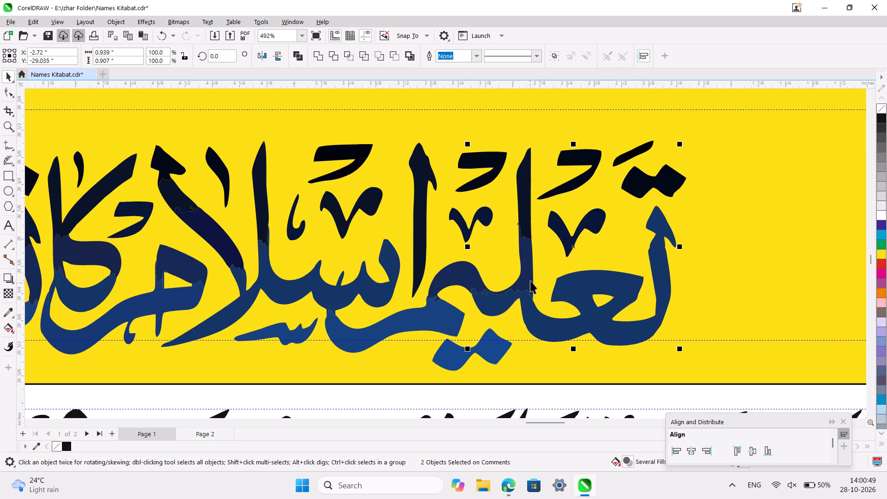
{"action": "left_click", "coordinate": [530, 280], "text": "shift"}
{"action": "left_click", "coordinate": [582, 286], "text": "shift"}
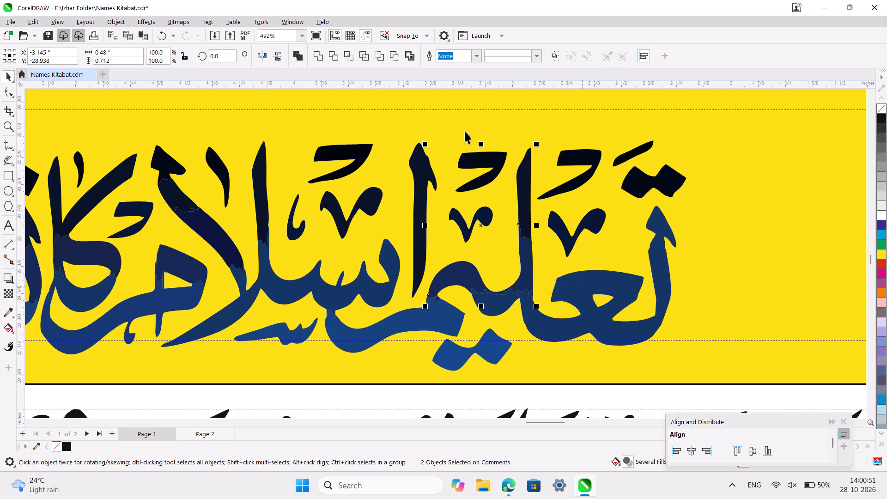
{"action": "left_click", "coordinate": [640, 287]}
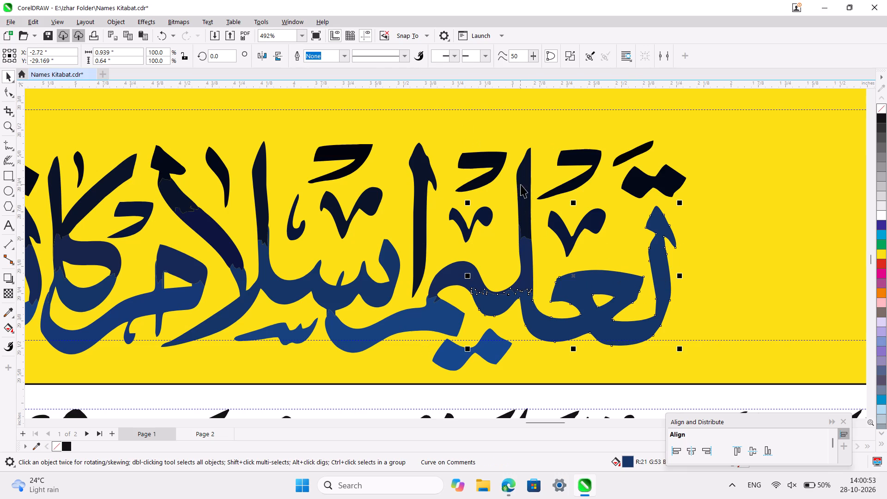
{"action": "left_click", "coordinate": [521, 184], "text": "shift"}
{"action": "left_click", "coordinate": [435, 320], "text": "shift"}
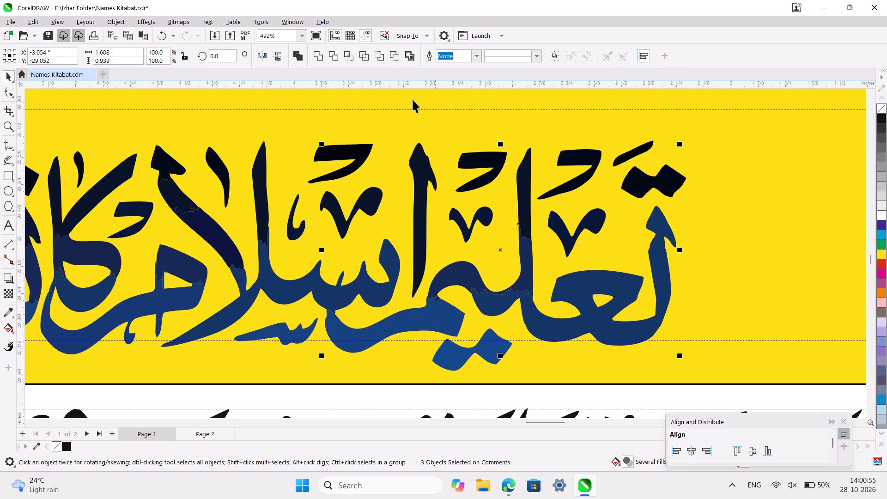
{"action": "left_click", "coordinate": [315, 61]}
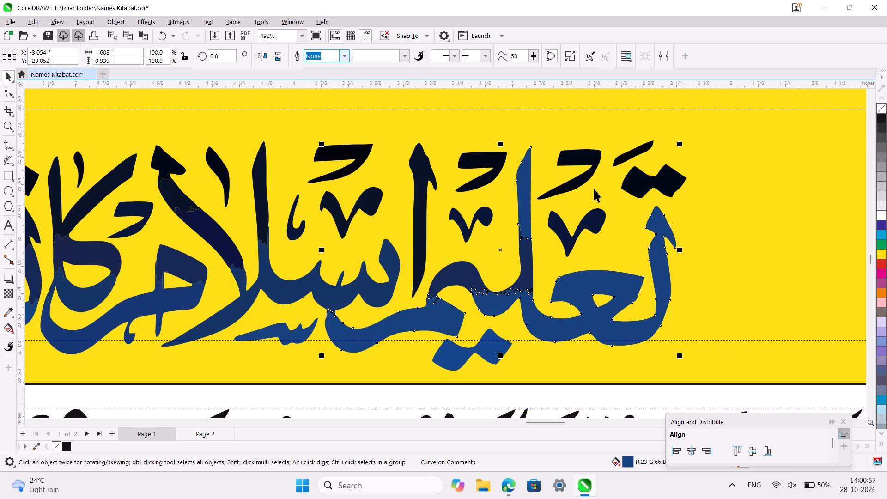
Weld the remaining dark-blue middle piece of لیم to the joined تعلیم curve.
{"action": "left_click", "coordinate": [564, 134]}
{"action": "left_click", "coordinate": [528, 261]}
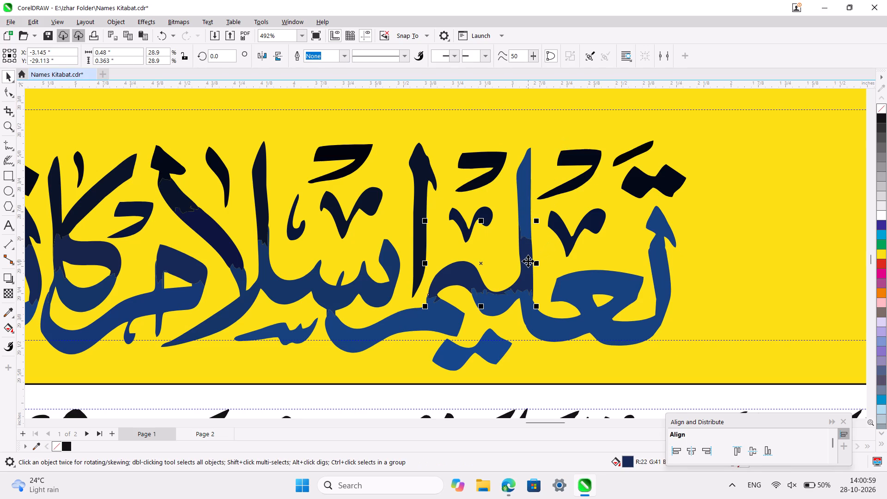
{"action": "left_click", "coordinate": [528, 198], "text": "shift"}
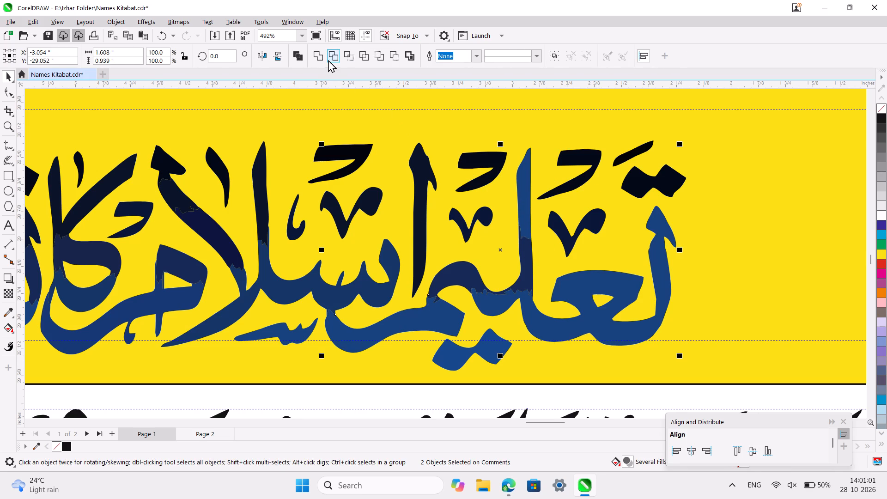
{"action": "left_click", "coordinate": [319, 54]}
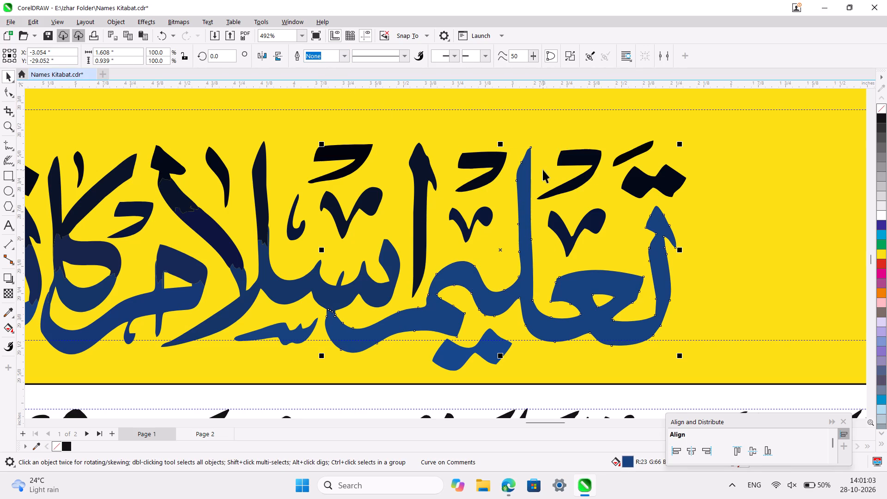
{"action": "scroll", "coordinate": [525, 218], "scroll_direction": "right", "scroll_amount": 1}
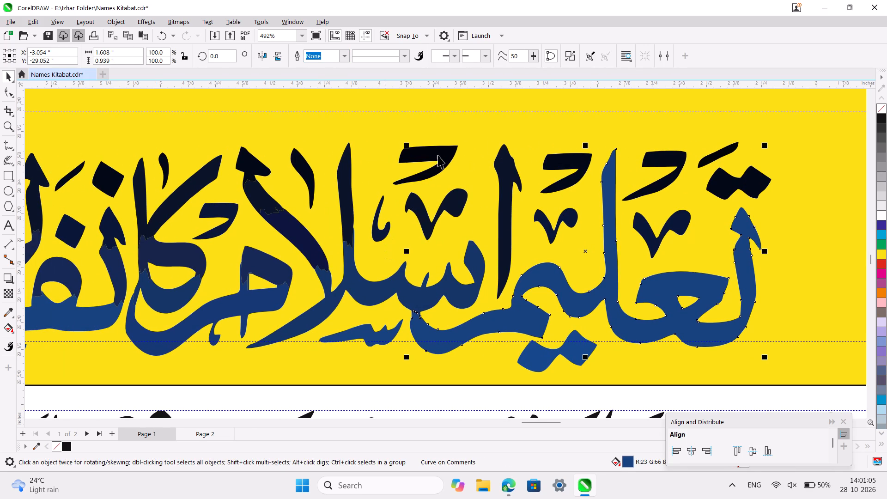
Weld the سلا curve of اسلام to the joined تعلیم curve.
{"action": "left_click", "coordinate": [503, 120]}
{"action": "left_click", "coordinate": [669, 226]}
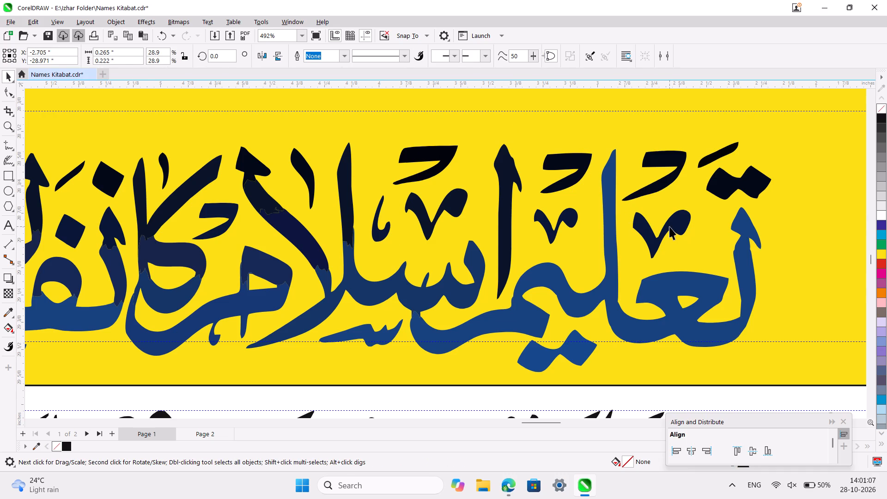
{"action": "scroll", "coordinate": [623, 142], "scroll_direction": "right", "scroll_amount": 1}
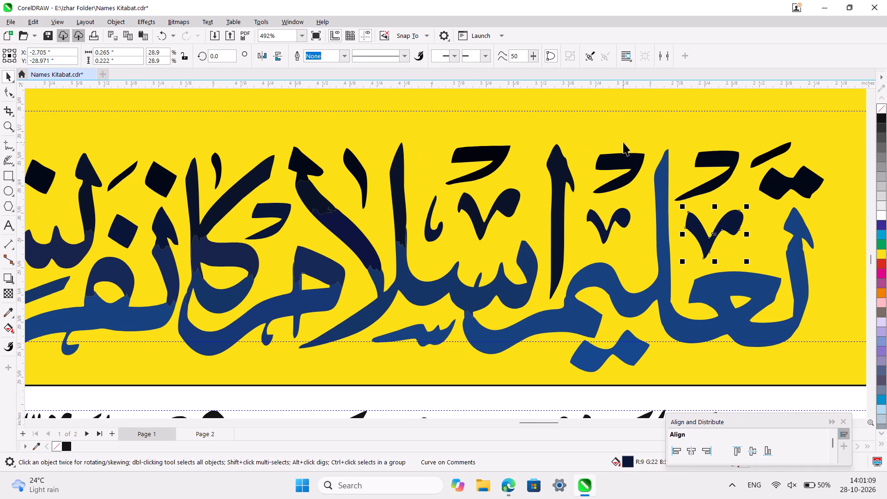
{"action": "left_click", "coordinate": [530, 276]}
{"action": "scroll", "coordinate": [530, 276], "scroll_direction": "up", "scroll_amount": 1, "text": "ctrl"}
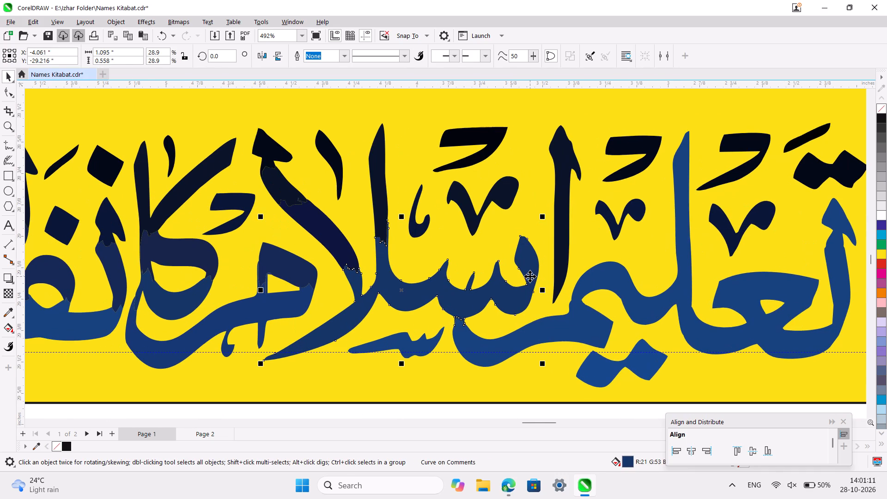
{"action": "left_click", "coordinate": [573, 325], "text": "shift"}
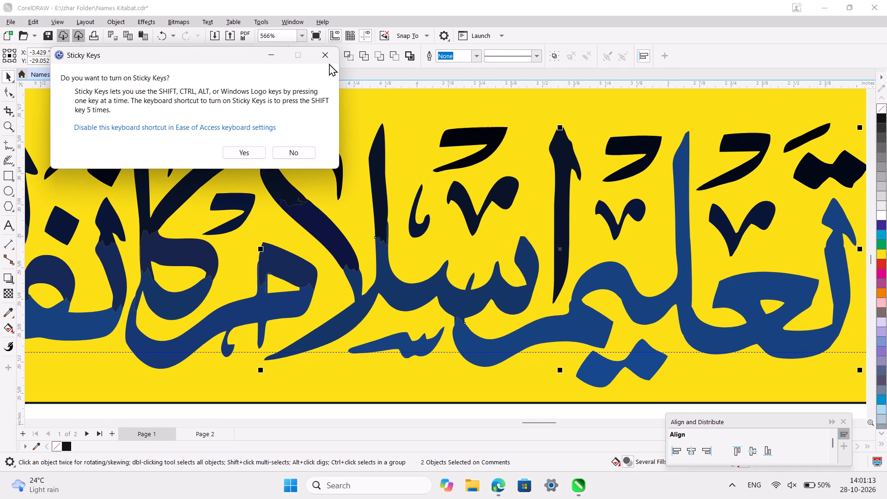
{"action": "left_click", "coordinate": [318, 54]}
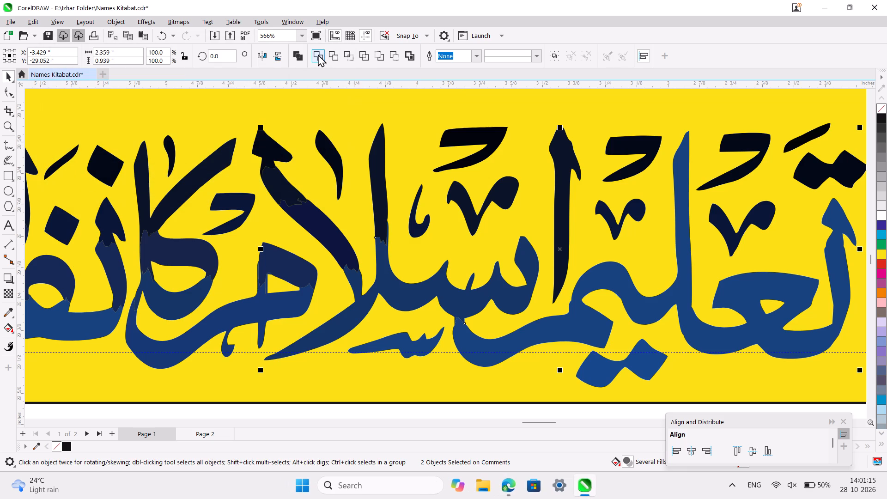
Weld the upper ل stem and the diagonal alif pieces of لا, including the tip, to the joined تعلیم اسلا curve.
{"action": "left_click", "coordinate": [384, 170], "text": "shift"}
{"action": "left_click", "coordinate": [324, 221], "text": "shift"}
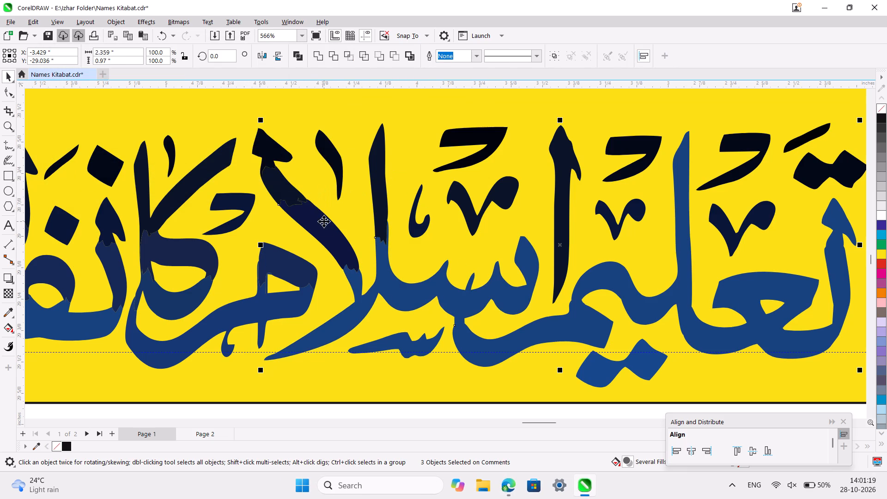
{"action": "left_click", "coordinate": [270, 179], "text": "shift"}
{"action": "left_click", "coordinate": [267, 152], "text": "shift"}
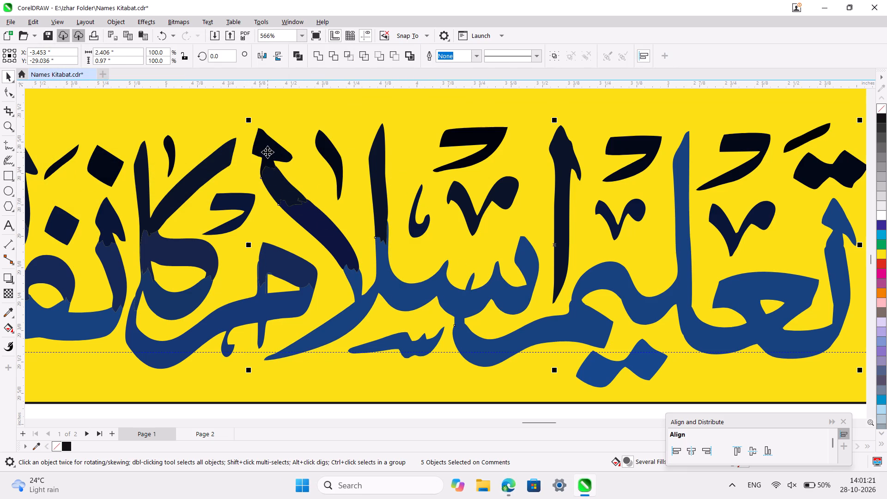
{"action": "left_click", "coordinate": [320, 58]}
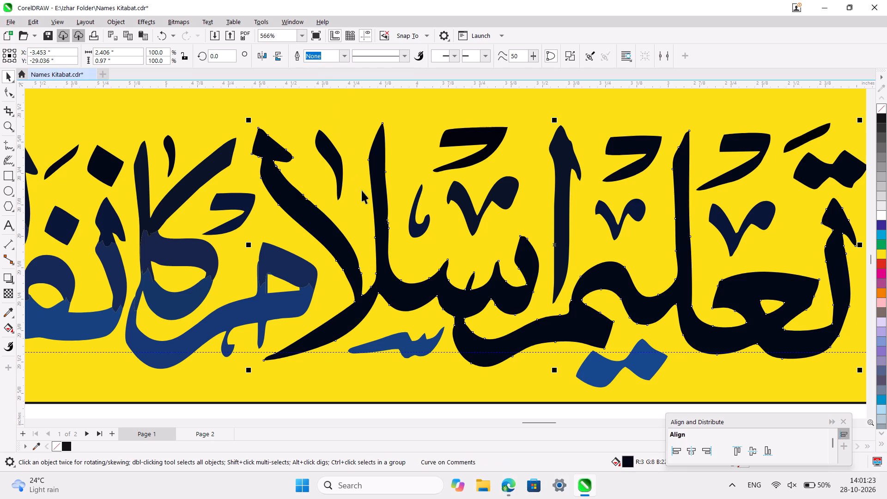
{"action": "left_click", "coordinate": [356, 215]}
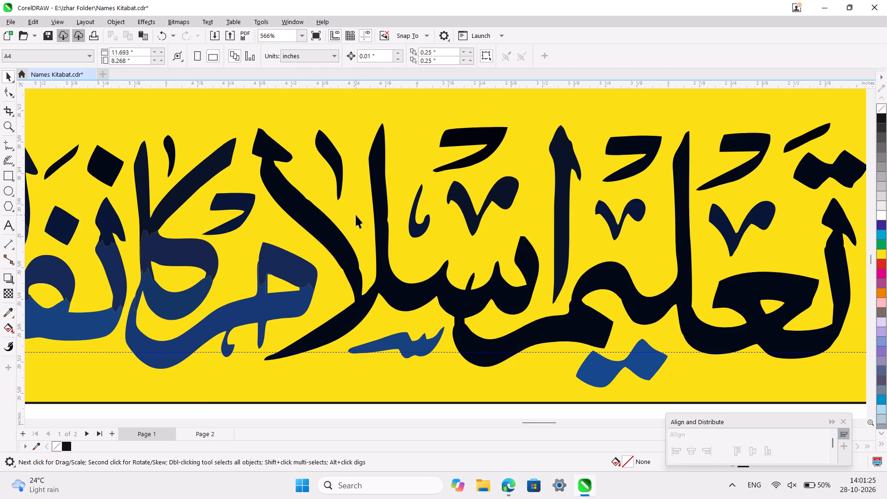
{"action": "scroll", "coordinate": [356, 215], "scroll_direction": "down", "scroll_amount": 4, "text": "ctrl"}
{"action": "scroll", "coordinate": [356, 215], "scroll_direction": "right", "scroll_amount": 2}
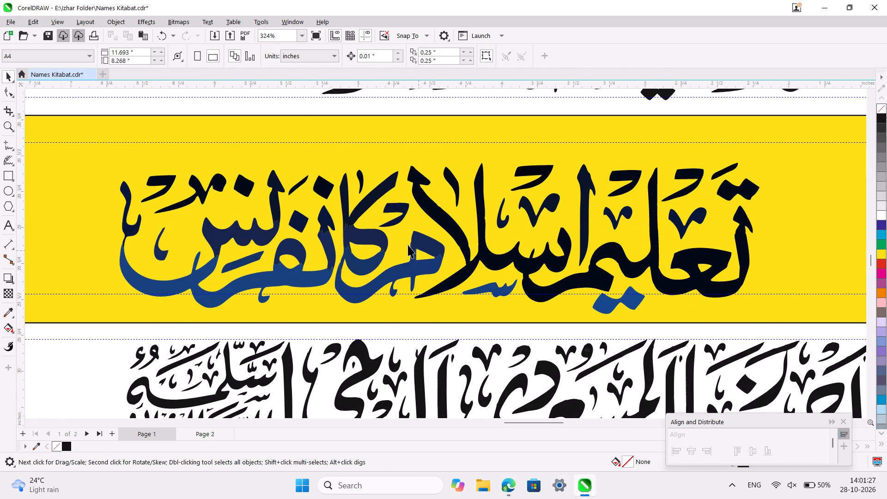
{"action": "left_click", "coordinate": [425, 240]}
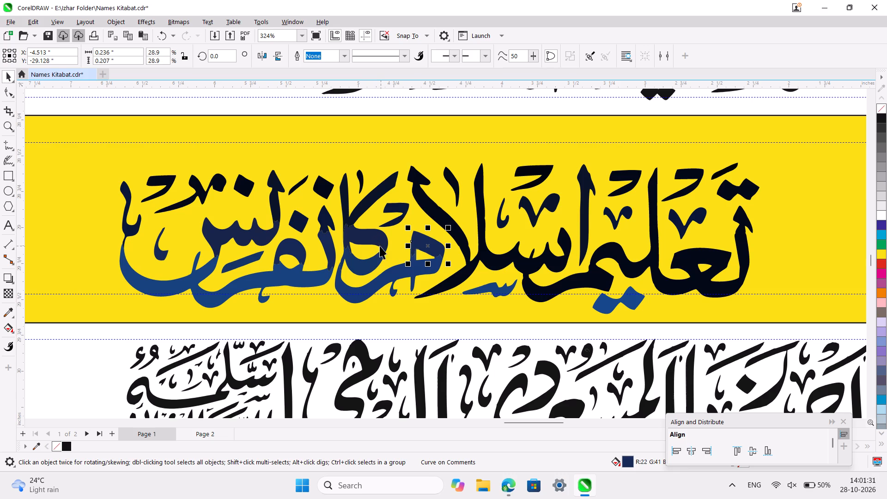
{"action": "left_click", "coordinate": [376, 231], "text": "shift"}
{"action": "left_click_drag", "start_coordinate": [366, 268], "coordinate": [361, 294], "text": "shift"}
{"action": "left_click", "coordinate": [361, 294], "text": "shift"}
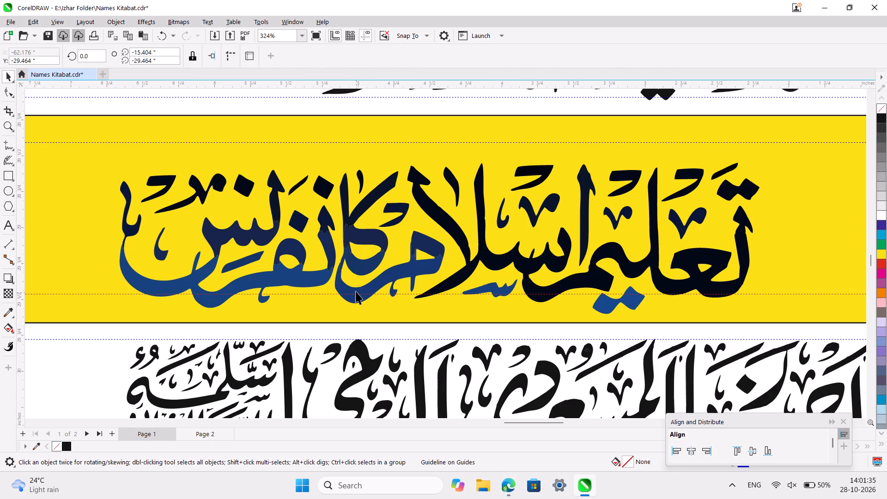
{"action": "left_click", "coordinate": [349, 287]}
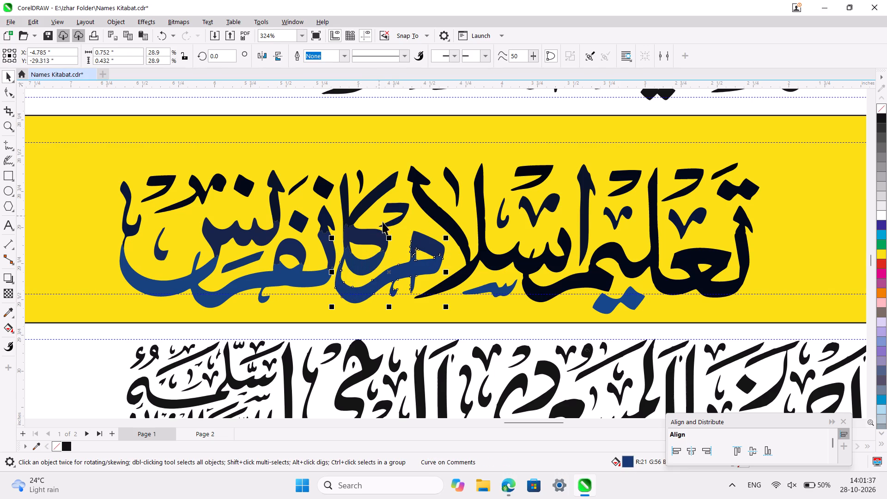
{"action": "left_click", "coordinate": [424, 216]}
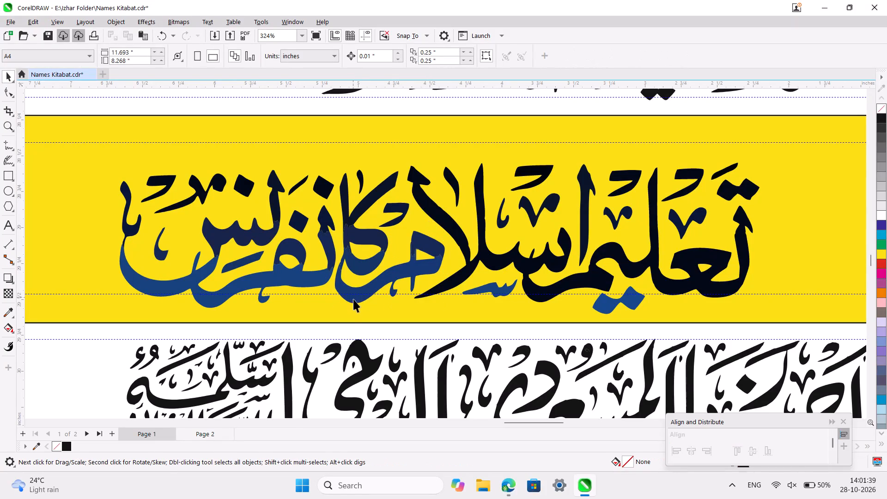
Weld the lower stroke and head of م with the belly and upper strokes of کا into one curve.
{"action": "left_click", "coordinate": [355, 301]}
{"action": "left_click", "coordinate": [428, 240], "text": "shift"}
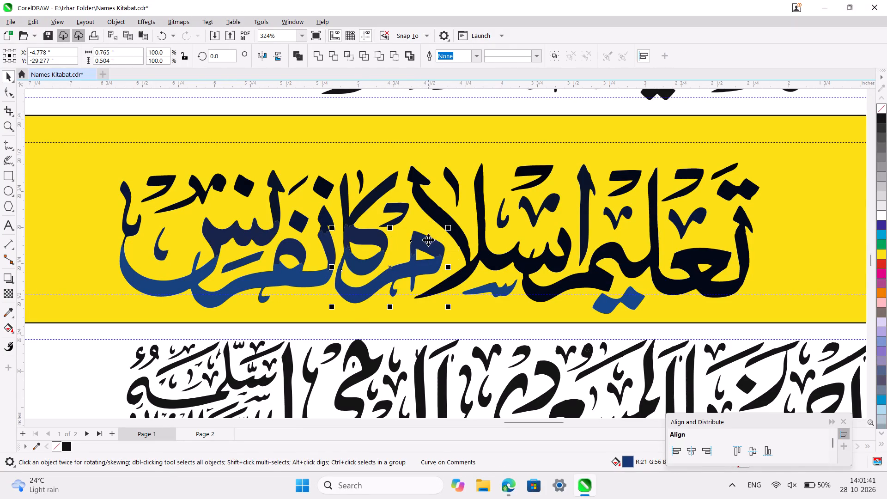
{"action": "left_click", "coordinate": [376, 262], "text": "shift"}
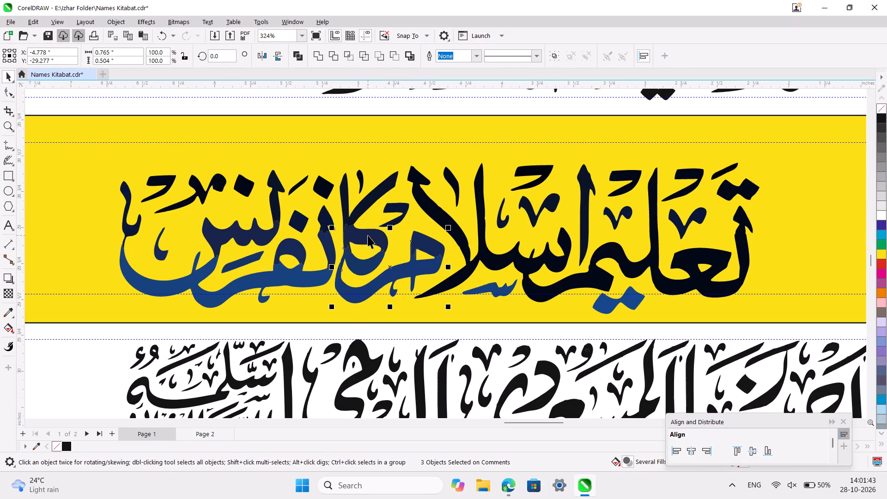
{"action": "left_click", "coordinate": [368, 235], "text": "shift"}
{"action": "left_click", "coordinate": [364, 200], "text": "shift"}
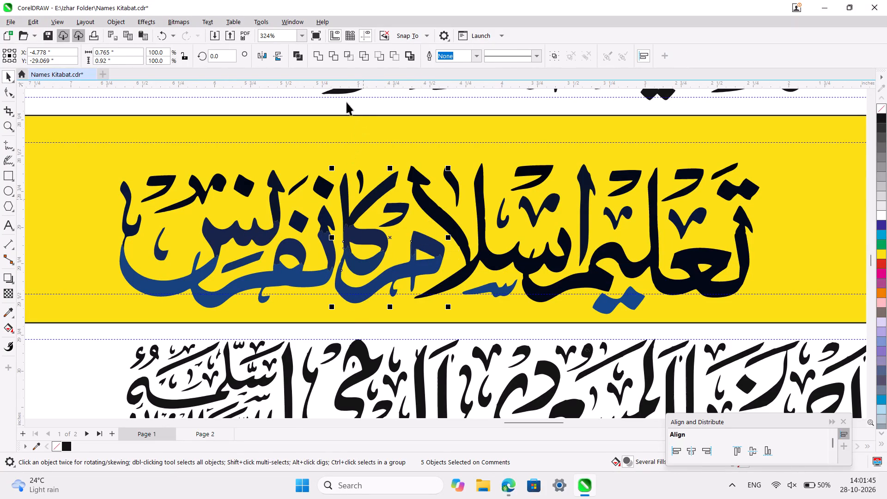
{"action": "left_click", "coordinate": [318, 52]}
{"action": "left_click", "coordinate": [317, 155]}
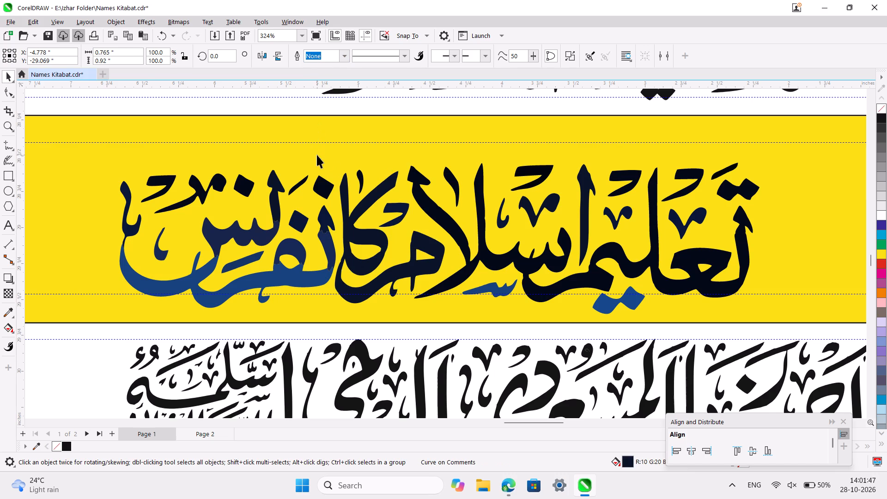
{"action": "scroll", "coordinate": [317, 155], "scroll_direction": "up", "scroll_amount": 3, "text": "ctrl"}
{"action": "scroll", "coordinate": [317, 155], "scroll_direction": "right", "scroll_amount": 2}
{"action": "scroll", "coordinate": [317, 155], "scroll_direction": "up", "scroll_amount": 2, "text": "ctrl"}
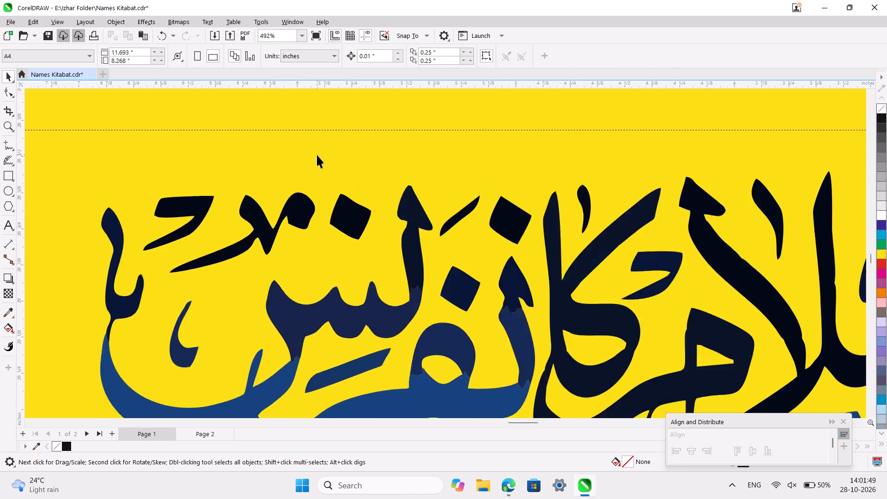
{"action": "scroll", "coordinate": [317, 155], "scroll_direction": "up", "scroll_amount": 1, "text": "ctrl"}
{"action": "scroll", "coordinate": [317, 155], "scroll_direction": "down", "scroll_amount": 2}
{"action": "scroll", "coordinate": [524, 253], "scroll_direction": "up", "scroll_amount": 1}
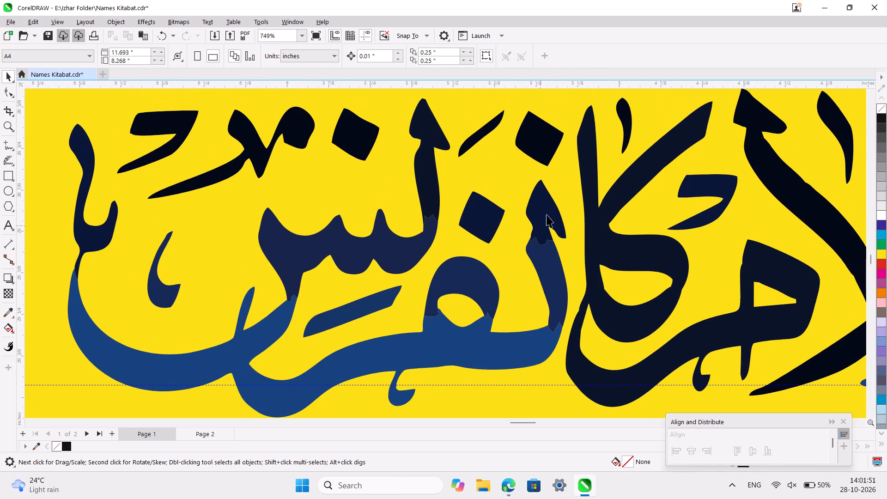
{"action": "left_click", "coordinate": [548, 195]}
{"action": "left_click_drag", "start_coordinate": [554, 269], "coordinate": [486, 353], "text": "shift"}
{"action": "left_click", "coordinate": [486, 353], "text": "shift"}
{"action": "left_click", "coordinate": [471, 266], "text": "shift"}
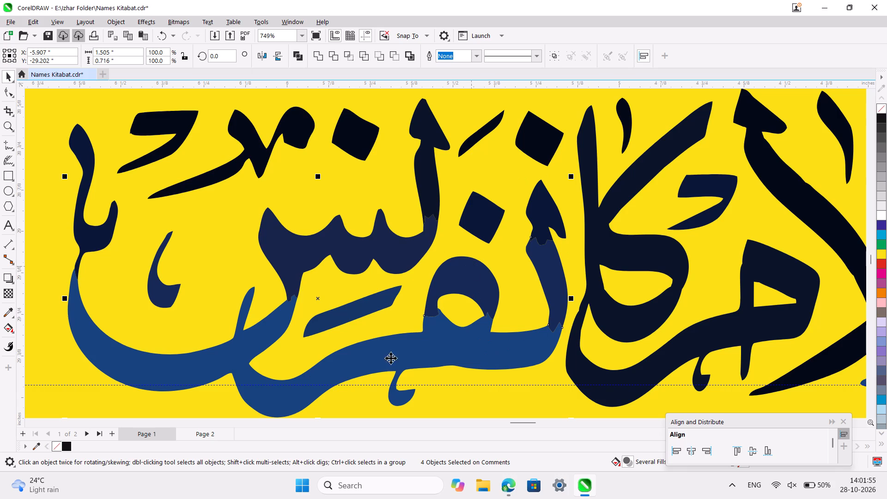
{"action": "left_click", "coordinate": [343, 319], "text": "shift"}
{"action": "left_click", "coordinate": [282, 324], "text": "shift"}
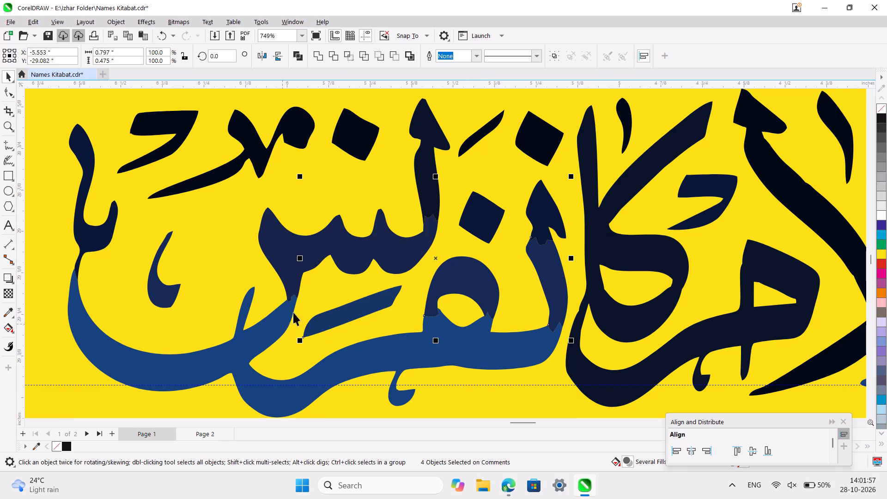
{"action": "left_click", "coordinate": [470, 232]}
Weld the ن tip, its stem and the ف head to the long baseline curve of نفرنس.
{"action": "left_click", "coordinate": [548, 256]}
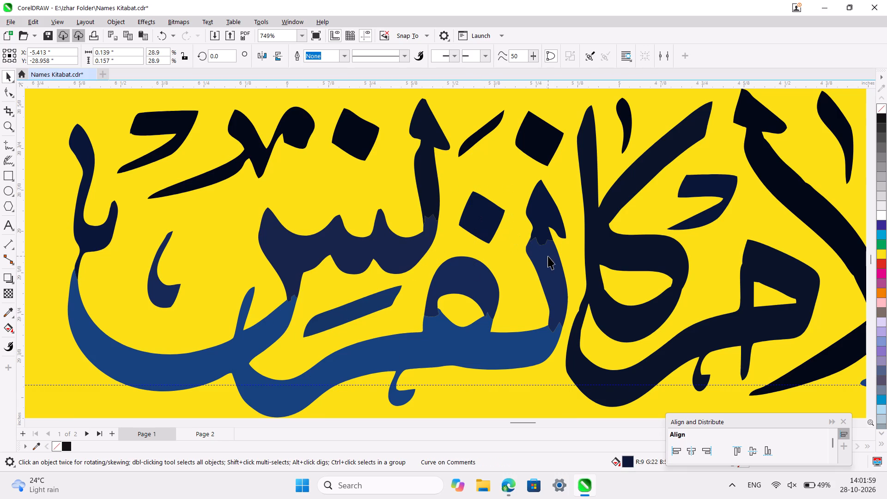
{"action": "left_click", "coordinate": [546, 210], "text": "shift"}
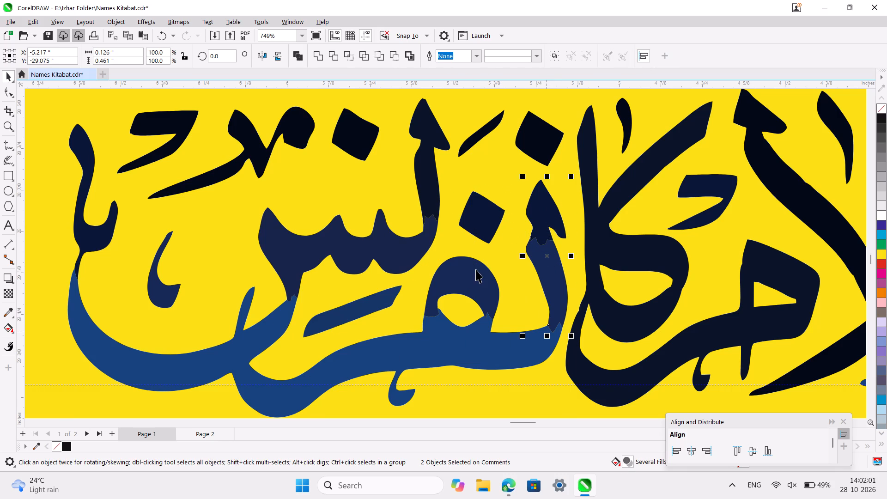
{"action": "left_click_drag", "start_coordinate": [476, 269], "coordinate": [415, 355], "text": "shift"}
{"action": "left_click", "coordinate": [415, 355], "text": "shift"}
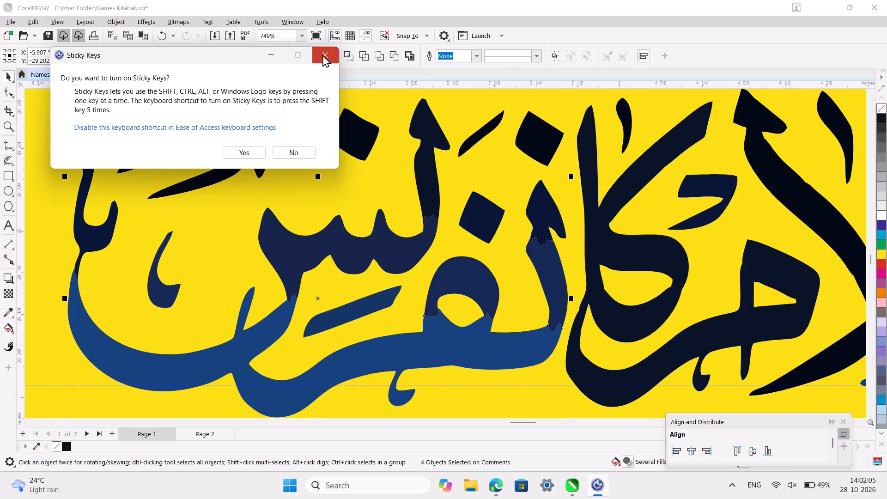
{"action": "left_click", "coordinate": [322, 55]}
{"action": "left_click", "coordinate": [353, 170]}
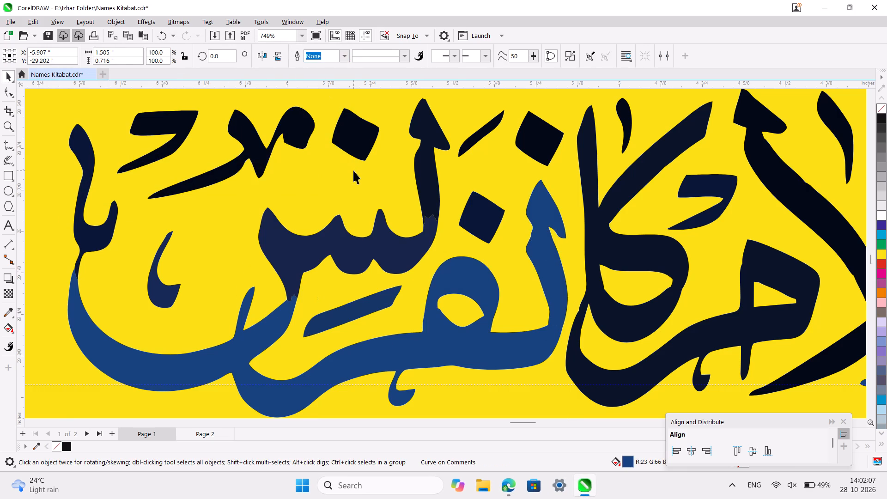
Weld the tall arrow-tipped stem and the toothed س stroke to the joined نفرنس curve.
{"action": "left_click", "coordinate": [429, 120]}
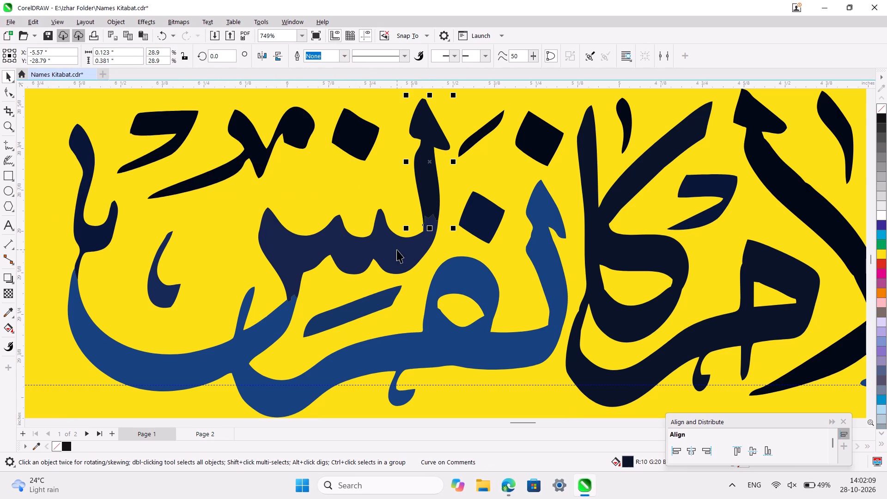
{"action": "left_click_drag", "start_coordinate": [397, 249], "coordinate": [272, 324], "text": "shift"}
{"action": "left_click", "coordinate": [272, 324], "text": "shift"}
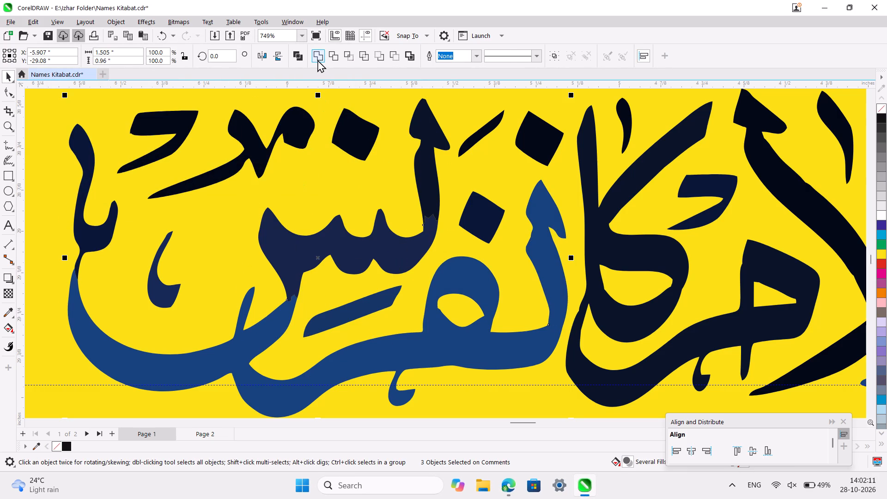
{"action": "left_click", "coordinate": [317, 58]}
{"action": "left_click", "coordinate": [214, 213]}
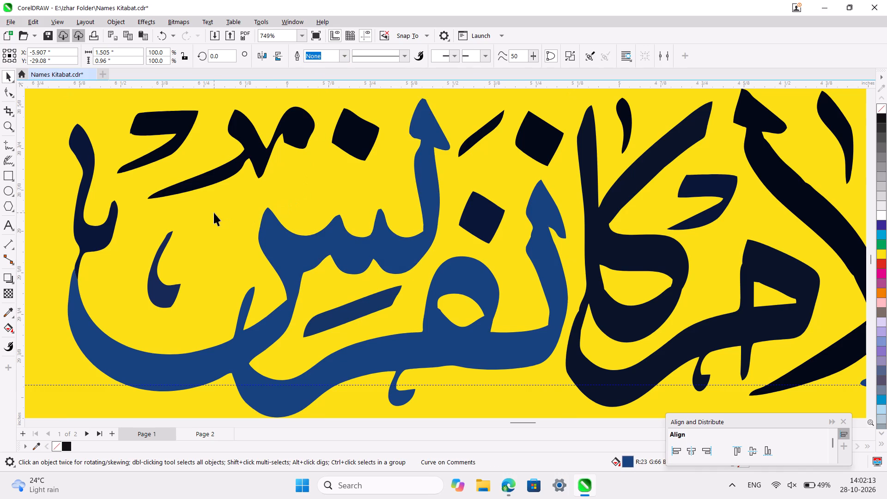
Fill all pieces of the تعلیم اسلام کانفرنس title on the yellow rectangle with black.
{"action": "scroll", "coordinate": [214, 213], "scroll_direction": "down", "scroll_amount": 5, "text": "ctrl"}
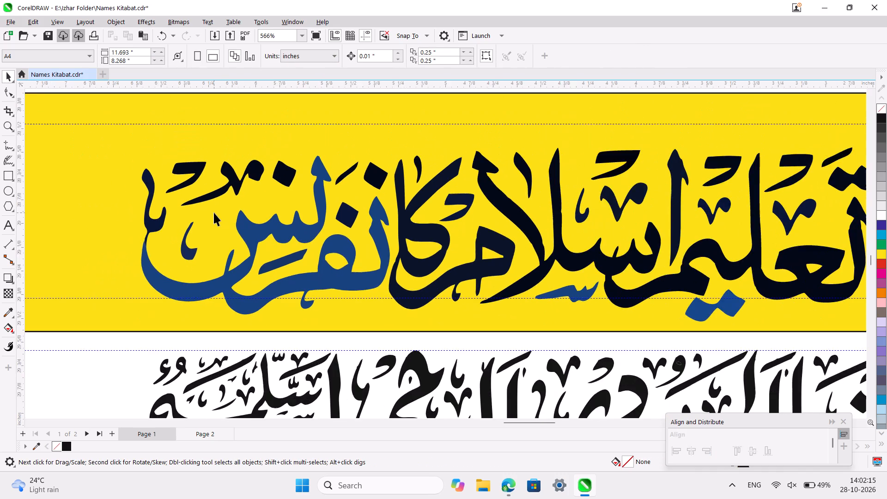
{"action": "scroll", "coordinate": [214, 213], "scroll_direction": "down", "scroll_amount": 5, "text": "ctrl"}
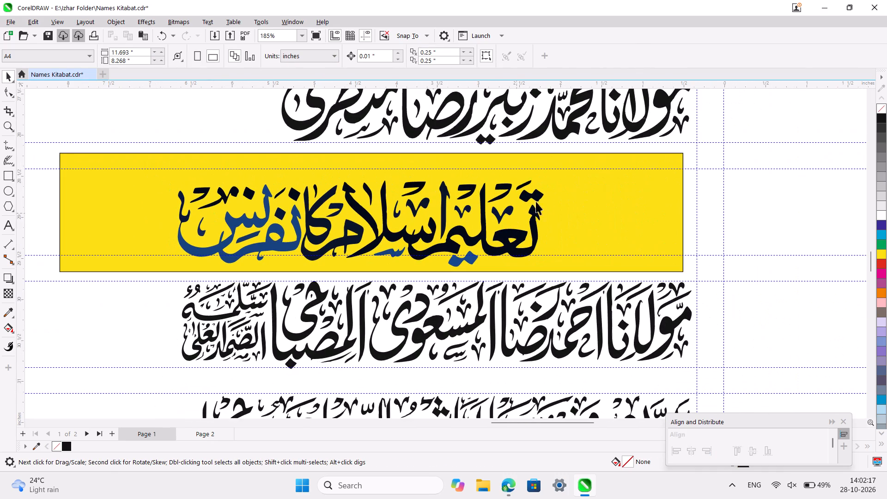
{"action": "left_click_drag", "start_coordinate": [596, 160], "coordinate": [143, 263]}
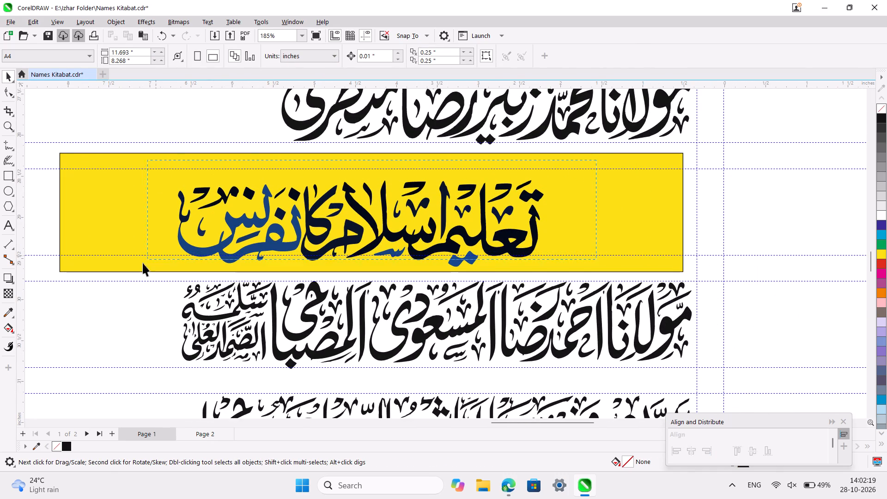
{"action": "left_click_drag", "start_coordinate": [143, 263], "coordinate": [121, 280]}
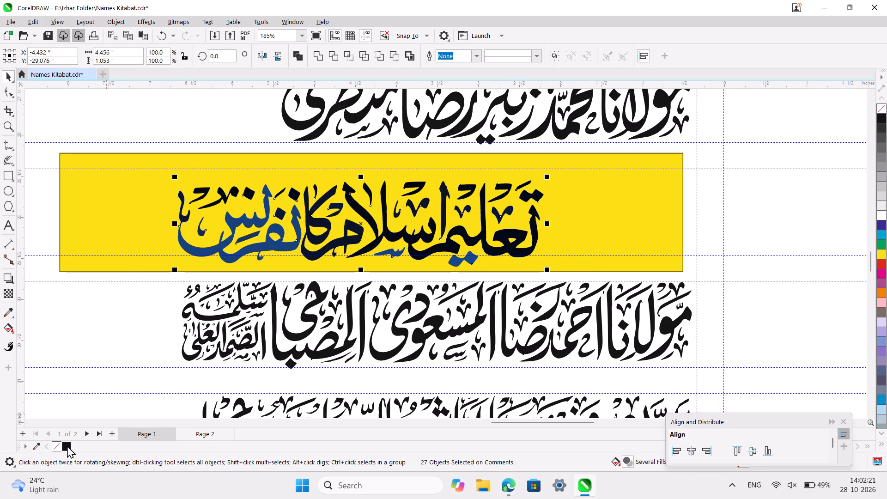
{"action": "left_click", "coordinate": [67, 445]}
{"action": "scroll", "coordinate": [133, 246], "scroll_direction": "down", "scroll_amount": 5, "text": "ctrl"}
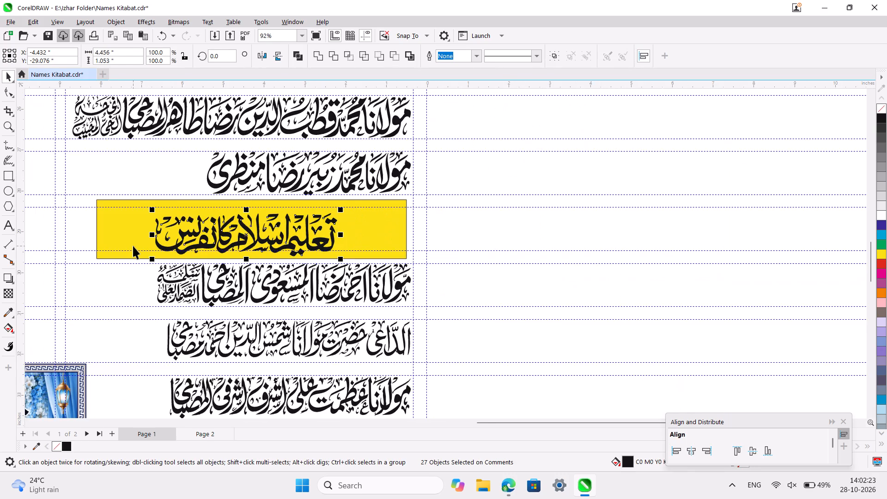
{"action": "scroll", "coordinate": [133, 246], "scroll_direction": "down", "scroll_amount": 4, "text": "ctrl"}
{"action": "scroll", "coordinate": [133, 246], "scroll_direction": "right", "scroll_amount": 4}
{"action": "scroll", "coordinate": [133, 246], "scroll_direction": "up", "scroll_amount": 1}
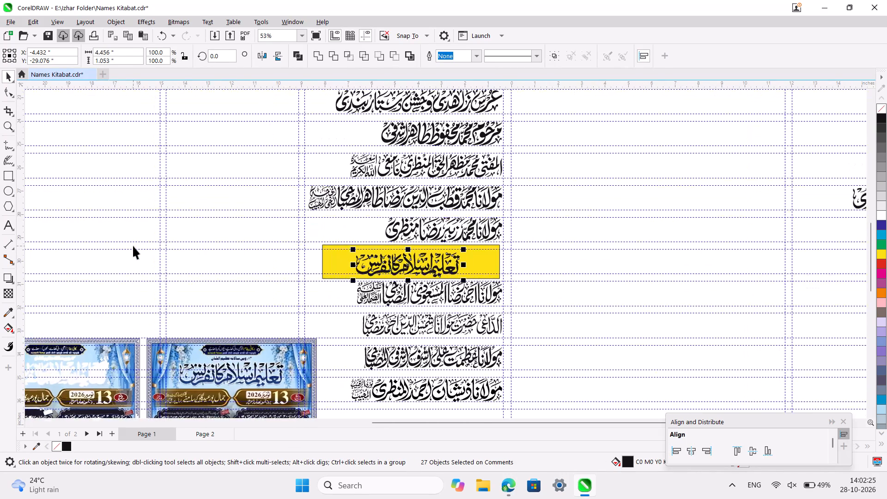
Move the تعلیم اسلام کانفرنس title from the yellow rectangle to the empty row beneath the دستار تحقیق افتا line.
{"action": "scroll", "coordinate": [133, 246], "scroll_direction": "up", "scroll_amount": 1}
{"action": "scroll", "coordinate": [133, 246], "scroll_direction": "down", "scroll_amount": 4, "text": "ctrl"}
{"action": "scroll", "coordinate": [133, 246], "scroll_direction": "up", "scroll_amount": 1}
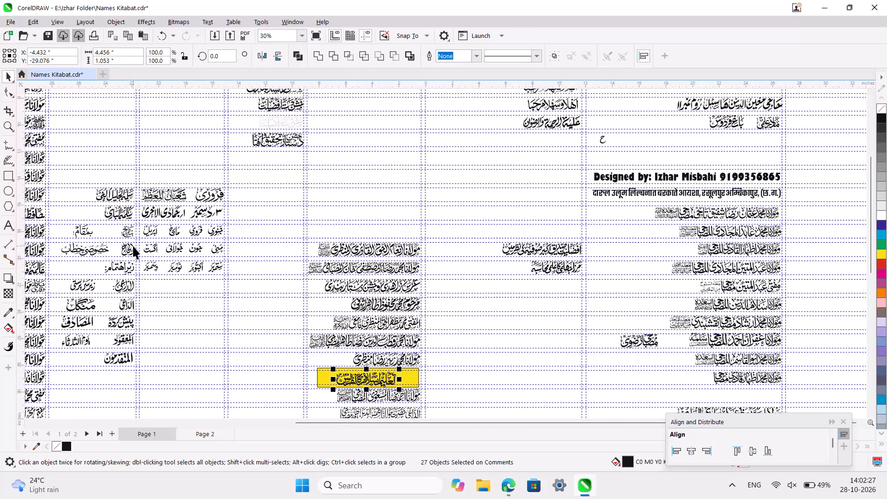
{"action": "scroll", "coordinate": [133, 246], "scroll_direction": "right", "scroll_amount": 1}
{"action": "scroll", "coordinate": [133, 246], "scroll_direction": "up", "scroll_amount": 1}
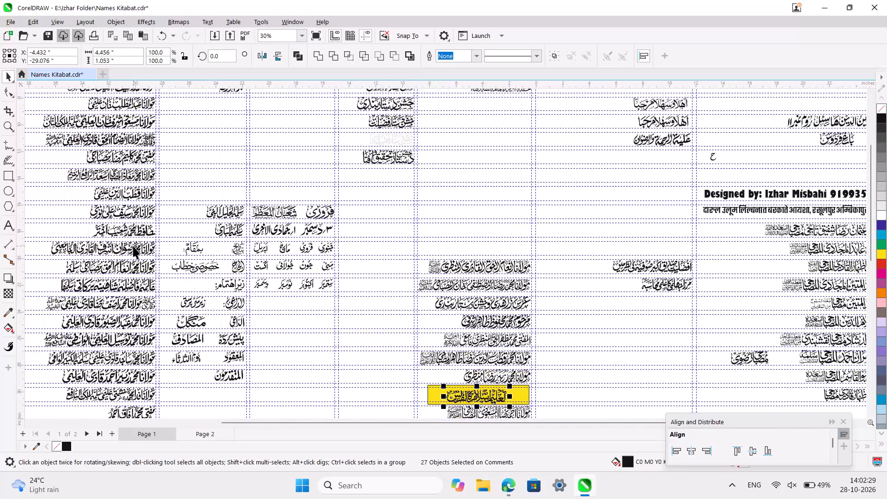
{"action": "scroll", "coordinate": [133, 246], "scroll_direction": "up", "scroll_amount": 1}
{"action": "scroll", "coordinate": [383, 353], "scroll_direction": "down", "scroll_amount": 1}
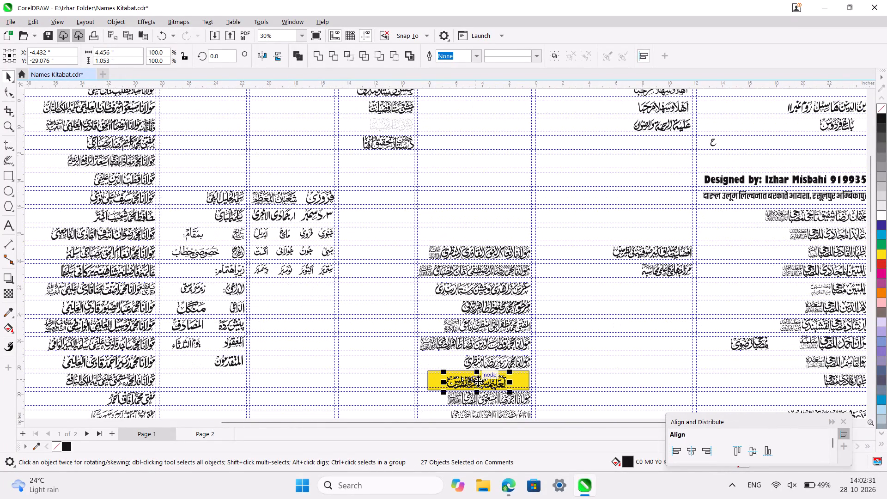
{"action": "left_click_drag", "start_coordinate": [478, 381], "coordinate": [486, 119]}
{"action": "scroll", "coordinate": [486, 119], "scroll_direction": "up", "scroll_amount": 2}
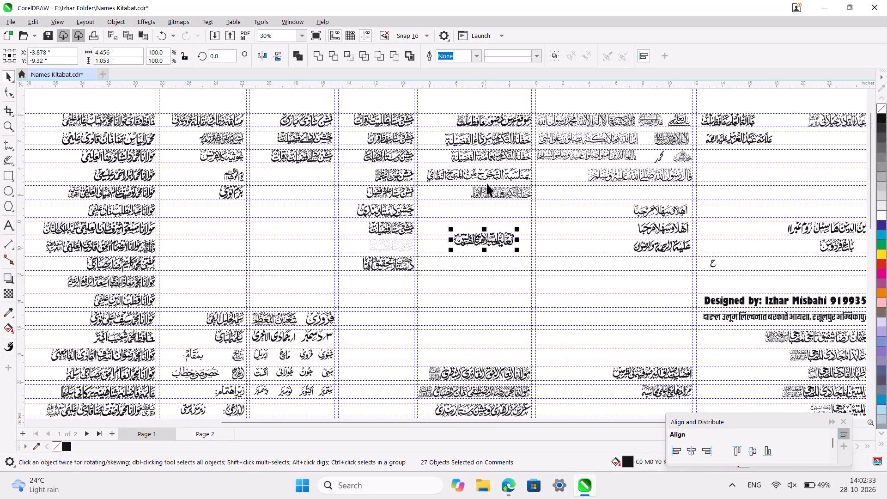
{"action": "left_click_drag", "start_coordinate": [493, 241], "coordinate": [405, 283]}
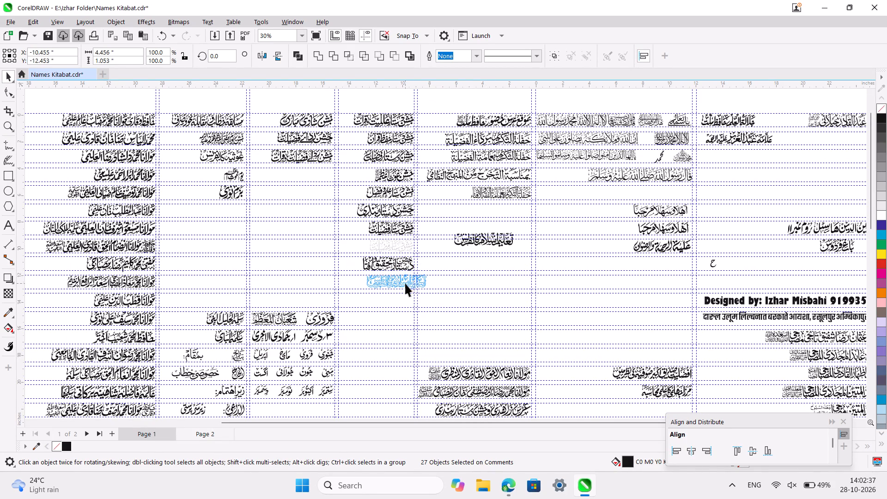
Shift the title sideways within its row so it sits just inside the column's vertical guideline, beneath the دستار line.
{"action": "scroll", "coordinate": [405, 283], "scroll_direction": "up", "scroll_amount": 3, "text": "ctrl"}
{"action": "scroll", "coordinate": [405, 283], "scroll_direction": "right", "scroll_amount": 1}
{"action": "scroll", "coordinate": [405, 283], "scroll_direction": "up", "scroll_amount": 12, "text": "ctrl"}
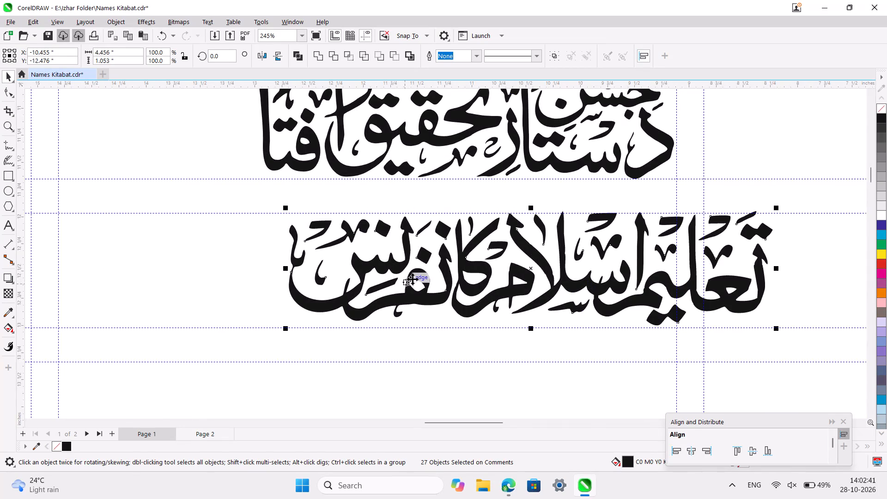
{"action": "left_click_drag", "start_coordinate": [532, 268], "coordinate": [426, 272]}
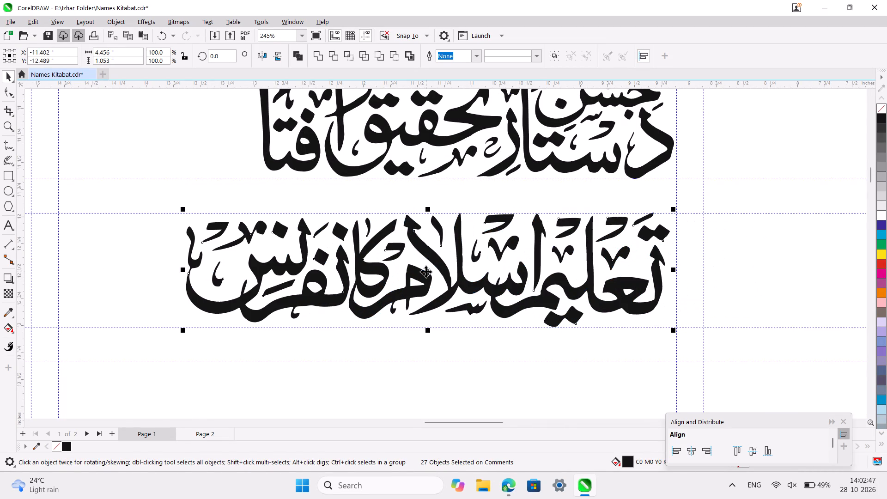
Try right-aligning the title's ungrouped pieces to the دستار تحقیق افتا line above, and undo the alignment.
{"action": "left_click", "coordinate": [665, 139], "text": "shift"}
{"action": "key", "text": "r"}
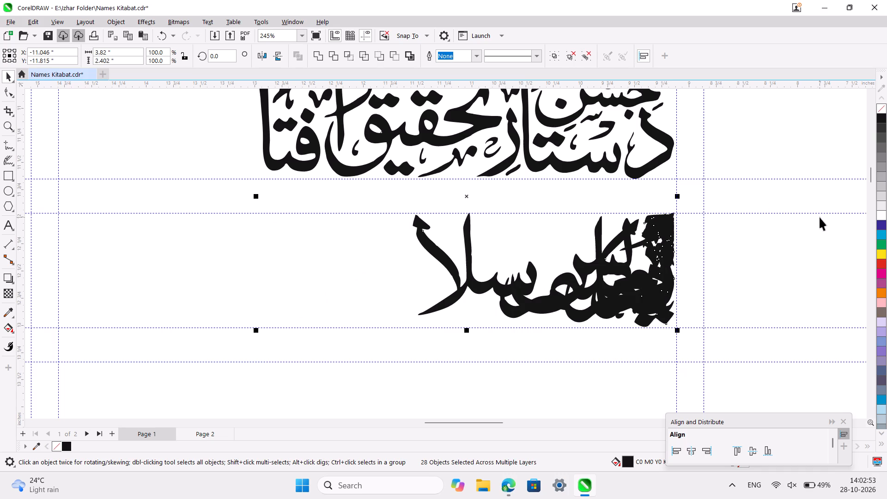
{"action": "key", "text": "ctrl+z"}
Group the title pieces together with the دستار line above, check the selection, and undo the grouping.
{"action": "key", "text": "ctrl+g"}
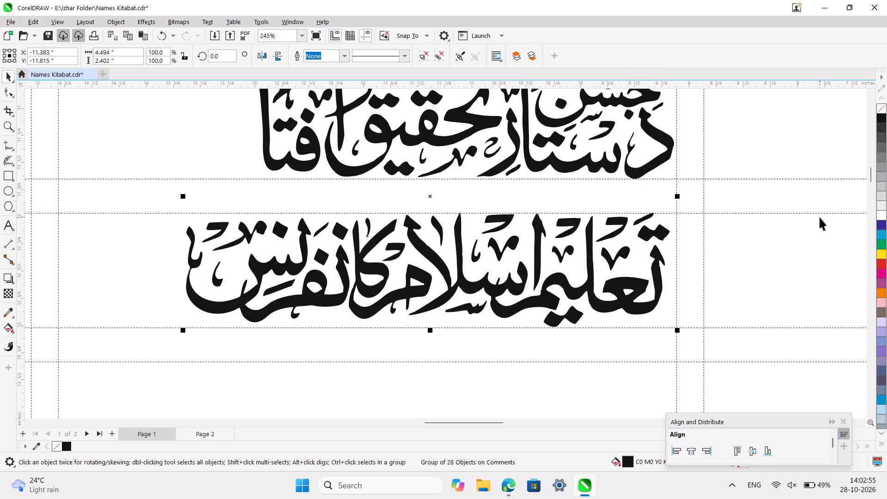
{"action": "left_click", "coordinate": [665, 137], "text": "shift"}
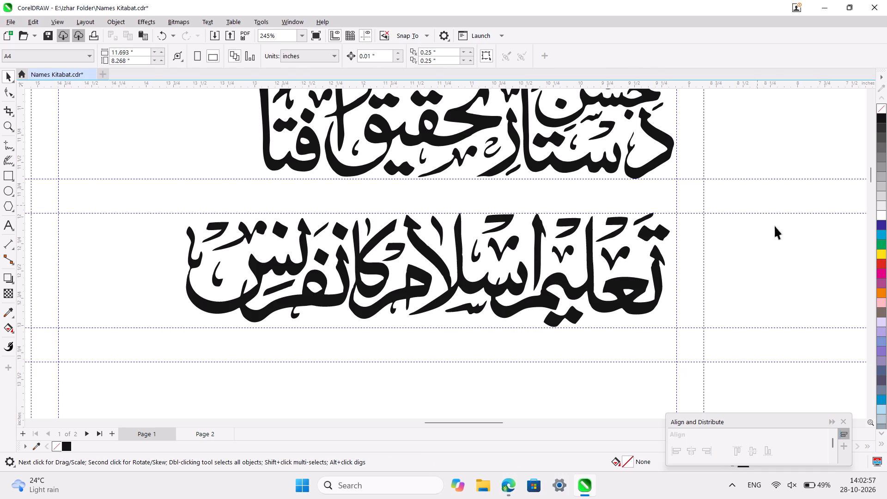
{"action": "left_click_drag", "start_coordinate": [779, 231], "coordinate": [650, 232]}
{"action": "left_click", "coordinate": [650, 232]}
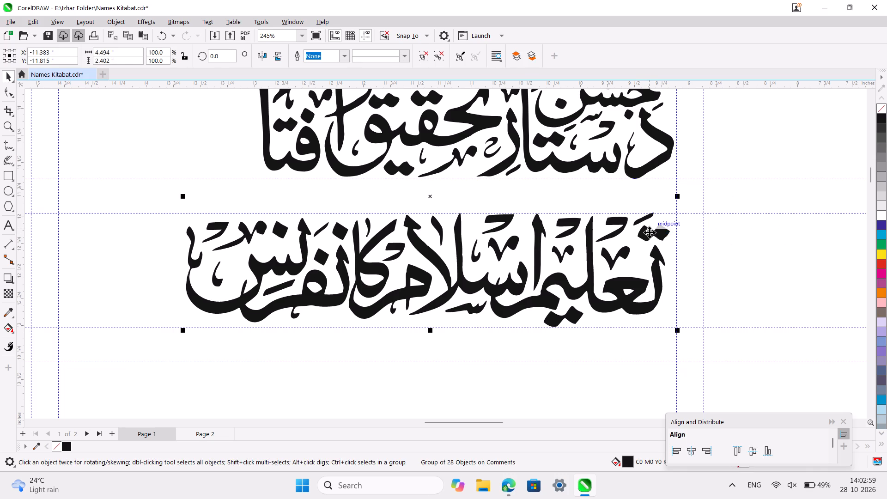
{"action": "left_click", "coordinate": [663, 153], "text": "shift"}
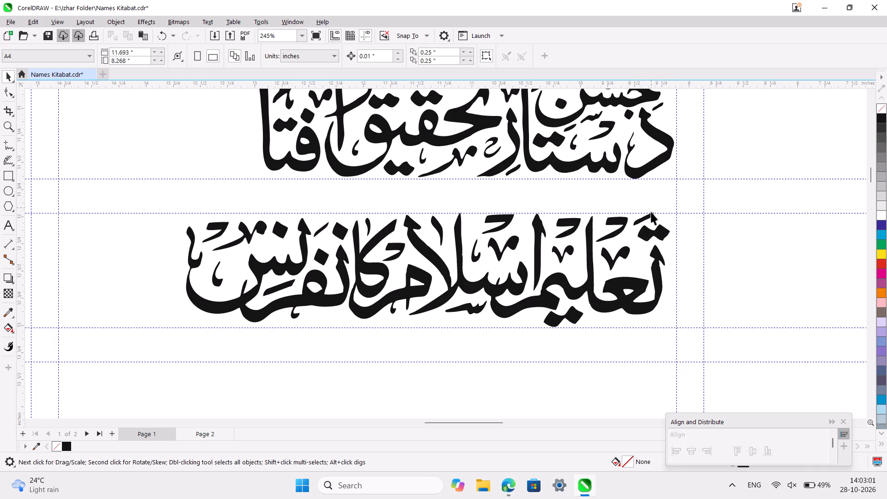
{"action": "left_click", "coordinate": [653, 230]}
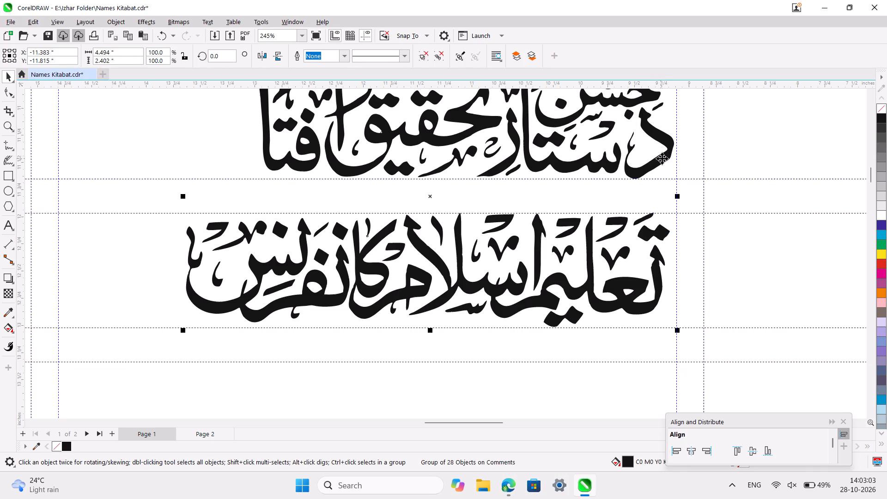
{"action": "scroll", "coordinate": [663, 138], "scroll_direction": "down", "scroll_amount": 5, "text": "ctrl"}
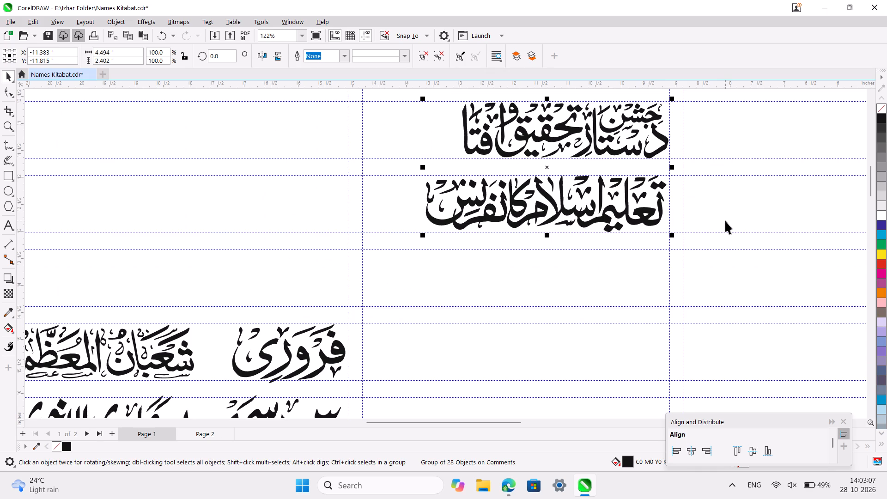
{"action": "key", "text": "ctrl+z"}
Group only the pieces of the تعلیم اسلام کانفرنس title, leaving the line above out.
{"action": "left_click", "coordinate": [729, 195]}
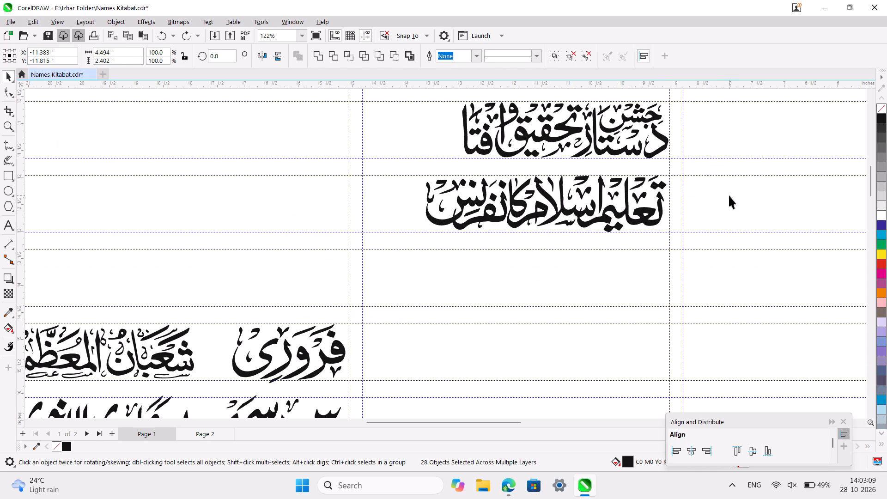
{"action": "left_click", "coordinate": [653, 185]}
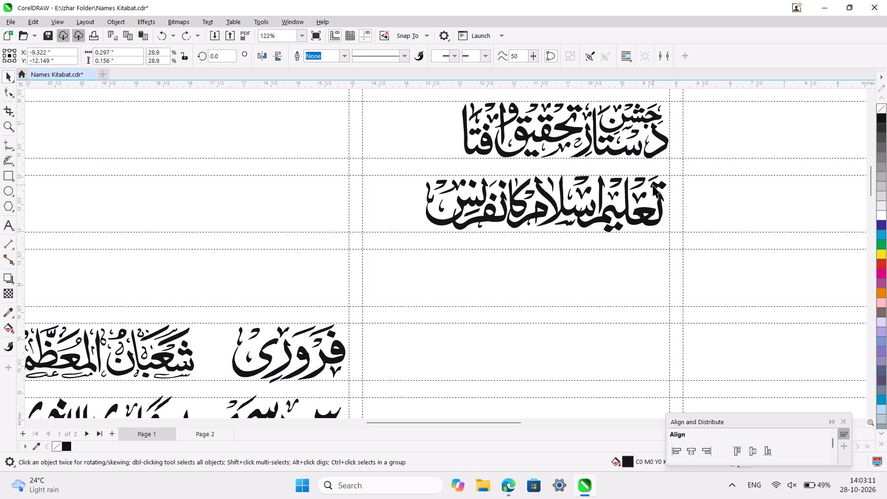
{"action": "left_click_drag", "start_coordinate": [409, 169], "coordinate": [694, 289]}
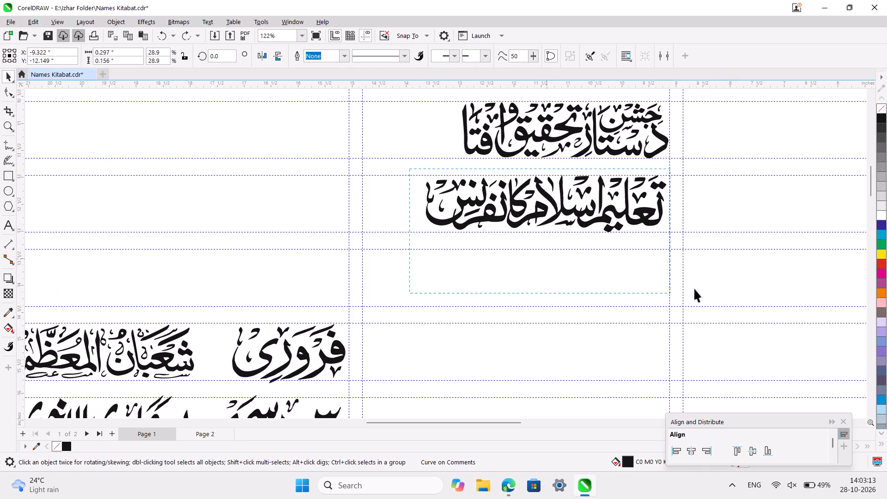
{"action": "left_click_drag", "start_coordinate": [694, 289], "coordinate": [723, 279]}
{"action": "key", "text": "ctrl+g"}
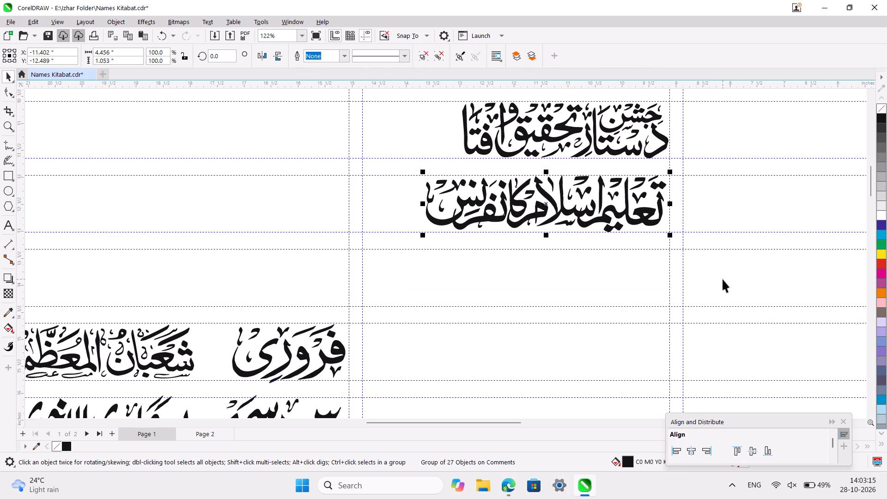
Right-align the grouped title with the دستار تحقیق افتا line above and save the document.
{"action": "left_click", "coordinate": [661, 139], "text": "shift"}
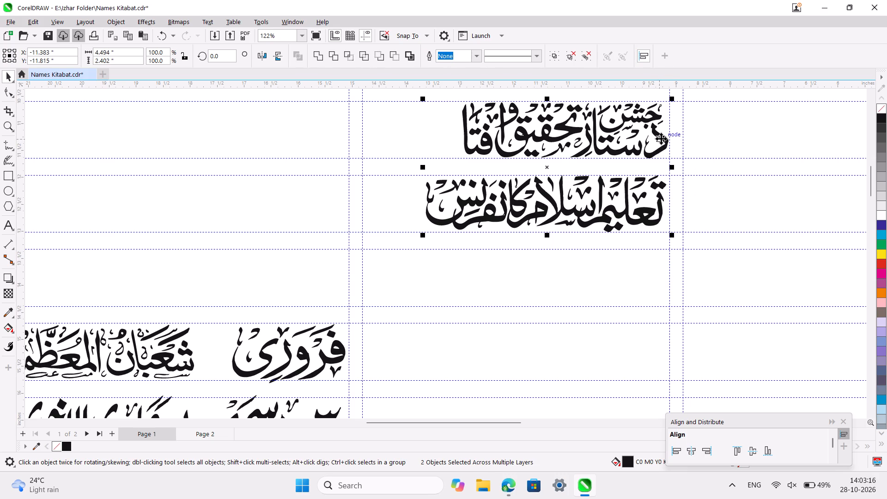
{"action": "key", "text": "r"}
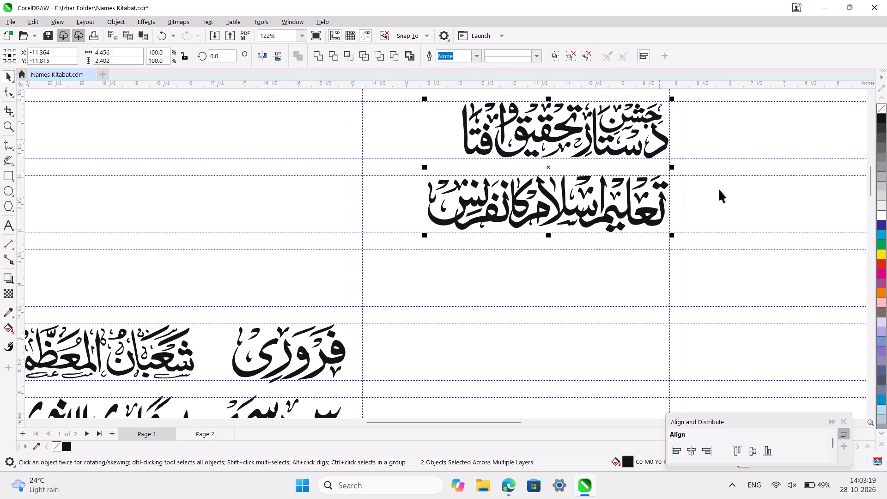
{"action": "left_click", "coordinate": [723, 192]}
{"action": "key", "text": "ctrl+s"}
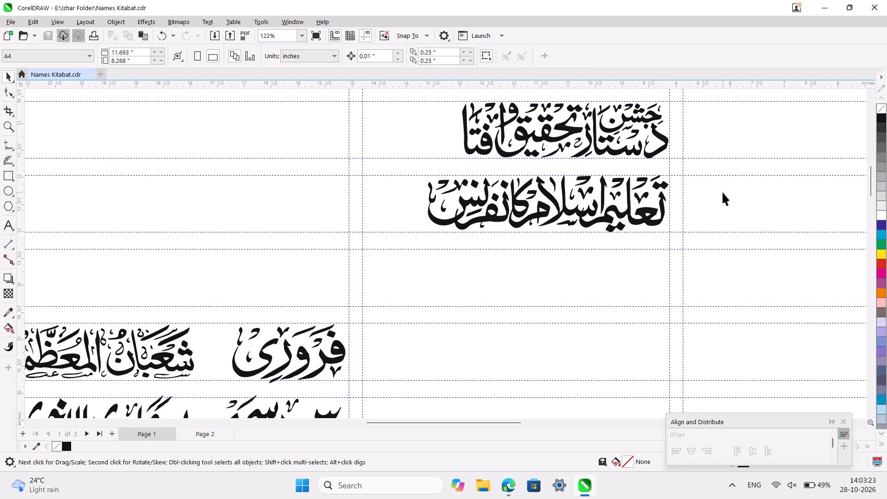
Examine the lettering columns and the traced poster beside the original, from its footer up to the top slogan banner.
{"action": "scroll", "coordinate": [723, 192], "scroll_direction": "down", "scroll_amount": 11, "text": "ctrl"}
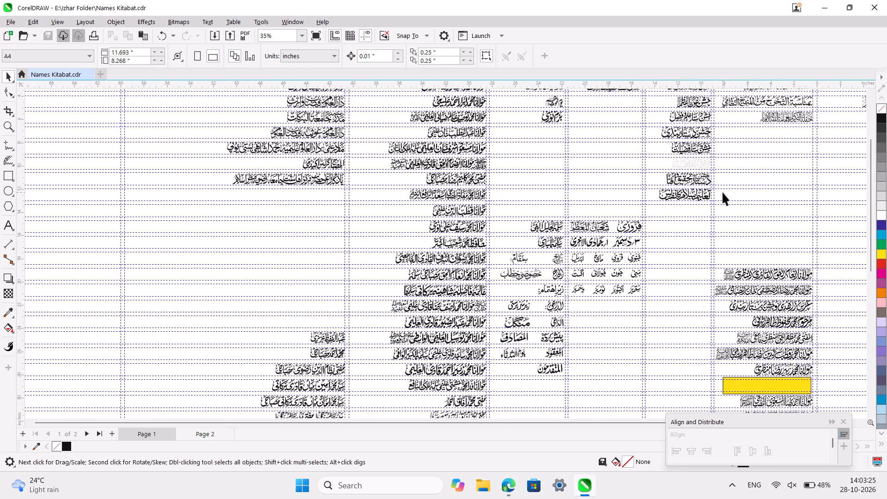
{"action": "scroll", "coordinate": [723, 192], "scroll_direction": "down", "scroll_amount": 2, "text": "ctrl"}
{"action": "scroll", "coordinate": [723, 192], "scroll_direction": "left", "scroll_amount": 4}
{"action": "scroll", "coordinate": [723, 192], "scroll_direction": "down", "scroll_amount": 5}
{"action": "scroll", "coordinate": [723, 192], "scroll_direction": "up", "scroll_amount": 4}
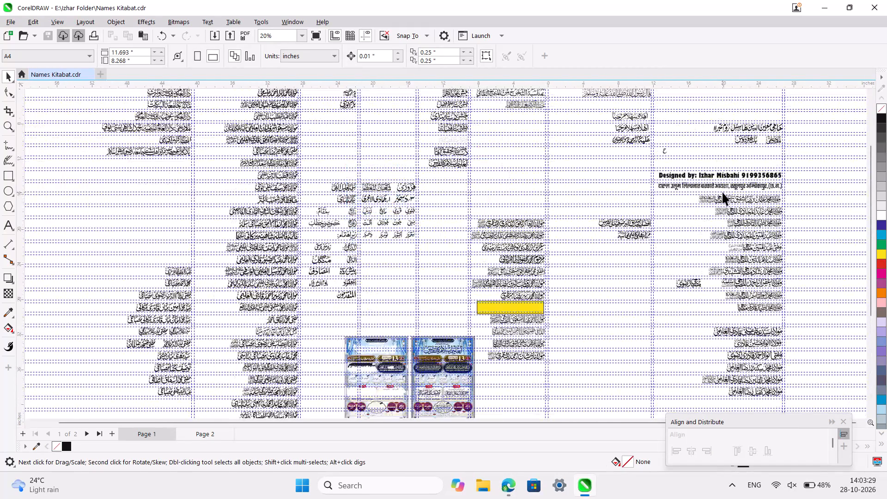
{"action": "scroll", "coordinate": [552, 264], "scroll_direction": "up", "scroll_amount": 2}
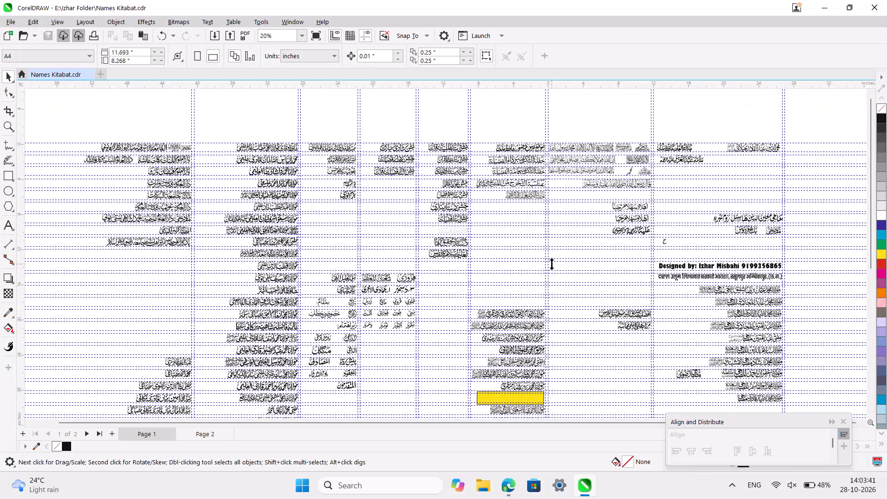
{"action": "scroll", "coordinate": [552, 264], "scroll_direction": "down", "scroll_amount": 5}
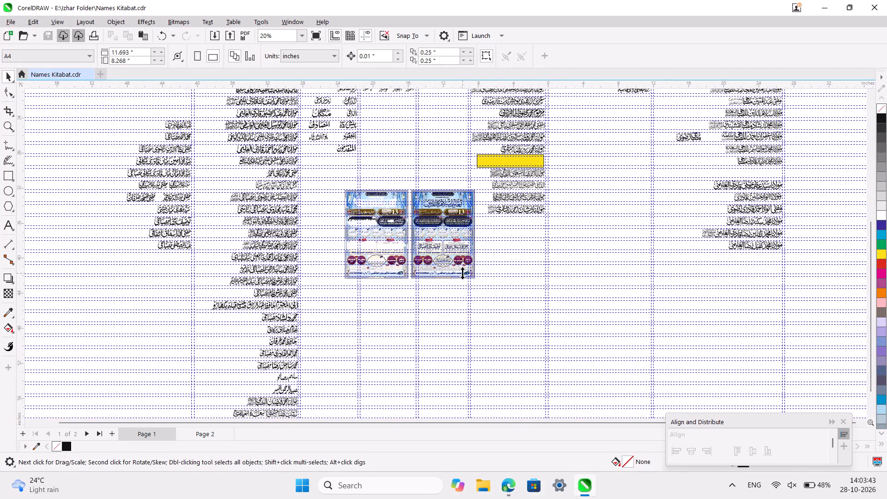
{"action": "scroll", "coordinate": [462, 273], "scroll_direction": "up", "scroll_amount": 6}
{"action": "scroll", "coordinate": [462, 273], "scroll_direction": "up", "scroll_amount": 4, "text": "ctrl"}
{"action": "scroll", "coordinate": [462, 273], "scroll_direction": "right", "scroll_amount": 3}
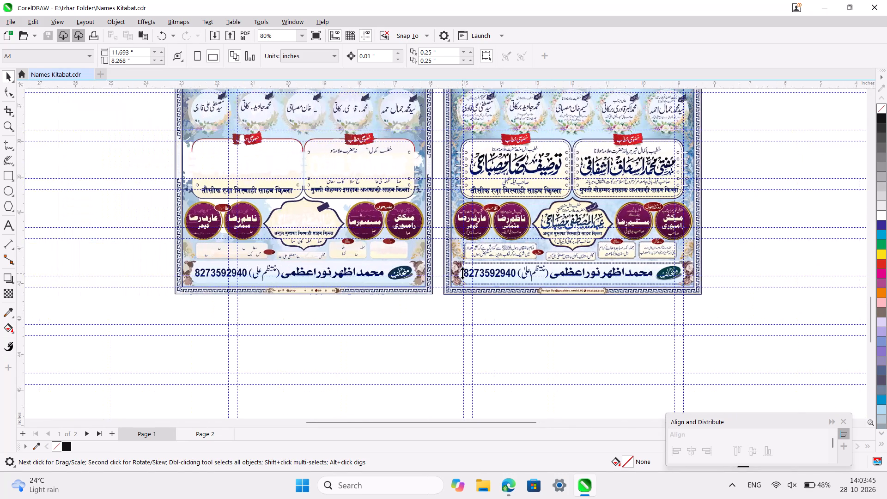
{"action": "scroll", "coordinate": [462, 273], "scroll_direction": "up", "scroll_amount": 2}
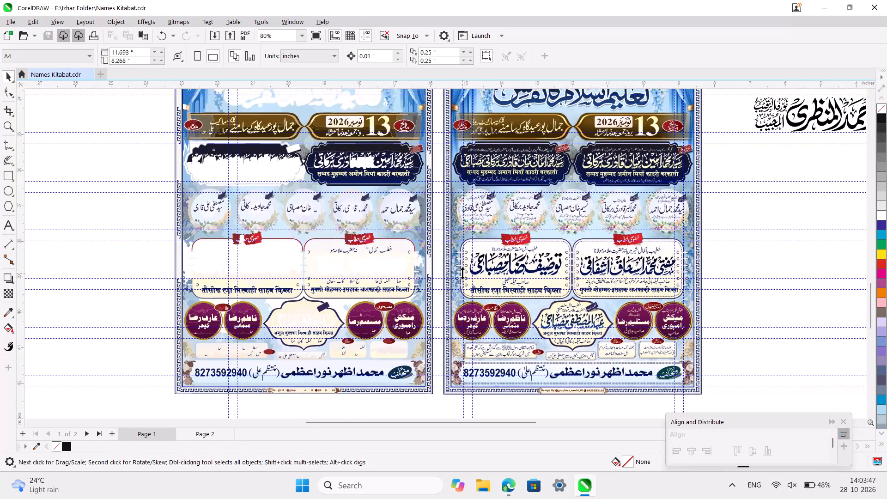
{"action": "scroll", "coordinate": [462, 273], "scroll_direction": "up", "scroll_amount": 2}
{"action": "scroll", "coordinate": [361, 262], "scroll_direction": "up", "scroll_amount": 3, "text": "ctrl"}
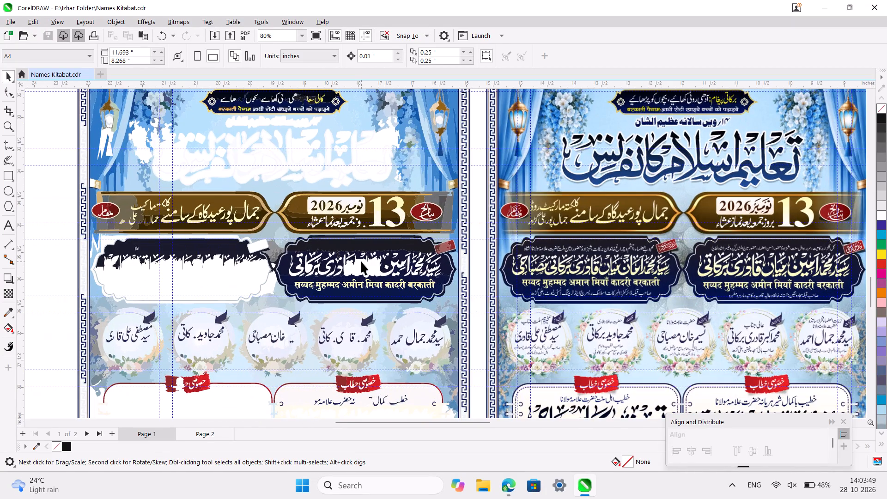
{"action": "scroll", "coordinate": [361, 262], "scroll_direction": "right", "scroll_amount": 2}
{"action": "scroll", "coordinate": [359, 154], "scroll_direction": "up", "scroll_amount": 3}
{"action": "scroll", "coordinate": [428, 274], "scroll_direction": "up", "scroll_amount": 8, "text": "ctrl"}
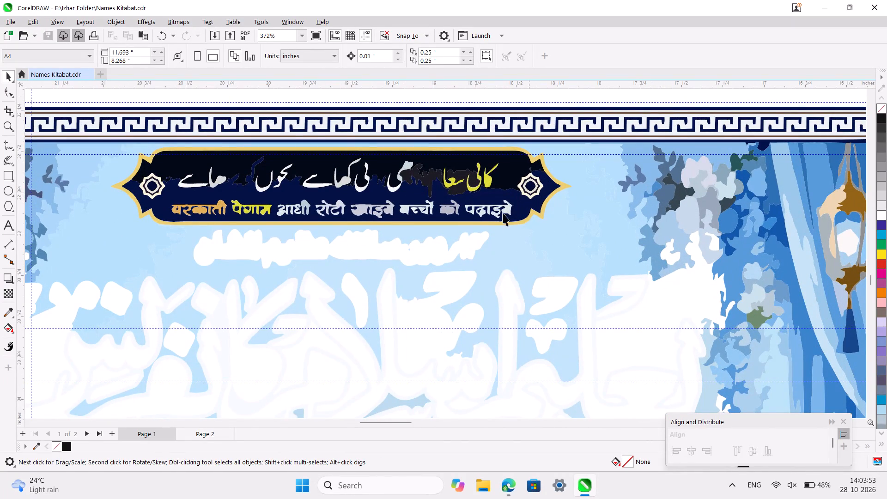
{"action": "scroll", "coordinate": [353, 230], "scroll_direction": "up", "scroll_amount": 2, "text": "ctrl"}
{"action": "scroll", "coordinate": [353, 230], "scroll_direction": "right", "scroll_amount": 2}
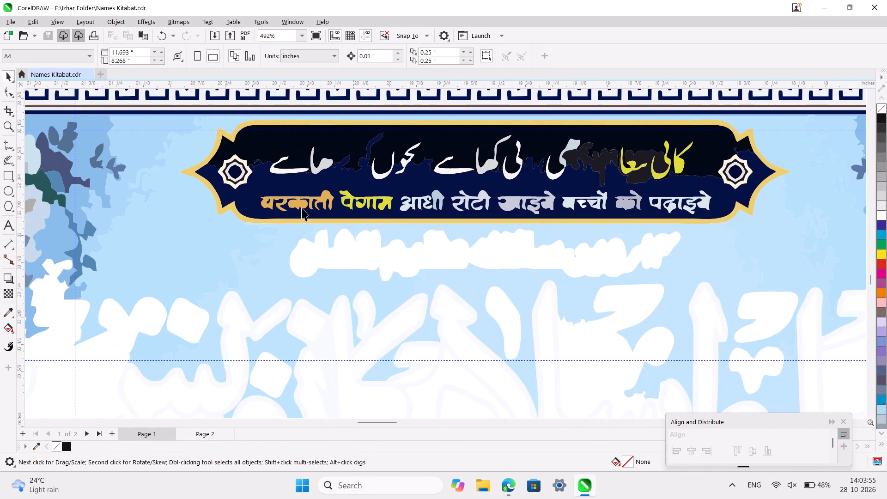
Move the gold frame curve of the top slogan banner up off the traced poster, above its border.
{"action": "left_click", "coordinate": [233, 139]}
{"action": "scroll", "coordinate": [233, 139], "scroll_direction": "down", "scroll_amount": 3, "text": "ctrl"}
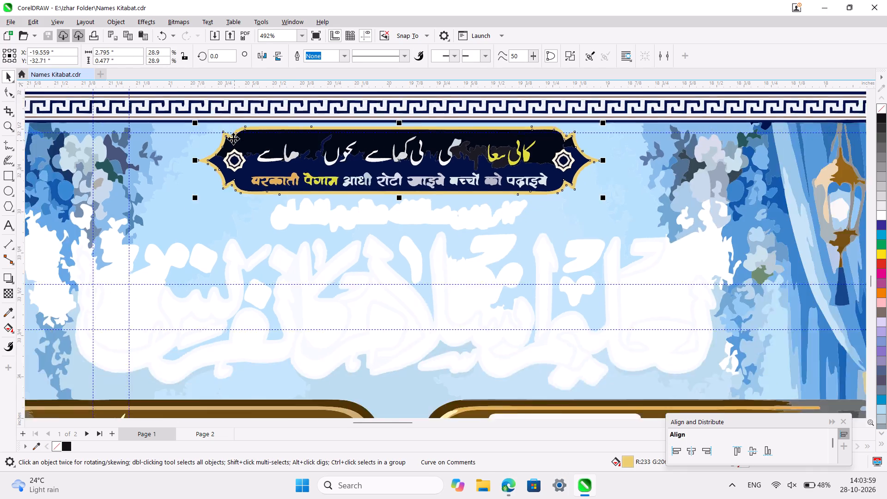
{"action": "scroll", "coordinate": [233, 139], "scroll_direction": "down", "scroll_amount": 7, "text": "ctrl"}
{"action": "scroll", "coordinate": [233, 139], "scroll_direction": "up", "scroll_amount": 1}
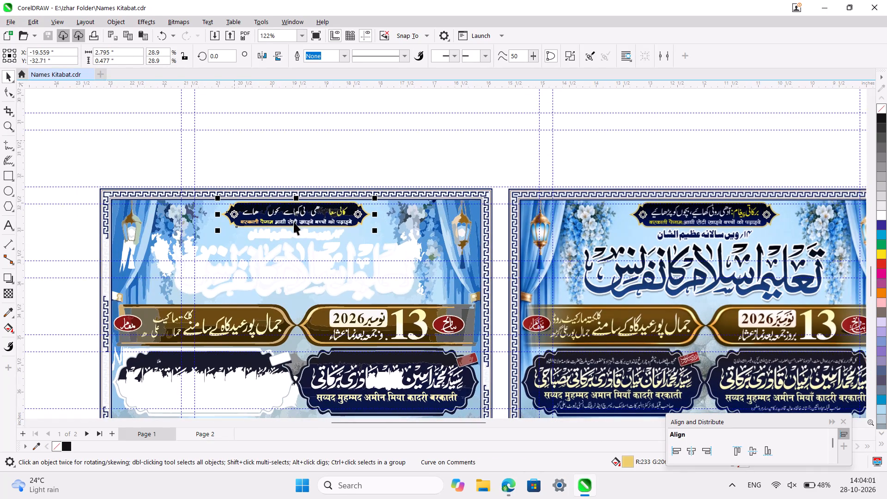
{"action": "left_click_drag", "start_coordinate": [299, 213], "coordinate": [342, 154]}
{"action": "left_click", "coordinate": [492, 141]}
Examine the traced poster from the top slogan banner down to the footer and back up to the name panels.
{"action": "scroll", "coordinate": [369, 279], "scroll_direction": "down", "scroll_amount": 1}
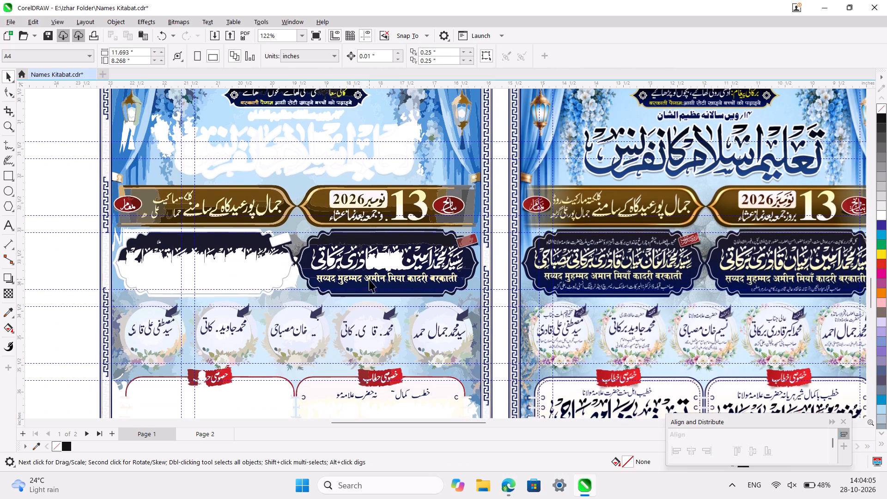
{"action": "scroll", "coordinate": [369, 279], "scroll_direction": "down", "scroll_amount": 2}
{"action": "scroll", "coordinate": [437, 211], "scroll_direction": "up", "scroll_amount": 4, "text": "ctrl"}
{"action": "scroll", "coordinate": [437, 211], "scroll_direction": "right", "scroll_amount": 1}
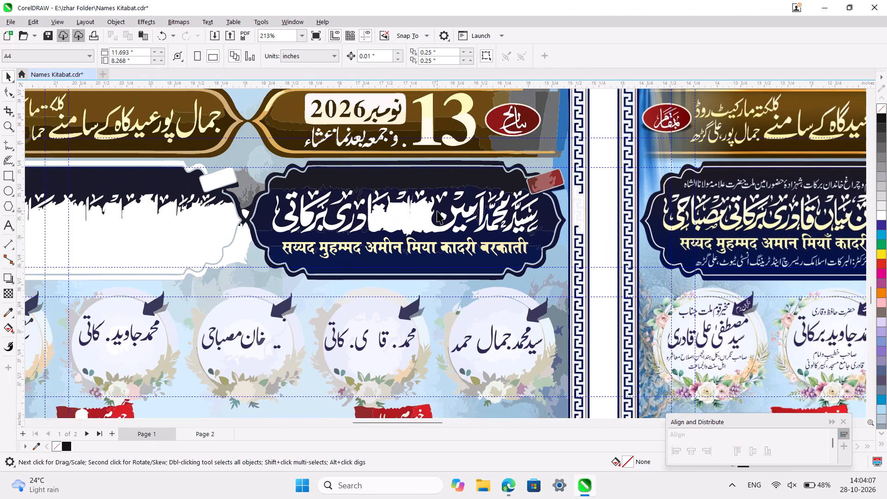
{"action": "scroll", "coordinate": [437, 211], "scroll_direction": "right", "scroll_amount": 2}
{"action": "scroll", "coordinate": [660, 239], "scroll_direction": "up", "scroll_amount": 2, "text": "ctrl"}
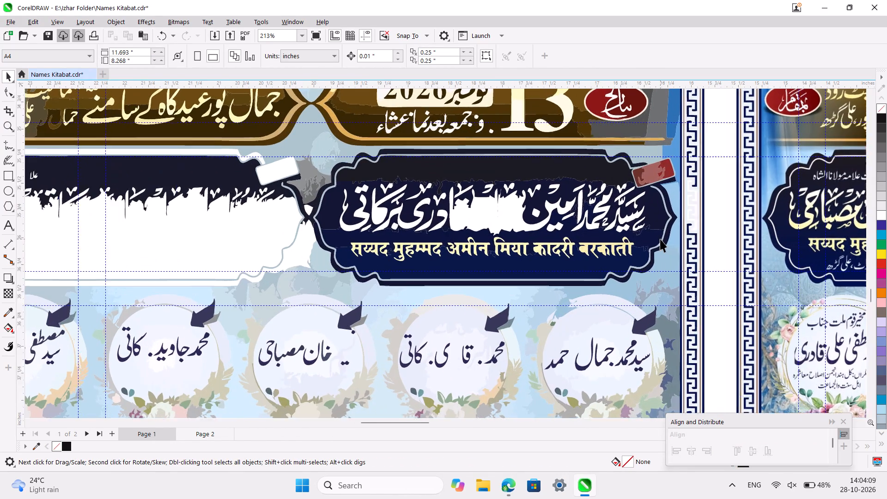
{"action": "scroll", "coordinate": [660, 239], "scroll_direction": "up", "scroll_amount": 1, "text": "ctrl"}
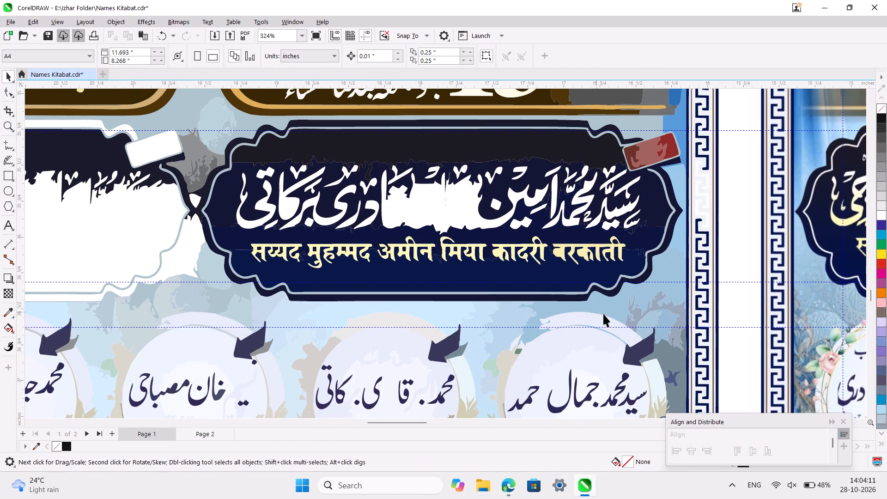
{"action": "scroll", "coordinate": [592, 337], "scroll_direction": "down", "scroll_amount": 5}
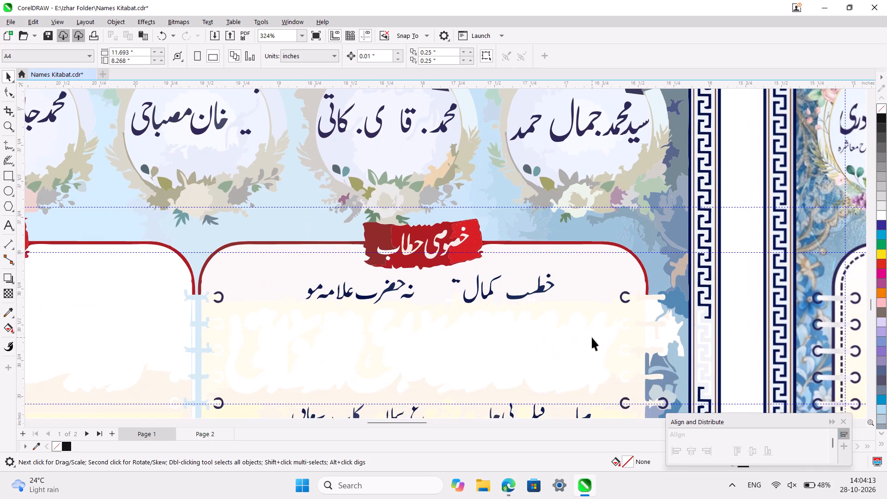
{"action": "scroll", "coordinate": [592, 337], "scroll_direction": "down", "scroll_amount": 3, "text": "ctrl"}
{"action": "scroll", "coordinate": [592, 337], "scroll_direction": "down", "scroll_amount": 3}
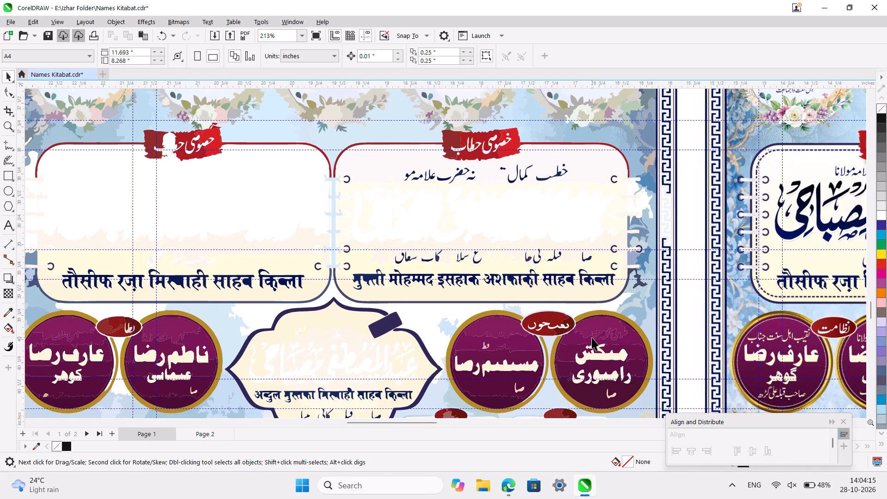
{"action": "scroll", "coordinate": [592, 337], "scroll_direction": "down", "scroll_amount": 3}
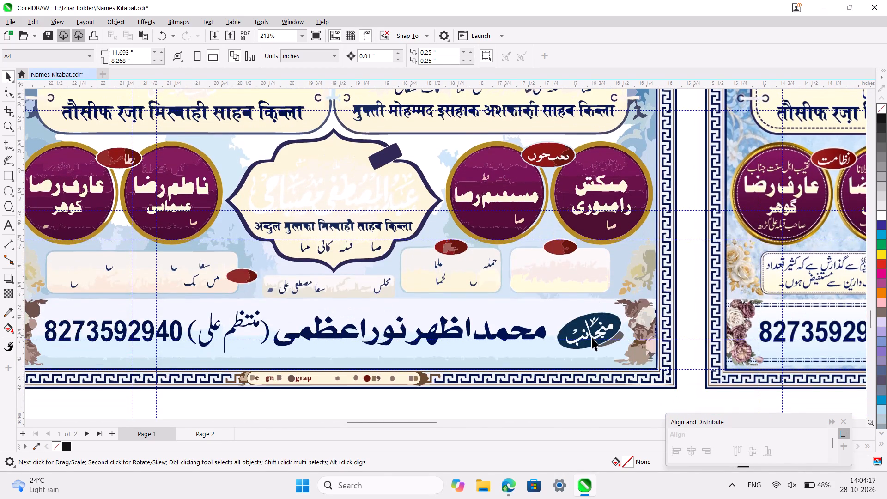
{"action": "scroll", "coordinate": [592, 337], "scroll_direction": "down", "scroll_amount": 2, "text": "ctrl"}
{"action": "scroll", "coordinate": [592, 337], "scroll_direction": "up", "scroll_amount": 4}
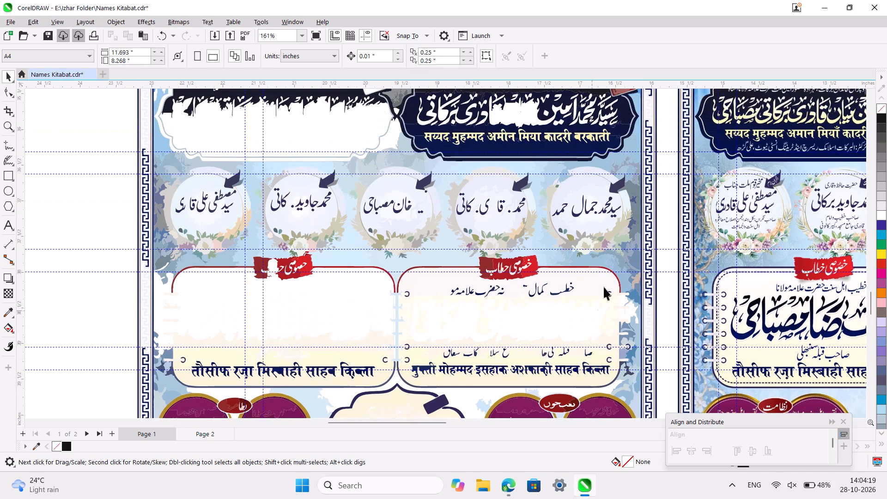
{"action": "scroll", "coordinate": [605, 274], "scroll_direction": "up", "scroll_amount": 3}
{"action": "scroll", "coordinate": [605, 274], "scroll_direction": "up", "scroll_amount": 2, "text": "ctrl"}
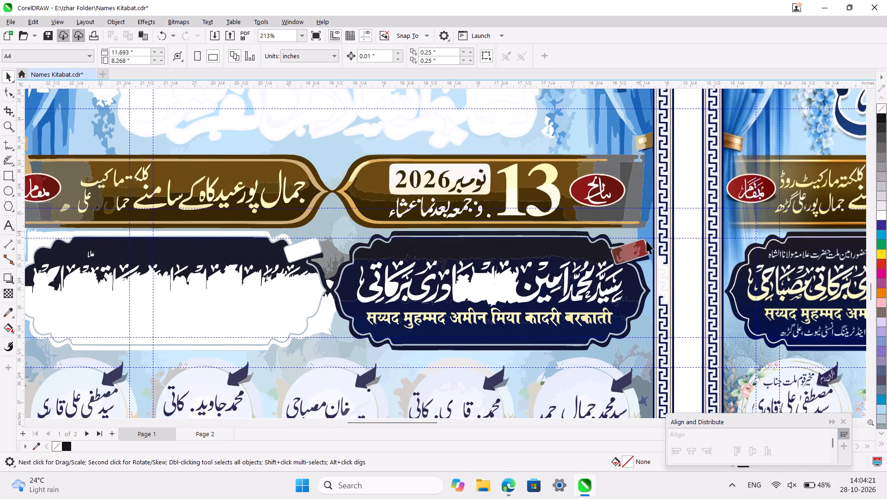
{"action": "scroll", "coordinate": [550, 240], "scroll_direction": "up", "scroll_amount": 2, "text": "ctrl"}
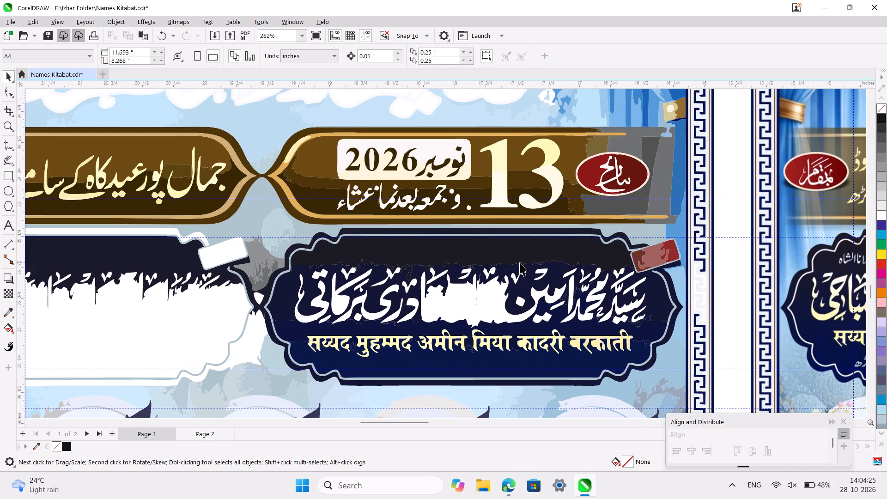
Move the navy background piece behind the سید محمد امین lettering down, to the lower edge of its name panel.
{"action": "left_click", "coordinate": [539, 235]}
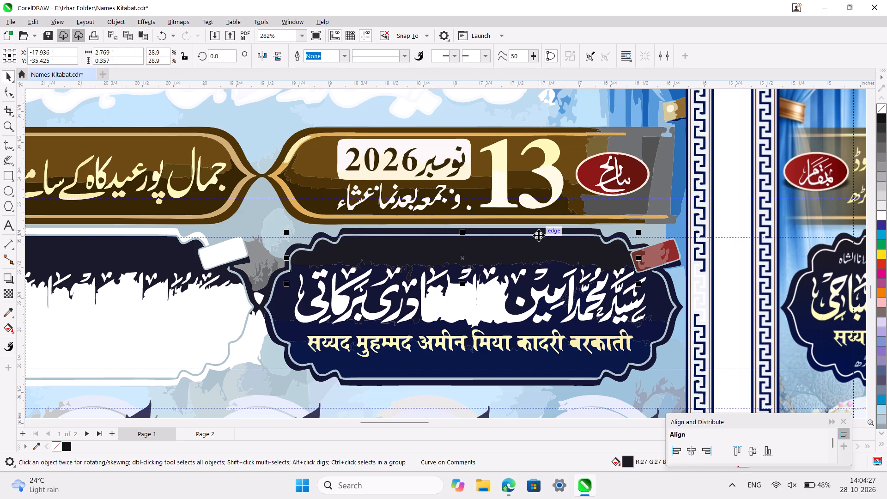
{"action": "scroll", "coordinate": [539, 235], "scroll_direction": "down", "scroll_amount": 9, "text": "ctrl"}
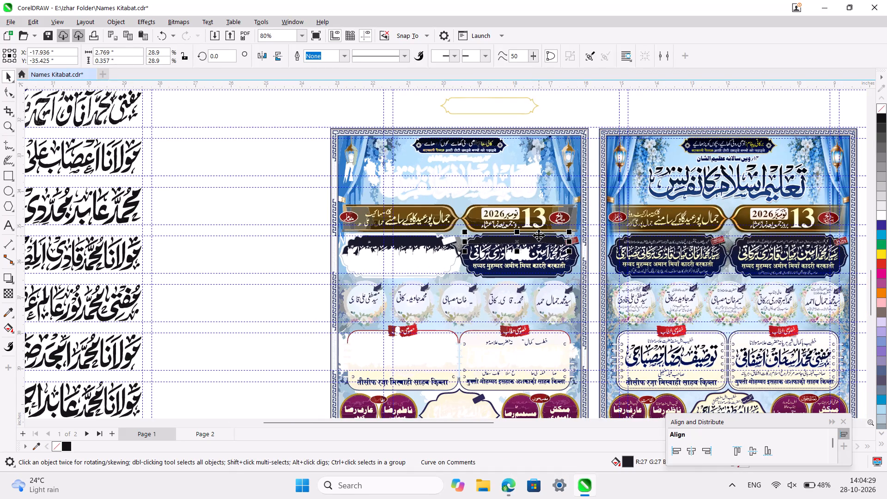
{"action": "scroll", "coordinate": [539, 235], "scroll_direction": "up", "scroll_amount": 7, "text": "ctrl"}
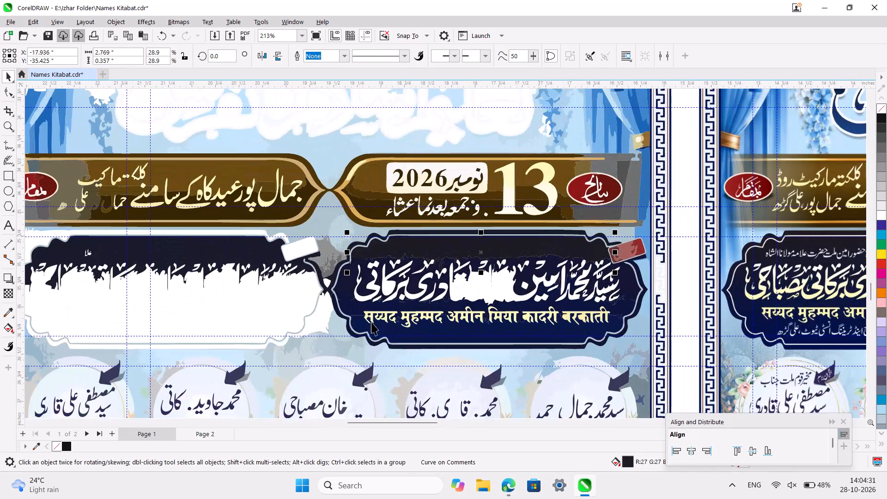
{"action": "left_click", "coordinate": [341, 312]}
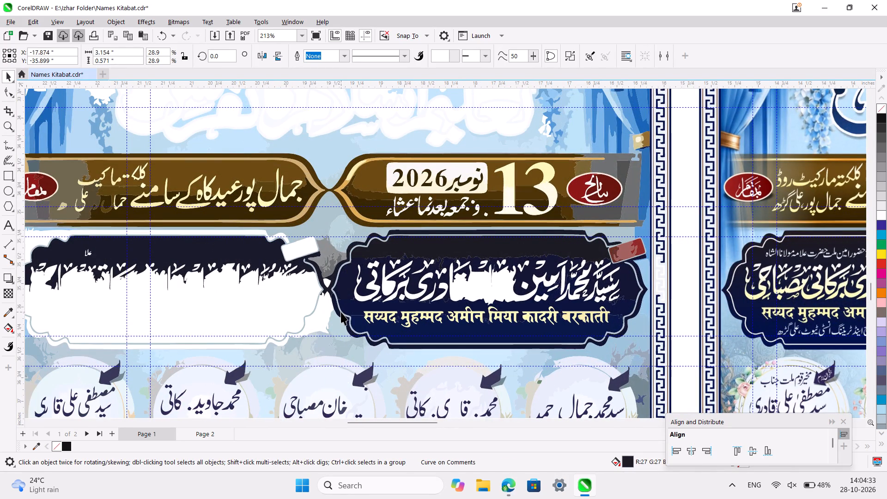
{"action": "left_click_drag", "start_coordinate": [341, 312], "coordinate": [212, 268]}
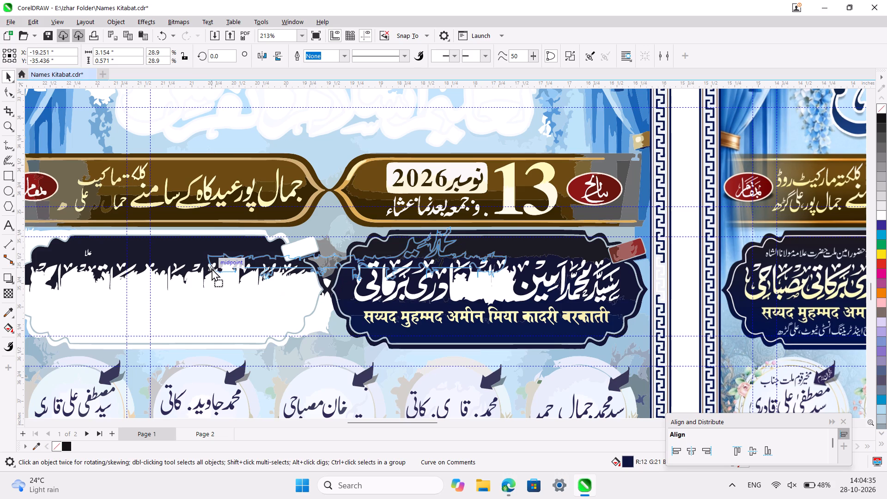
{"action": "left_click_drag", "start_coordinate": [212, 268], "coordinate": [327, 365]}
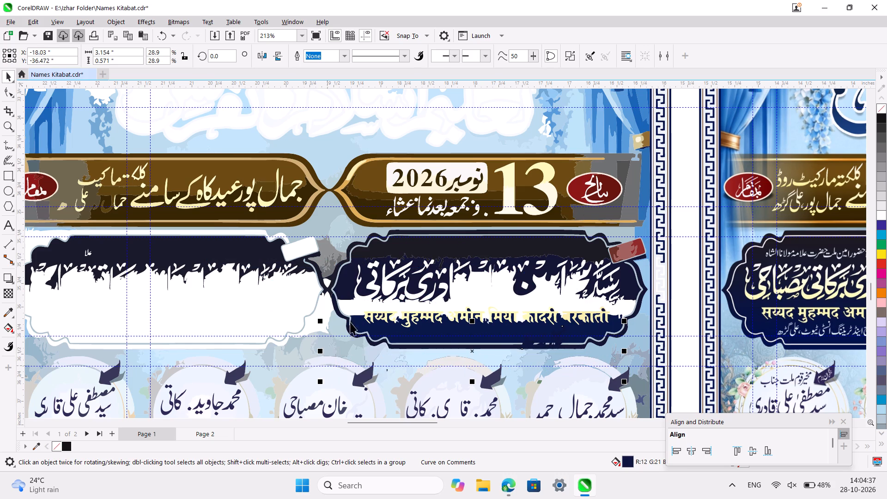
Move the blue-grey double frame curve of the two name panels off the traced poster, toward the name column beside it.
{"action": "left_click", "coordinate": [340, 310]}
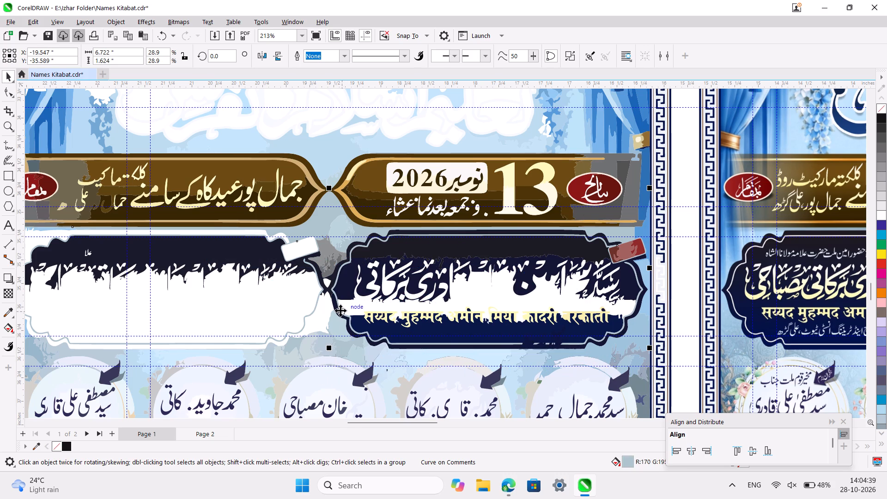
{"action": "scroll", "coordinate": [340, 310], "scroll_direction": "up", "scroll_amount": 2, "text": "ctrl"}
{"action": "scroll", "coordinate": [340, 310], "scroll_direction": "down", "scroll_amount": 5, "text": "ctrl"}
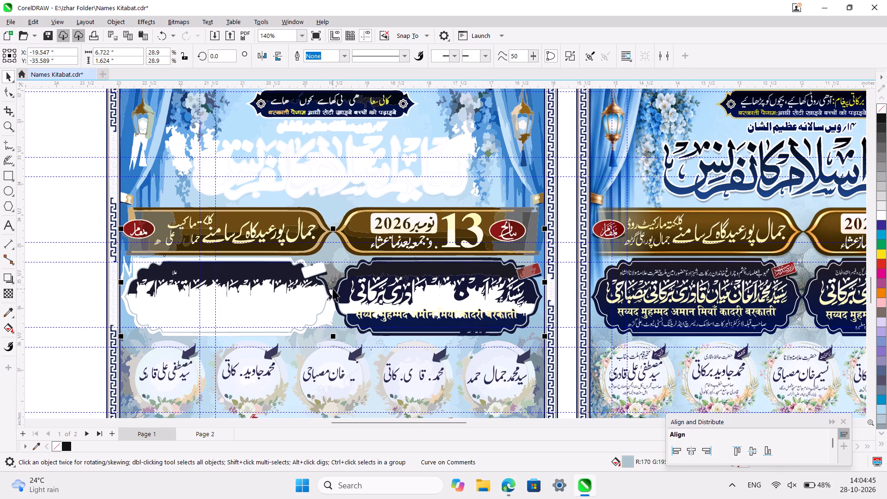
{"action": "left_click_drag", "start_coordinate": [333, 282], "coordinate": [312, 161]}
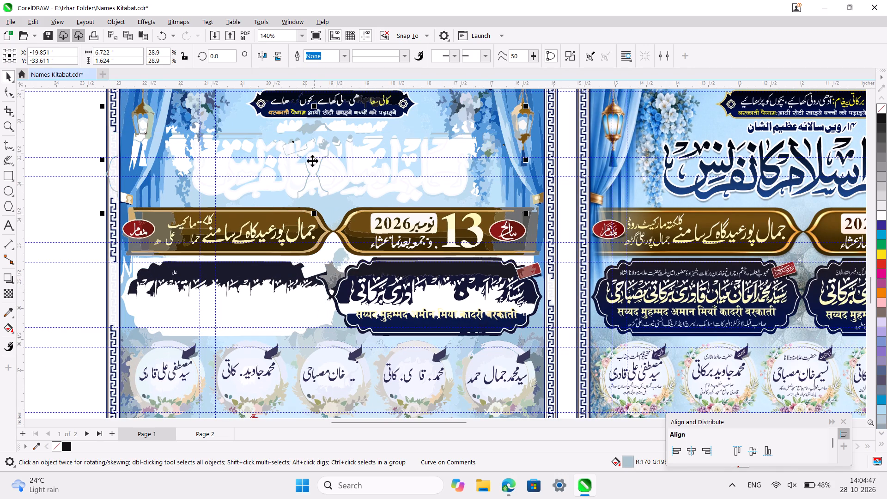
{"action": "scroll", "coordinate": [312, 161], "scroll_direction": "down", "scroll_amount": 6, "text": "ctrl"}
{"action": "left_click_drag", "start_coordinate": [312, 161], "coordinate": [148, 178]}
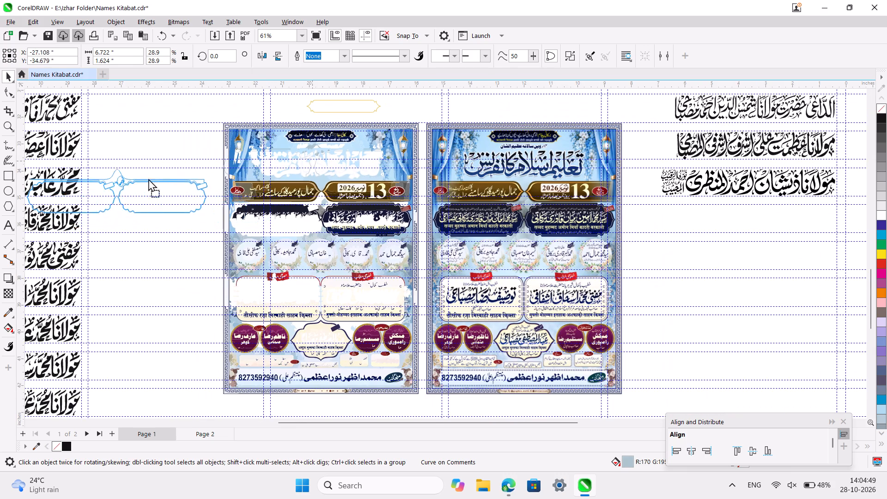
{"action": "left_click_drag", "start_coordinate": [148, 178], "coordinate": [164, 175]}
{"action": "scroll", "coordinate": [164, 175], "scroll_direction": "up", "scroll_amount": 3, "text": "ctrl"}
{"action": "scroll", "coordinate": [164, 175], "scroll_direction": "right", "scroll_amount": 2}
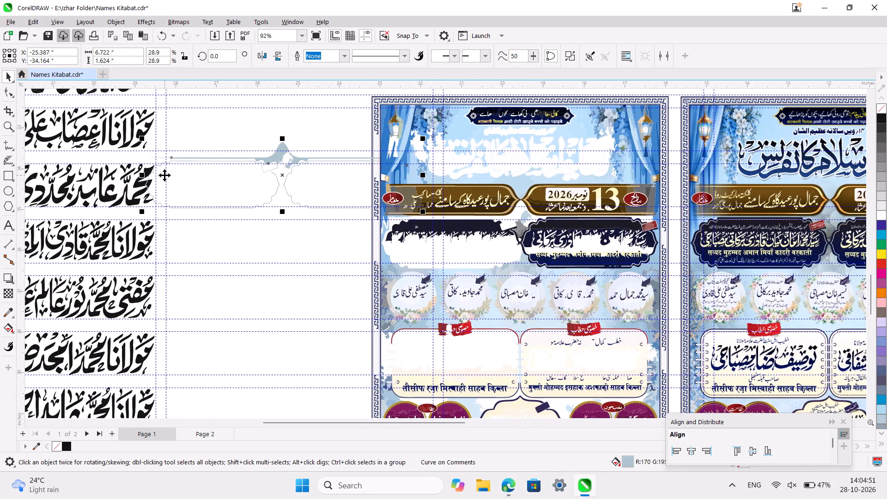
{"action": "scroll", "coordinate": [164, 175], "scroll_direction": "down", "scroll_amount": 5, "text": "ctrl"}
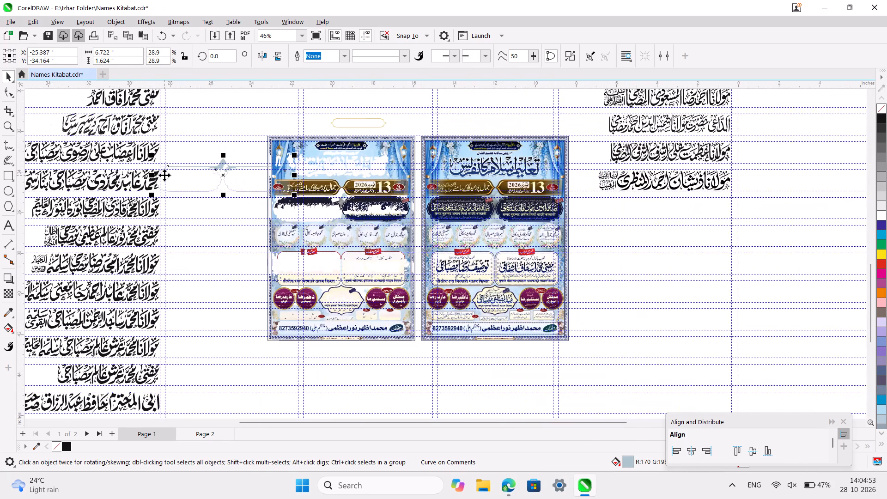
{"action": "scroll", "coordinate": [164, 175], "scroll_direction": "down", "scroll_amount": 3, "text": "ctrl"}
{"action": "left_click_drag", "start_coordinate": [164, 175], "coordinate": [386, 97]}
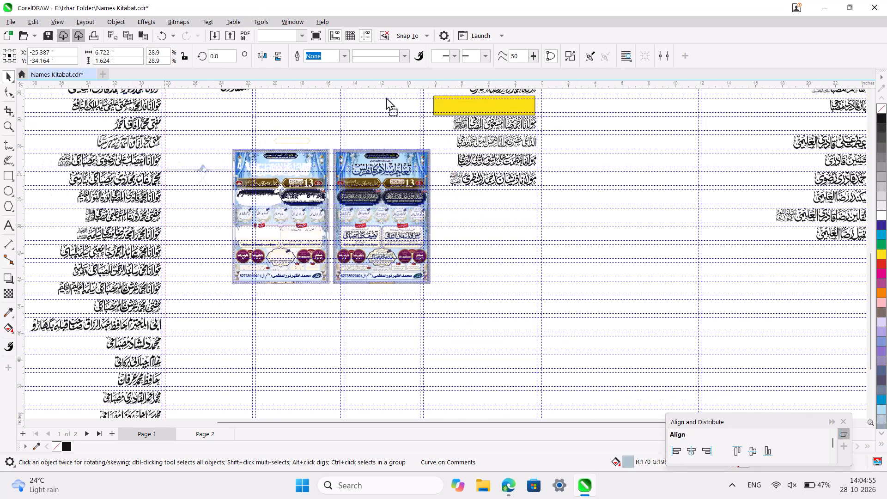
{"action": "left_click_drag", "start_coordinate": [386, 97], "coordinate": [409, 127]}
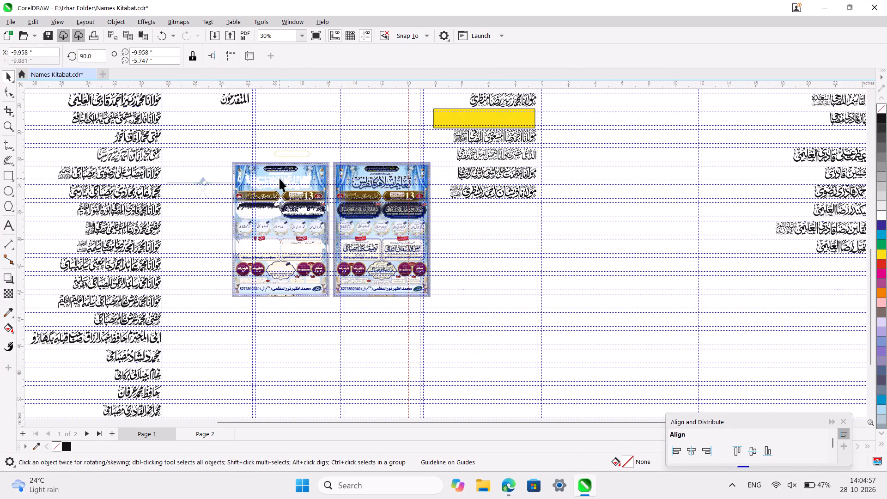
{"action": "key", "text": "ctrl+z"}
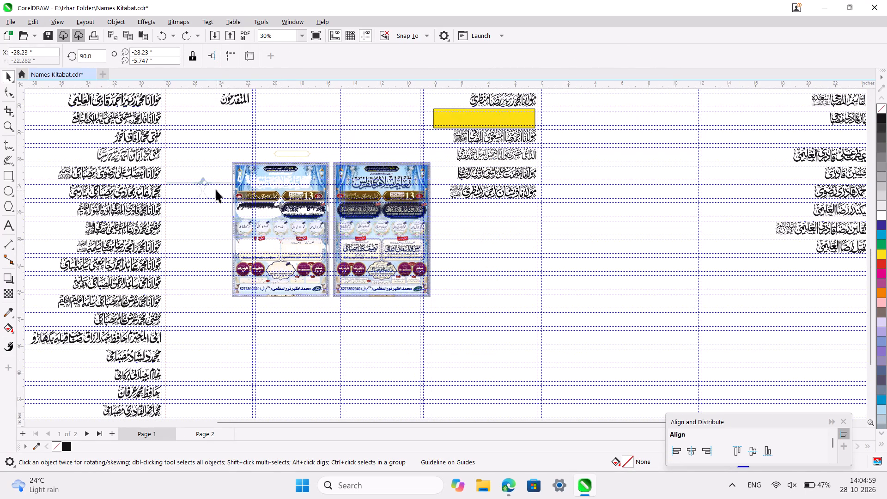
Place the blue-grey double frame curve on the yellow rectangle in the names column and shrink it to 23% to fit inside.
{"action": "left_click", "coordinate": [214, 183]}
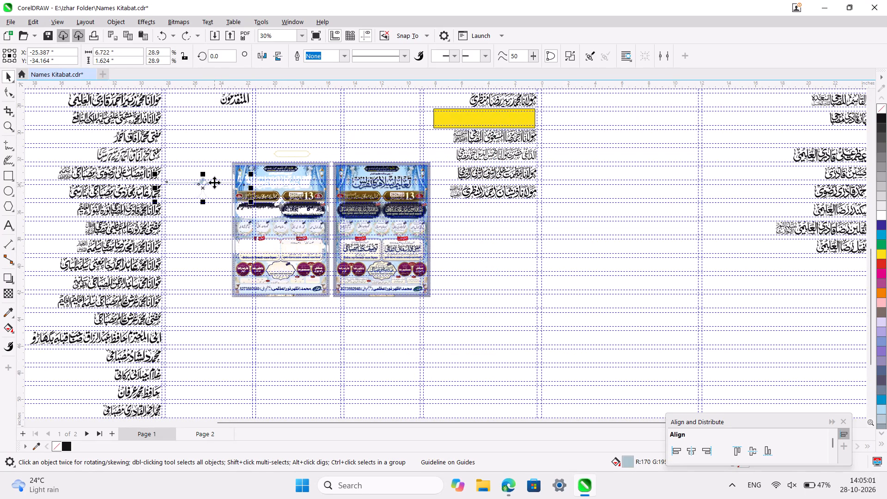
{"action": "left_click_drag", "start_coordinate": [214, 183], "coordinate": [492, 110]}
{"action": "scroll", "coordinate": [492, 110], "scroll_direction": "up", "scroll_amount": 2, "text": "ctrl"}
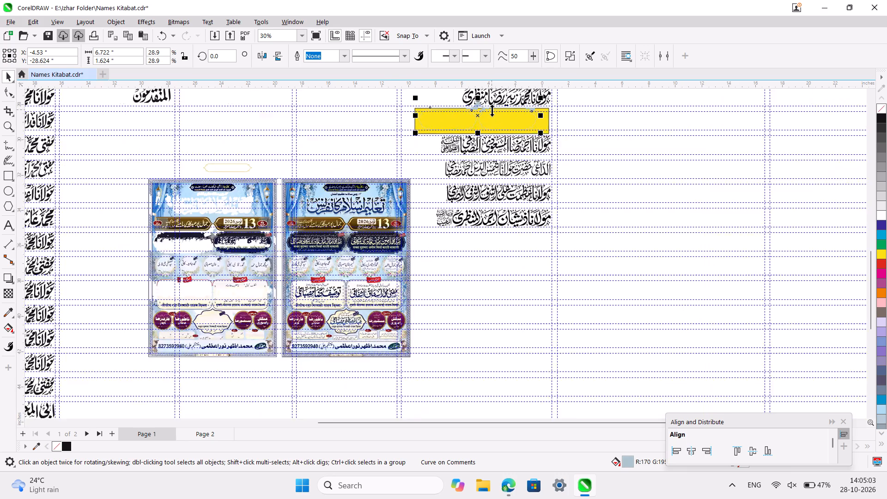
{"action": "scroll", "coordinate": [492, 110], "scroll_direction": "up", "scroll_amount": 7, "text": "ctrl"}
{"action": "scroll", "coordinate": [492, 110], "scroll_direction": "up", "scroll_amount": 1}
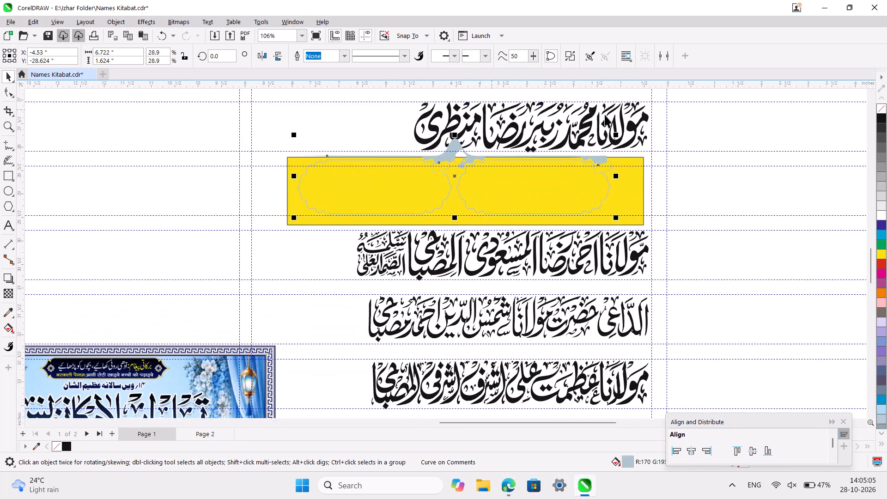
{"action": "left_click_drag", "start_coordinate": [617, 220], "coordinate": [554, 211]}
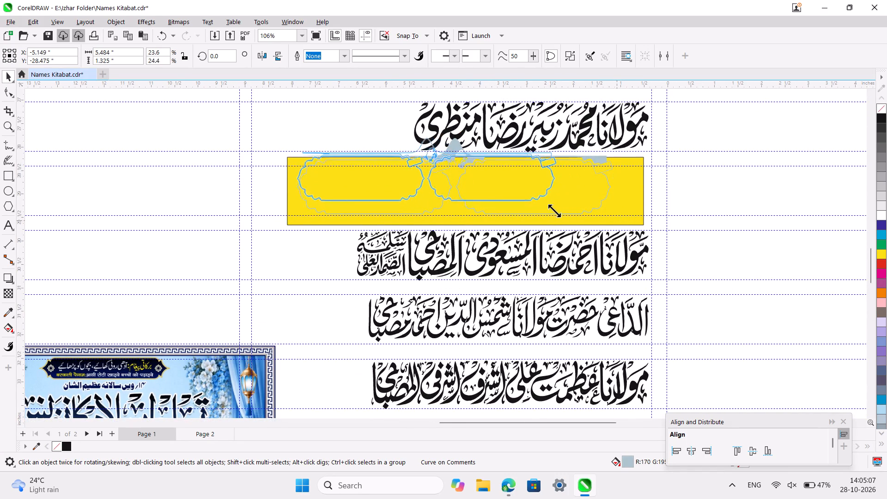
{"action": "left_click_drag", "start_coordinate": [554, 211], "coordinate": [553, 210]}
{"action": "left_click_drag", "start_coordinate": [423, 170], "coordinate": [482, 185]}
{"action": "scroll", "coordinate": [482, 185], "scroll_direction": "up", "scroll_amount": 4, "text": "ctrl"}
{"action": "scroll", "coordinate": [482, 185], "scroll_direction": "up", "scroll_amount": 1}
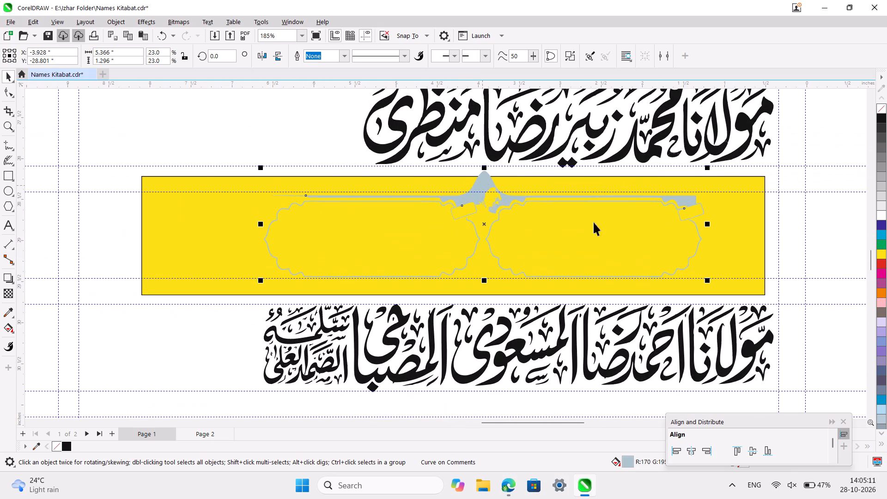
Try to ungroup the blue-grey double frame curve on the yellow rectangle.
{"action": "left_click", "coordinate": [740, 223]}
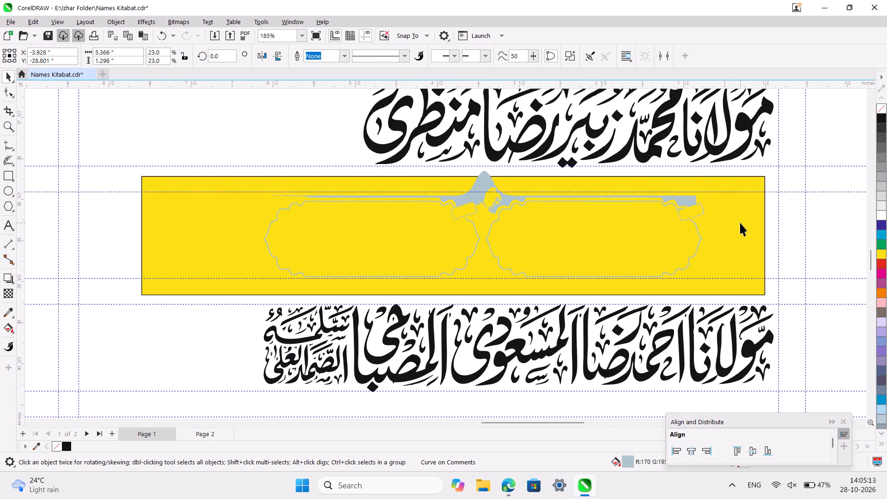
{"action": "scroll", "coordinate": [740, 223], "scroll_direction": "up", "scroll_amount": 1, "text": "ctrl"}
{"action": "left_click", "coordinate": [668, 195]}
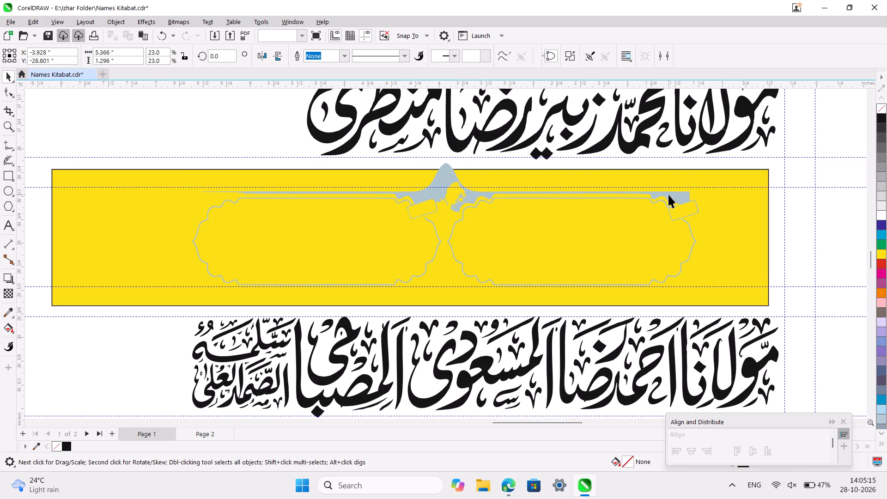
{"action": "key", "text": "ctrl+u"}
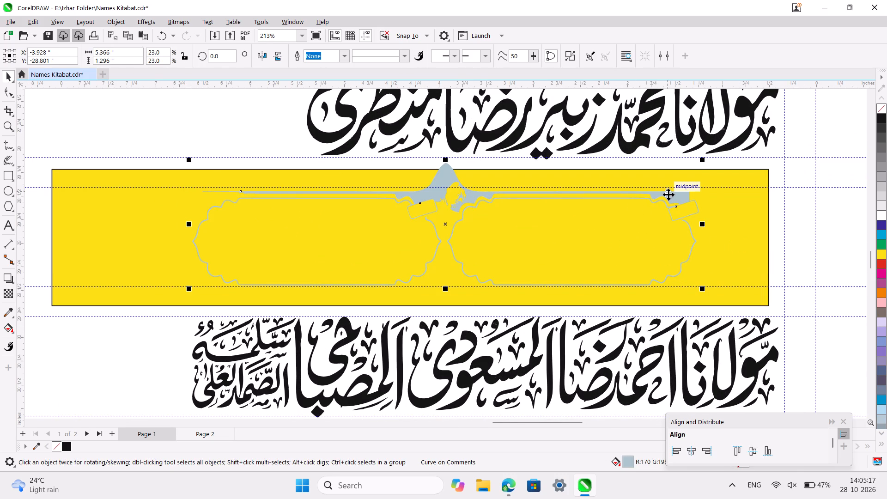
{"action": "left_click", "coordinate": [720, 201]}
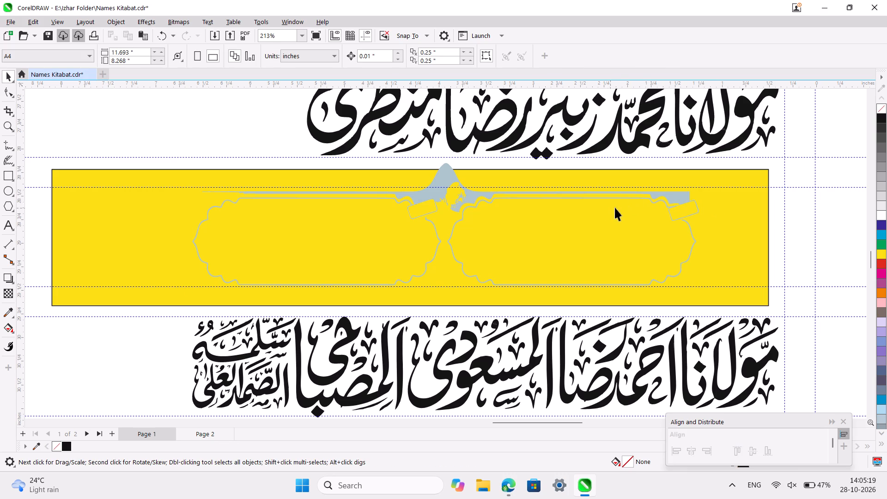
Fill the blue-grey double frame curve on the yellow rectangle with black.
{"action": "left_click", "coordinate": [676, 195]}
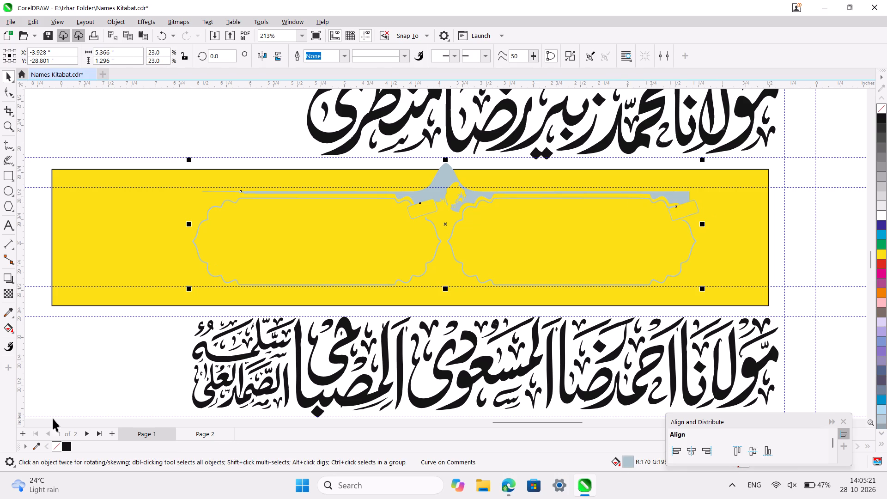
{"action": "left_click", "coordinate": [65, 447]}
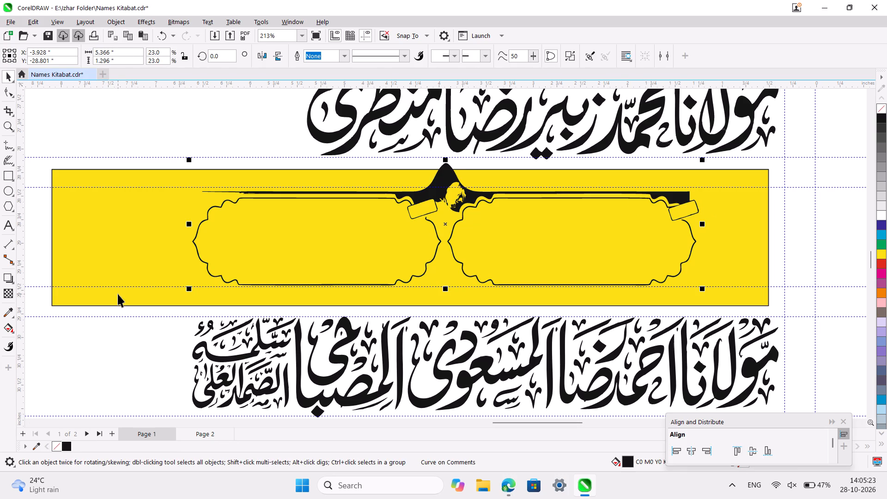
{"action": "left_click", "coordinate": [118, 294]}
Break the black double frame curve apart into separate curves.
{"action": "scroll", "coordinate": [316, 221], "scroll_direction": "up", "scroll_amount": 3, "text": "ctrl"}
{"action": "scroll", "coordinate": [316, 221], "scroll_direction": "right", "scroll_amount": 1}
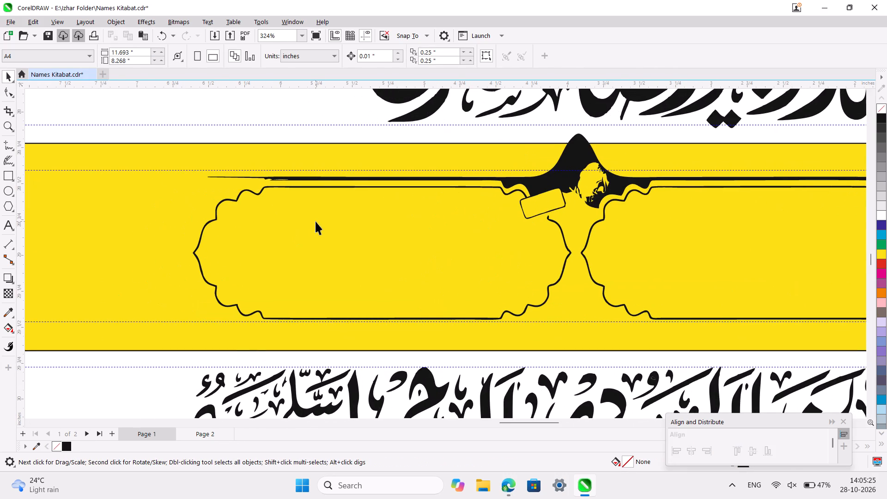
{"action": "scroll", "coordinate": [316, 221], "scroll_direction": "left", "scroll_amount": 2}
{"action": "scroll", "coordinate": [316, 221], "scroll_direction": "down", "scroll_amount": 4, "text": "ctrl"}
{"action": "left_click", "coordinate": [244, 205]}
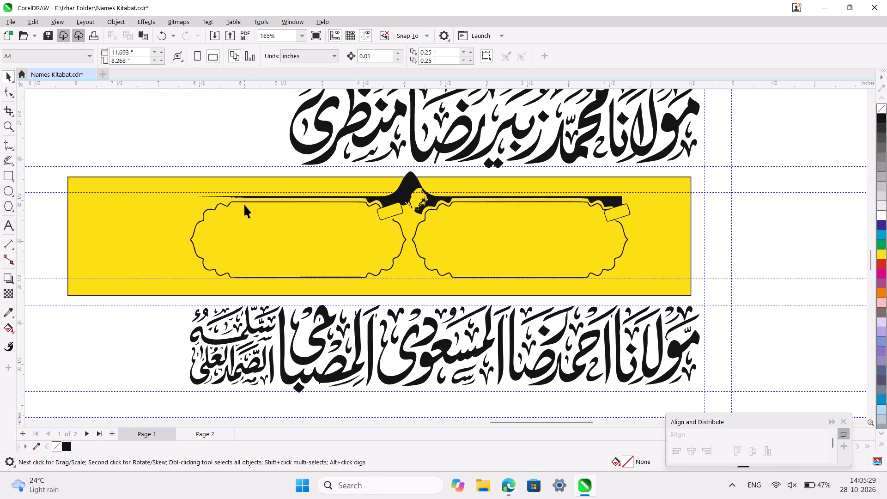
{"action": "left_click", "coordinate": [229, 204]}
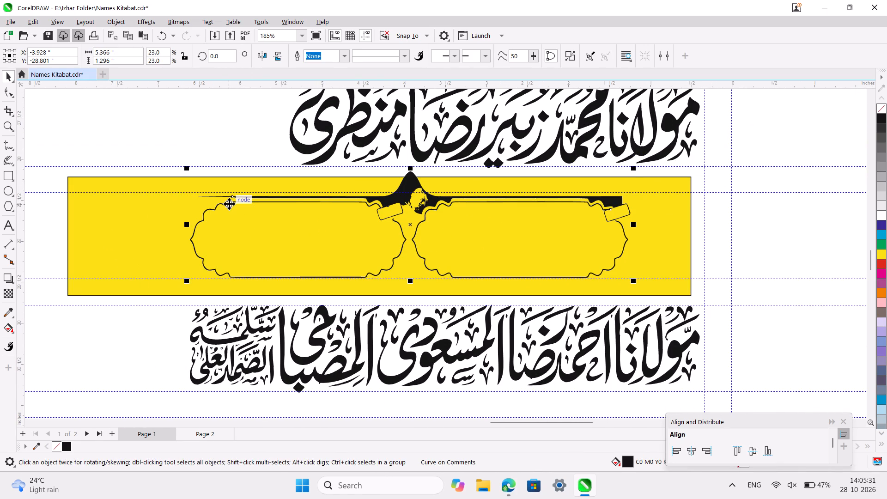
{"action": "key", "text": "ctrl+k"}
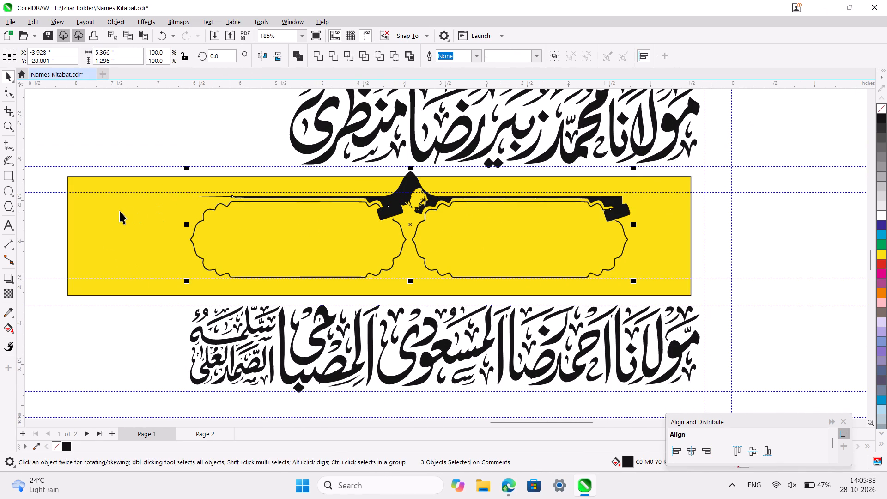
{"action": "left_click", "coordinate": [120, 211]}
Select the double frame curve and mark a crop area of about 2.76 by 1.03 inches around its left-hand frame.
{"action": "left_click", "coordinate": [295, 211]}
{"action": "scroll", "coordinate": [295, 211], "scroll_direction": "up", "scroll_amount": 3, "text": "ctrl"}
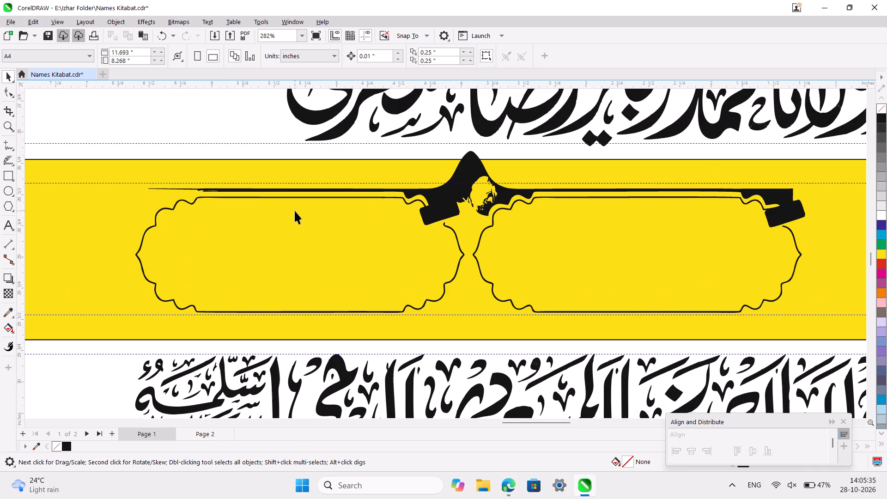
{"action": "left_click", "coordinate": [443, 196]}
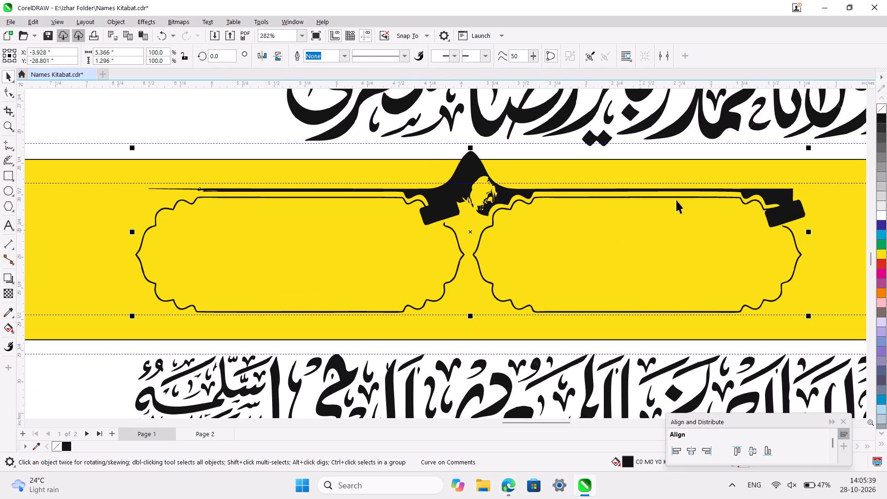
{"action": "left_click", "coordinate": [848, 243]}
{"action": "left_click", "coordinate": [436, 193]}
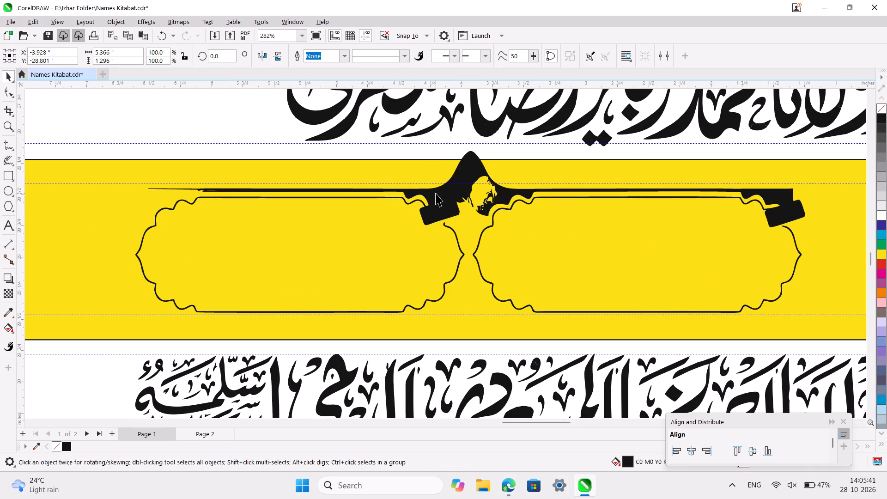
{"action": "left_click", "coordinate": [4, 109]}
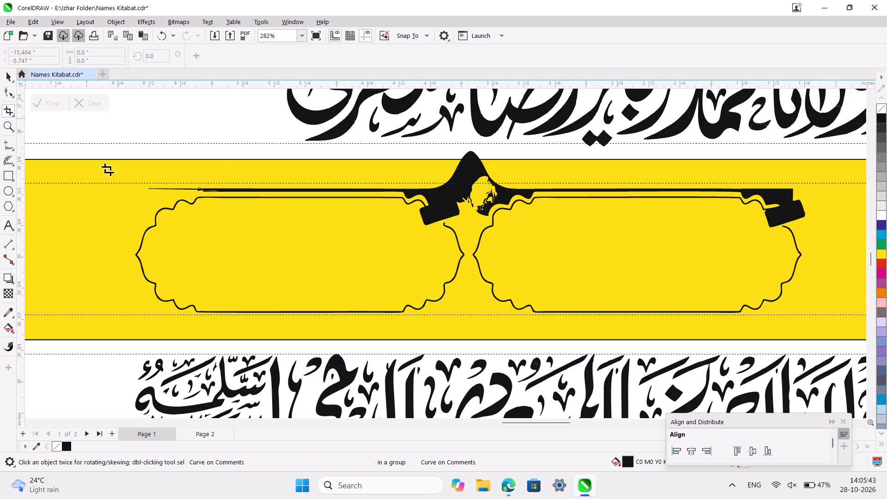
{"action": "scroll", "coordinate": [124, 185], "scroll_direction": "down", "scroll_amount": 1}
{"action": "left_click_drag", "start_coordinate": [126, 162], "coordinate": [328, 243]}
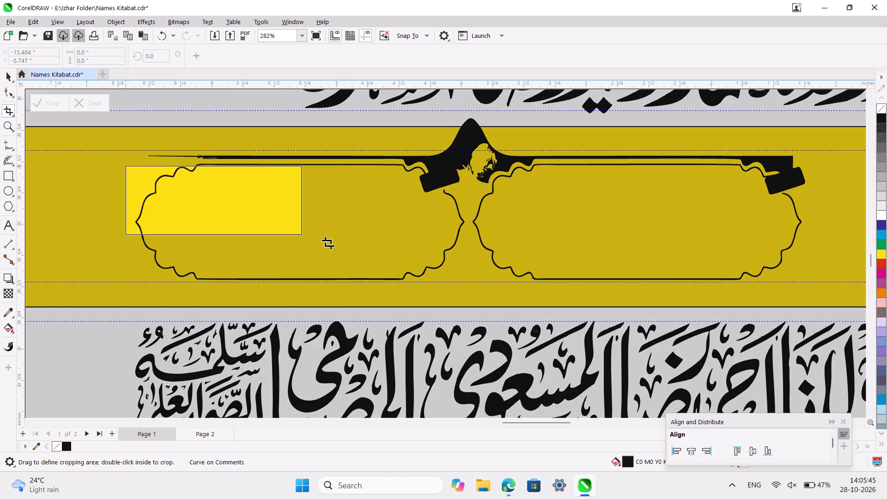
{"action": "left_click_drag", "start_coordinate": [328, 243], "coordinate": [476, 292]}
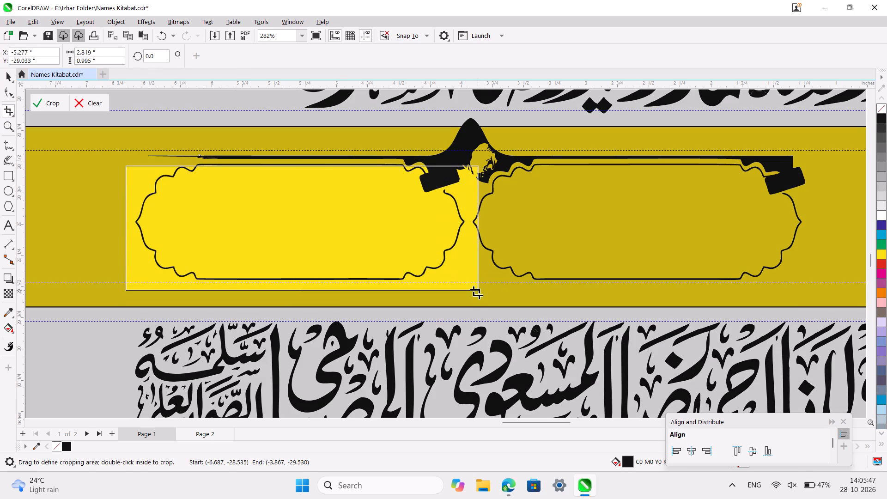
{"action": "left_click_drag", "start_coordinate": [476, 292], "coordinate": [472, 294]}
Adjust the crop area's upper edge to just above the left-hand frame, about 1.07 inches high overall, and crop the curve.
{"action": "scroll", "coordinate": [472, 294], "scroll_direction": "up", "scroll_amount": 2, "text": "ctrl"}
{"action": "scroll", "coordinate": [472, 294], "scroll_direction": "right", "scroll_amount": 2}
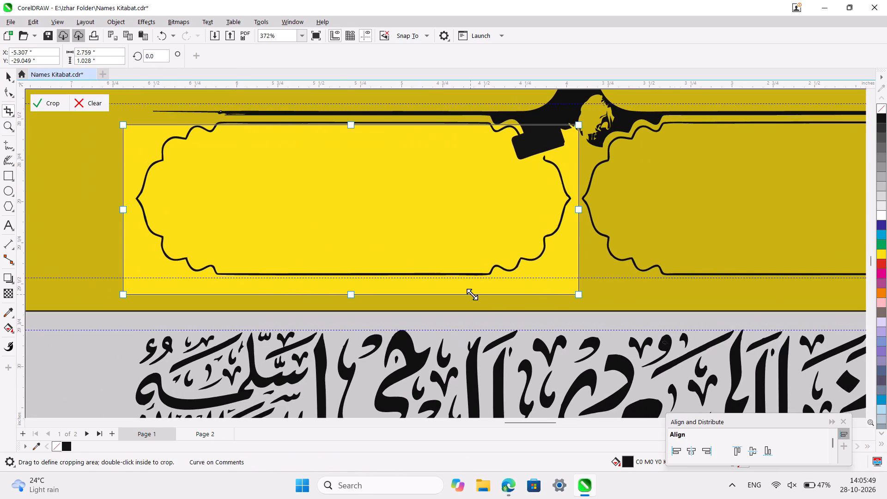
{"action": "left_click_drag", "start_coordinate": [351, 127], "coordinate": [351, 120]}
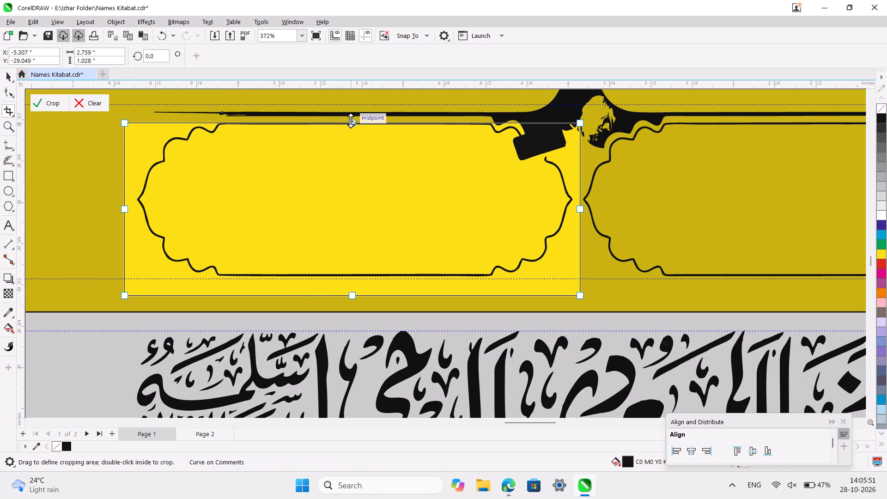
{"action": "left_click_drag", "start_coordinate": [351, 120], "coordinate": [352, 116]}
{"action": "scroll", "coordinate": [352, 116], "scroll_direction": "up", "scroll_amount": 3, "text": "ctrl"}
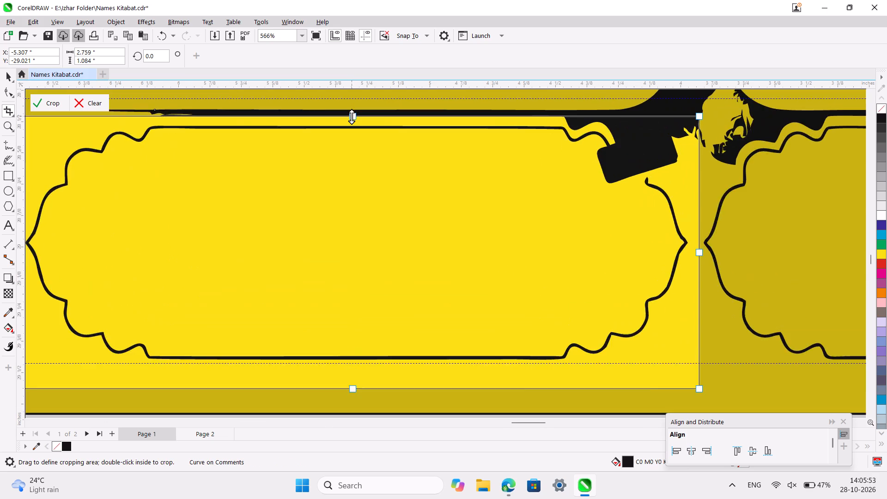
{"action": "scroll", "coordinate": [352, 116], "scroll_direction": "up", "scroll_amount": 2, "text": "ctrl"}
{"action": "scroll", "coordinate": [352, 116], "scroll_direction": "up", "scroll_amount": 1}
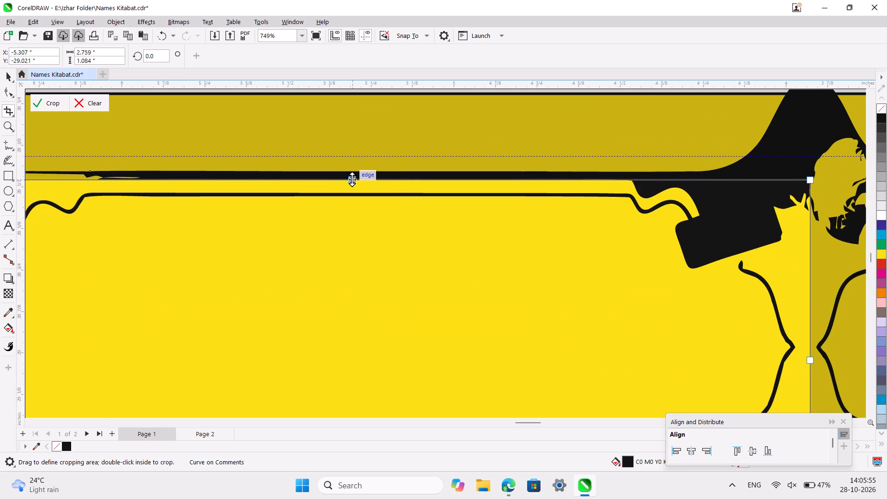
{"action": "left_click_drag", "start_coordinate": [352, 179], "coordinate": [340, 186]}
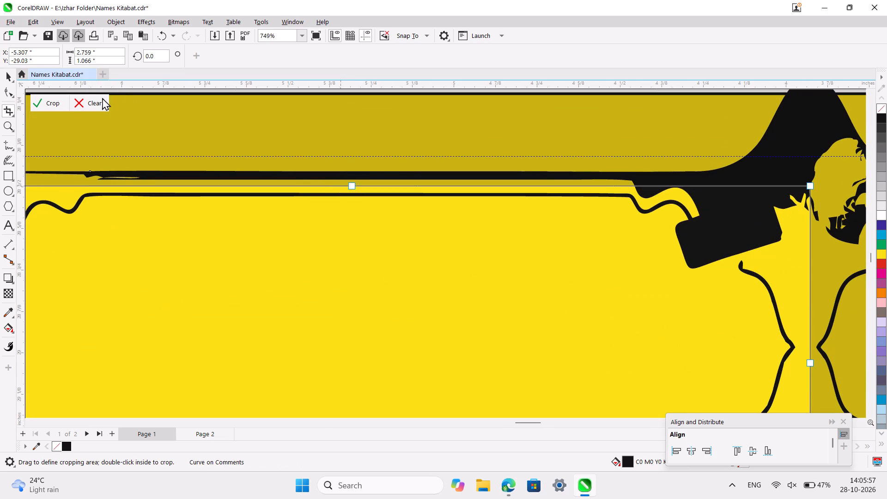
{"action": "left_click", "coordinate": [62, 104]}
{"action": "left_click", "coordinate": [8, 72]}
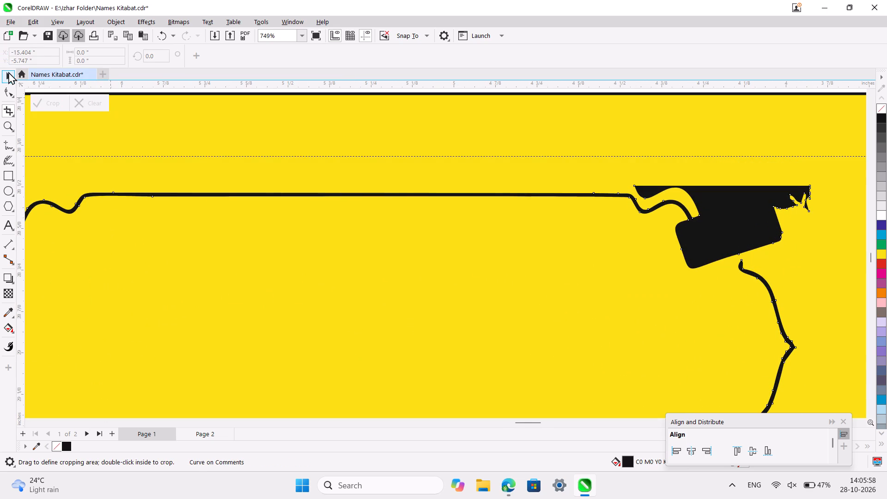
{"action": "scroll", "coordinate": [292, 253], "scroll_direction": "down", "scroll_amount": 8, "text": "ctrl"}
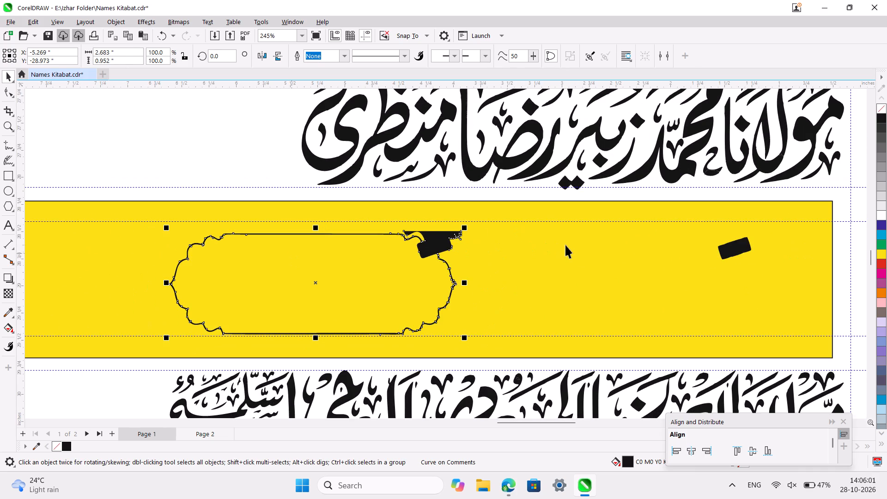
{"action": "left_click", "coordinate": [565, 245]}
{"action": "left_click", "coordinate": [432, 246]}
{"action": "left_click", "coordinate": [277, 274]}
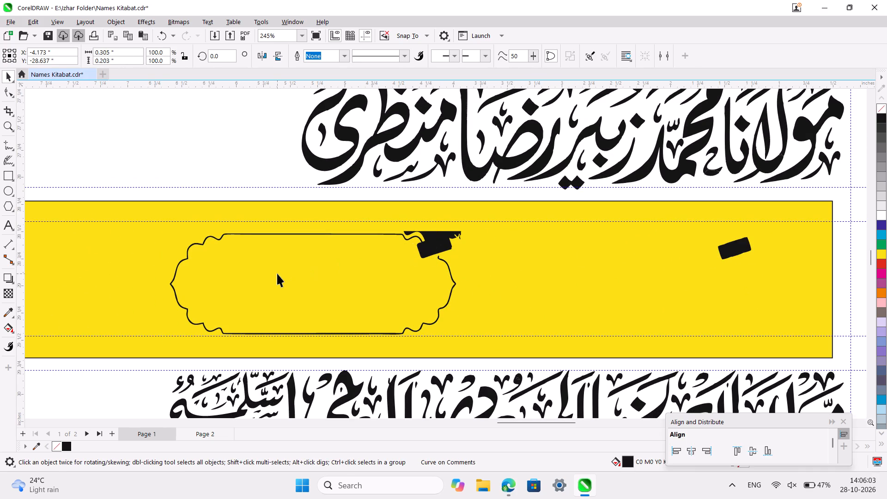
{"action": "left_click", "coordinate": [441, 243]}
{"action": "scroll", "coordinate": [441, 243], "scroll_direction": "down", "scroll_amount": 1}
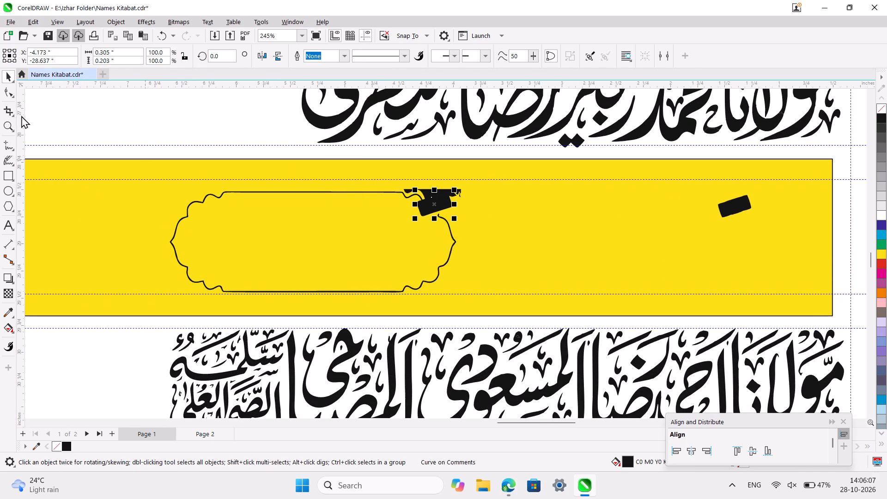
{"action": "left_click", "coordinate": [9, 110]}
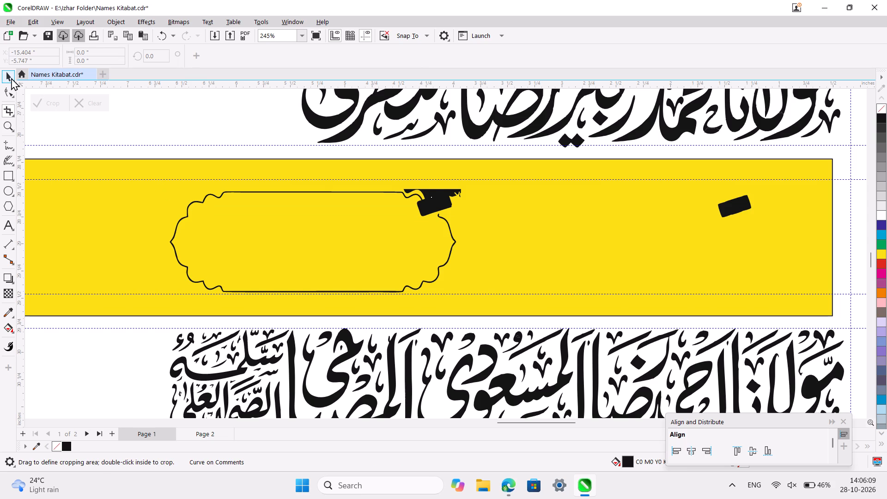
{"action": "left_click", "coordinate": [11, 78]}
Crop the remaining frame curve to its left portion, about 2.09 by 1.08 inches, excluding the damaged right-hand end.
{"action": "left_click", "coordinate": [174, 234]}
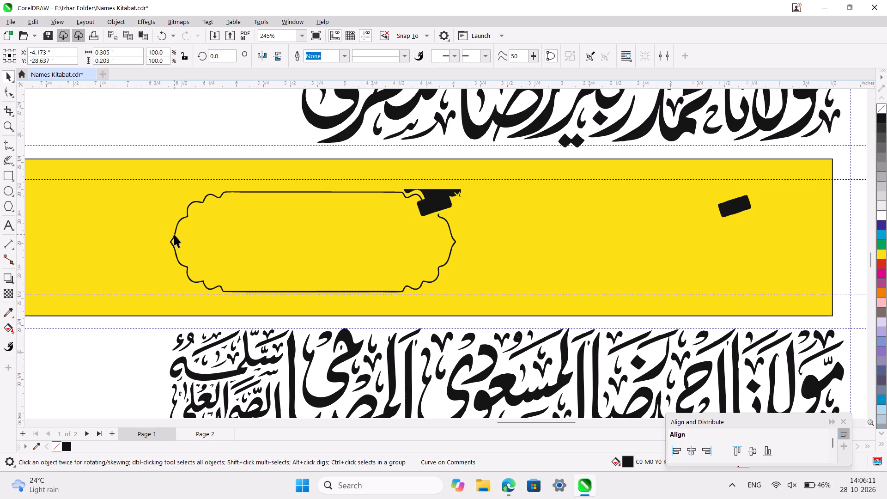
{"action": "left_click", "coordinate": [12, 114]}
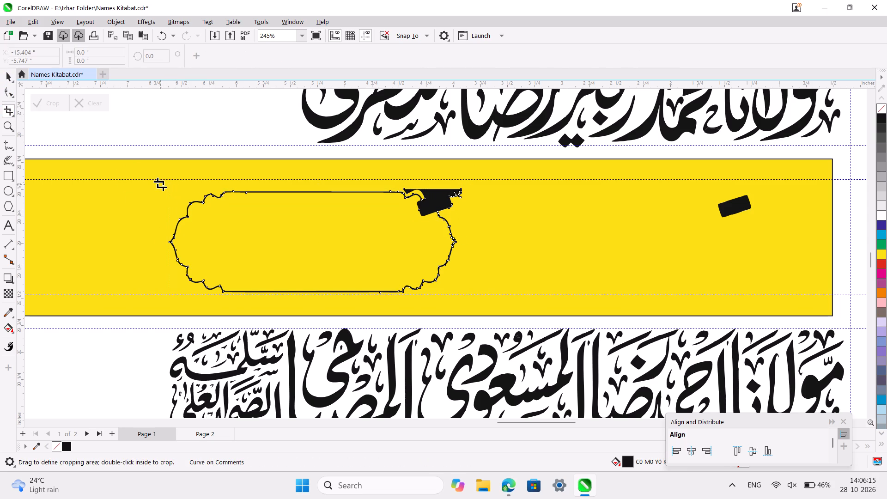
{"action": "left_click_drag", "start_coordinate": [160, 184], "coordinate": [400, 304]}
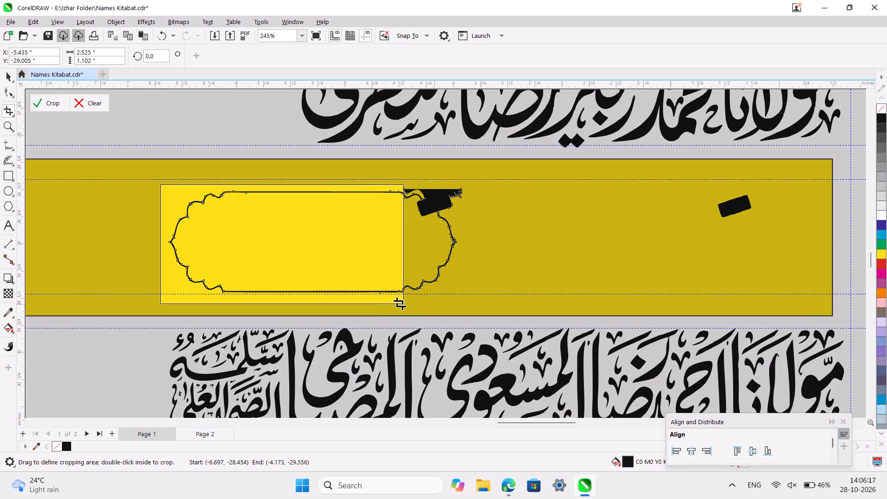
{"action": "left_click_drag", "start_coordinate": [400, 304], "coordinate": [387, 302]}
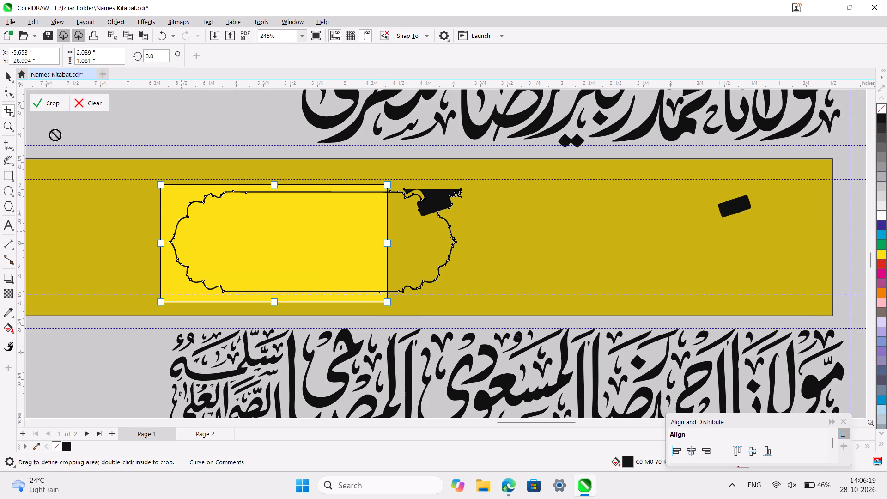
{"action": "left_click", "coordinate": [54, 109]}
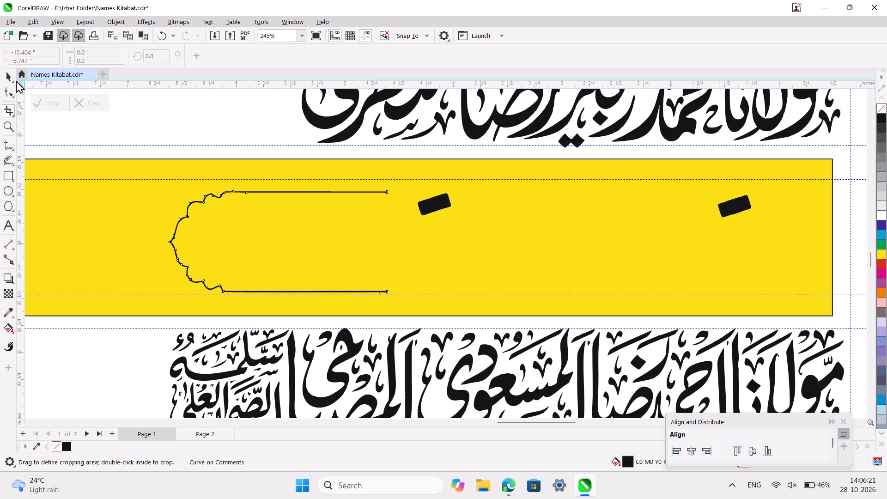
{"action": "left_click", "coordinate": [11, 79]}
{"action": "left_click", "coordinate": [64, 221]}
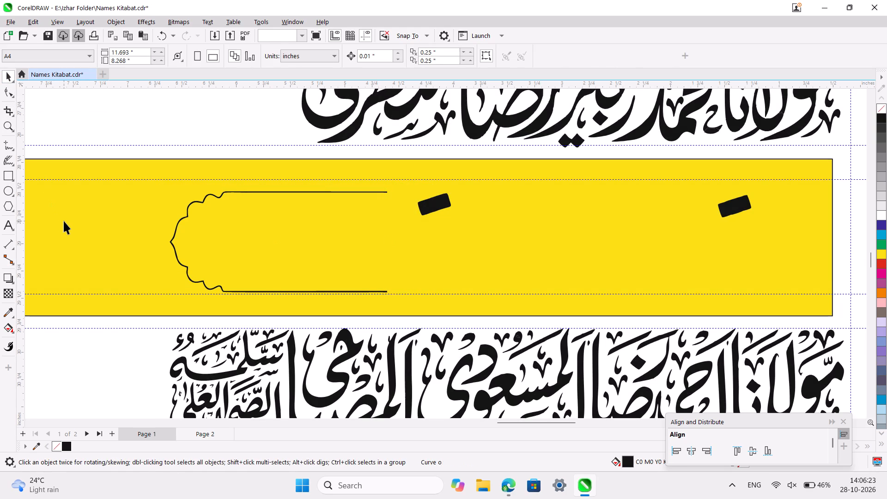
Move the thin gold frame outline from above the left poster onto the yellow rectangle, beside the cropped black frame.
{"action": "scroll", "coordinate": [64, 221], "scroll_direction": "down", "scroll_amount": 6, "text": "ctrl"}
{"action": "scroll", "coordinate": [64, 221], "scroll_direction": "right", "scroll_amount": 2}
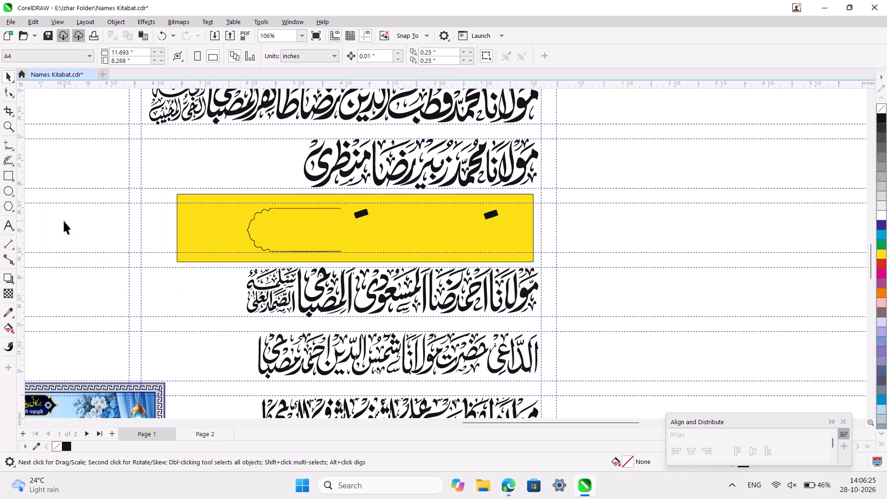
{"action": "left_click", "coordinate": [256, 242]}
{"action": "scroll", "coordinate": [256, 242], "scroll_direction": "down", "scroll_amount": 4, "text": "ctrl"}
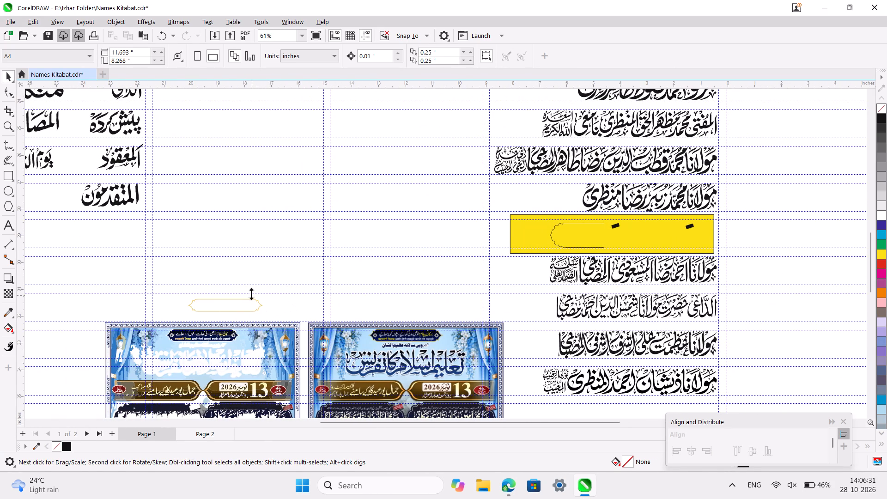
{"action": "left_click", "coordinate": [254, 300]}
{"action": "left_click_drag", "start_coordinate": [254, 300], "coordinate": [666, 247]}
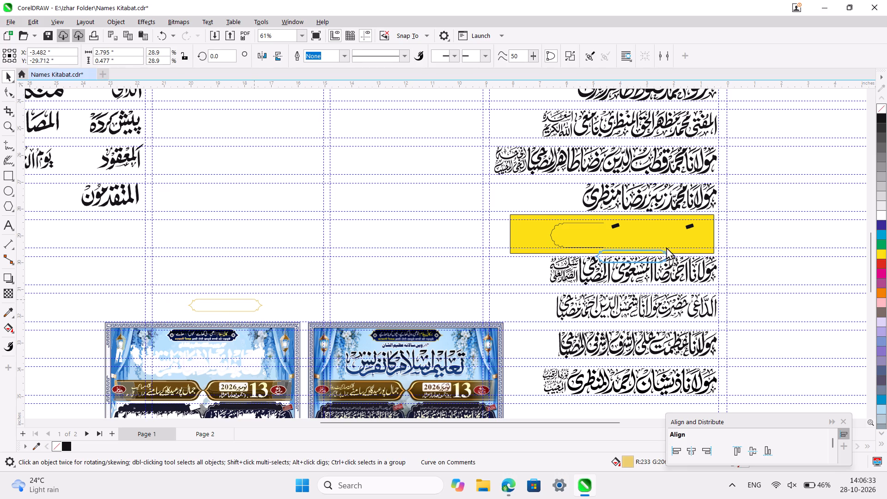
{"action": "left_click_drag", "start_coordinate": [666, 247], "coordinate": [683, 236]}
{"action": "scroll", "coordinate": [683, 236], "scroll_direction": "up", "scroll_amount": 4, "text": "ctrl"}
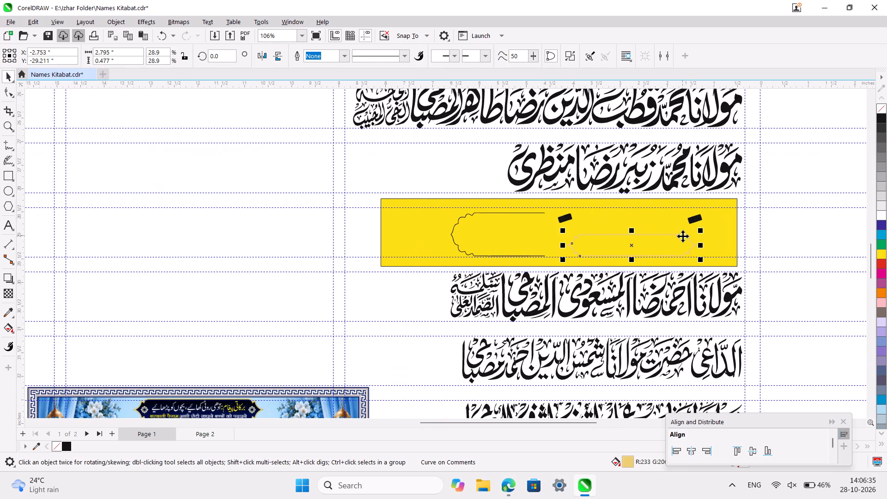
{"action": "scroll", "coordinate": [683, 236], "scroll_direction": "up", "scroll_amount": 2, "text": "ctrl"}
{"action": "scroll", "coordinate": [510, 344], "scroll_direction": "down", "scroll_amount": 3, "text": "ctrl"}
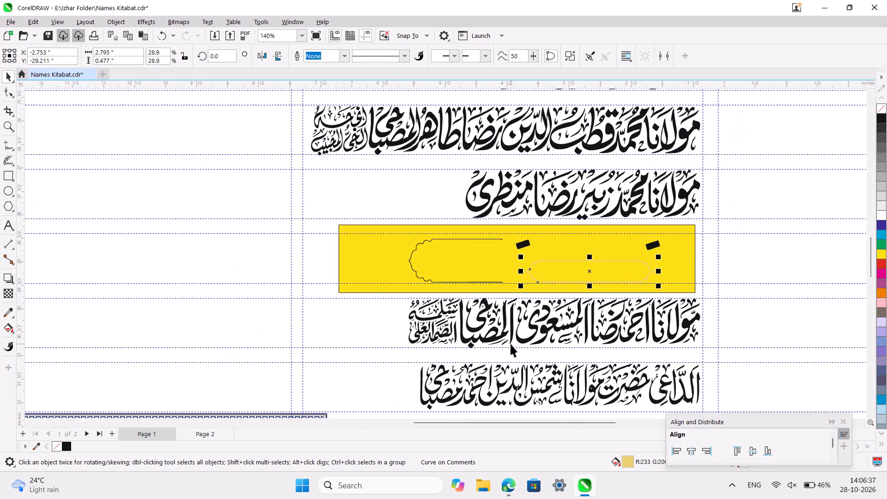
Cut the cropped black frame and the gold frame outline together from the yellow rectangle.
{"action": "left_click", "coordinate": [442, 254], "text": "shift"}
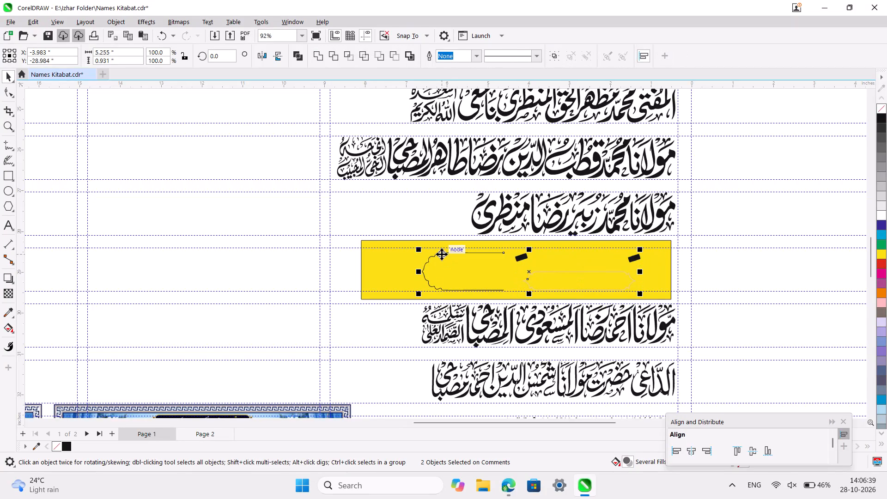
{"action": "scroll", "coordinate": [442, 254], "scroll_direction": "down", "scroll_amount": 4, "text": "ctrl"}
{"action": "key", "text": "ctrl+x"}
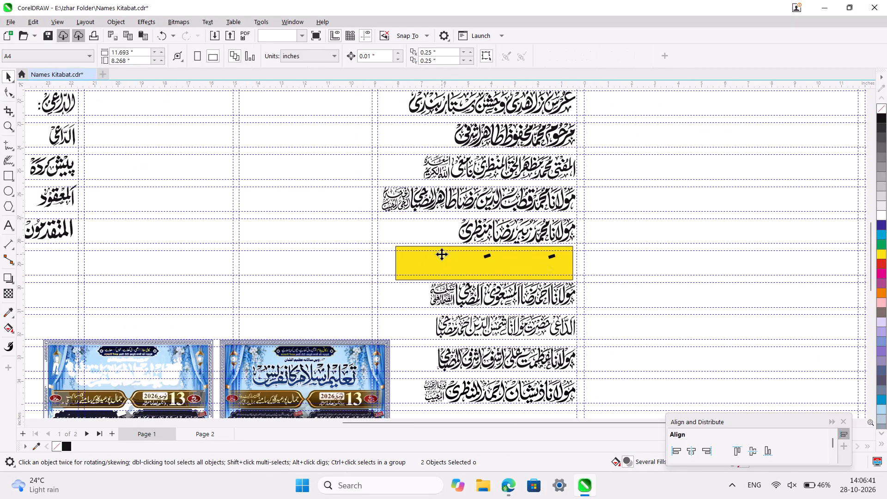
Paste the two cut frames onto Page 2 and move them up beside the small border ornaments above the guideline rows.
{"action": "left_click", "coordinate": [197, 431]}
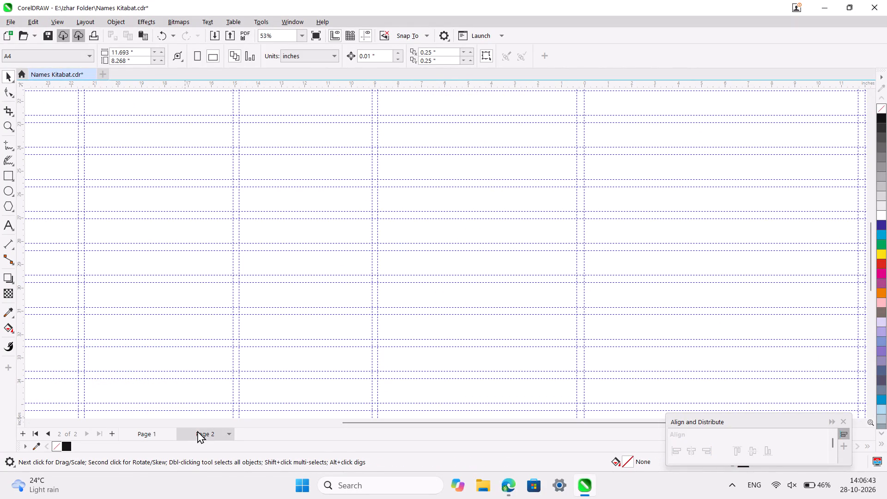
{"action": "key", "text": "ctrl+v"}
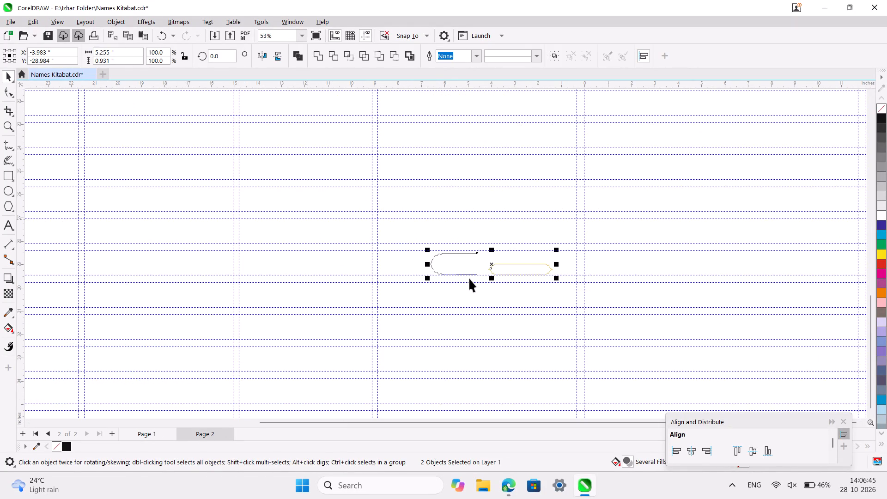
{"action": "scroll", "coordinate": [469, 279], "scroll_direction": "up", "scroll_amount": 4, "text": "ctrl"}
{"action": "scroll", "coordinate": [469, 279], "scroll_direction": "down", "scroll_amount": 15, "text": "ctrl"}
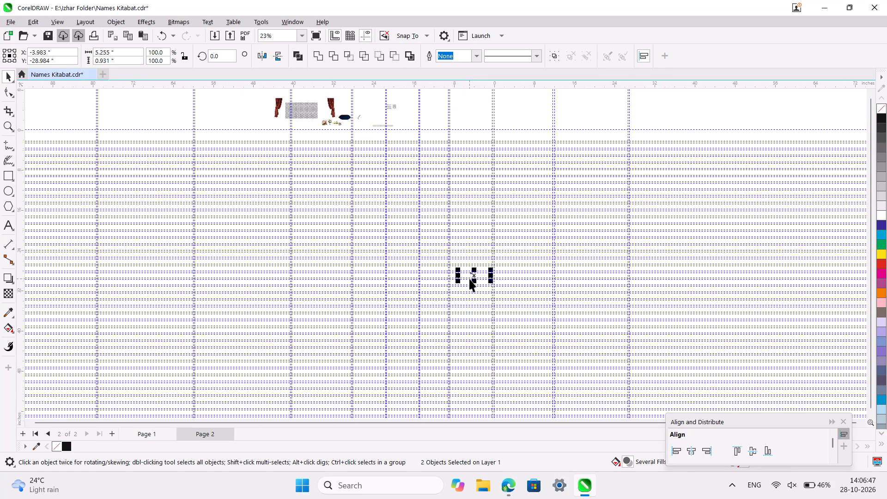
{"action": "scroll", "coordinate": [469, 279], "scroll_direction": "up", "scroll_amount": 1}
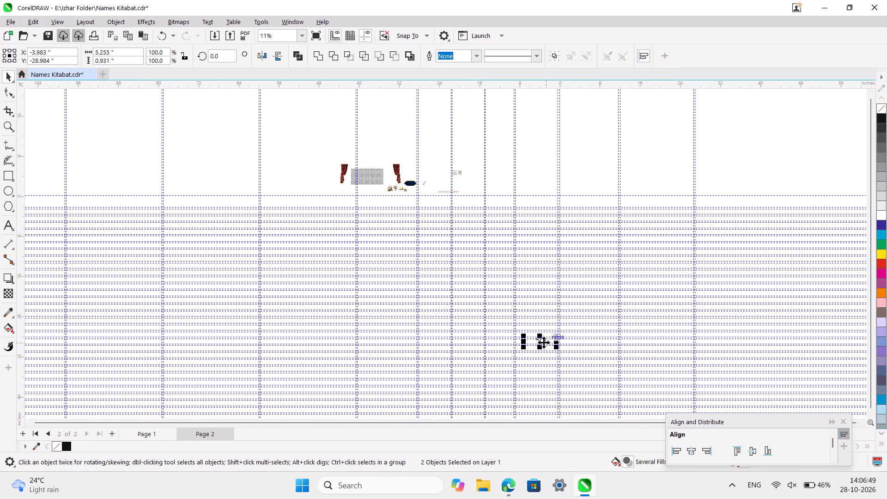
{"action": "left_click_drag", "start_coordinate": [540, 342], "coordinate": [468, 178]}
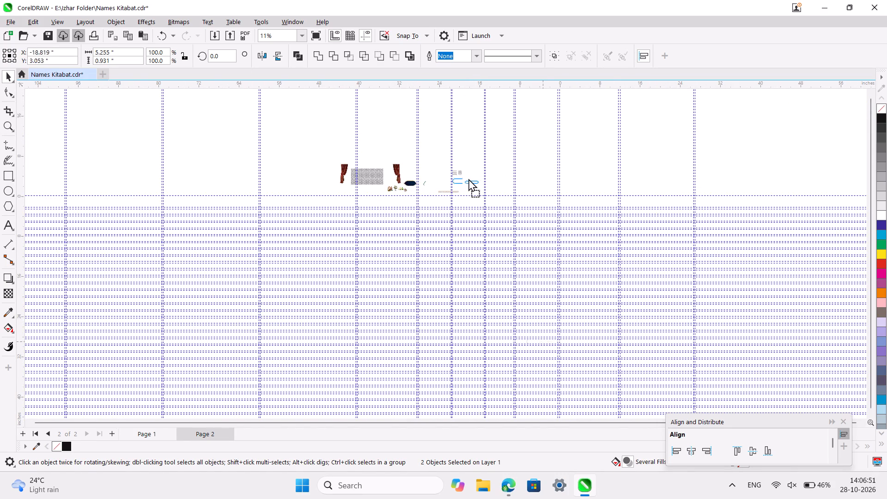
{"action": "left_click_drag", "start_coordinate": [468, 178], "coordinate": [471, 178]}
Move the cropped black frame above the green ornament piece, beside the navy panel.
{"action": "scroll", "coordinate": [471, 178], "scroll_direction": "up", "scroll_amount": 10, "text": "ctrl"}
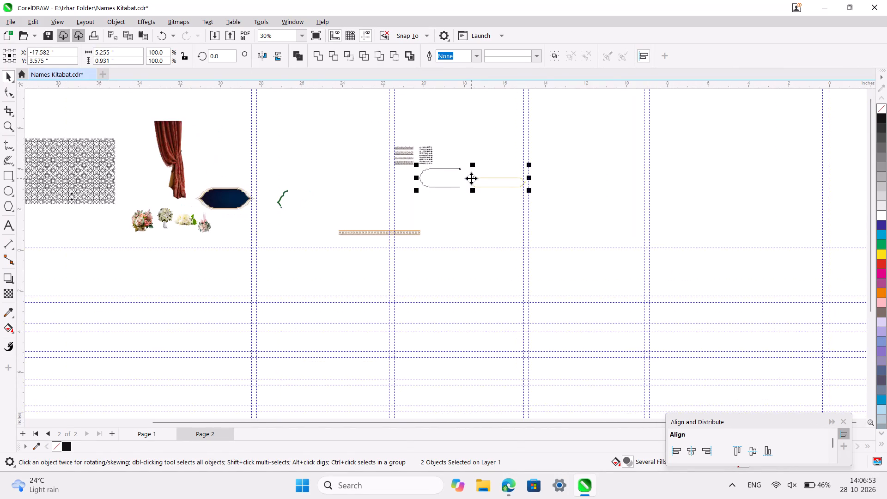
{"action": "scroll", "coordinate": [471, 178], "scroll_direction": "up", "scroll_amount": 6, "text": "ctrl"}
{"action": "scroll", "coordinate": [471, 178], "scroll_direction": "right", "scroll_amount": 4}
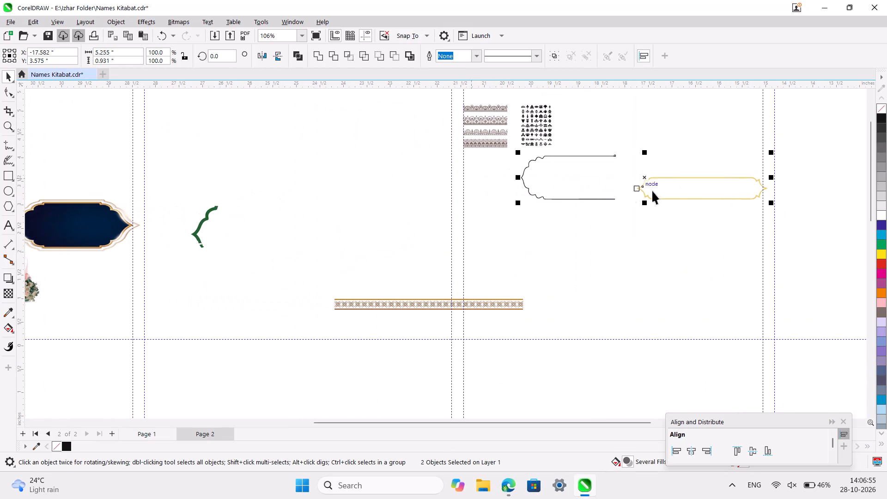
{"action": "left_click", "coordinate": [636, 247]}
{"action": "left_click", "coordinate": [585, 155]}
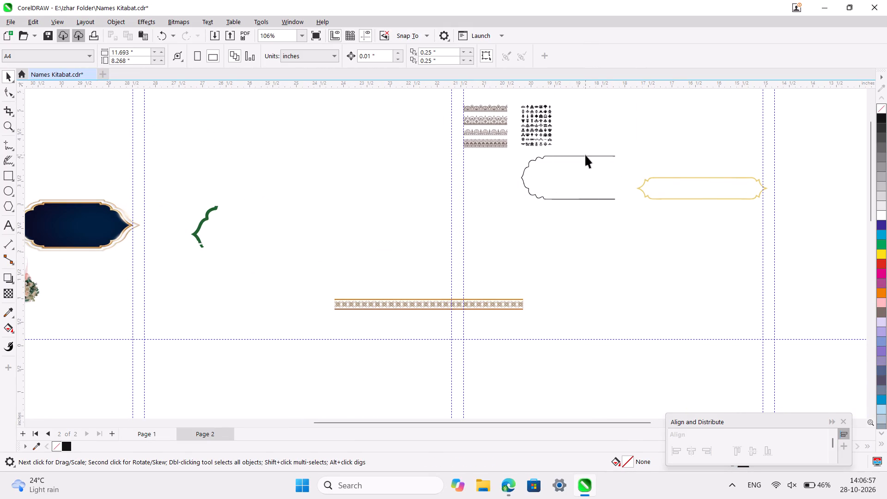
{"action": "left_click", "coordinate": [584, 157]}
{"action": "left_click_drag", "start_coordinate": [584, 157], "coordinate": [406, 146]}
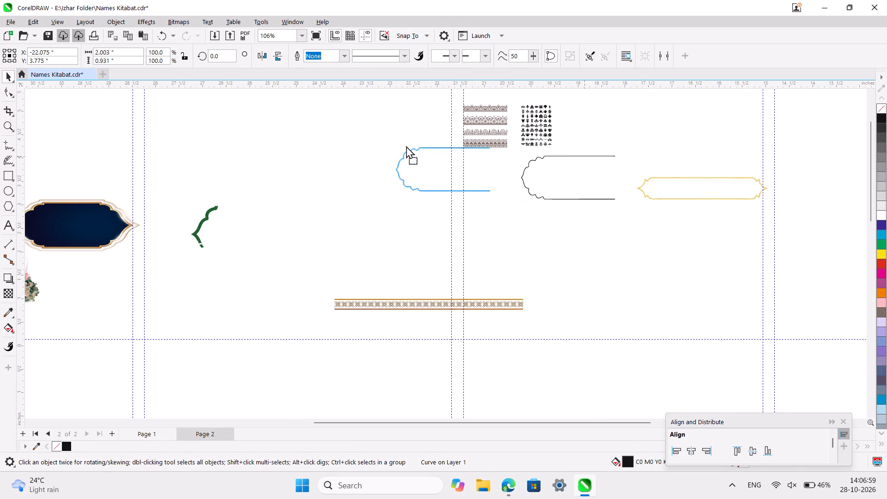
{"action": "left_click_drag", "start_coordinate": [406, 146], "coordinate": [214, 134]}
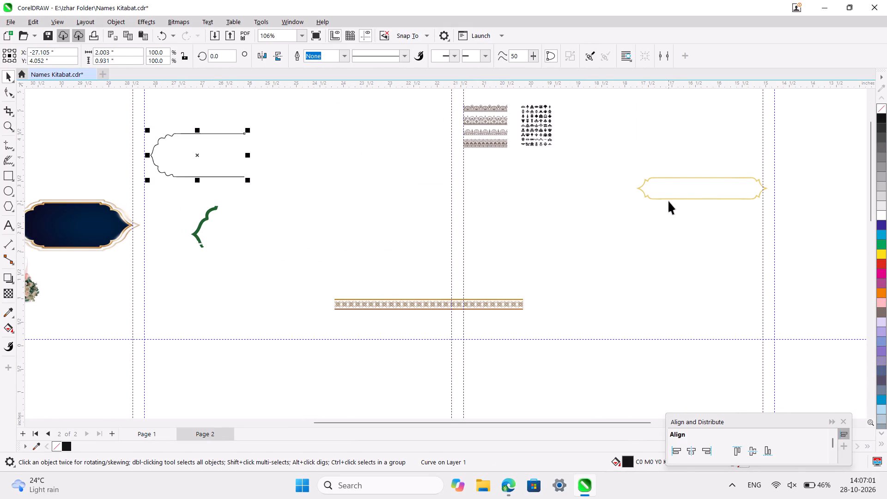
Move the gold frame outline to just below the green ornament piece and save the document.
{"action": "left_click", "coordinate": [670, 201]}
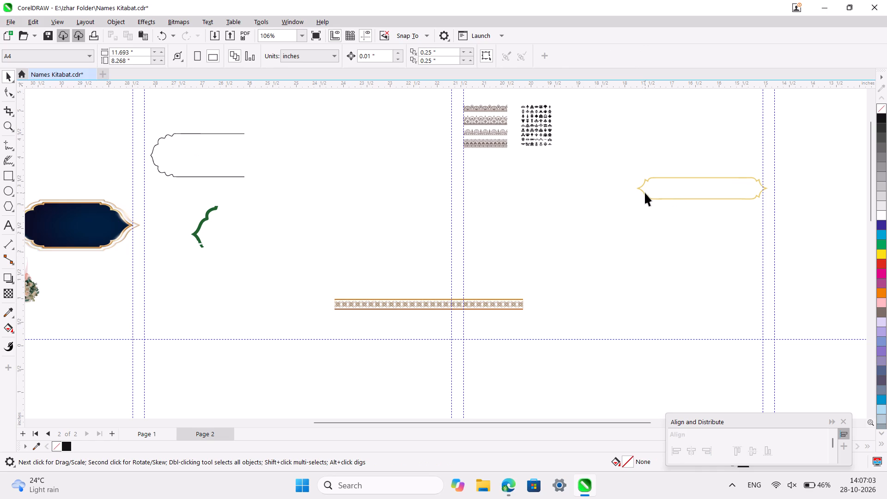
{"action": "left_click", "coordinate": [645, 193]}
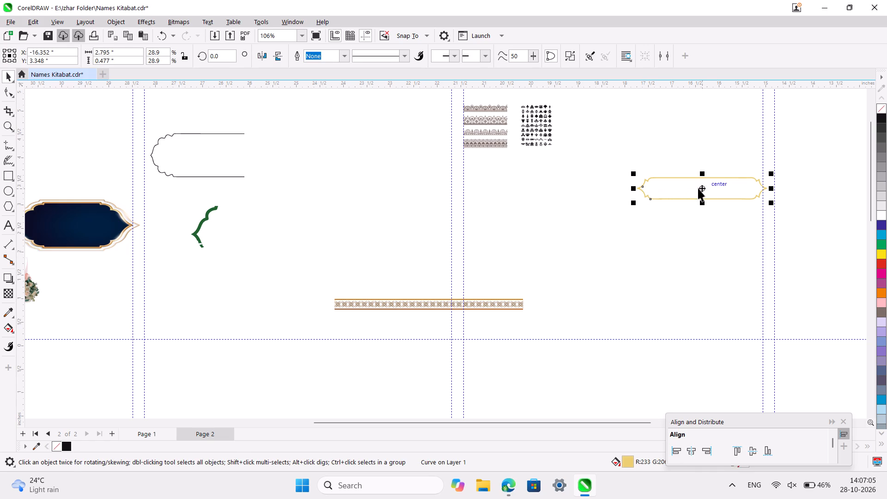
{"action": "left_click_drag", "start_coordinate": [704, 188], "coordinate": [203, 263]}
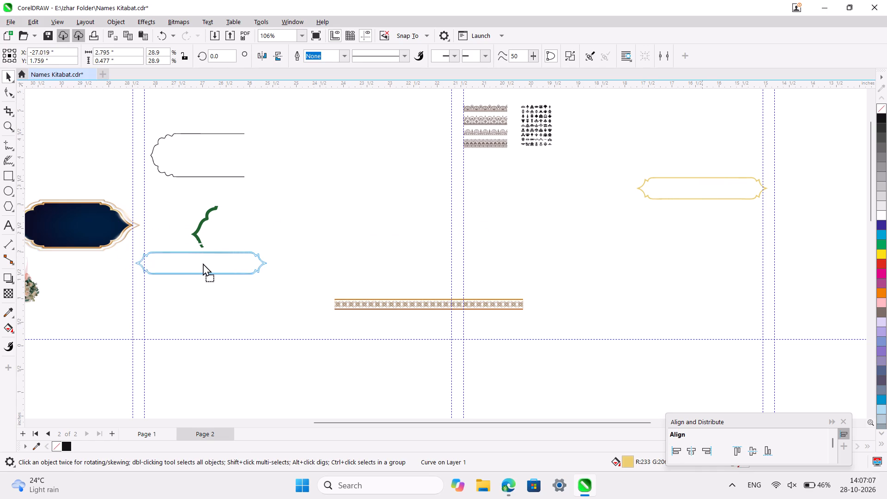
{"action": "left_click_drag", "start_coordinate": [203, 263], "coordinate": [214, 263]}
{"action": "scroll", "coordinate": [214, 263], "scroll_direction": "down", "scroll_amount": 6, "text": "ctrl"}
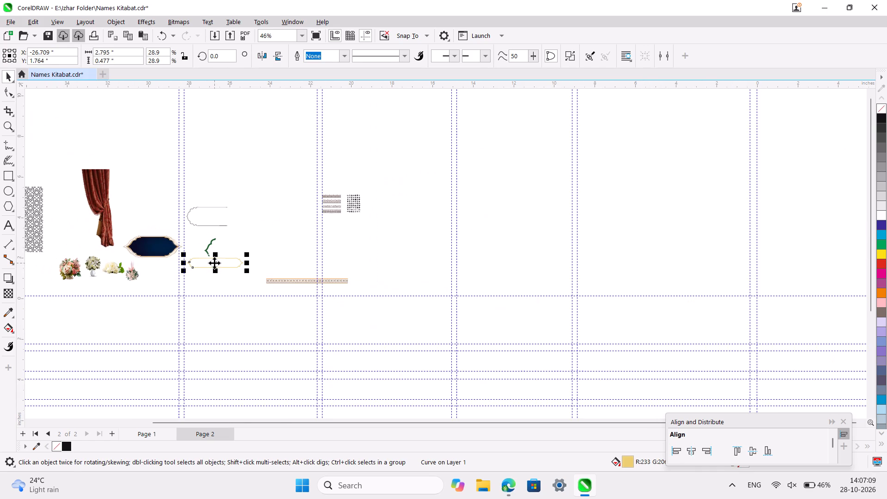
{"action": "left_click", "coordinate": [393, 162]}
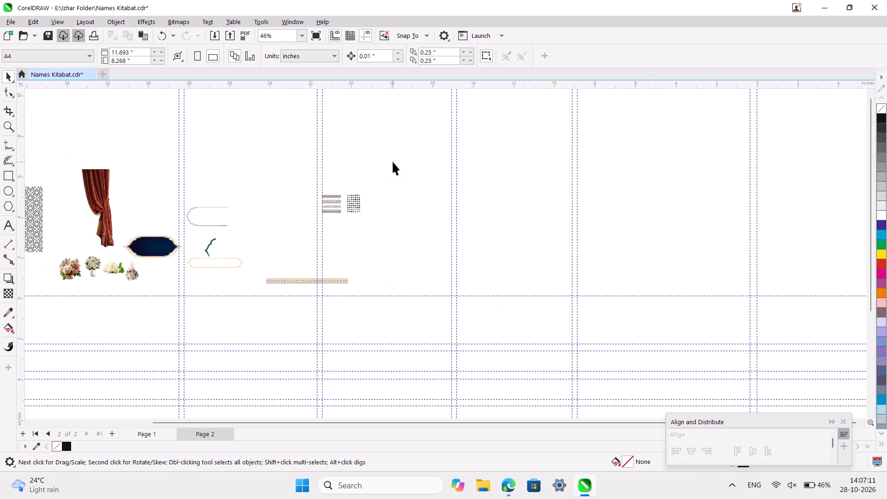
{"action": "key", "text": "ctrl+s"}
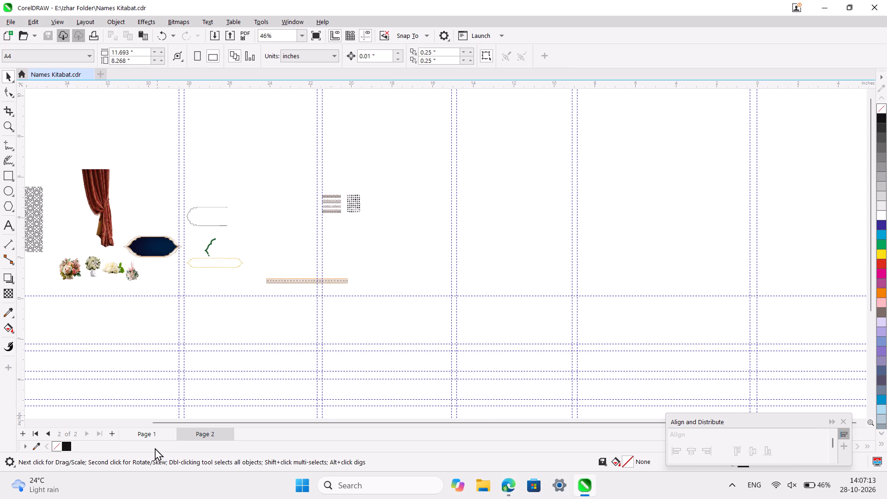
On Page 1, delete the two leftover black marks from the yellow rectangle.
{"action": "left_click", "coordinate": [147, 436]}
{"action": "scroll", "coordinate": [319, 323], "scroll_direction": "down", "scroll_amount": 2, "text": "ctrl"}
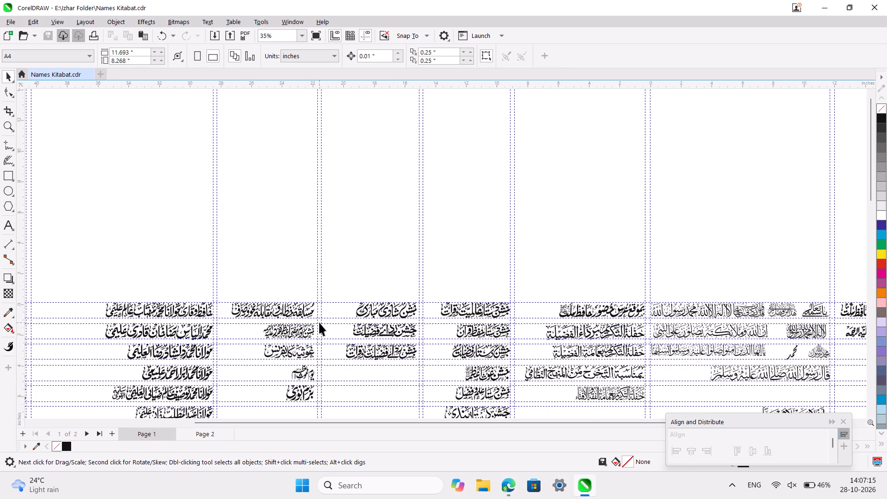
{"action": "scroll", "coordinate": [319, 323], "scroll_direction": "down", "scroll_amount": 7, "text": "ctrl"}
{"action": "scroll", "coordinate": [319, 323], "scroll_direction": "down", "scroll_amount": 3}
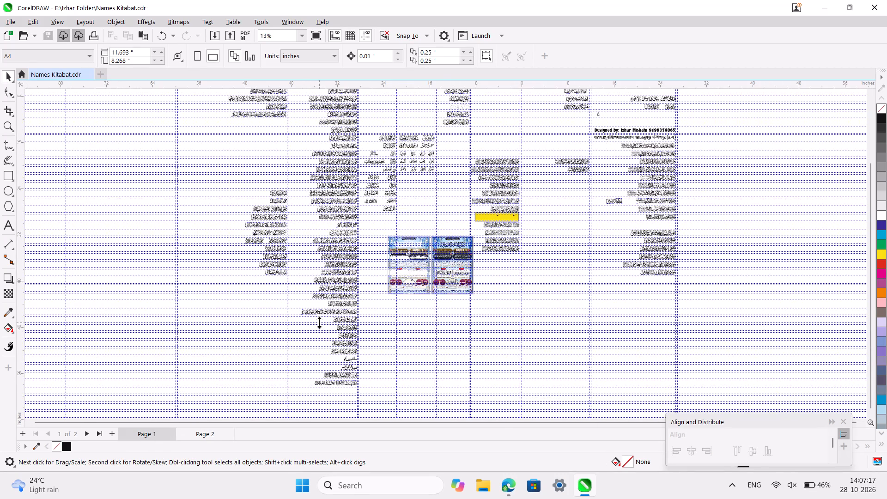
{"action": "scroll", "coordinate": [492, 271], "scroll_direction": "up", "scroll_amount": 5, "text": "ctrl"}
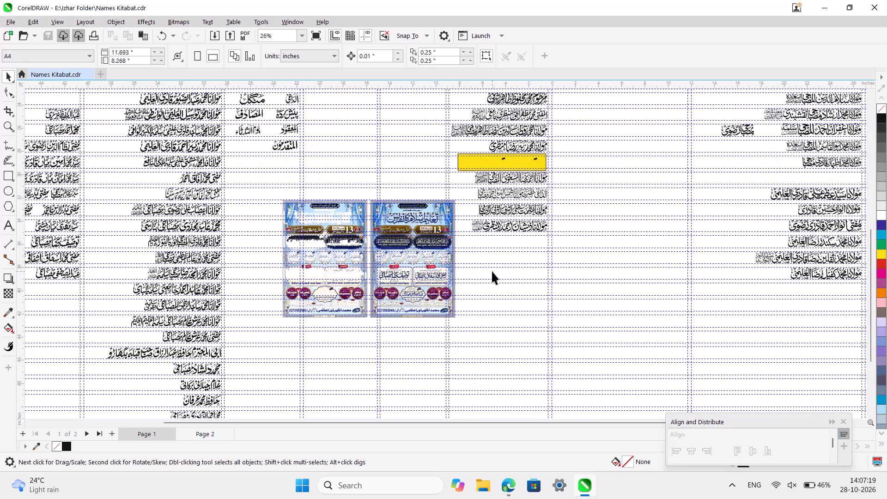
{"action": "scroll", "coordinate": [492, 271], "scroll_direction": "up", "scroll_amount": 1}
{"action": "scroll", "coordinate": [492, 271], "scroll_direction": "up", "scroll_amount": 9, "text": "ctrl"}
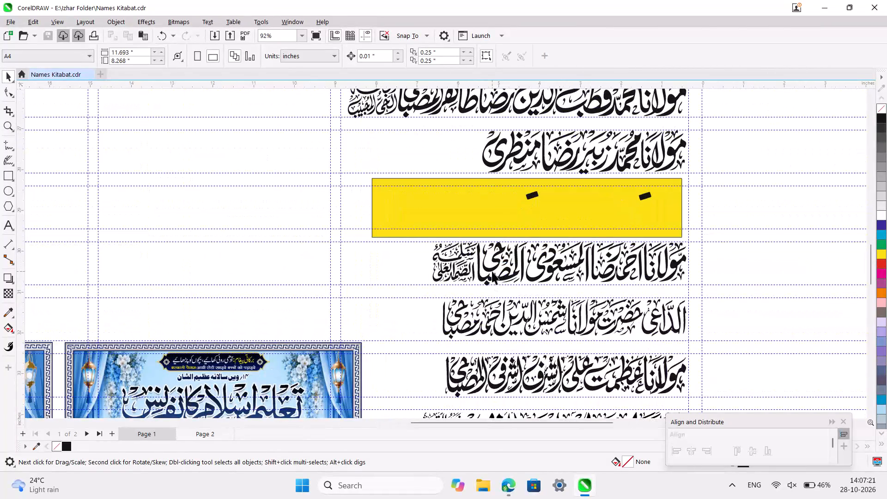
{"action": "left_click_drag", "start_coordinate": [722, 176], "coordinate": [390, 259]}
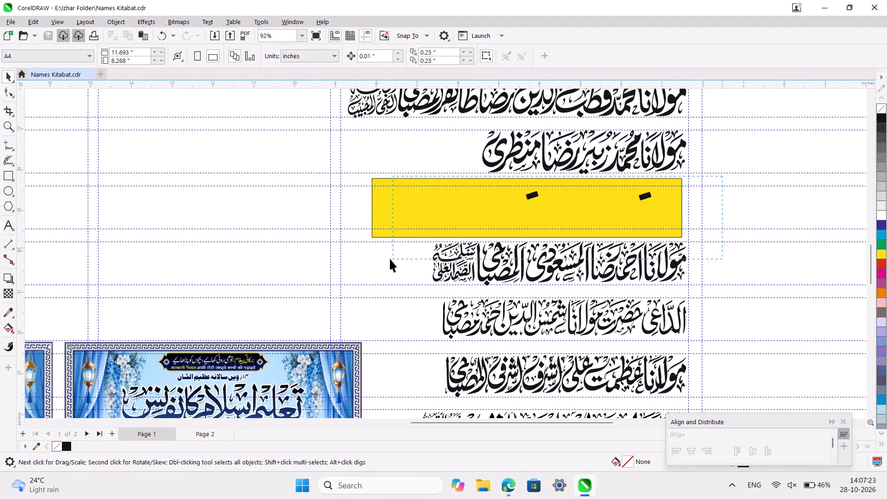
{"action": "left_click_drag", "start_coordinate": [390, 259], "coordinate": [367, 247]}
{"action": "key", "text": "Delete"}
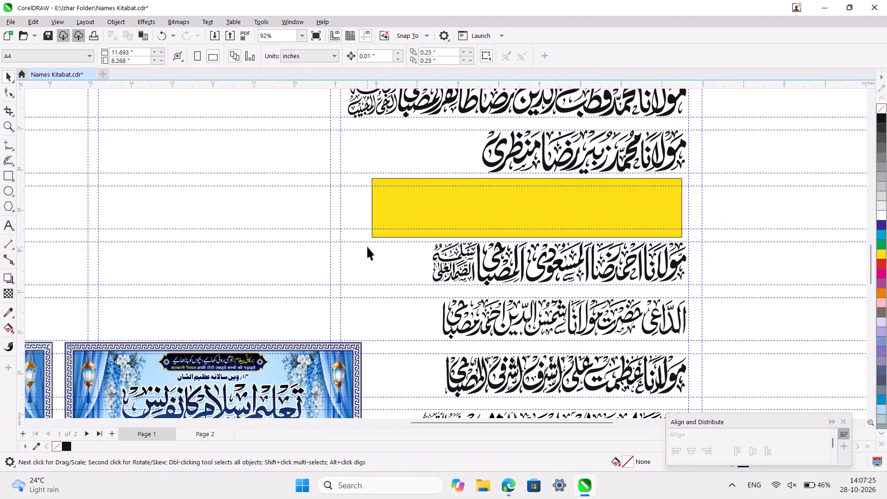
Examine the traced poster and the original beside it for any remaining elements to extract.
{"action": "scroll", "coordinate": [367, 247], "scroll_direction": "down", "scroll_amount": 7, "text": "ctrl"}
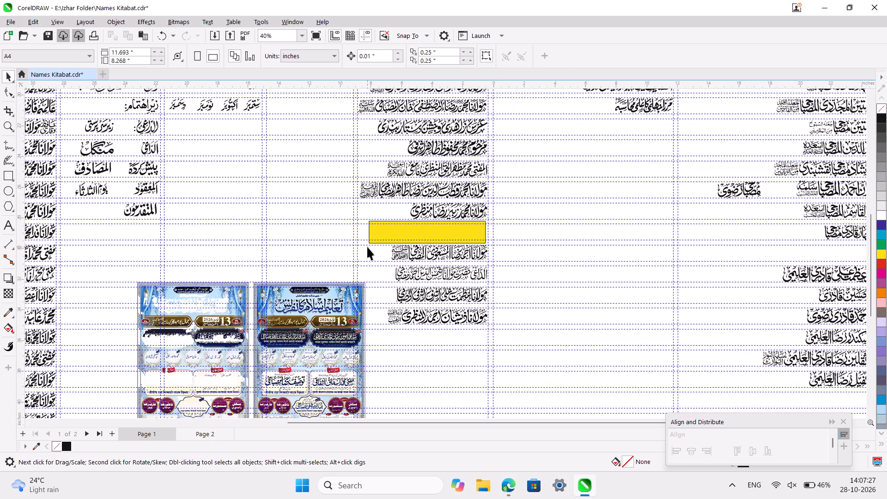
{"action": "scroll", "coordinate": [367, 247], "scroll_direction": "down", "scroll_amount": 2}
{"action": "scroll", "coordinate": [258, 304], "scroll_direction": "up", "scroll_amount": 6, "text": "ctrl"}
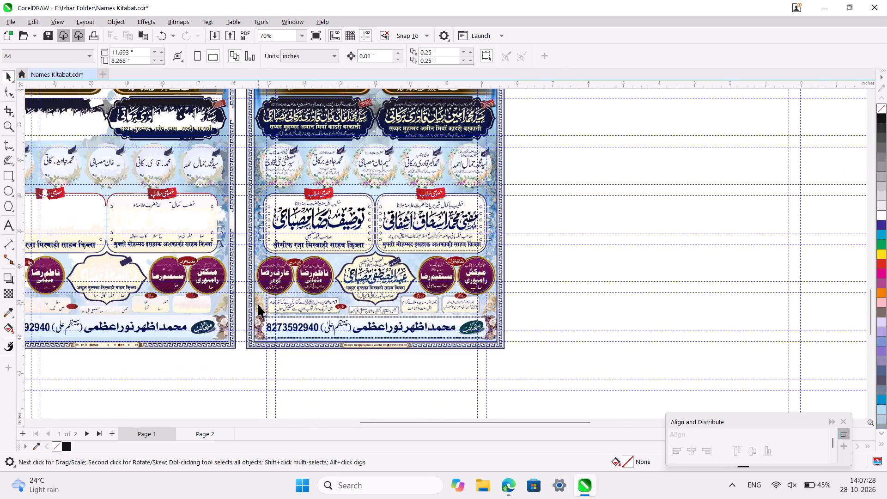
{"action": "scroll", "coordinate": [258, 304], "scroll_direction": "right", "scroll_amount": 2}
{"action": "scroll", "coordinate": [258, 304], "scroll_direction": "up", "scroll_amount": 4, "text": "ctrl"}
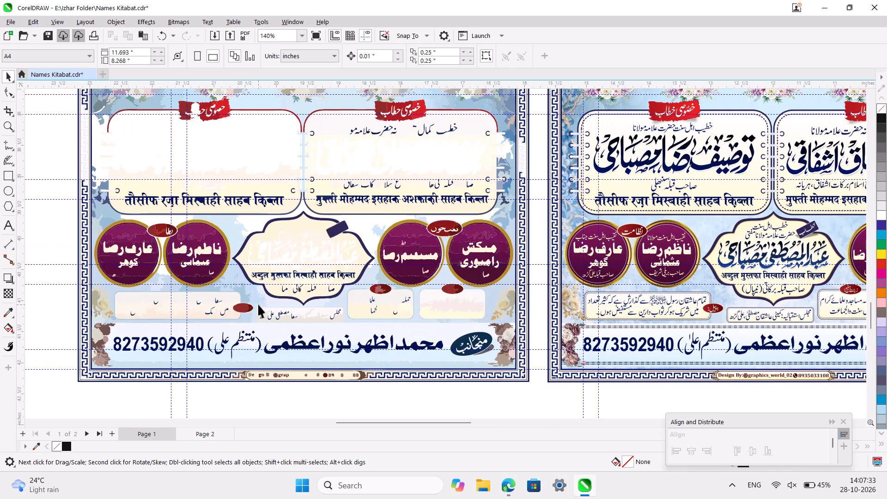
{"action": "scroll", "coordinate": [258, 304], "scroll_direction": "up", "scroll_amount": 2}
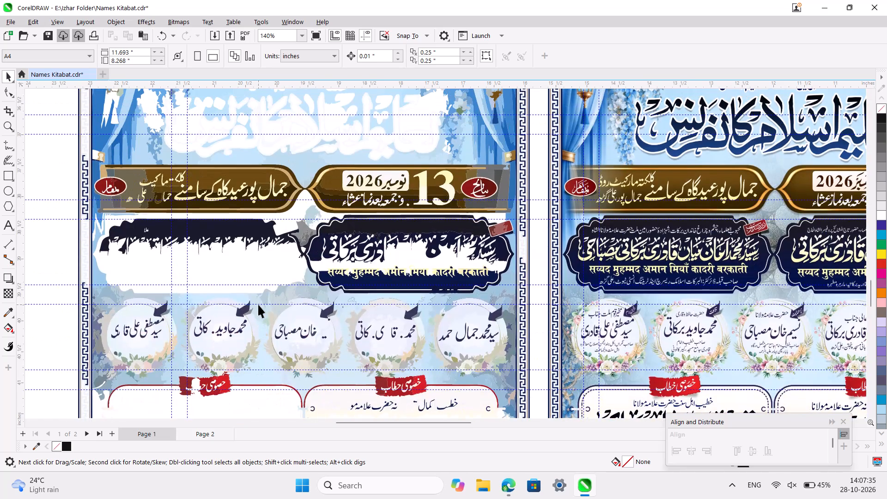
{"action": "scroll", "coordinate": [258, 304], "scroll_direction": "down", "scroll_amount": 3, "text": "ctrl"}
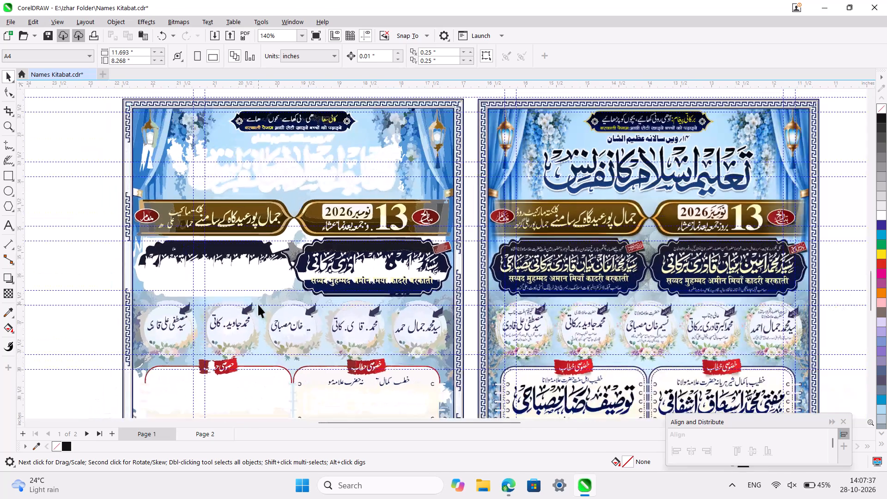
{"action": "scroll", "coordinate": [258, 304], "scroll_direction": "down", "scroll_amount": 2, "text": "ctrl"}
{"action": "scroll", "coordinate": [258, 304], "scroll_direction": "down", "scroll_amount": 1}
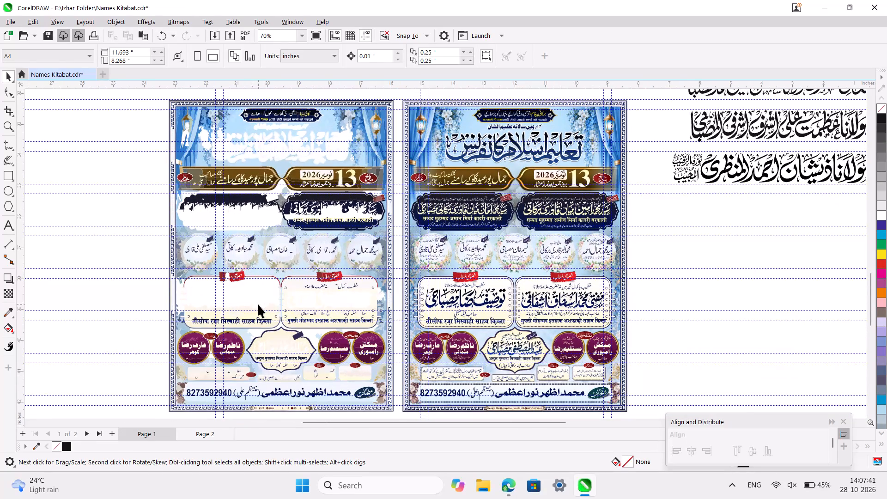
Delete both posters from Page 1 and save the document.
{"action": "scroll", "coordinate": [258, 304], "scroll_direction": "down", "scroll_amount": 1}
{"action": "scroll", "coordinate": [258, 304], "scroll_direction": "down", "scroll_amount": 3, "text": "ctrl"}
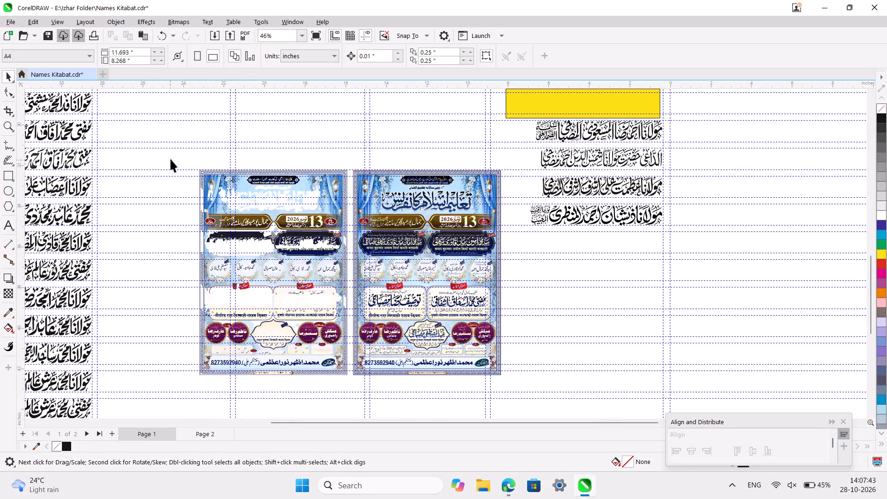
{"action": "left_click_drag", "start_coordinate": [171, 158], "coordinate": [540, 369]}
{"action": "key", "text": "Delete"}
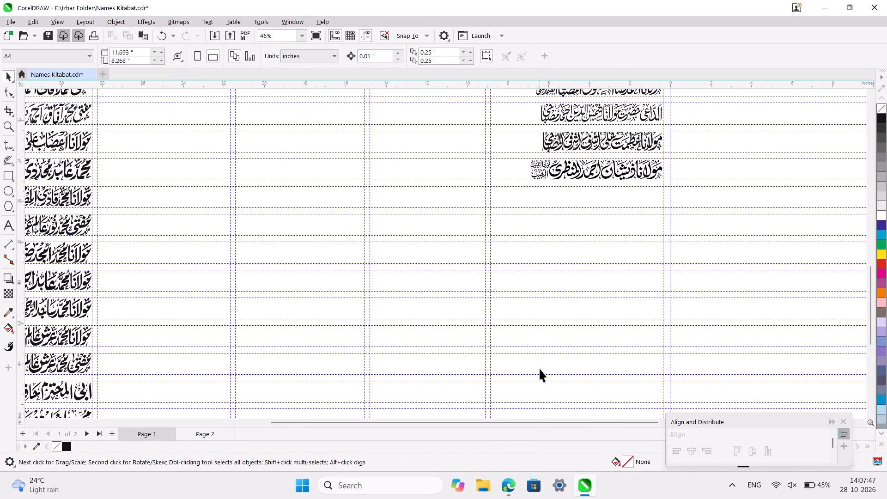
{"action": "key", "text": "ctrl+s"}
Look over the columns of Urdu calligraphy on Page 1.
{"action": "scroll", "coordinate": [540, 369], "scroll_direction": "down", "scroll_amount": 4, "text": "ctrl"}
{"action": "scroll", "coordinate": [540, 369], "scroll_direction": "up", "scroll_amount": 4}
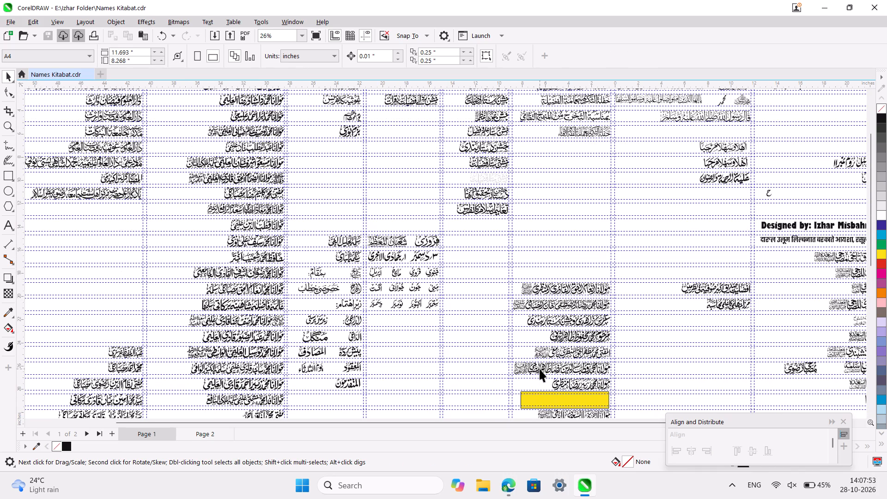
{"action": "scroll", "coordinate": [540, 369], "scroll_direction": "up", "scroll_amount": 2, "text": "ctrl"}
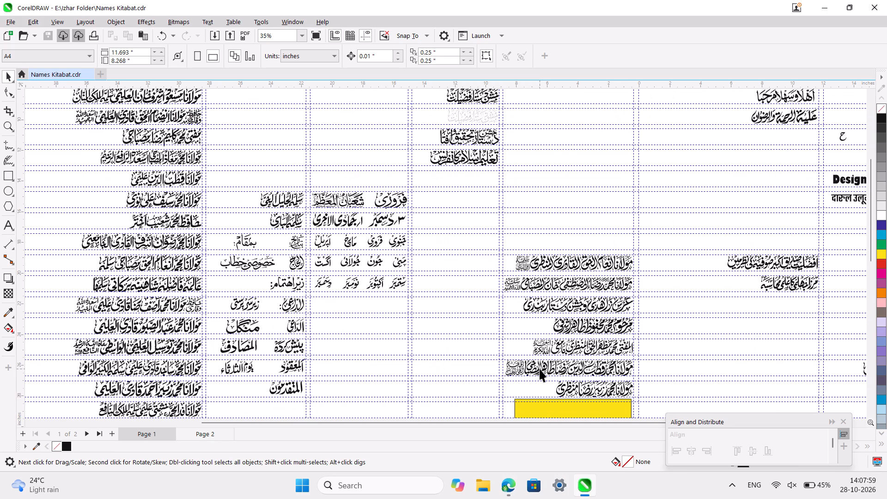
{"action": "scroll", "coordinate": [540, 369], "scroll_direction": "right", "scroll_amount": 1}
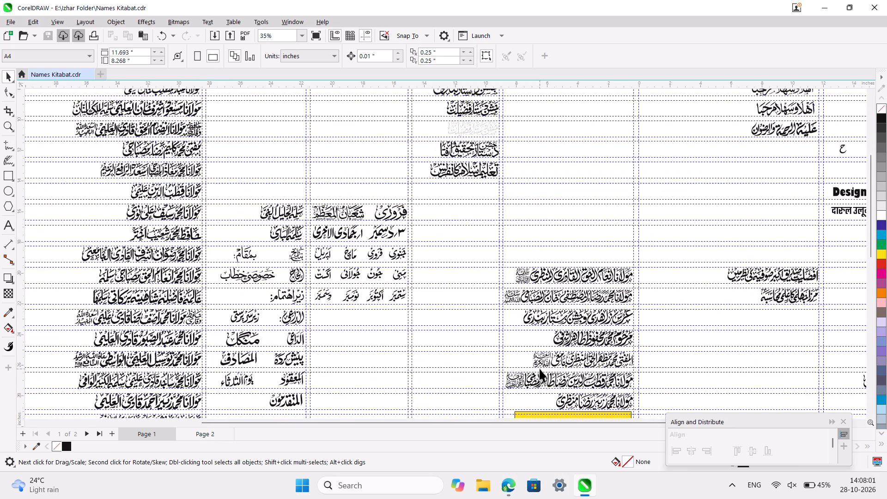
{"action": "scroll", "coordinate": [540, 369], "scroll_direction": "right", "scroll_amount": 1}
{"action": "scroll", "coordinate": [269, 186], "scroll_direction": "right", "scroll_amount": 2}
{"action": "scroll", "coordinate": [269, 186], "scroll_direction": "up", "scroll_amount": 2}
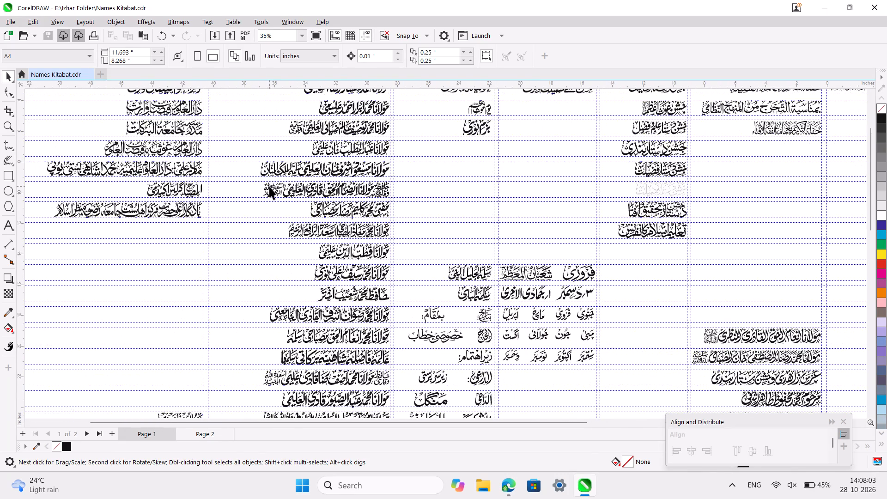
Examine the upper rows of the calligraphy columns on Page 1 for pieces that do not fit their guidelines.
{"action": "scroll", "coordinate": [269, 186], "scroll_direction": "up", "scroll_amount": 2}
{"action": "scroll", "coordinate": [204, 193], "scroll_direction": "up", "scroll_amount": 4, "text": "ctrl"}
{"action": "scroll", "coordinate": [204, 193], "scroll_direction": "right", "scroll_amount": 2}
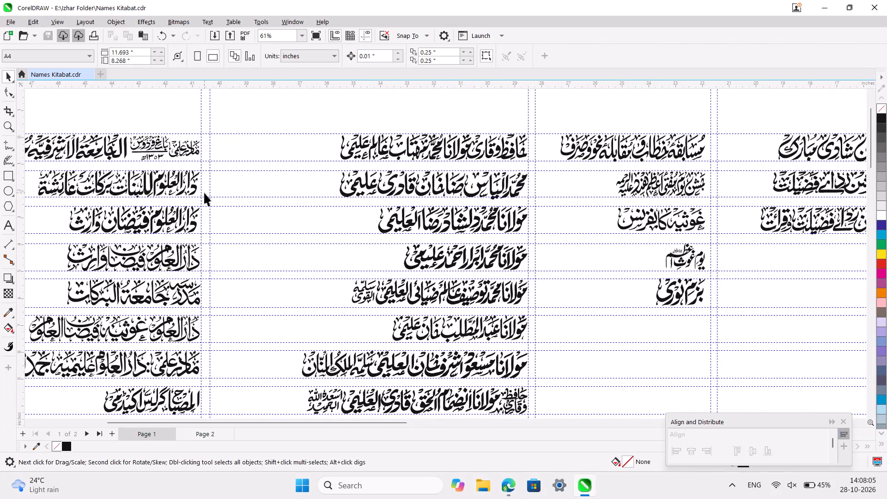
{"action": "scroll", "coordinate": [204, 193], "scroll_direction": "right", "scroll_amount": 3}
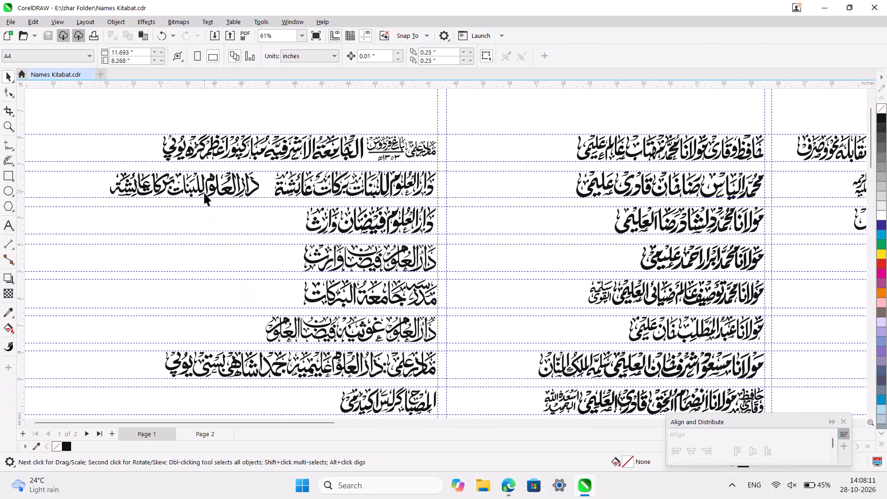
{"action": "scroll", "coordinate": [204, 193], "scroll_direction": "left", "scroll_amount": 5}
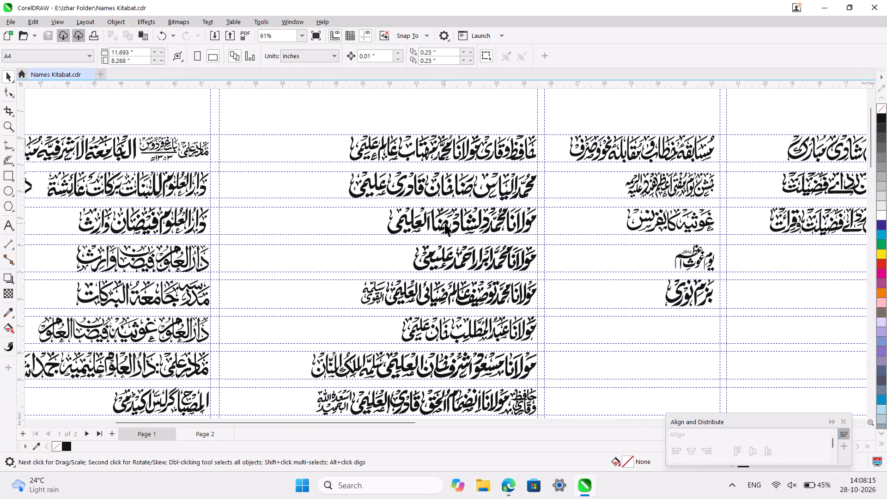
{"action": "scroll", "coordinate": [445, 223], "scroll_direction": "left", "scroll_amount": 1}
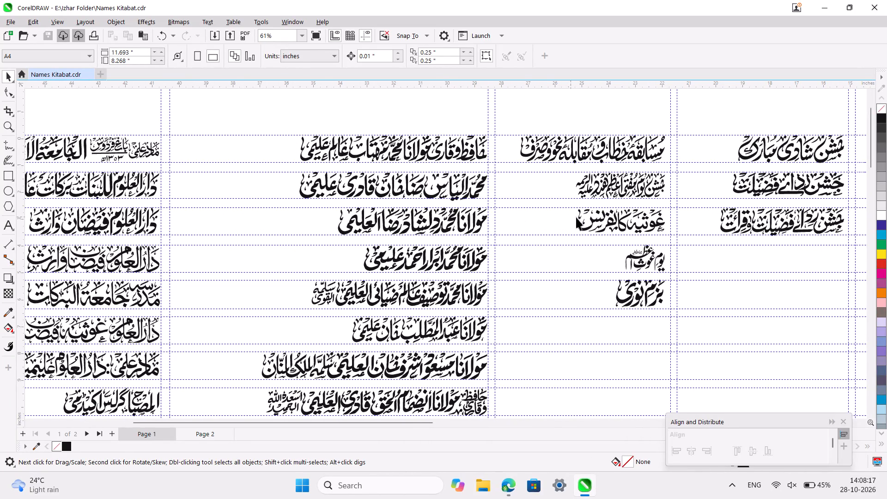
{"action": "scroll", "coordinate": [596, 226], "scroll_direction": "up", "scroll_amount": 3, "text": "ctrl"}
{"action": "scroll", "coordinate": [596, 226], "scroll_direction": "left", "scroll_amount": 2}
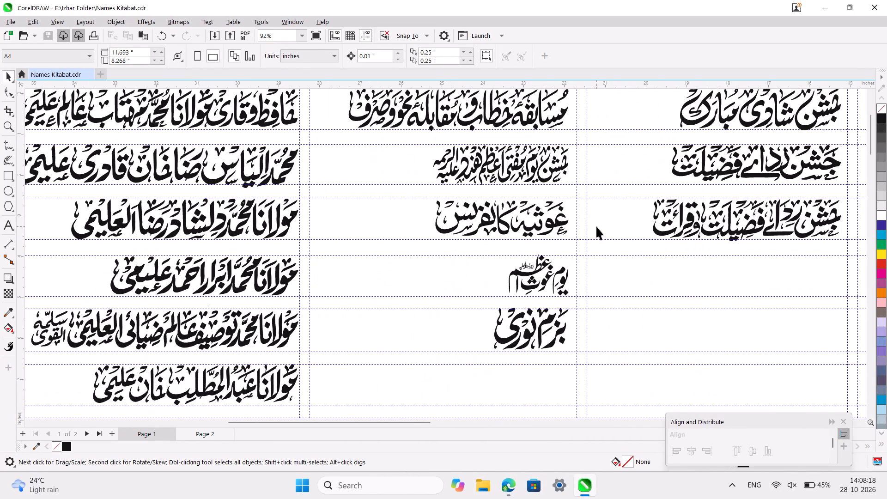
{"action": "scroll", "coordinate": [596, 226], "scroll_direction": "down", "scroll_amount": 5, "text": "ctrl"}
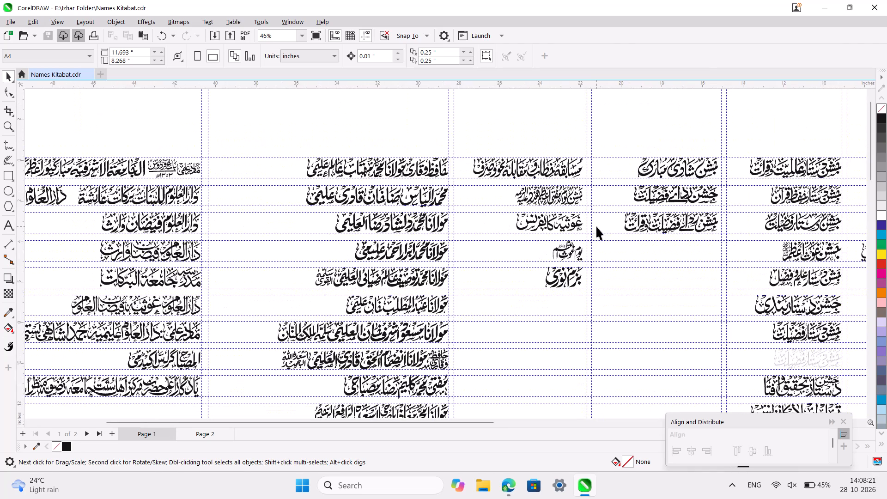
{"action": "scroll", "coordinate": [596, 226], "scroll_direction": "down", "scroll_amount": 1}
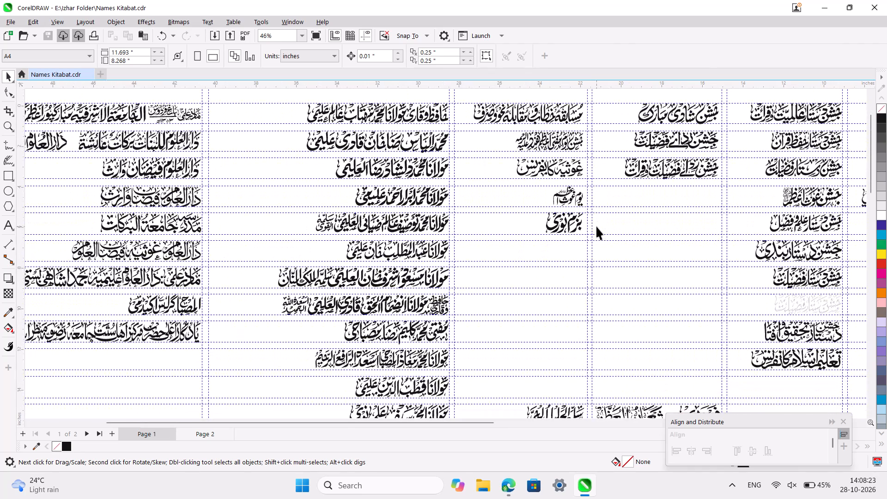
{"action": "scroll", "coordinate": [463, 316], "scroll_direction": "left", "scroll_amount": 4}
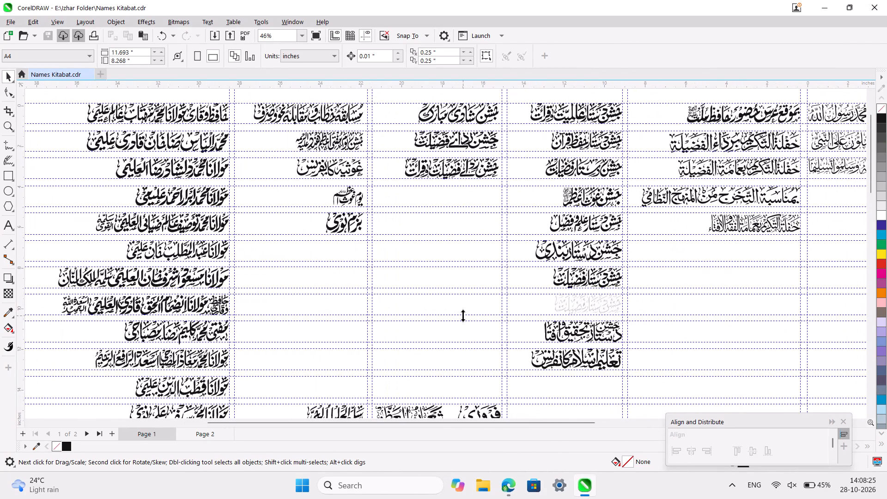
{"action": "scroll", "coordinate": [463, 316], "scroll_direction": "left", "scroll_amount": 2}
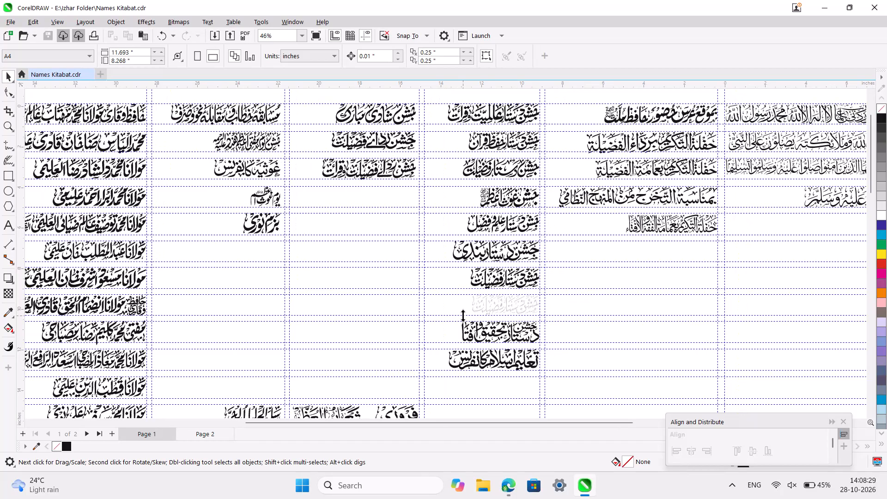
Enlarge the Arabic line حفلة التكريم بعمامة الفقه والافتاء to about 5 × 1 inches, nudge it up 0.03 inches between its guidelines, and save.
{"action": "scroll", "coordinate": [648, 243], "scroll_direction": "up", "scroll_amount": 4, "text": "ctrl"}
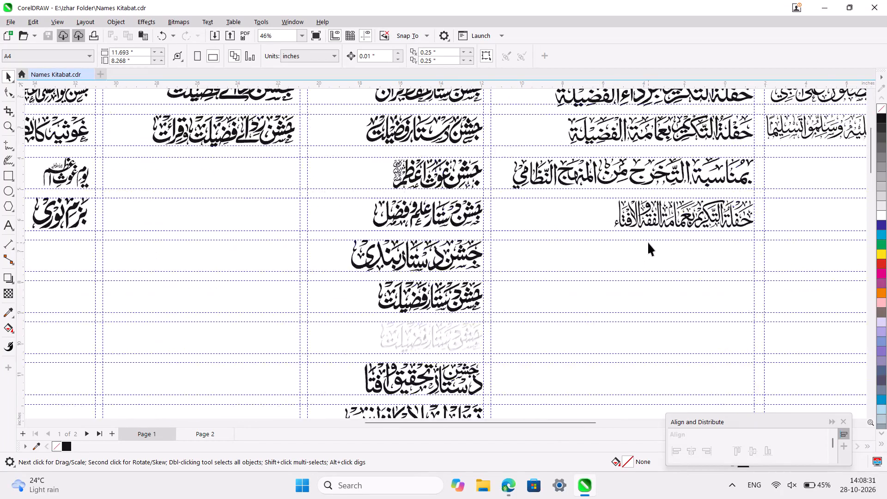
{"action": "scroll", "coordinate": [648, 243], "scroll_direction": "up", "scroll_amount": 2, "text": "ctrl"}
{"action": "left_click", "coordinate": [665, 207]}
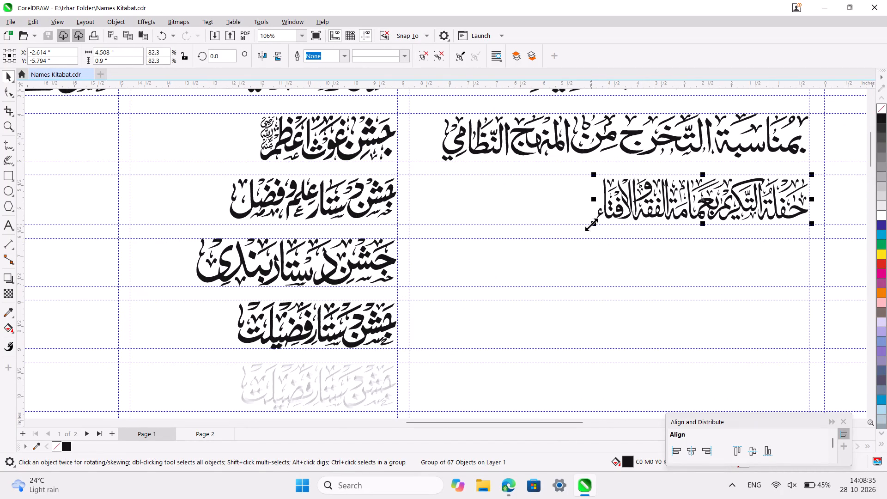
{"action": "left_click_drag", "start_coordinate": [591, 225], "coordinate": [567, 228]}
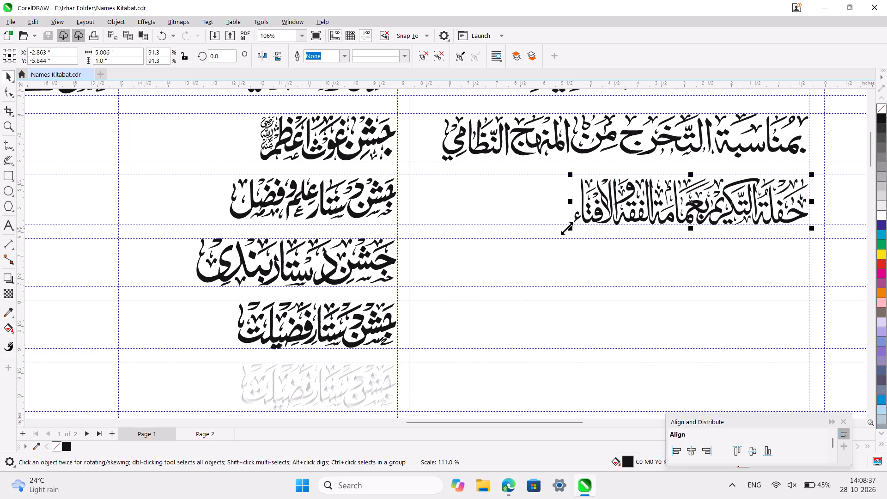
{"action": "key", "text": "Up"}
{"action": "key", "text": "Up"}
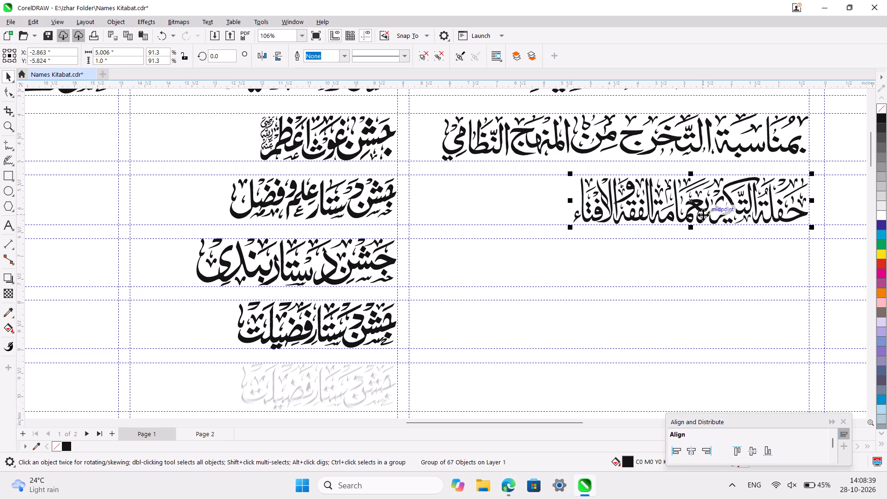
{"action": "key", "text": "Up"}
{"action": "left_click", "coordinate": [524, 196]}
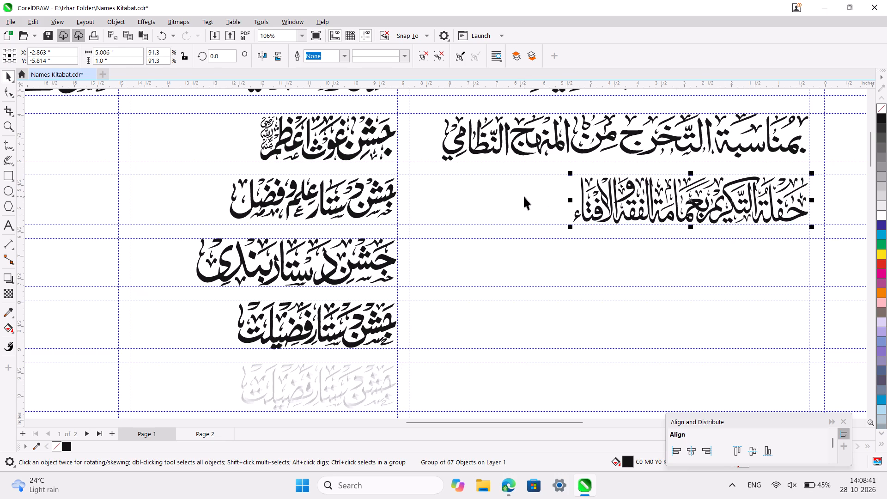
{"action": "key", "text": "ctrl+d"}
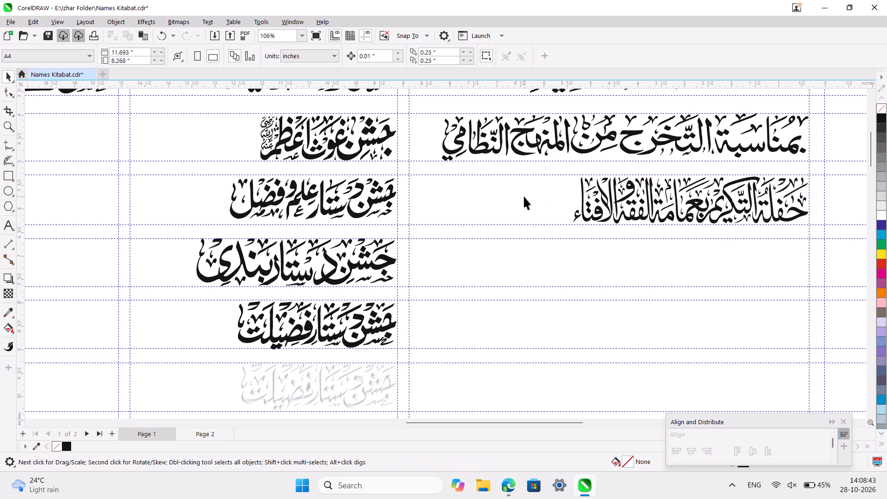
{"action": "key", "text": "ctrl+s"}
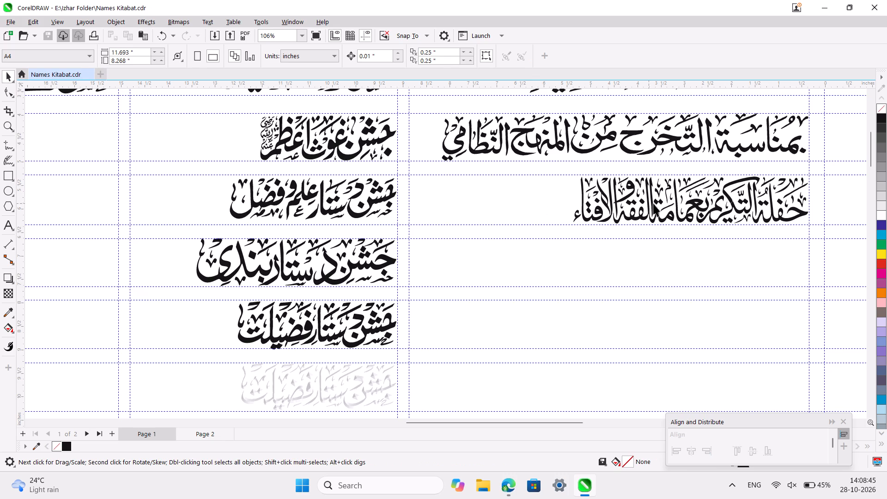
{"action": "key", "text": "ctrl+s"}
{"action": "left_click", "coordinate": [583, 202]}
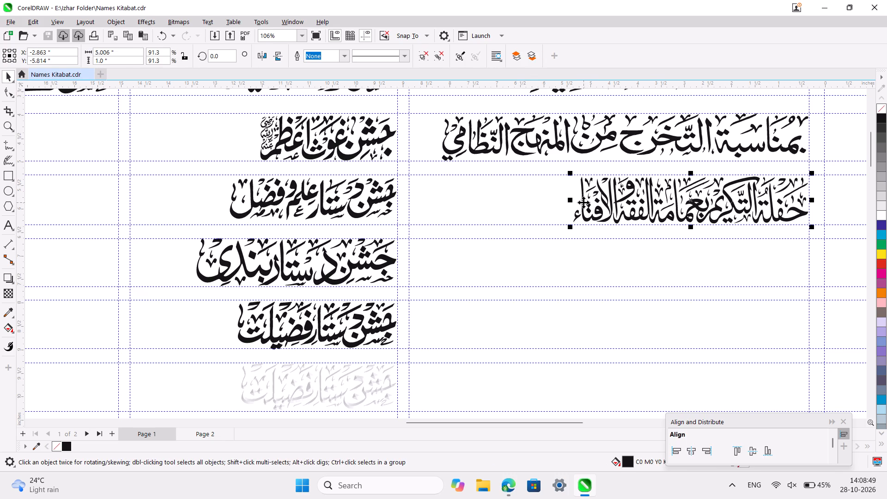
{"action": "left_click", "coordinate": [517, 203]}
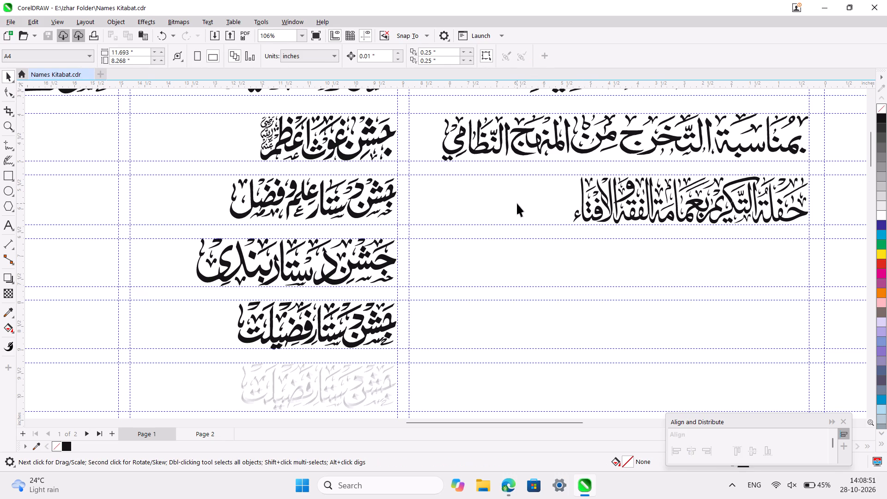
{"action": "key", "text": "ctrl+s"}
Look over the whole Page 1 layout, examining closely the calligraphy column that contains the yellow rectangle.
{"action": "scroll", "coordinate": [517, 203], "scroll_direction": "down", "scroll_amount": 4, "text": "ctrl"}
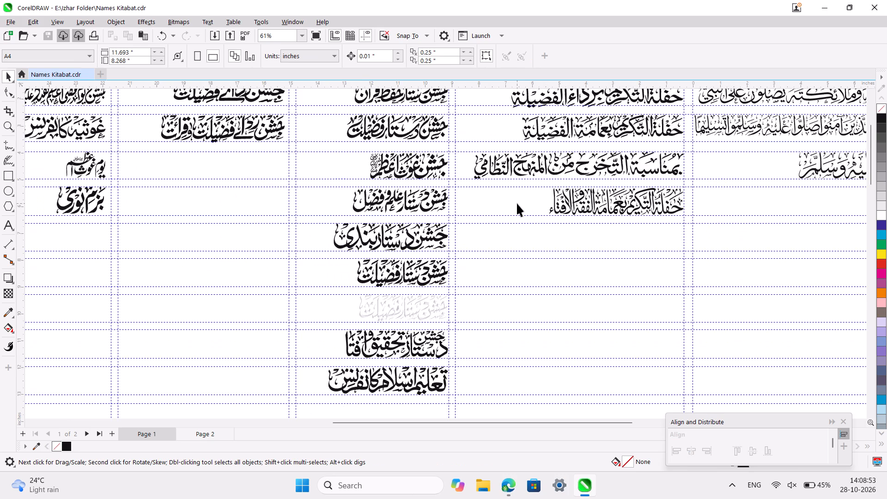
{"action": "scroll", "coordinate": [517, 203], "scroll_direction": "down", "scroll_amount": 4, "text": "ctrl"}
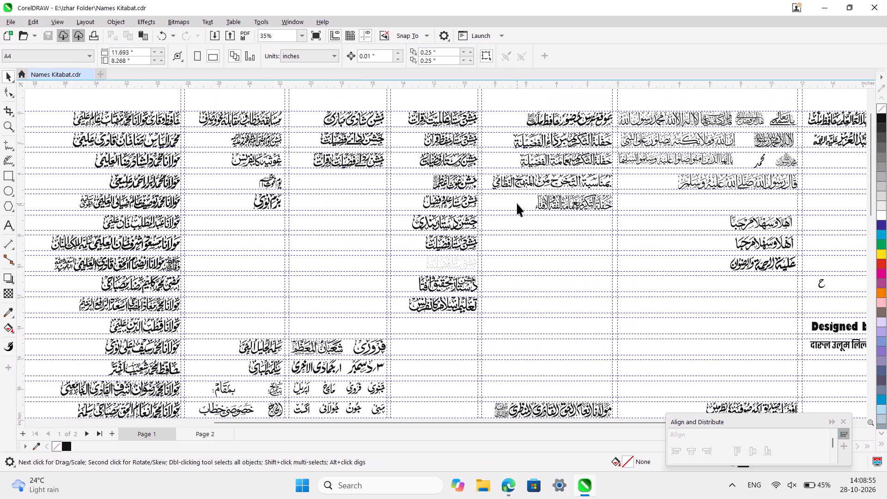
{"action": "scroll", "coordinate": [517, 203], "scroll_direction": "down", "scroll_amount": 4, "text": "ctrl"}
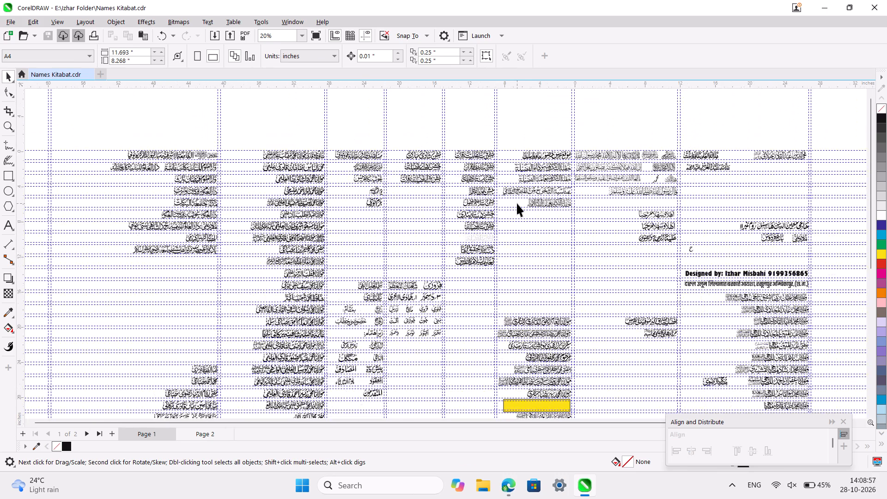
{"action": "scroll", "coordinate": [517, 203], "scroll_direction": "down", "scroll_amount": 2, "text": "ctrl"}
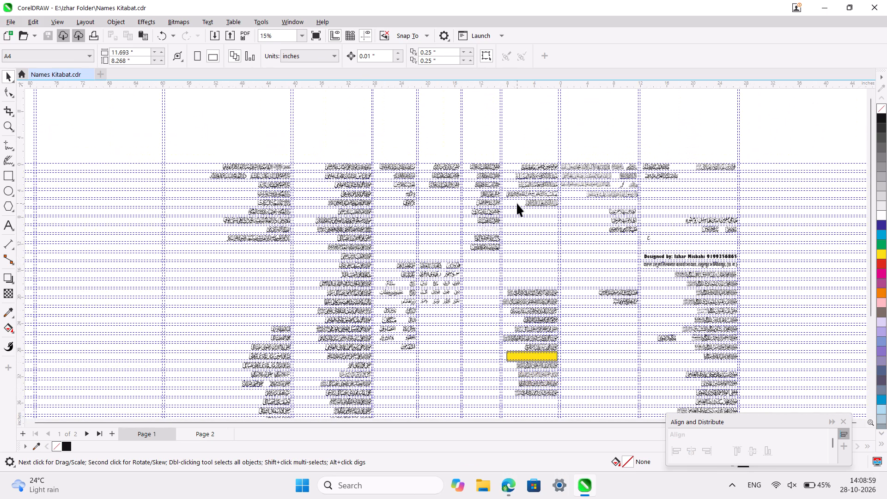
{"action": "scroll", "coordinate": [517, 203], "scroll_direction": "down", "scroll_amount": 3}
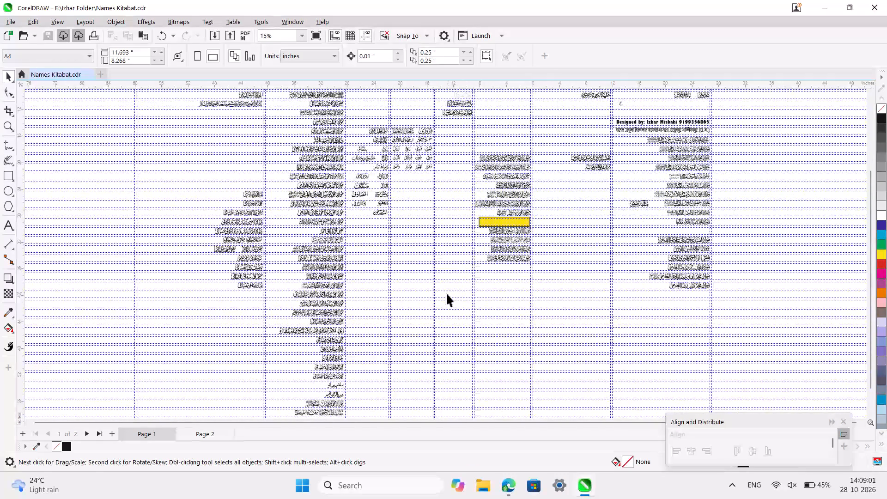
{"action": "scroll", "coordinate": [447, 293], "scroll_direction": "down", "scroll_amount": 4}
{"action": "scroll", "coordinate": [447, 293], "scroll_direction": "up", "scroll_amount": 6, "text": "ctrl"}
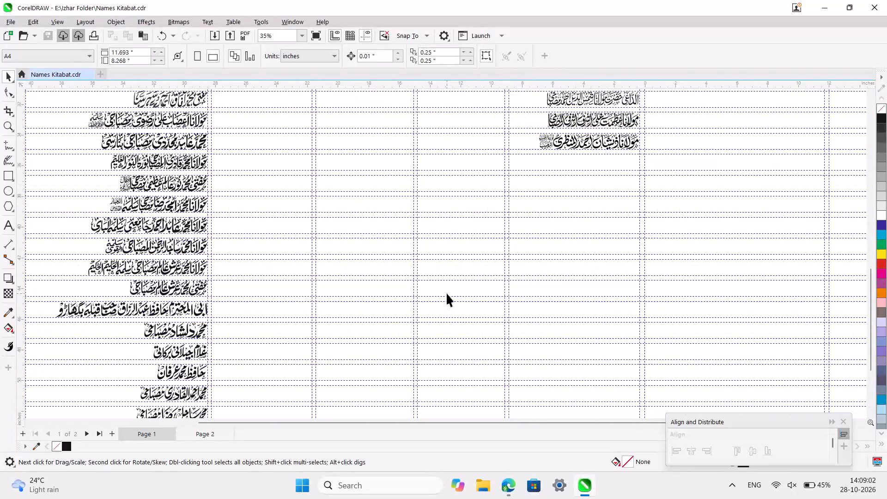
{"action": "scroll", "coordinate": [447, 293], "scroll_direction": "up", "scroll_amount": 1}
{"action": "scroll", "coordinate": [563, 280], "scroll_direction": "up", "scroll_amount": 6, "text": "ctrl"}
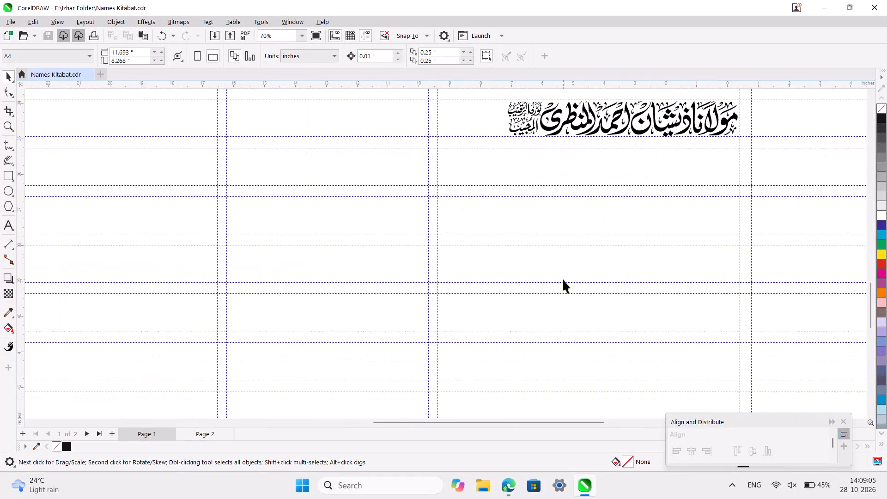
{"action": "scroll", "coordinate": [563, 280], "scroll_direction": "up", "scroll_amount": 1}
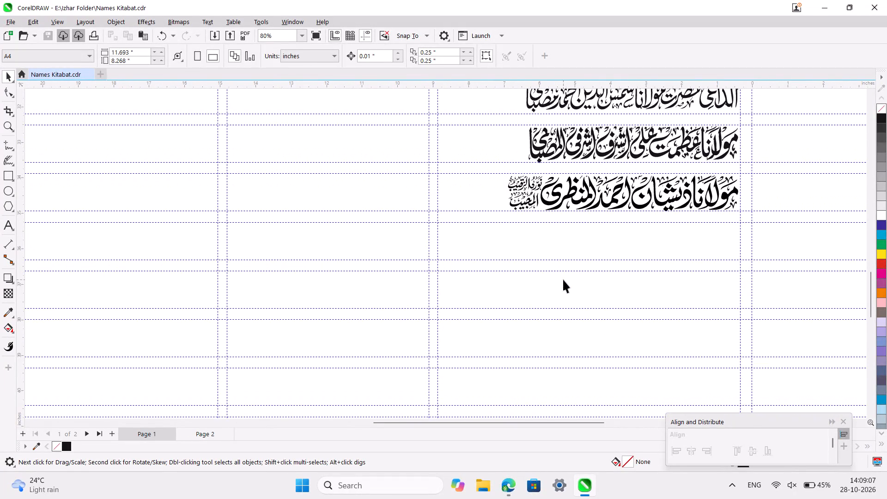
{"action": "scroll", "coordinate": [563, 280], "scroll_direction": "up", "scroll_amount": 3}
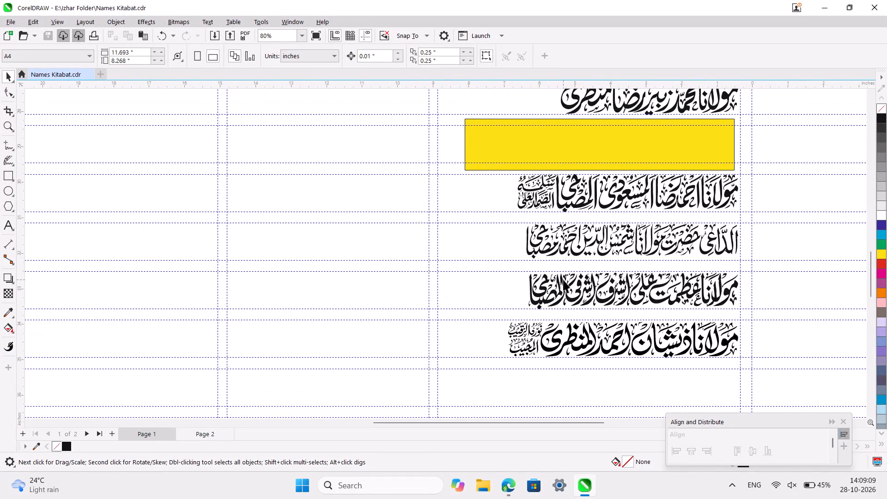
{"action": "scroll", "coordinate": [563, 280], "scroll_direction": "up", "scroll_amount": 2}
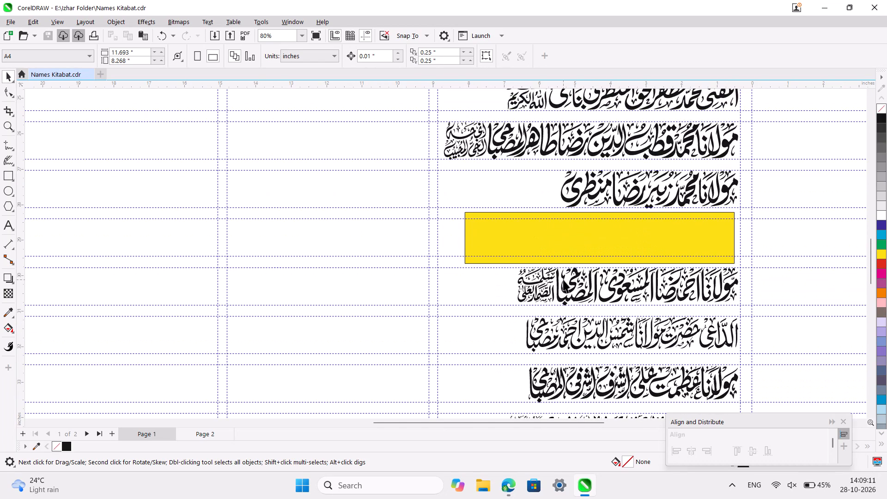
{"action": "scroll", "coordinate": [563, 280], "scroll_direction": "up", "scroll_amount": 3, "text": "ctrl"}
{"action": "scroll", "coordinate": [563, 280], "scroll_direction": "up", "scroll_amount": 3}
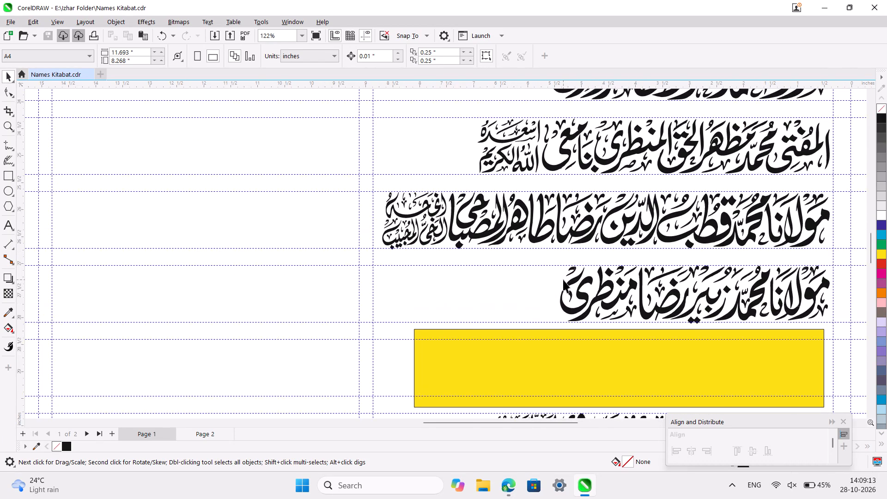
{"action": "scroll", "coordinate": [563, 280], "scroll_direction": "up", "scroll_amount": 1}
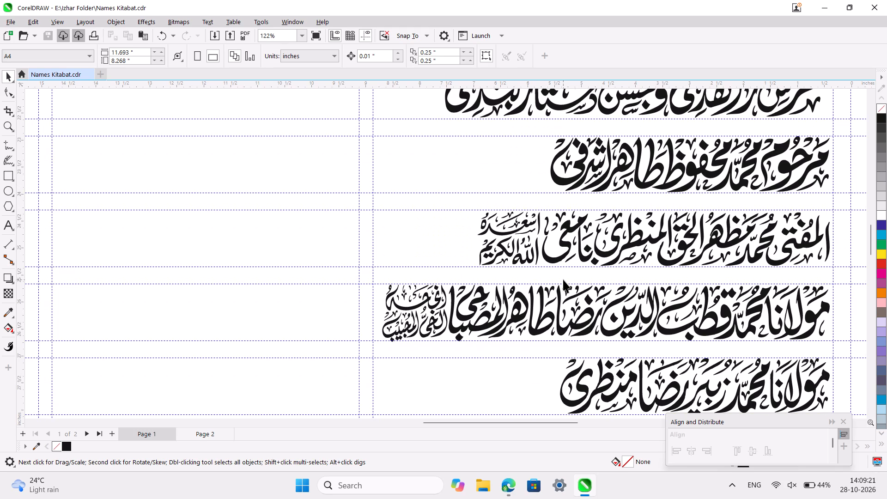
{"action": "scroll", "coordinate": [563, 280], "scroll_direction": "up", "scroll_amount": 3}
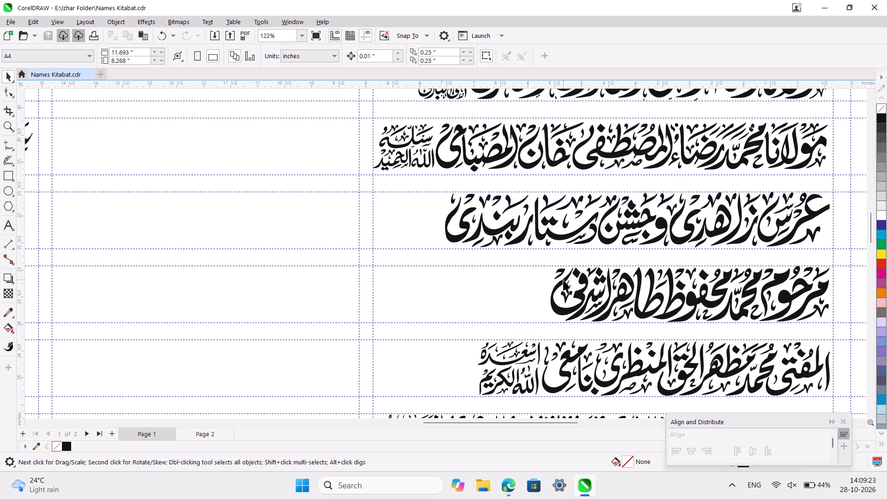
{"action": "scroll", "coordinate": [665, 237], "scroll_direction": "up", "scroll_amount": 1}
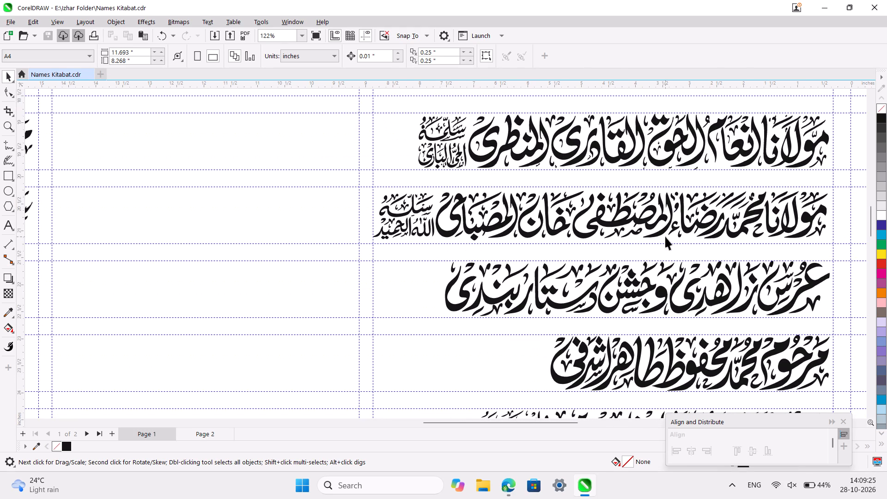
{"action": "scroll", "coordinate": [665, 237], "scroll_direction": "up", "scroll_amount": 1}
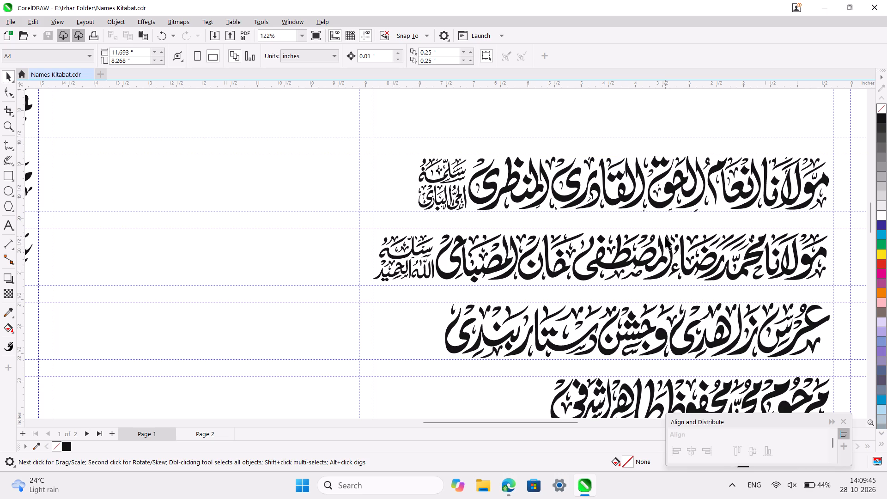
{"action": "scroll", "coordinate": [665, 237], "scroll_direction": "down", "scroll_amount": 2}
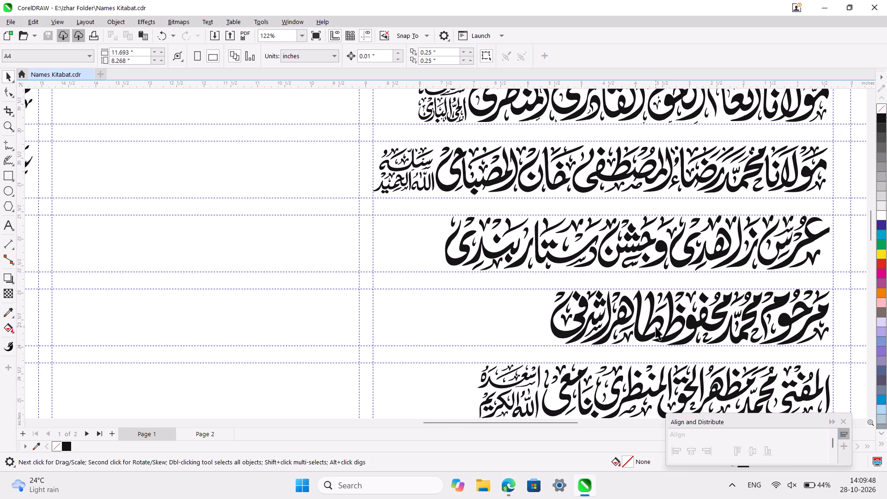
Examine the rows above the yellow rectangle for guideline fit, closely inspecting those around the عرس زاہدی و جشن دستاربندی line.
{"action": "scroll", "coordinate": [656, 327], "scroll_direction": "up", "scroll_amount": 6, "text": "ctrl"}
{"action": "scroll", "coordinate": [656, 327], "scroll_direction": "left", "scroll_amount": 1}
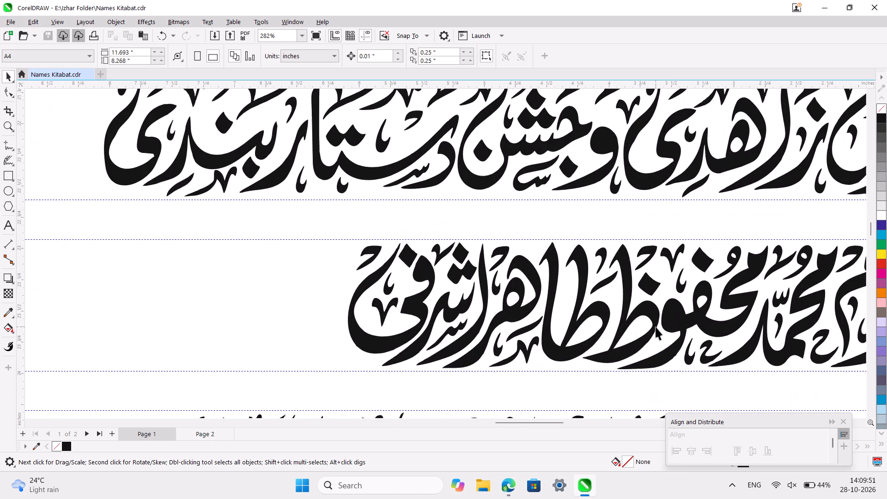
{"action": "scroll", "coordinate": [656, 327], "scroll_direction": "left", "scroll_amount": 1}
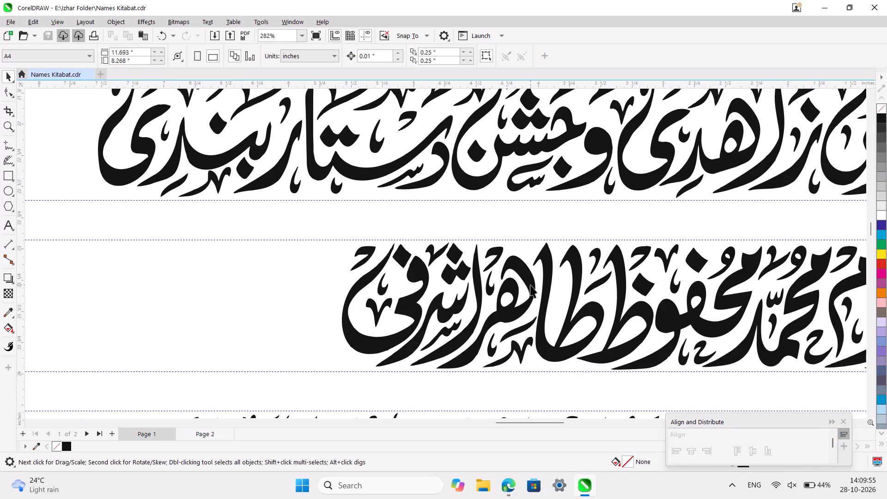
{"action": "left_click", "coordinate": [730, 302]}
{"action": "scroll", "coordinate": [730, 302], "scroll_direction": "down", "scroll_amount": 2, "text": "ctrl"}
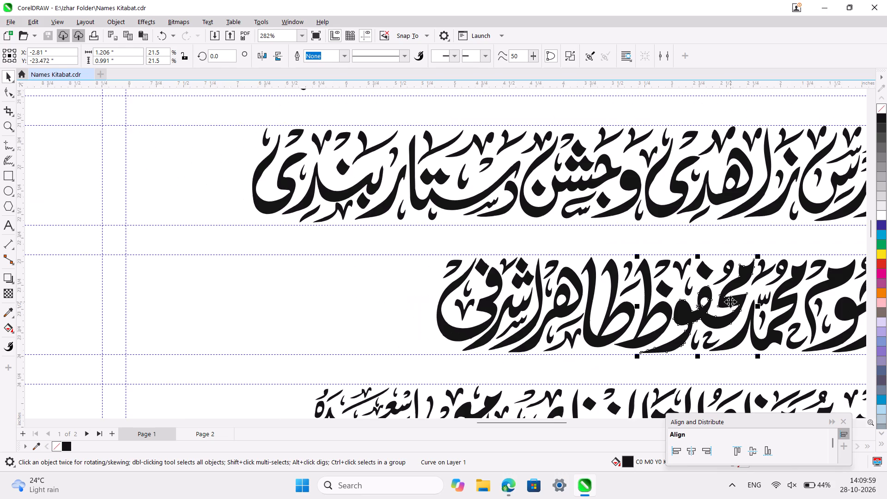
{"action": "scroll", "coordinate": [730, 302], "scroll_direction": "down", "scroll_amount": 1, "text": "ctrl"}
{"action": "left_click", "coordinate": [355, 288]}
{"action": "scroll", "coordinate": [355, 288], "scroll_direction": "down", "scroll_amount": 3, "text": "ctrl"}
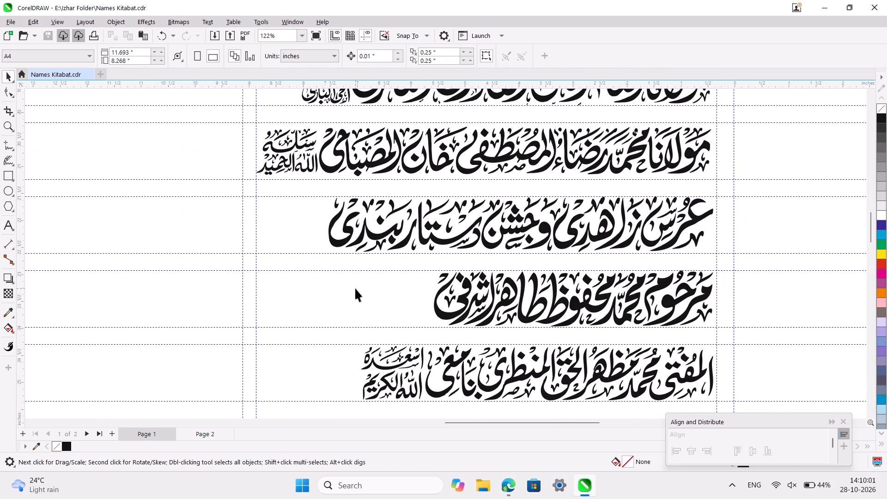
{"action": "scroll", "coordinate": [513, 366], "scroll_direction": "up", "scroll_amount": 1}
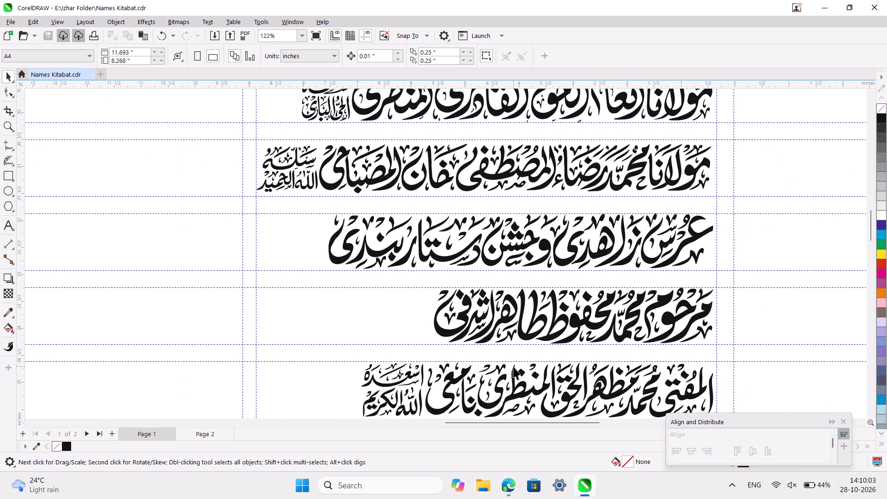
{"action": "scroll", "coordinate": [513, 366], "scroll_direction": "up", "scroll_amount": 2}
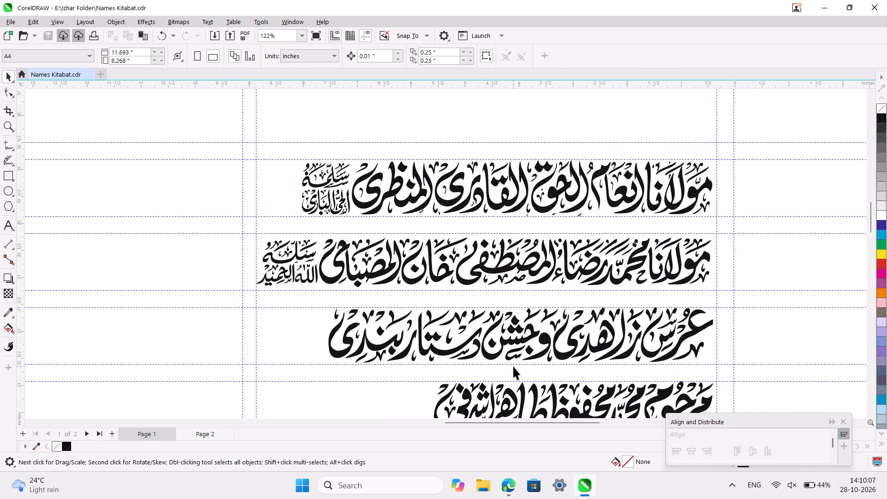
{"action": "left_click", "coordinate": [505, 202]}
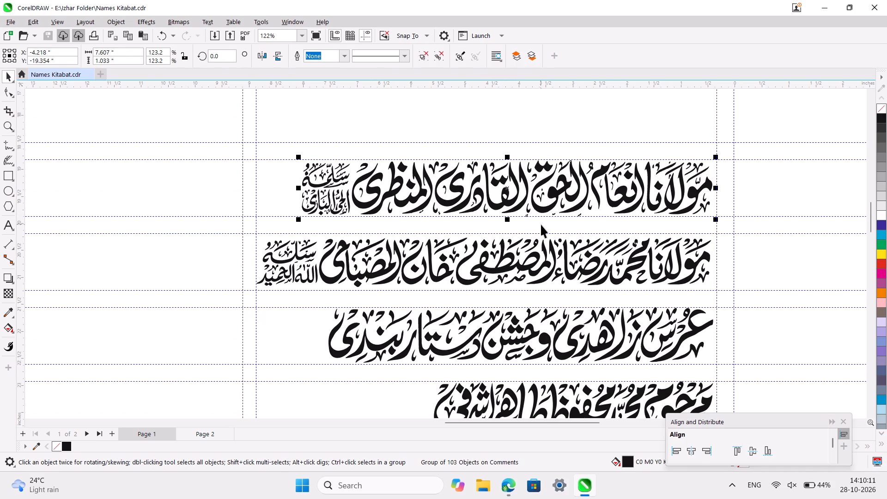
{"action": "left_click", "coordinate": [541, 225]}
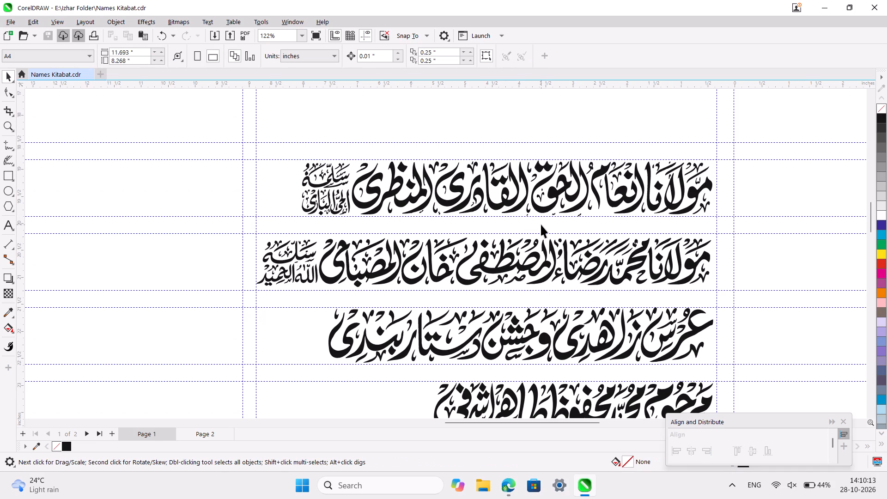
Check the calligraphy column down to its last row below the yellow rectangle, inspecting the second-to-last row up close.
{"action": "scroll", "coordinate": [541, 225], "scroll_direction": "down", "scroll_amount": 1}
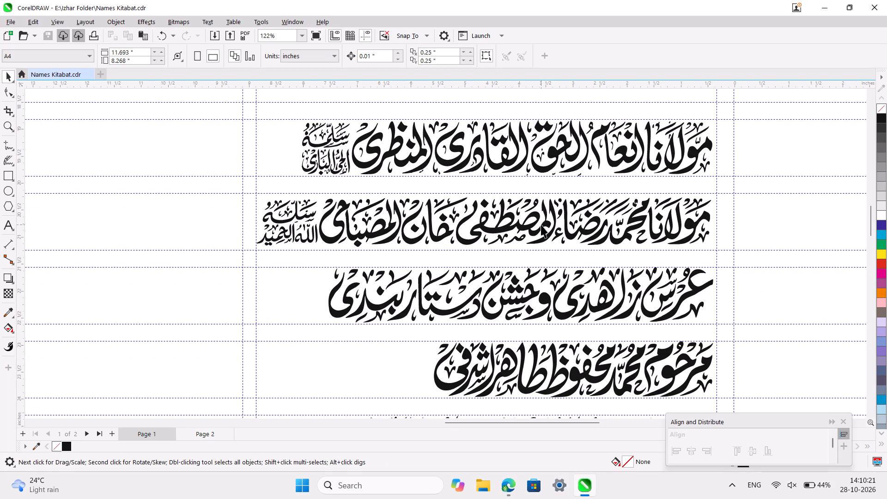
{"action": "scroll", "coordinate": [541, 225], "scroll_direction": "down", "scroll_amount": 3}
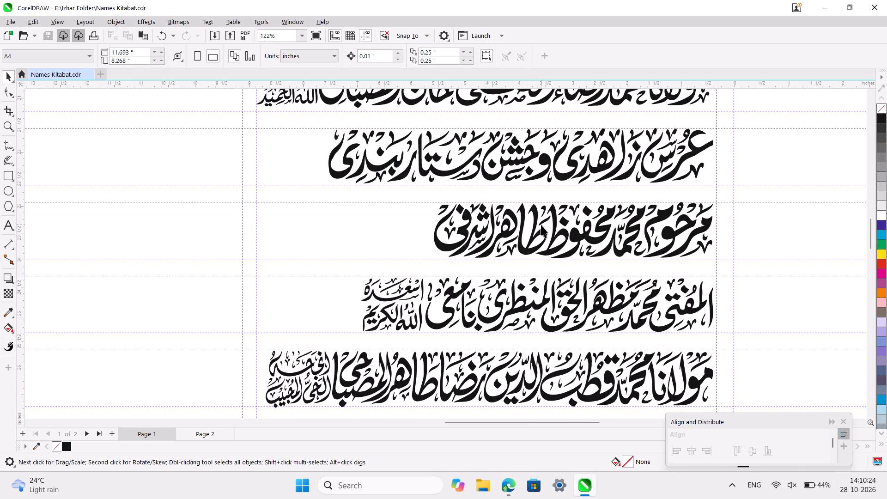
{"action": "scroll", "coordinate": [541, 225], "scroll_direction": "down", "scroll_amount": 3}
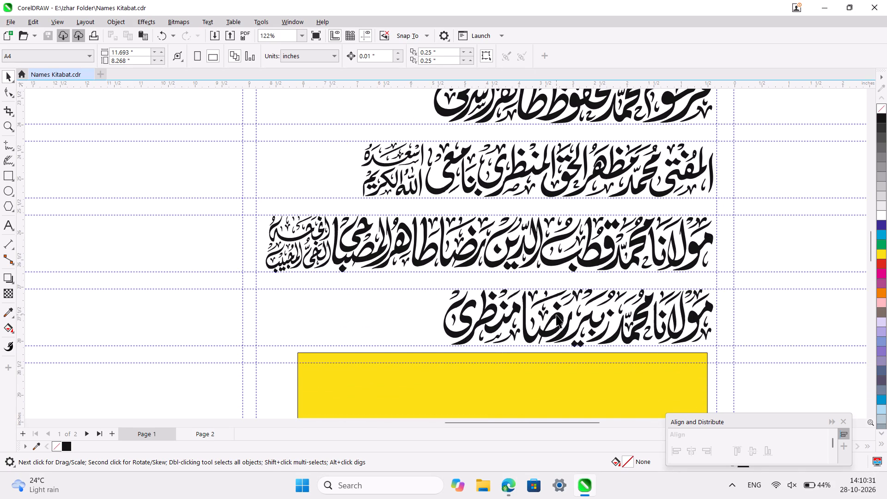
{"action": "scroll", "coordinate": [556, 315], "scroll_direction": "down", "scroll_amount": 4}
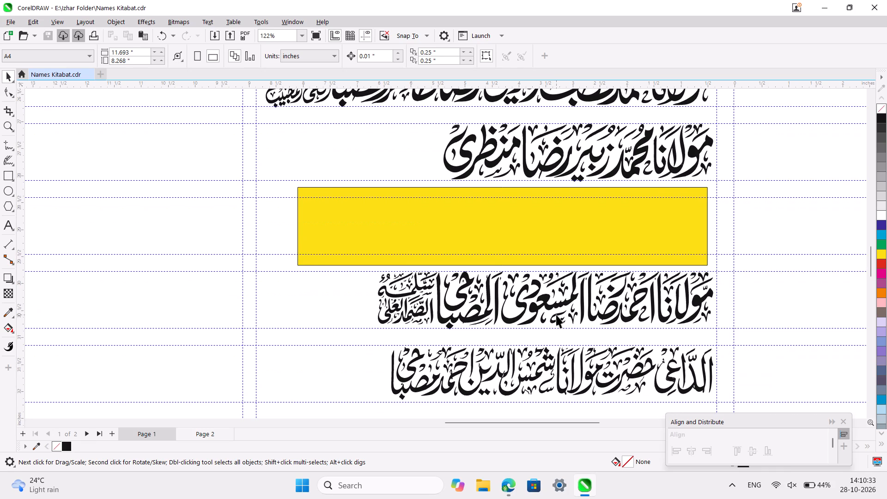
{"action": "scroll", "coordinate": [556, 315], "scroll_direction": "down", "scroll_amount": 4}
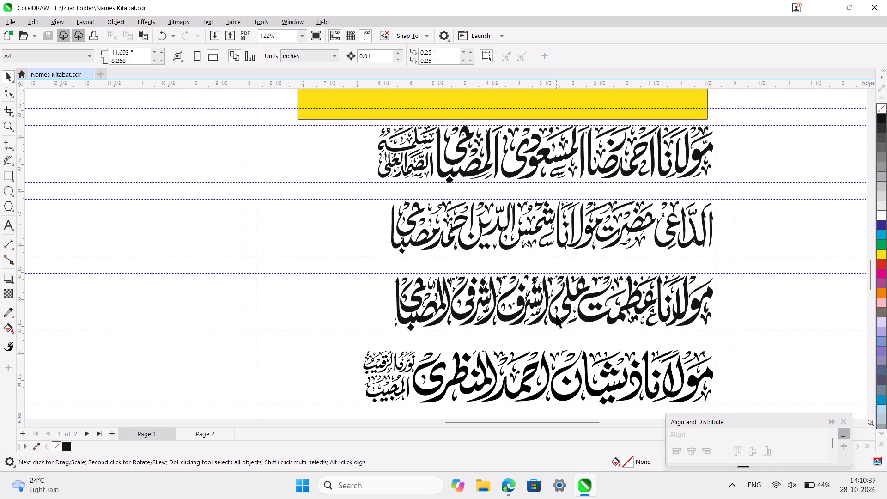
{"action": "scroll", "coordinate": [556, 315], "scroll_direction": "down", "scroll_amount": 1}
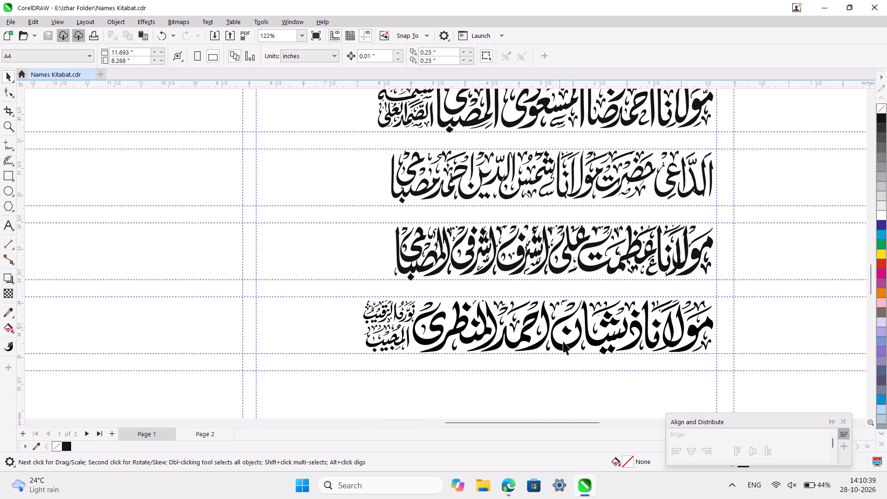
{"action": "left_click", "coordinate": [577, 386]}
{"action": "scroll", "coordinate": [577, 386], "scroll_direction": "up", "scroll_amount": 3}
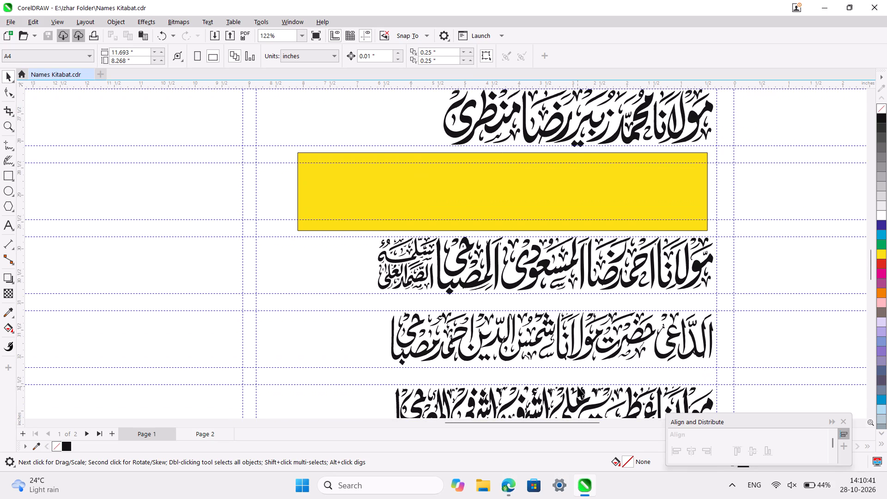
{"action": "scroll", "coordinate": [577, 386], "scroll_direction": "down", "scroll_amount": 1}
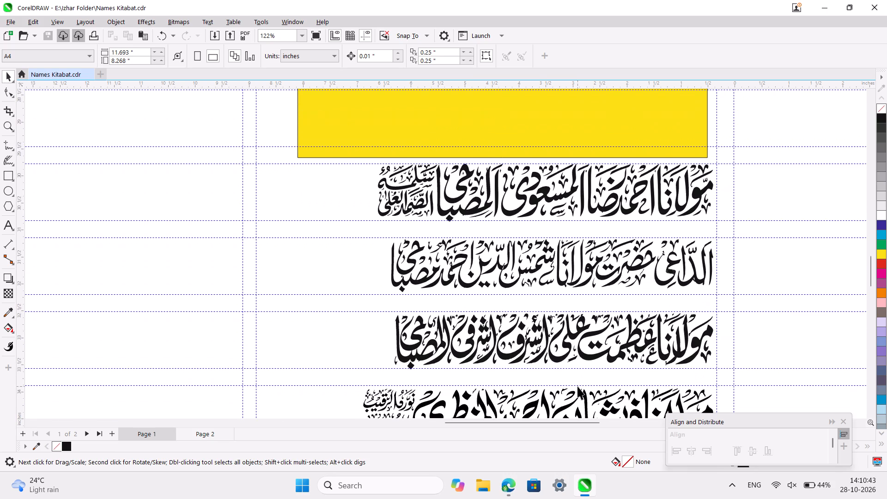
{"action": "scroll", "coordinate": [515, 348], "scroll_direction": "up", "scroll_amount": 7, "text": "ctrl"}
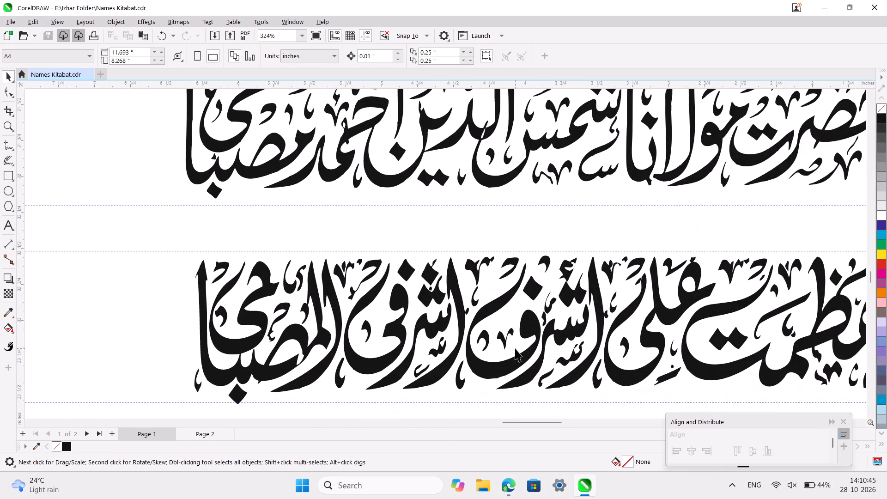
{"action": "scroll", "coordinate": [515, 348], "scroll_direction": "up", "scroll_amount": 2, "text": "ctrl"}
{"action": "left_click", "coordinate": [591, 326]}
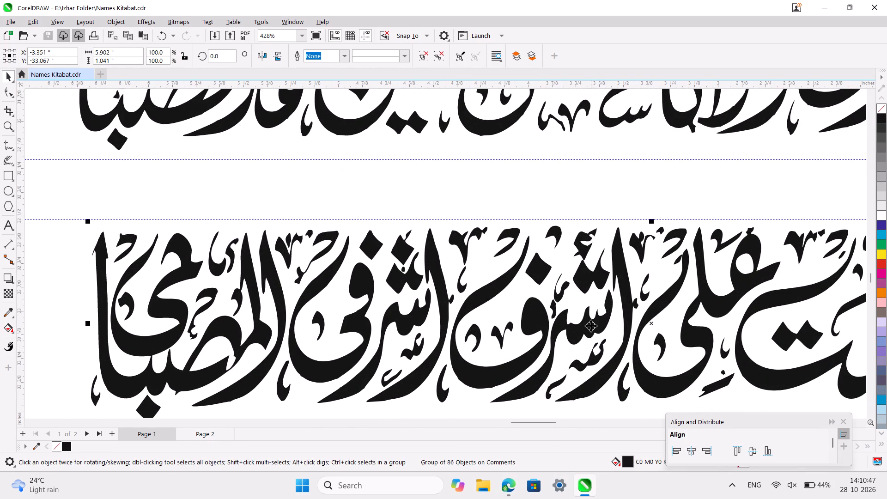
{"action": "scroll", "coordinate": [591, 326], "scroll_direction": "down", "scroll_amount": 7, "text": "ctrl"}
{"action": "left_click", "coordinate": [290, 329]}
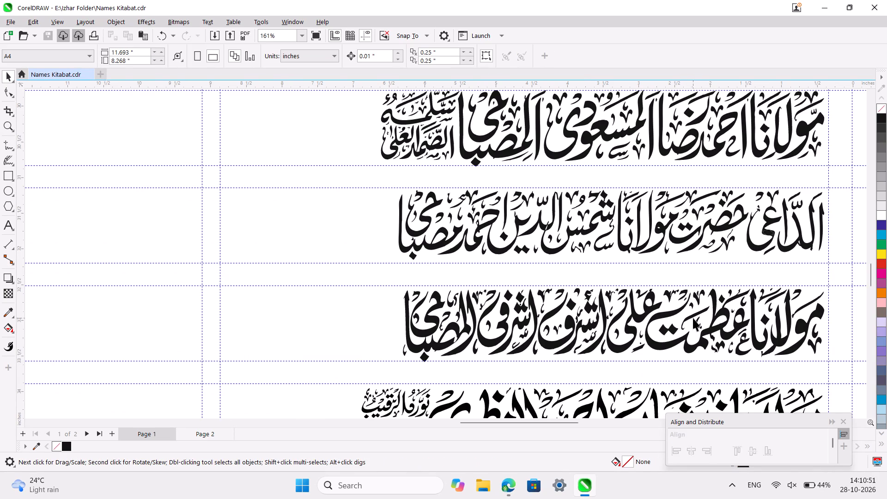
Review the same column again, from the bottom rows up to its first row and back down, checking spacing between the guidelines.
{"action": "scroll", "coordinate": [693, 318], "scroll_direction": "up", "scroll_amount": 1}
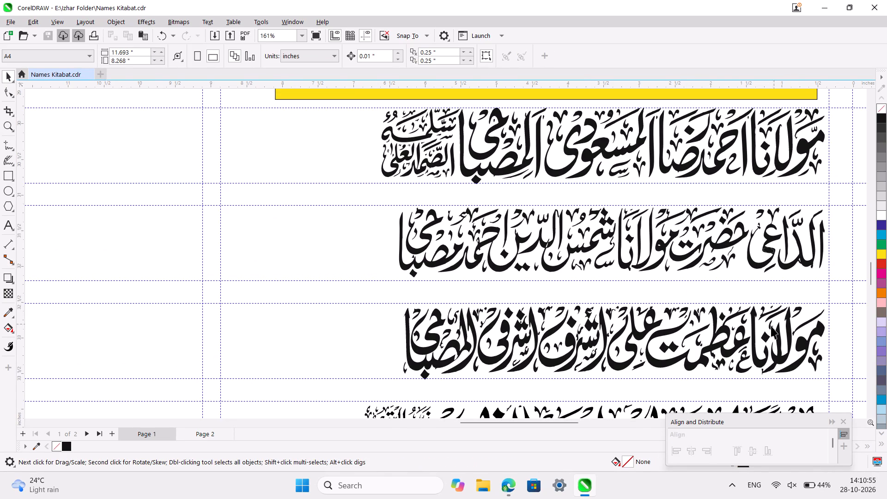
{"action": "scroll", "coordinate": [763, 338], "scroll_direction": "up", "scroll_amount": 3}
{"action": "scroll", "coordinate": [650, 200], "scroll_direction": "up", "scroll_amount": 3}
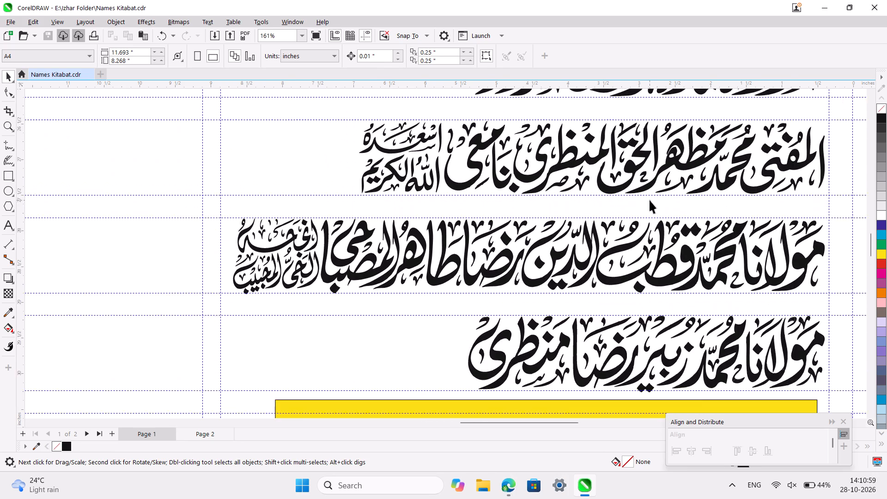
{"action": "scroll", "coordinate": [620, 182], "scroll_direction": "up", "scroll_amount": 4}
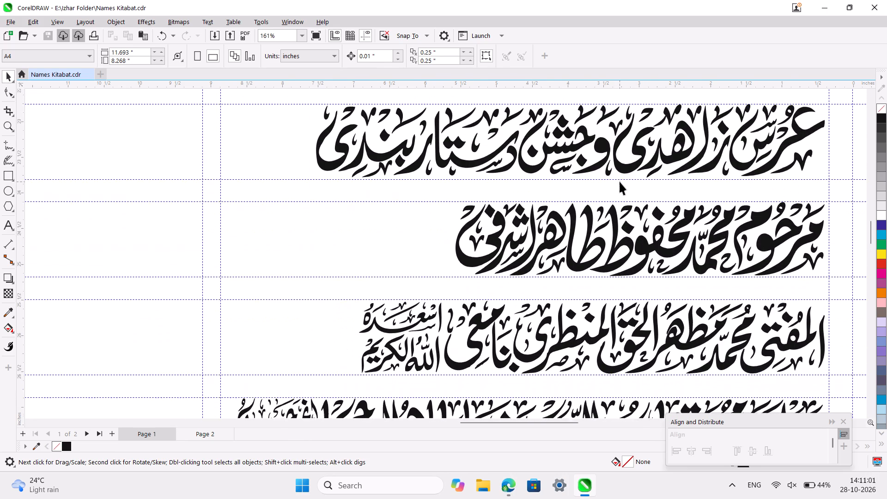
{"action": "scroll", "coordinate": [620, 182], "scroll_direction": "up", "scroll_amount": 1}
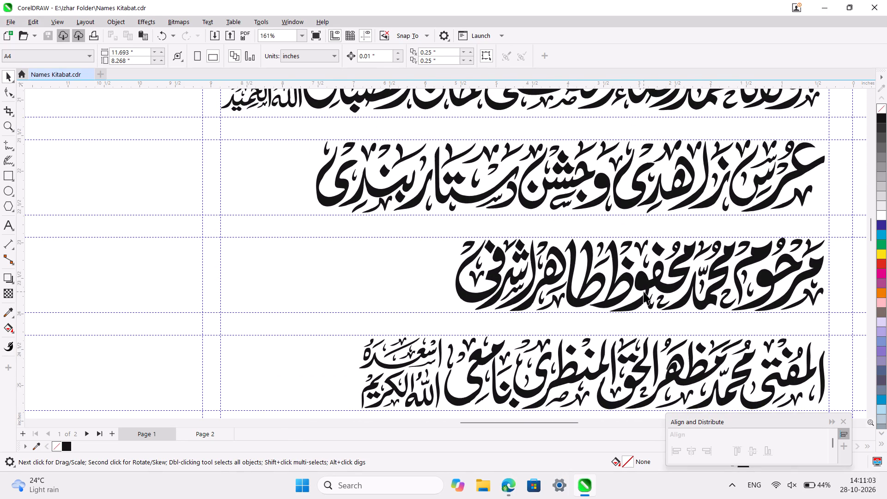
{"action": "scroll", "coordinate": [644, 292], "scroll_direction": "up", "scroll_amount": 1}
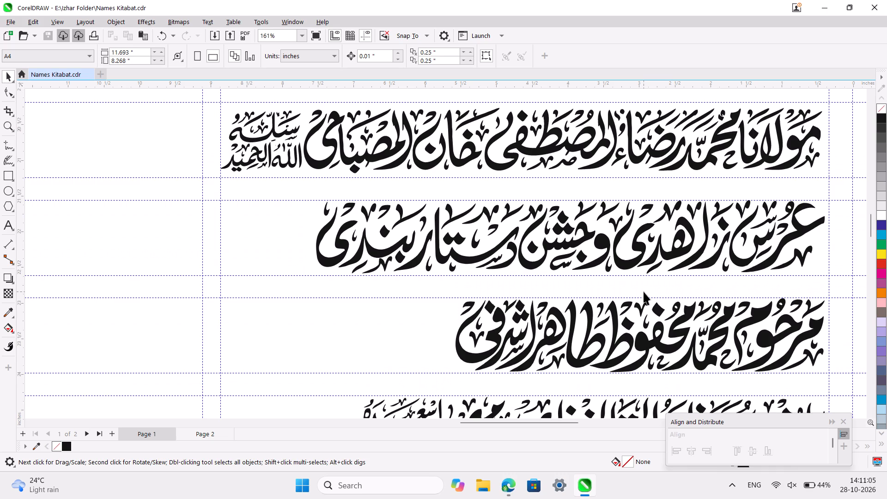
{"action": "scroll", "coordinate": [644, 292], "scroll_direction": "up", "scroll_amount": 4}
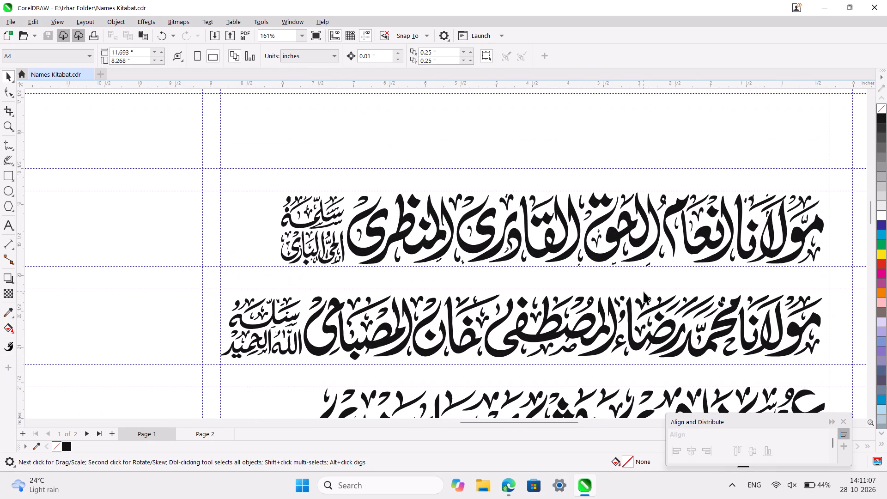
{"action": "scroll", "coordinate": [644, 292], "scroll_direction": "down", "scroll_amount": 2}
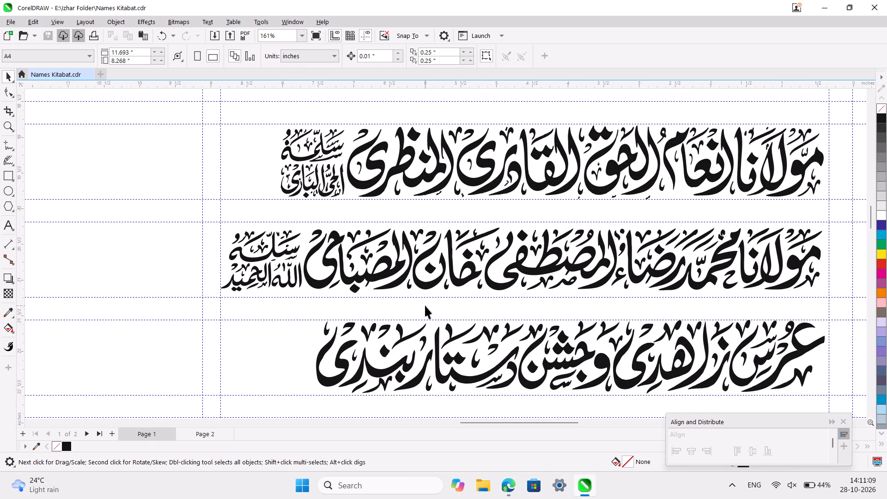
{"action": "scroll", "coordinate": [425, 305], "scroll_direction": "down", "scroll_amount": 2}
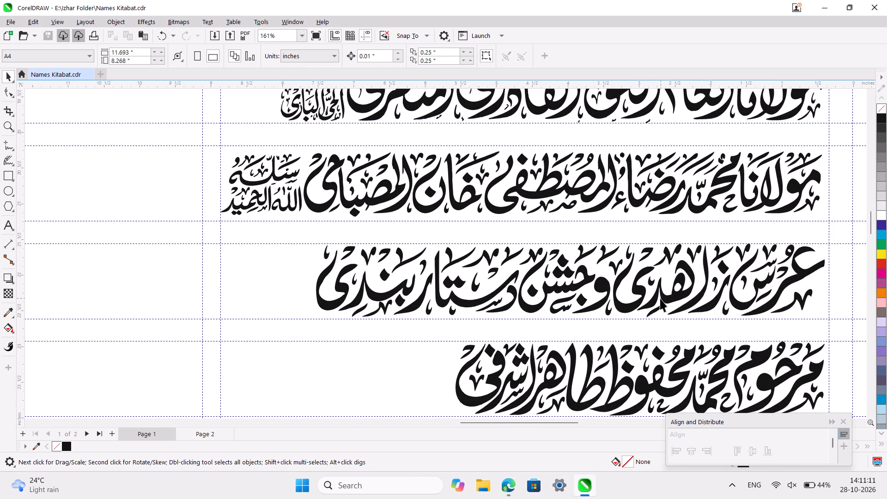
{"action": "scroll", "coordinate": [634, 305], "scroll_direction": "down", "scroll_amount": 4}
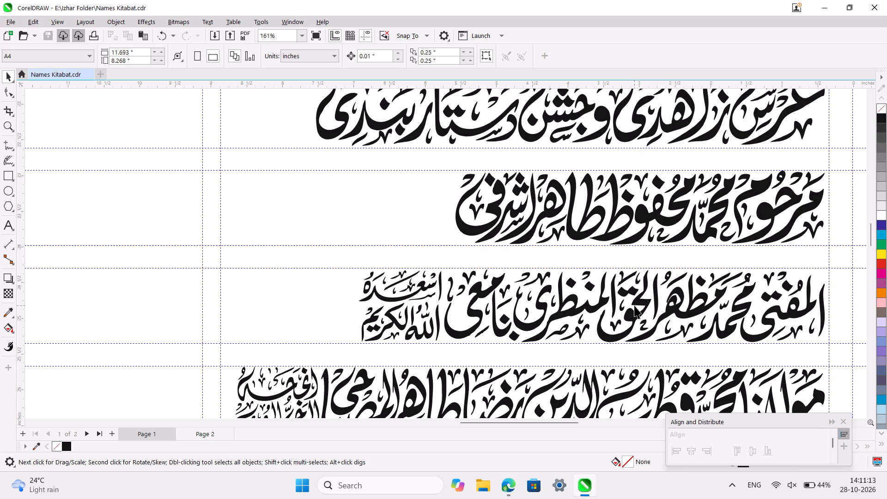
{"action": "scroll", "coordinate": [634, 305], "scroll_direction": "down", "scroll_amount": 2}
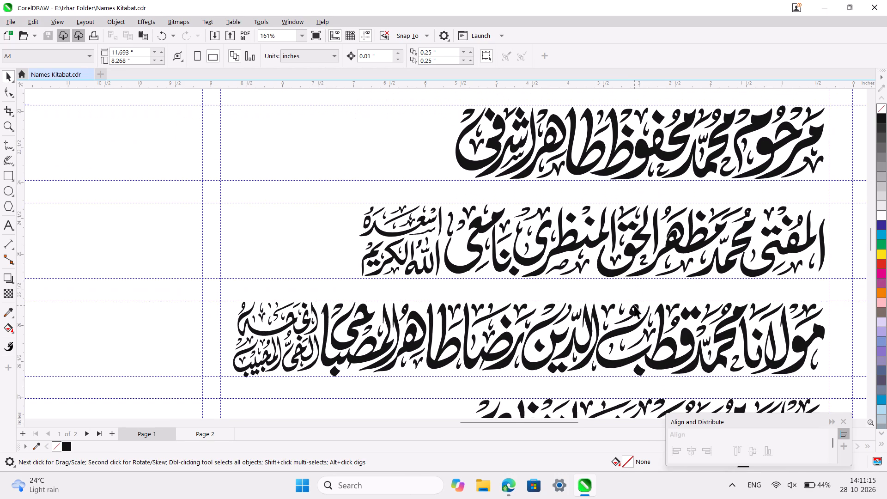
{"action": "scroll", "coordinate": [634, 305], "scroll_direction": "down", "scroll_amount": 5}
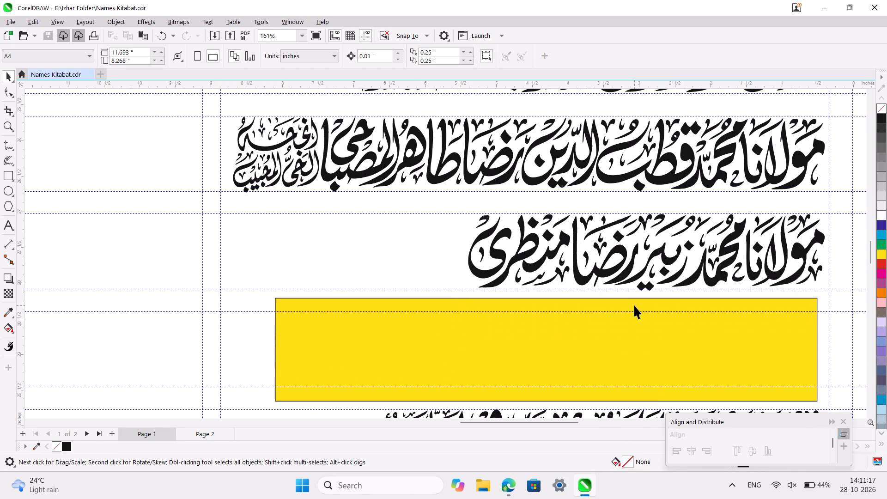
{"action": "scroll", "coordinate": [634, 305], "scroll_direction": "down", "scroll_amount": 4}
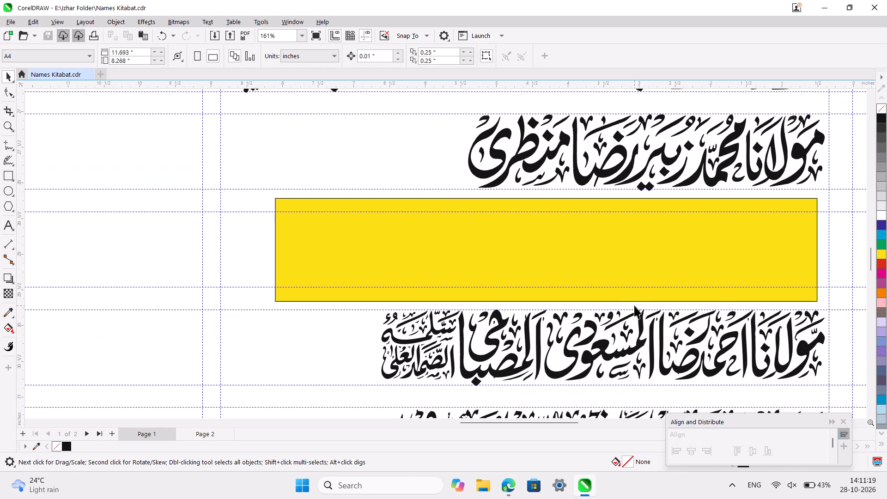
{"action": "scroll", "coordinate": [634, 305], "scroll_direction": "down", "scroll_amount": 2}
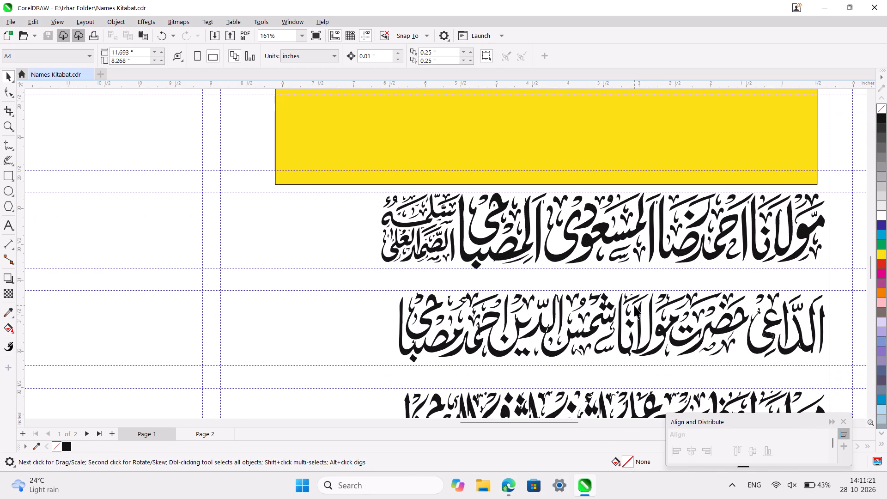
{"action": "scroll", "coordinate": [634, 305], "scroll_direction": "down", "scroll_amount": 2}
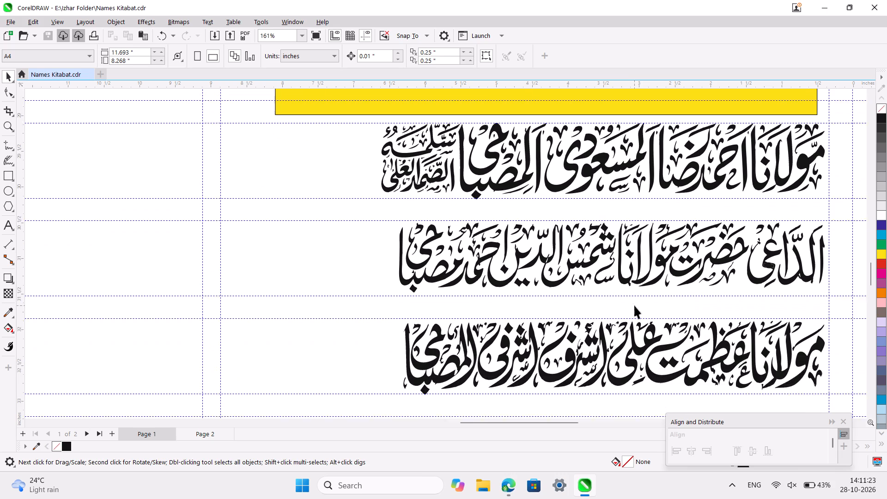
{"action": "scroll", "coordinate": [634, 305], "scroll_direction": "down", "scroll_amount": 1}
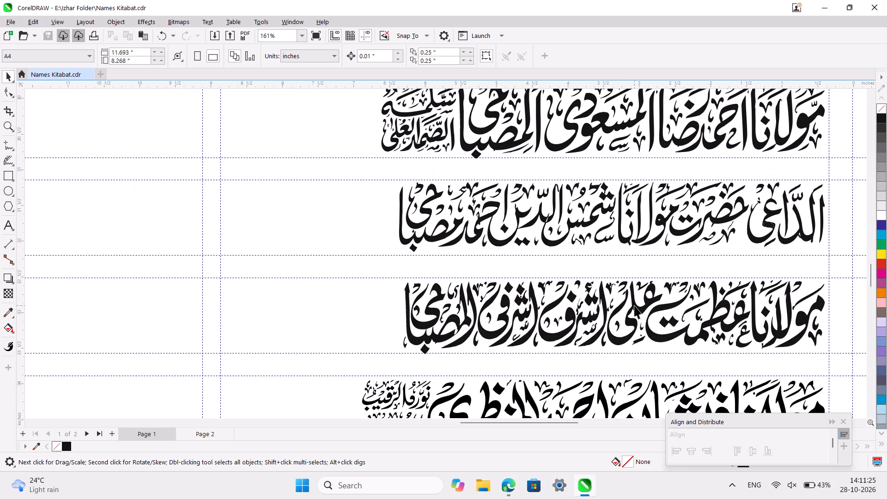
{"action": "scroll", "coordinate": [634, 305], "scroll_direction": "down", "scroll_amount": 2}
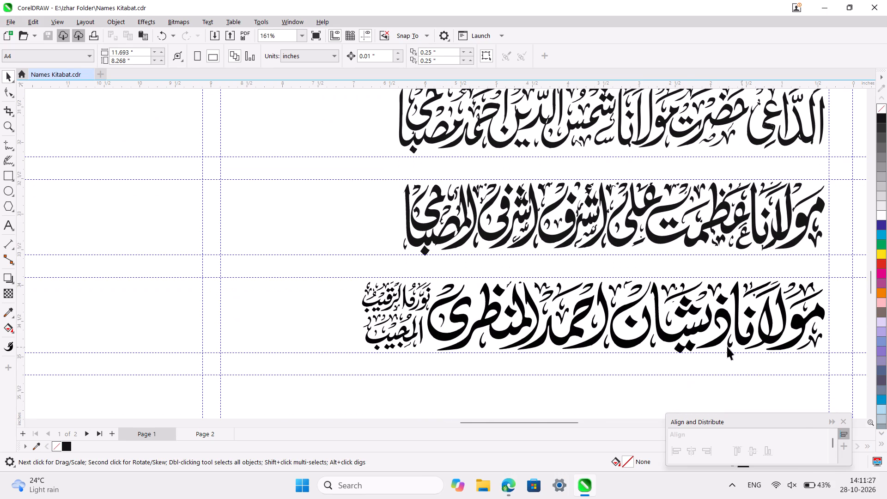
Select the column's bottom calligraphy row, then recheck the rows up to the first one and back to the yellow rectangle against the guidelines.
{"action": "left_click", "coordinate": [692, 332]}
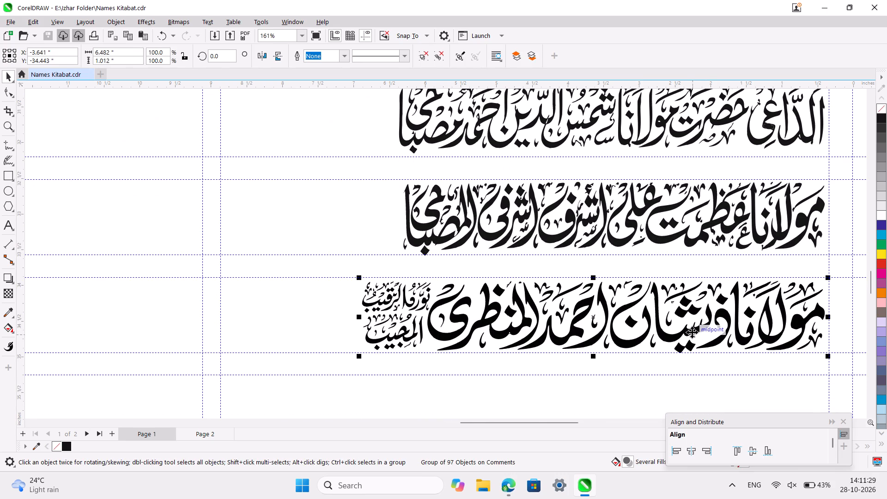
{"action": "scroll", "coordinate": [692, 332], "scroll_direction": "down", "scroll_amount": 4, "text": "ctrl"}
{"action": "scroll", "coordinate": [692, 332], "scroll_direction": "up", "scroll_amount": 3}
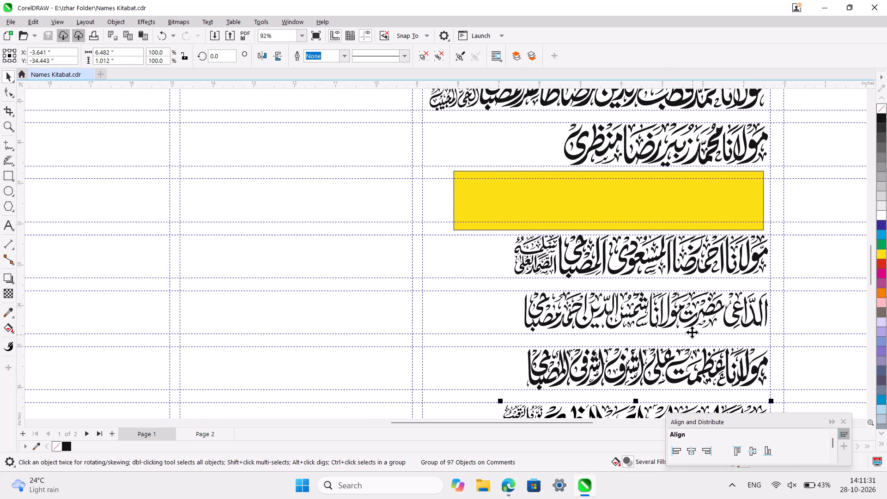
{"action": "scroll", "coordinate": [692, 332], "scroll_direction": "up", "scroll_amount": 3}
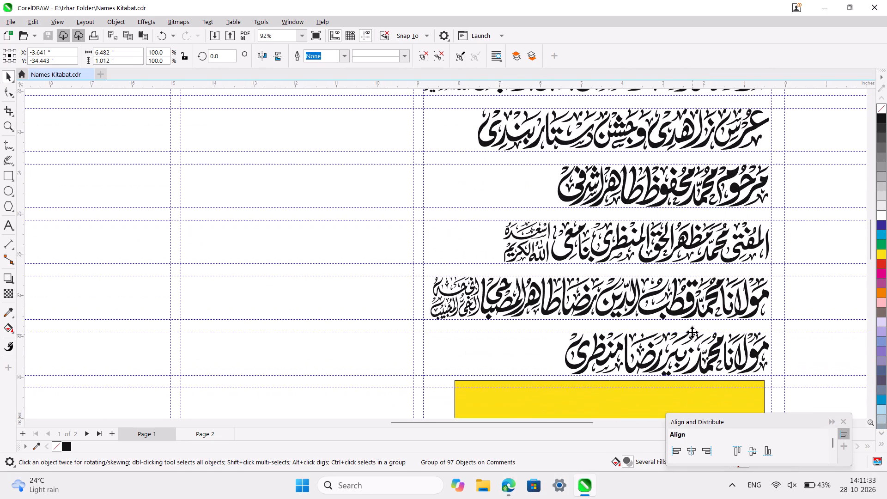
{"action": "scroll", "coordinate": [692, 332], "scroll_direction": "up", "scroll_amount": 3}
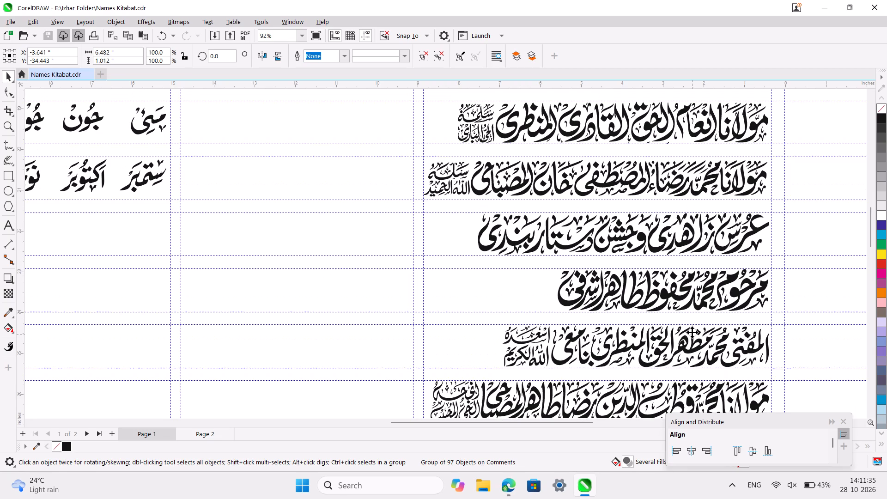
{"action": "scroll", "coordinate": [692, 332], "scroll_direction": "up", "scroll_amount": 2}
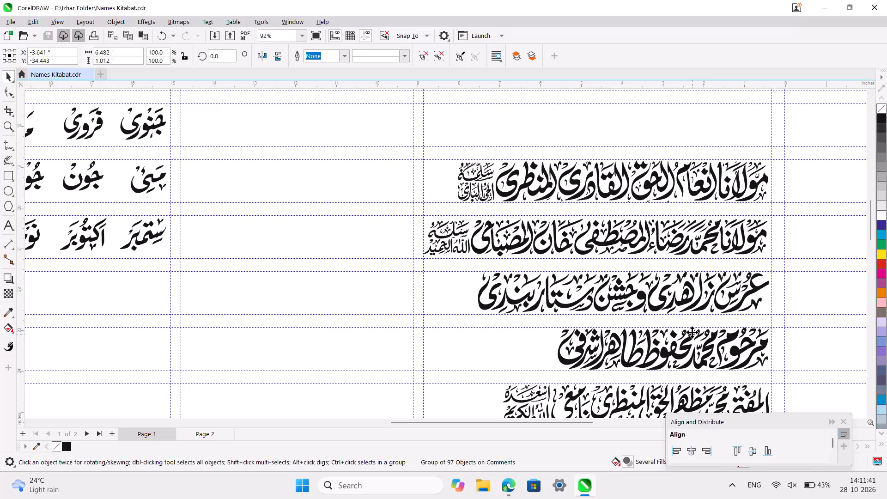
{"action": "scroll", "coordinate": [692, 332], "scroll_direction": "down", "scroll_amount": 2}
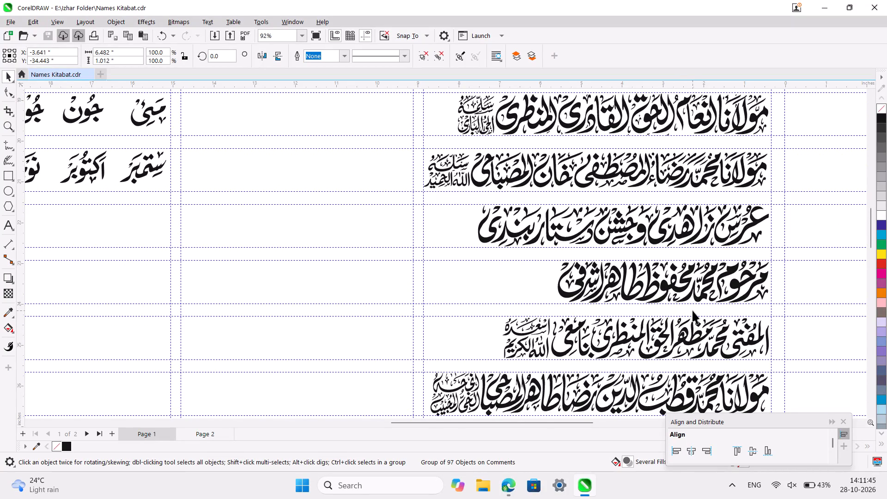
{"action": "scroll", "coordinate": [693, 310], "scroll_direction": "down", "scroll_amount": 5}
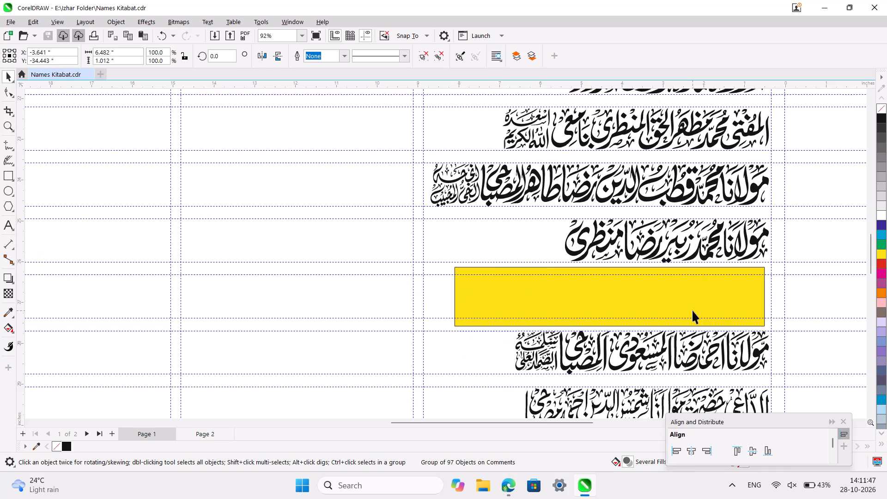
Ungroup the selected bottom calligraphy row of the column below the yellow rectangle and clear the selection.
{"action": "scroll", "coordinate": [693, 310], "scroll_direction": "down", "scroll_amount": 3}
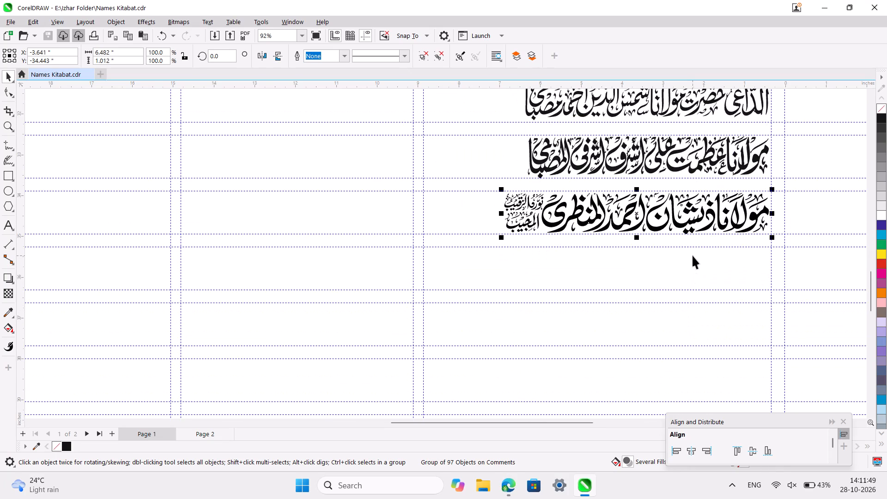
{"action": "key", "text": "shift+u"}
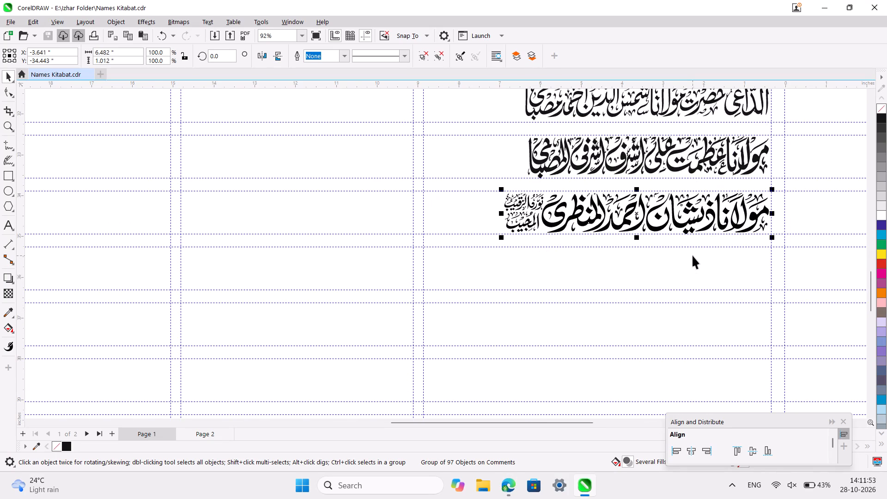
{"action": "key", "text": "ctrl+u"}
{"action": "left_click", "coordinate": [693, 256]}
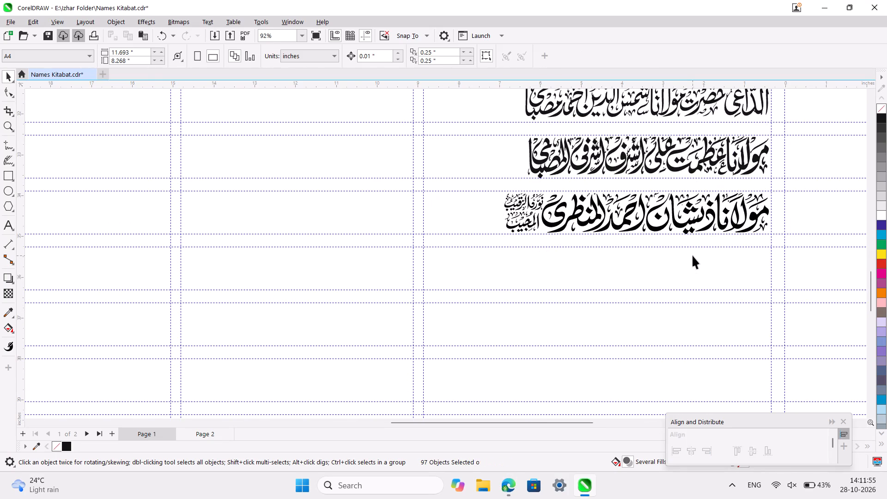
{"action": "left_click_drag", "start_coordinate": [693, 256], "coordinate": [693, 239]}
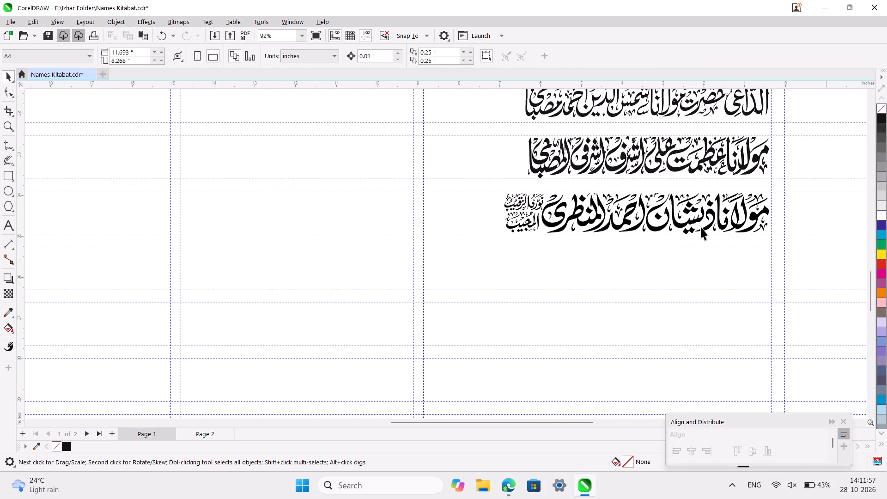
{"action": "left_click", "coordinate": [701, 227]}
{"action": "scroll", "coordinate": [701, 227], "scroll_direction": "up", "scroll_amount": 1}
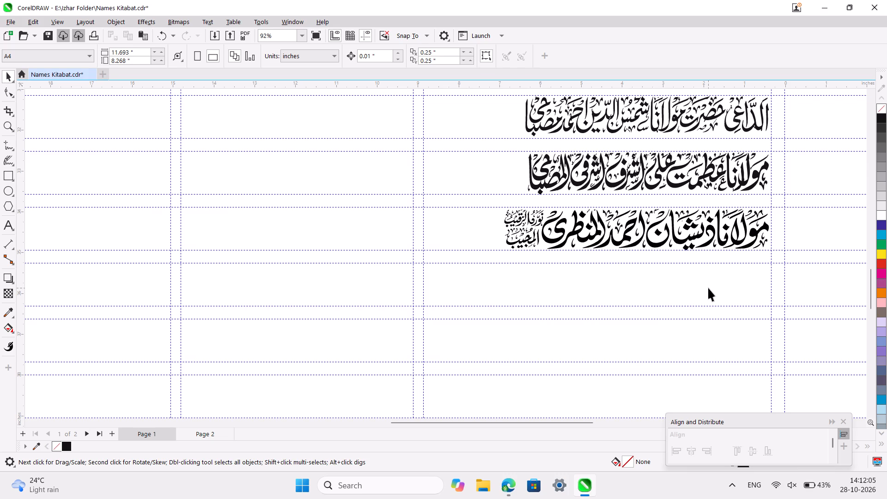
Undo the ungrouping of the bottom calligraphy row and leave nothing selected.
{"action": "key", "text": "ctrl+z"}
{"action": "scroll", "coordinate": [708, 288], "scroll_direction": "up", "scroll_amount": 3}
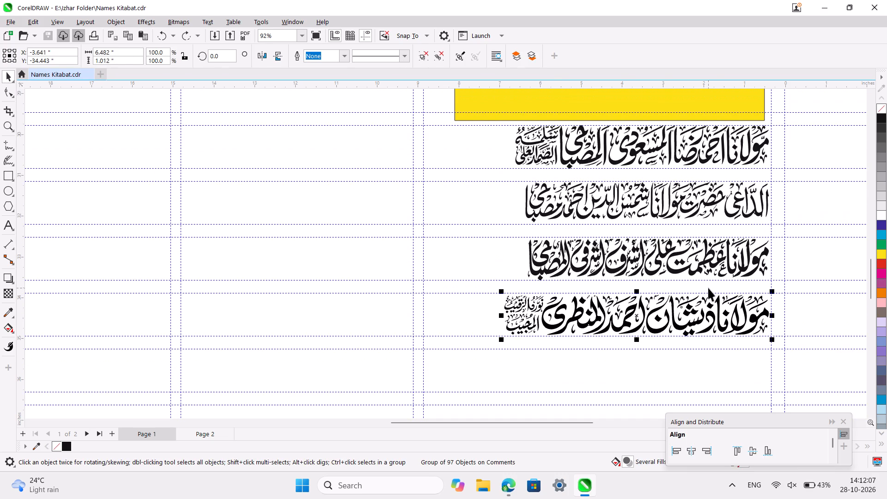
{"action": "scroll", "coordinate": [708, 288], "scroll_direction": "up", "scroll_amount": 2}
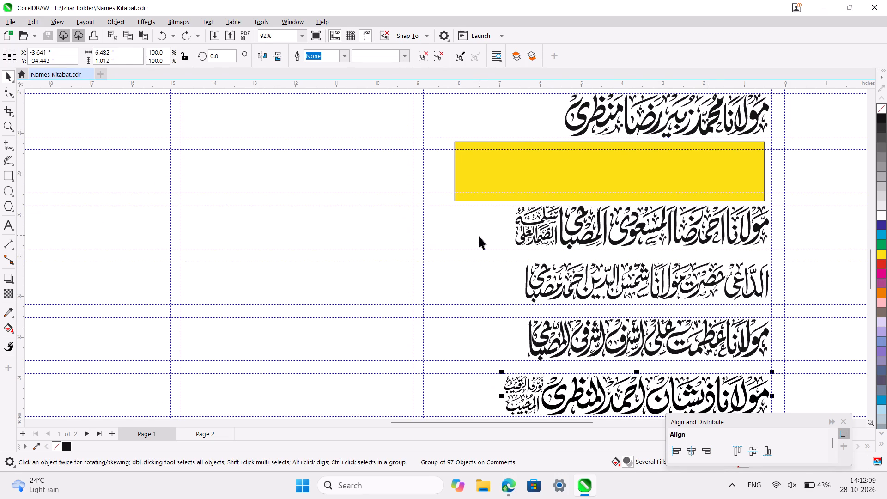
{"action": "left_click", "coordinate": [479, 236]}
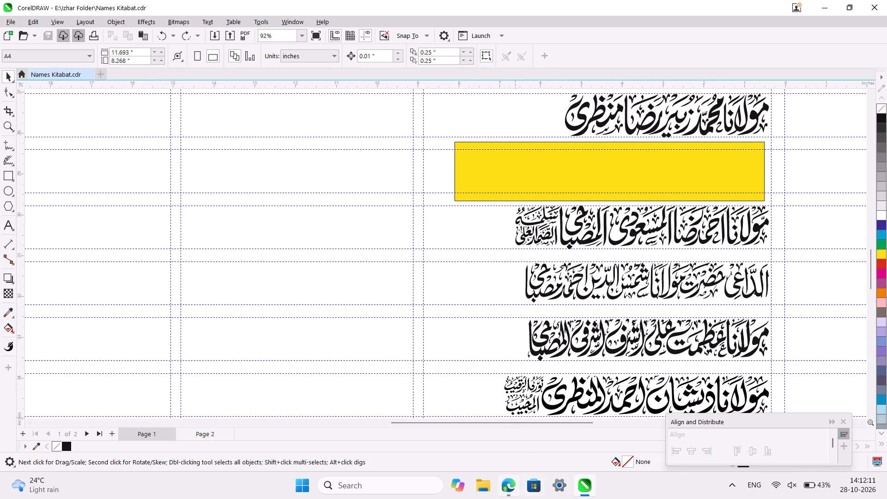